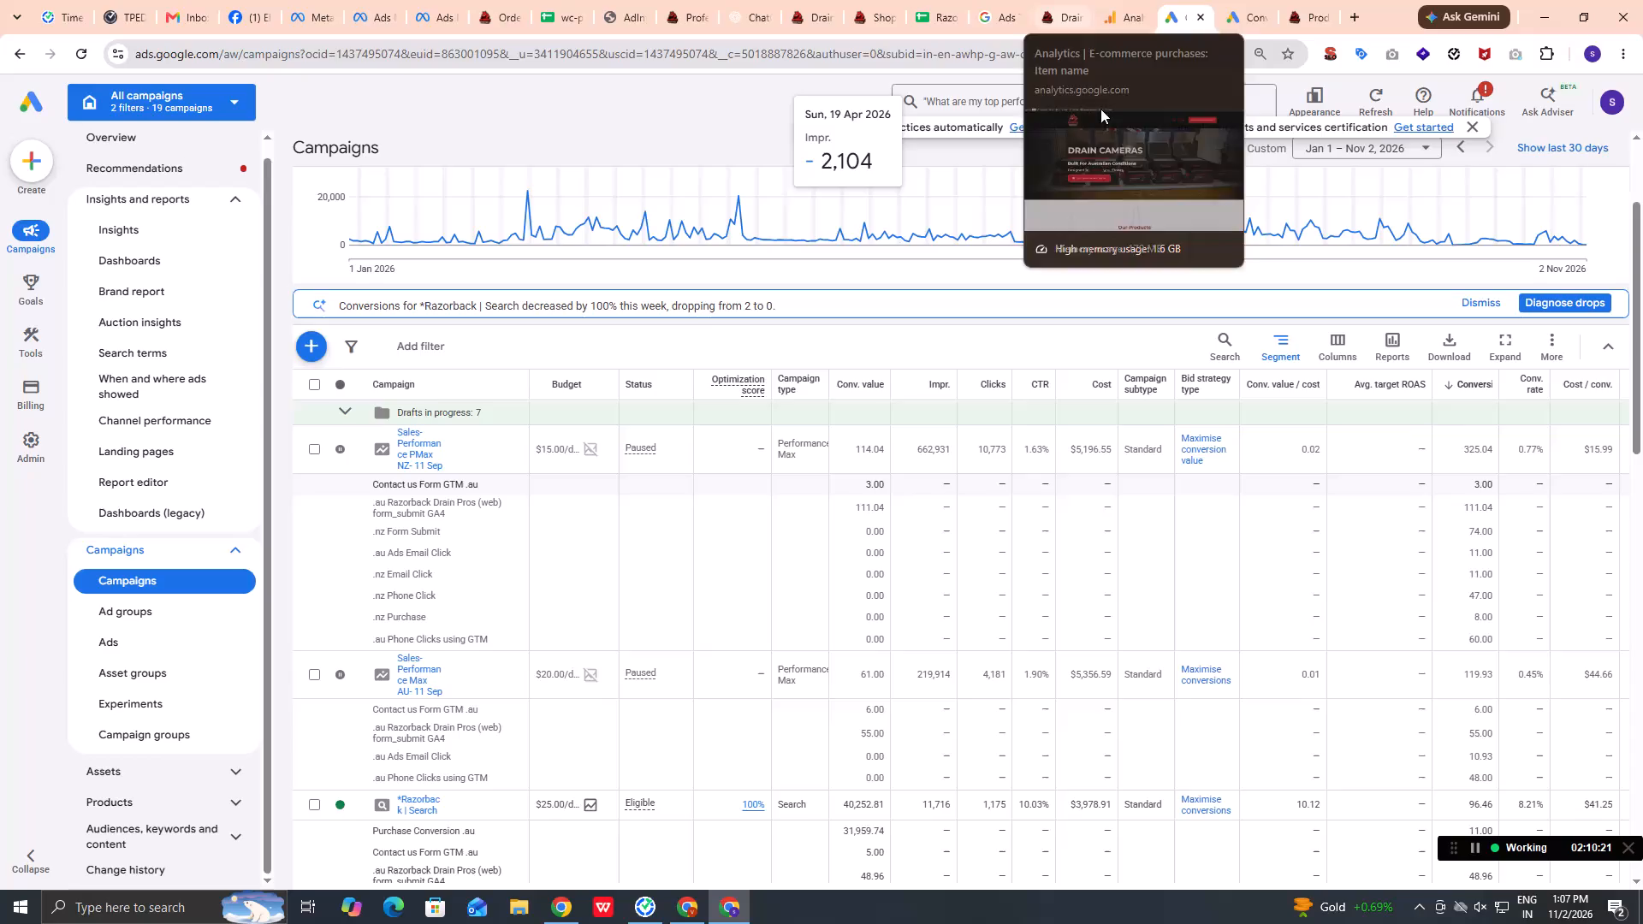
Remove the conversion segmentation from the campaigns table so each campaign shows as a single row.
scroll(868, 549, "down", 3)
scroll(868, 549, "up", 2)
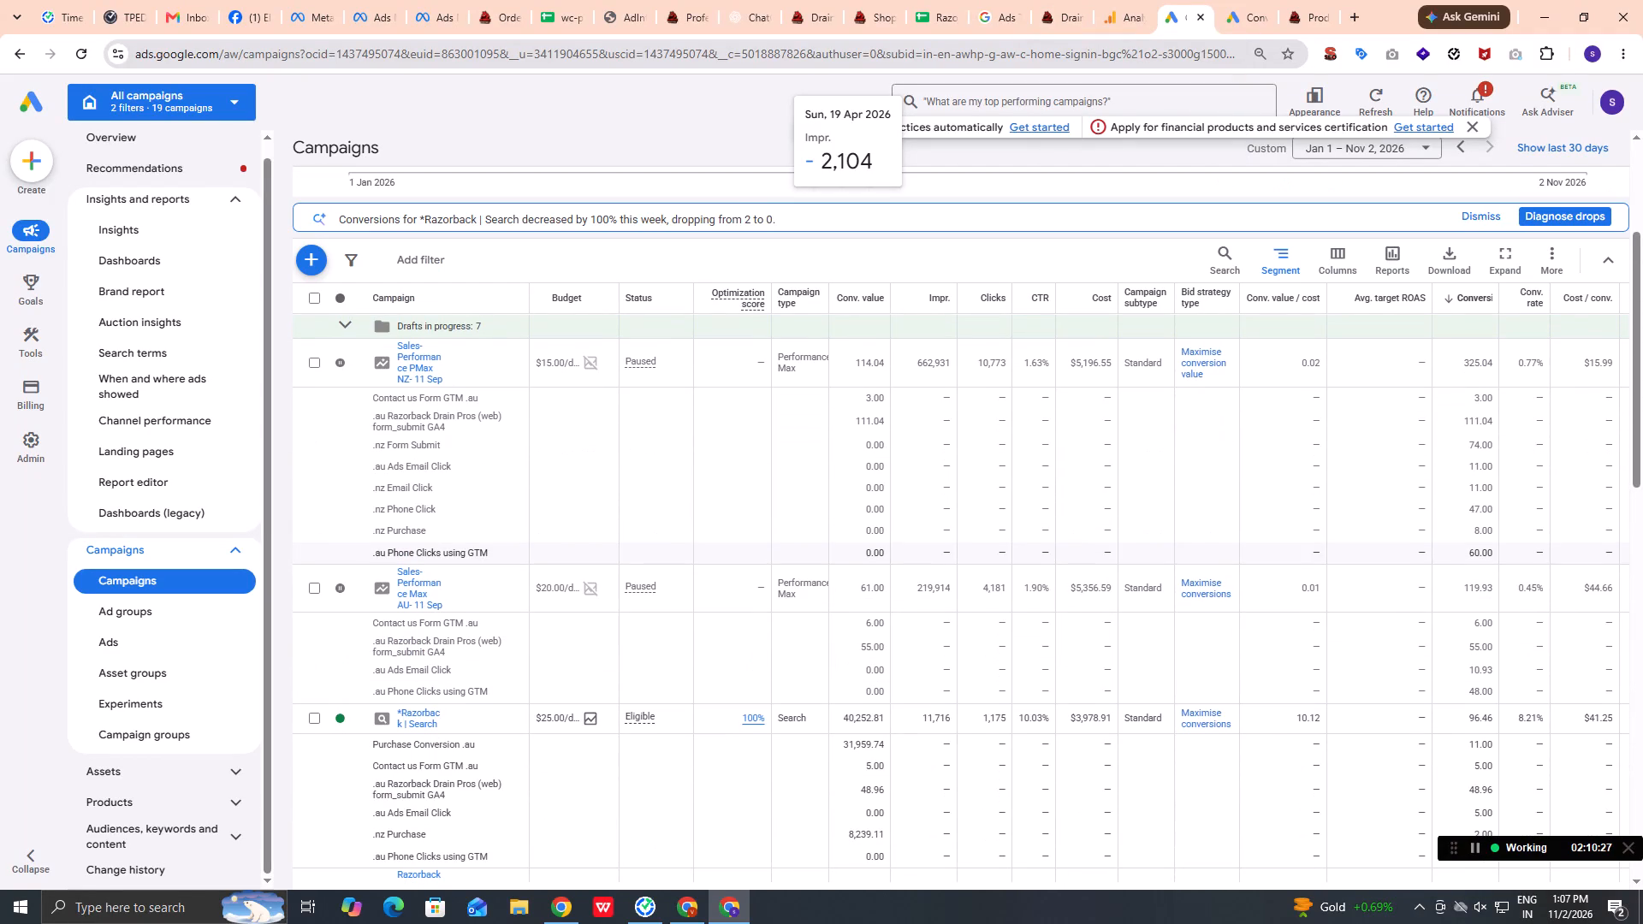
left_click(1288, 269)
left_click(1263, 323)
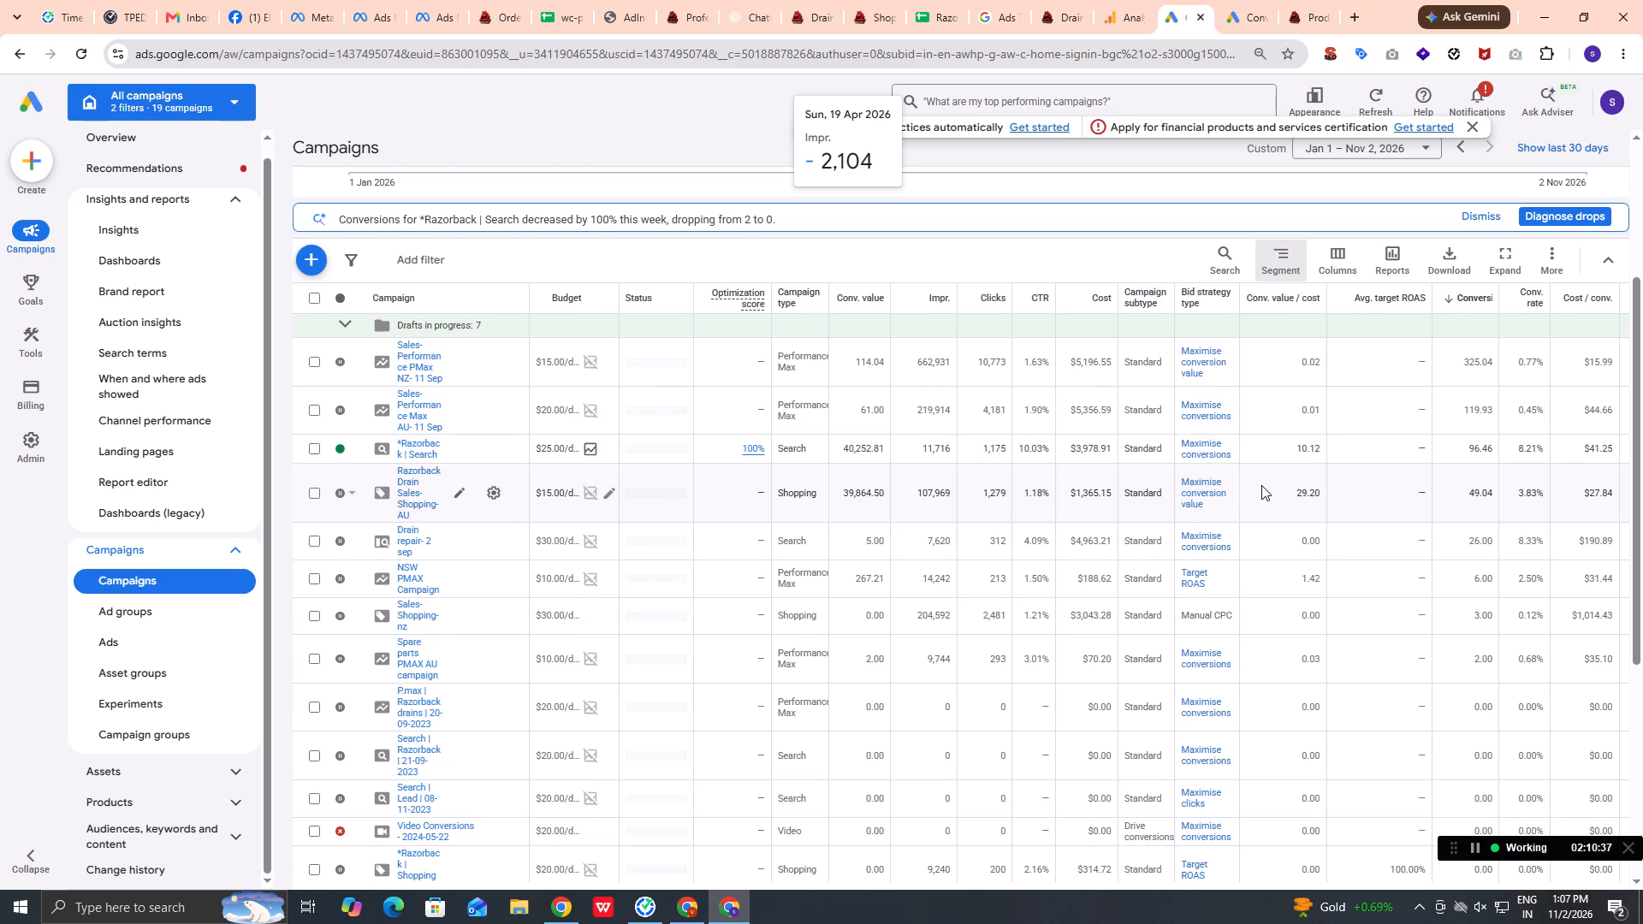
Examine the performance figures of all campaigns for Jan 1 – Nov 2, 2026.
scroll(1261, 485, "down", 7)
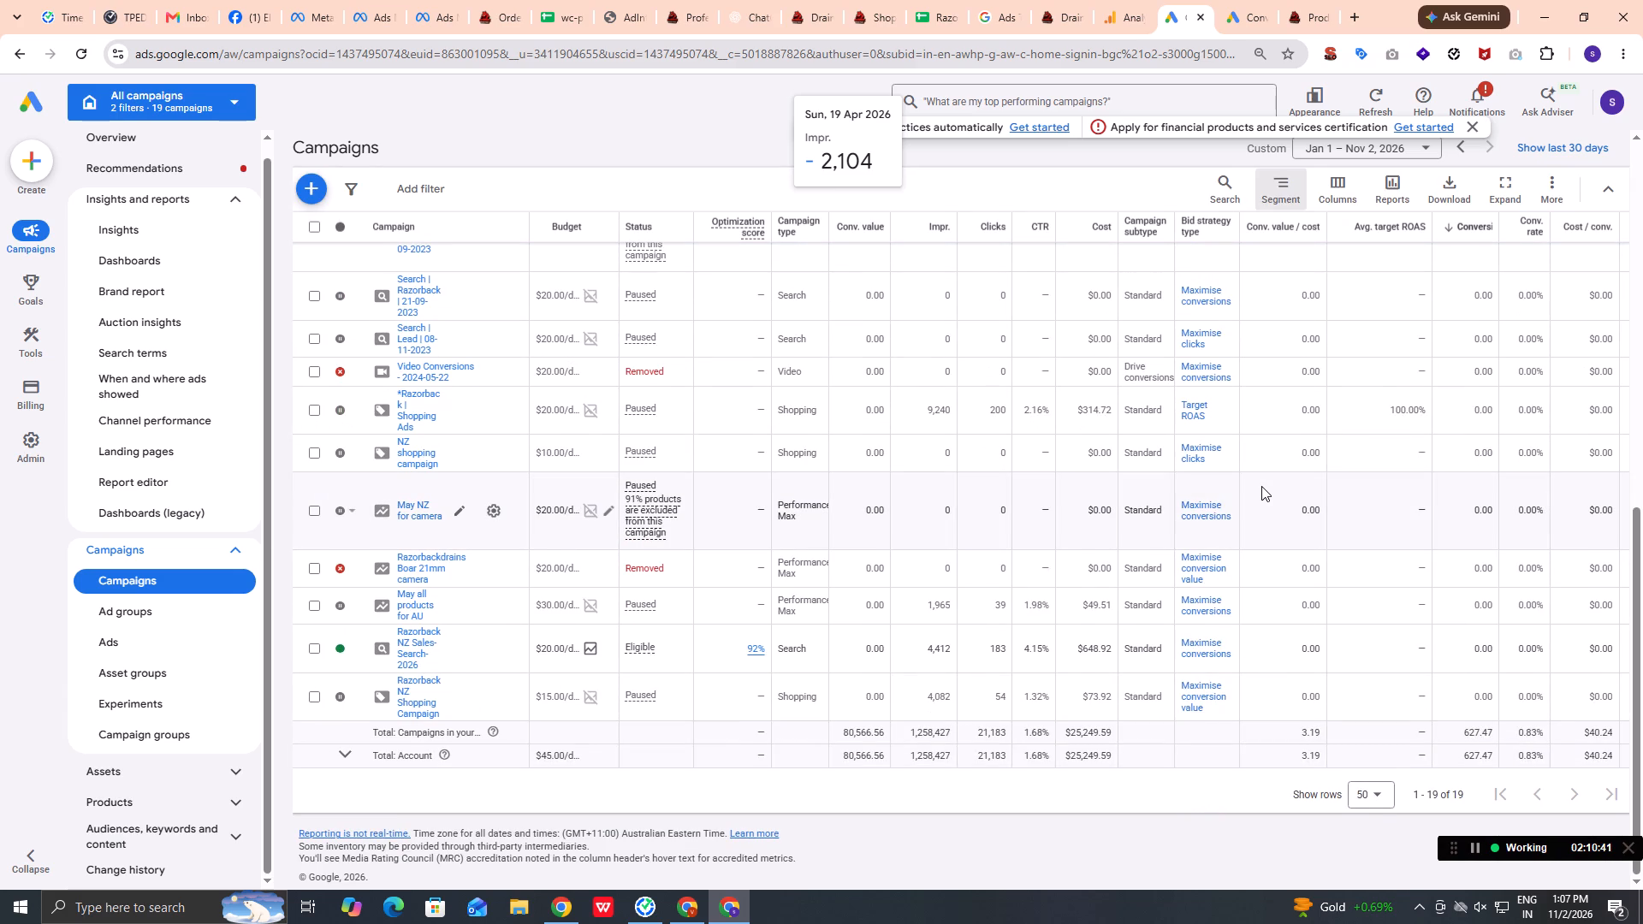
scroll(1261, 486, "up", 7)
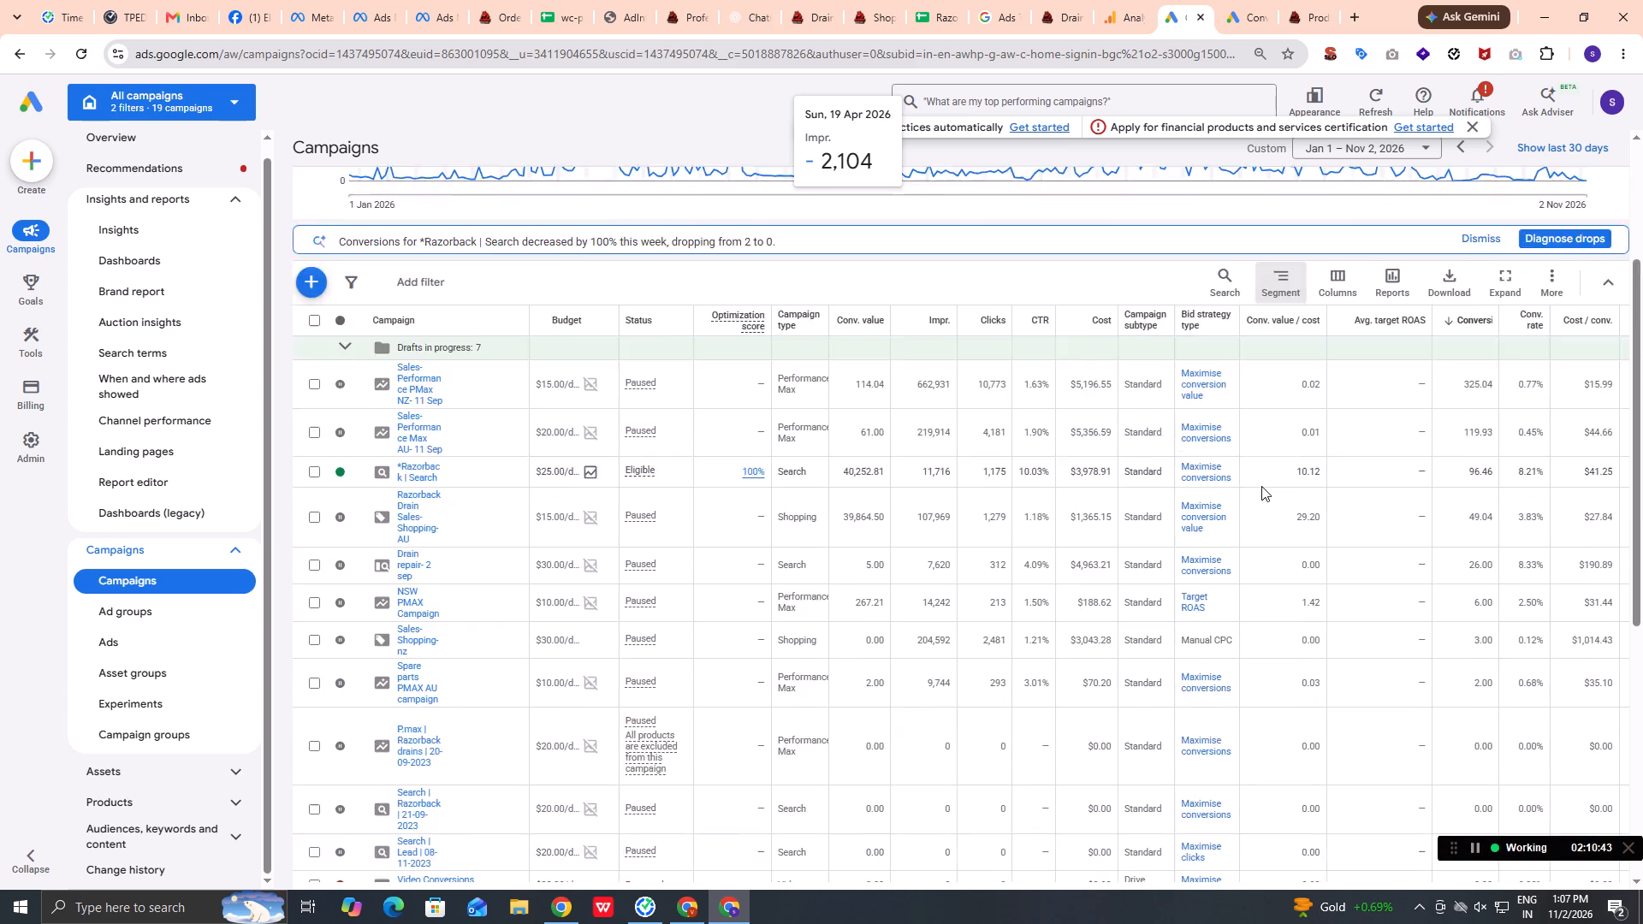
scroll(1261, 486, "down", 1)
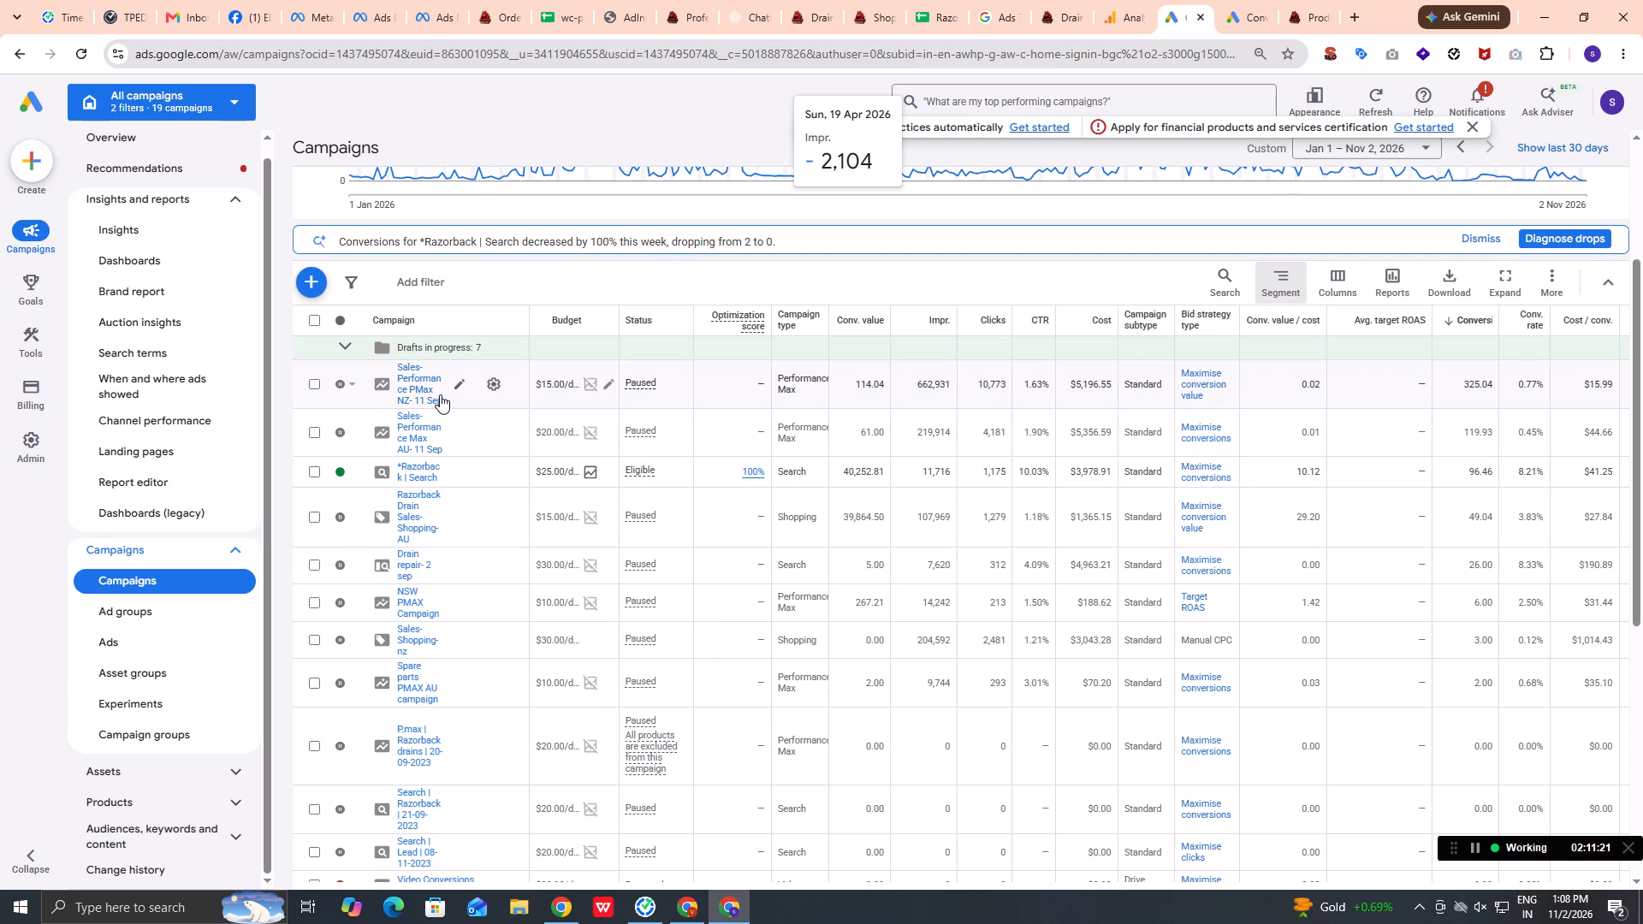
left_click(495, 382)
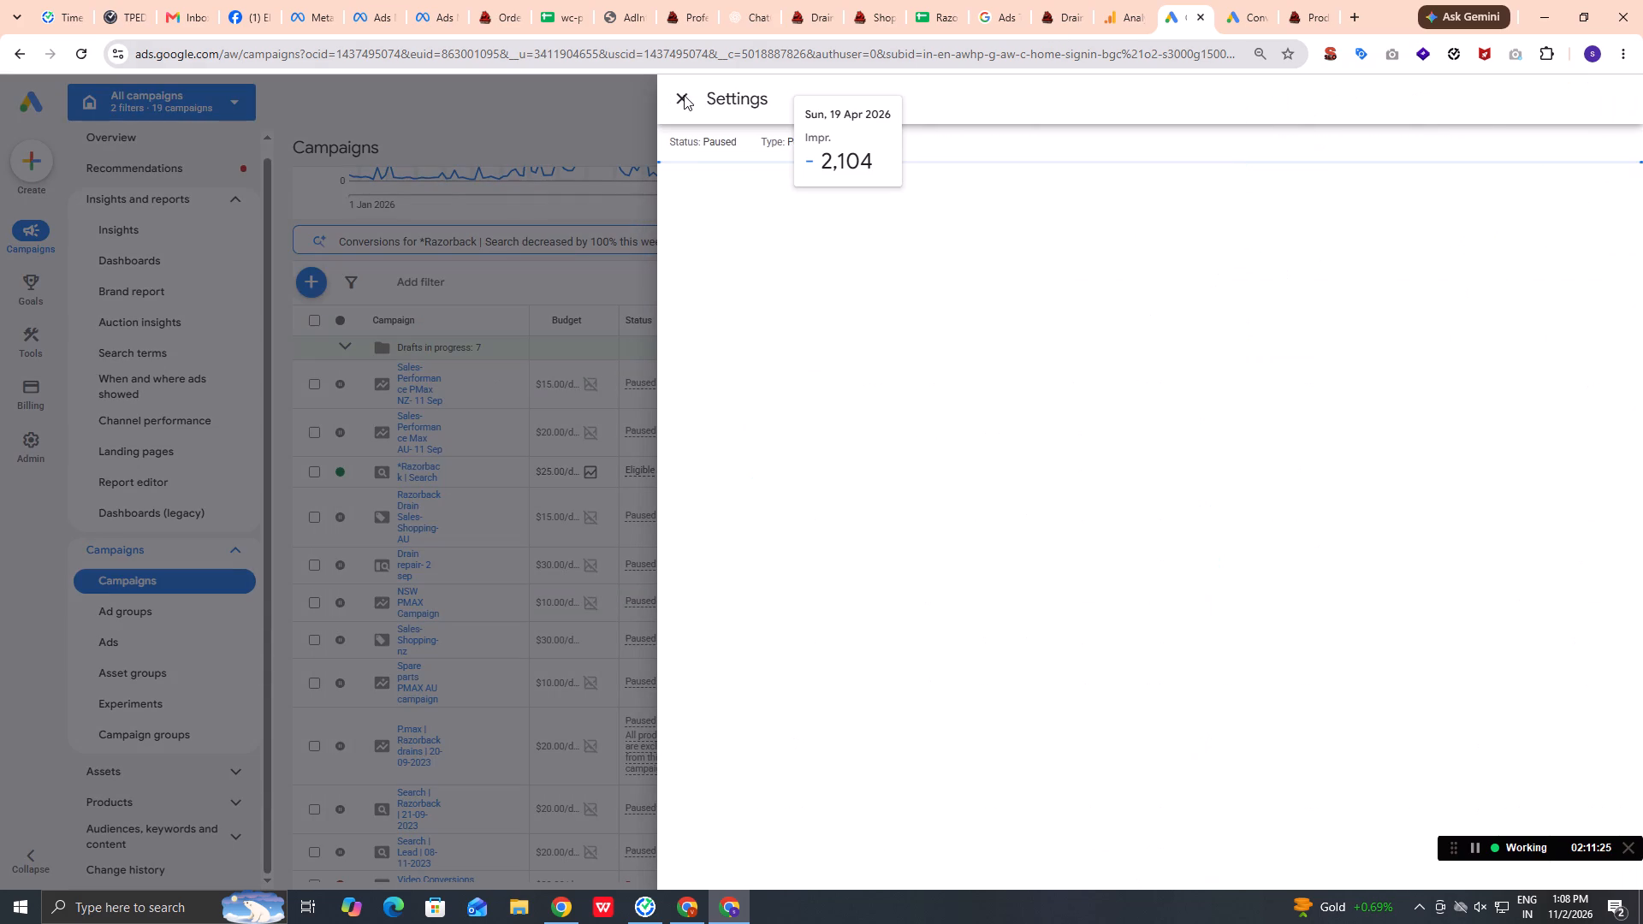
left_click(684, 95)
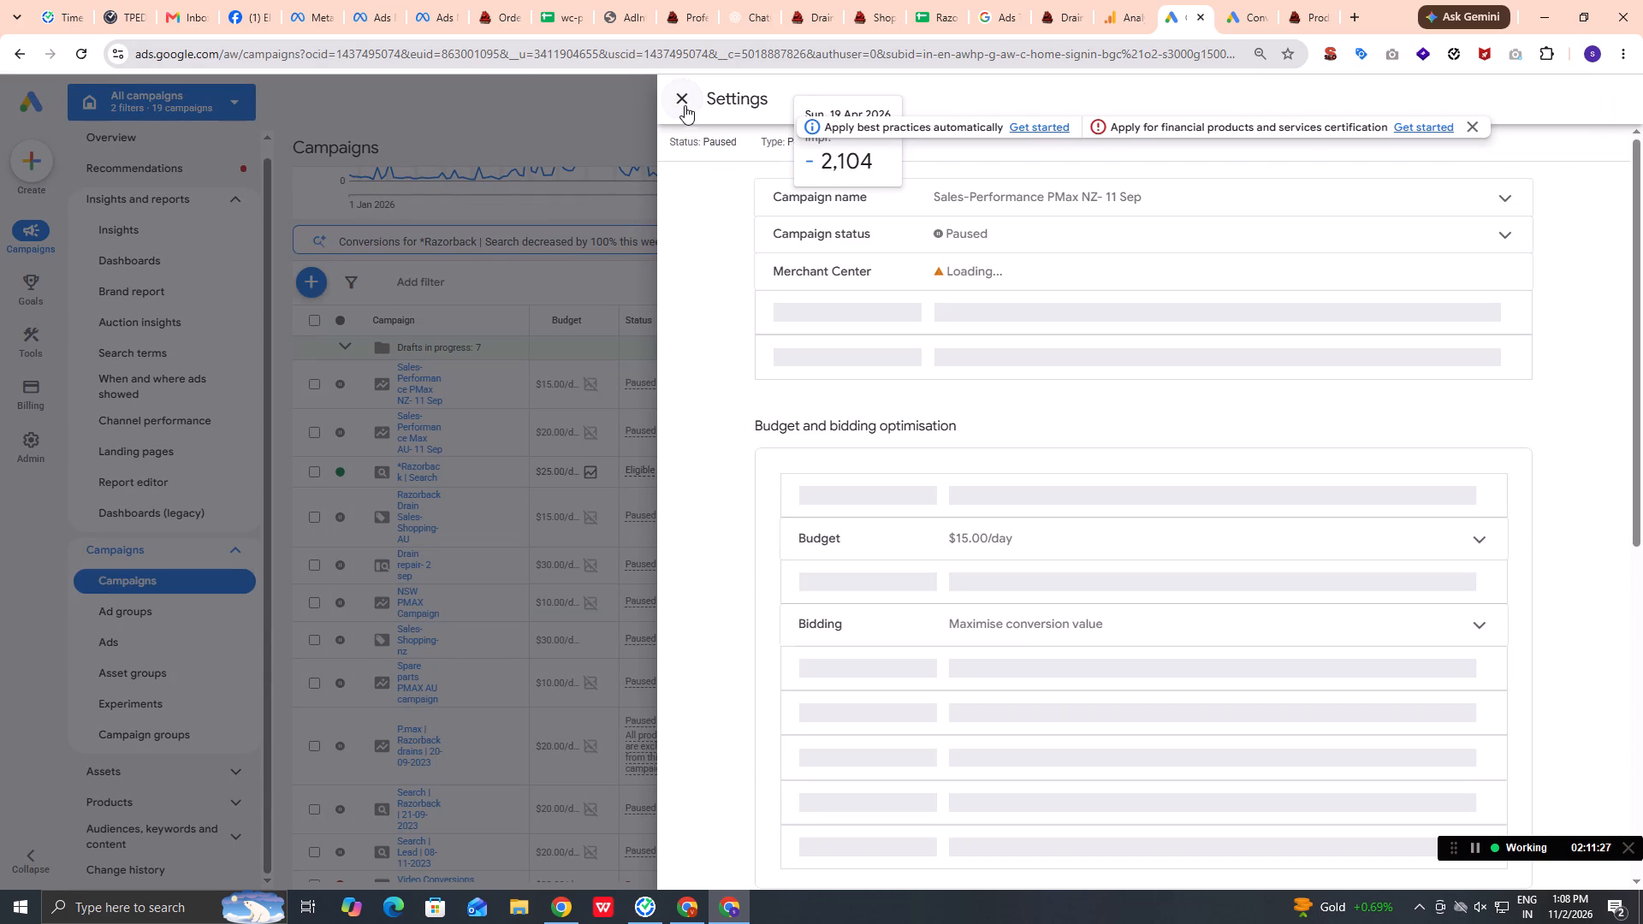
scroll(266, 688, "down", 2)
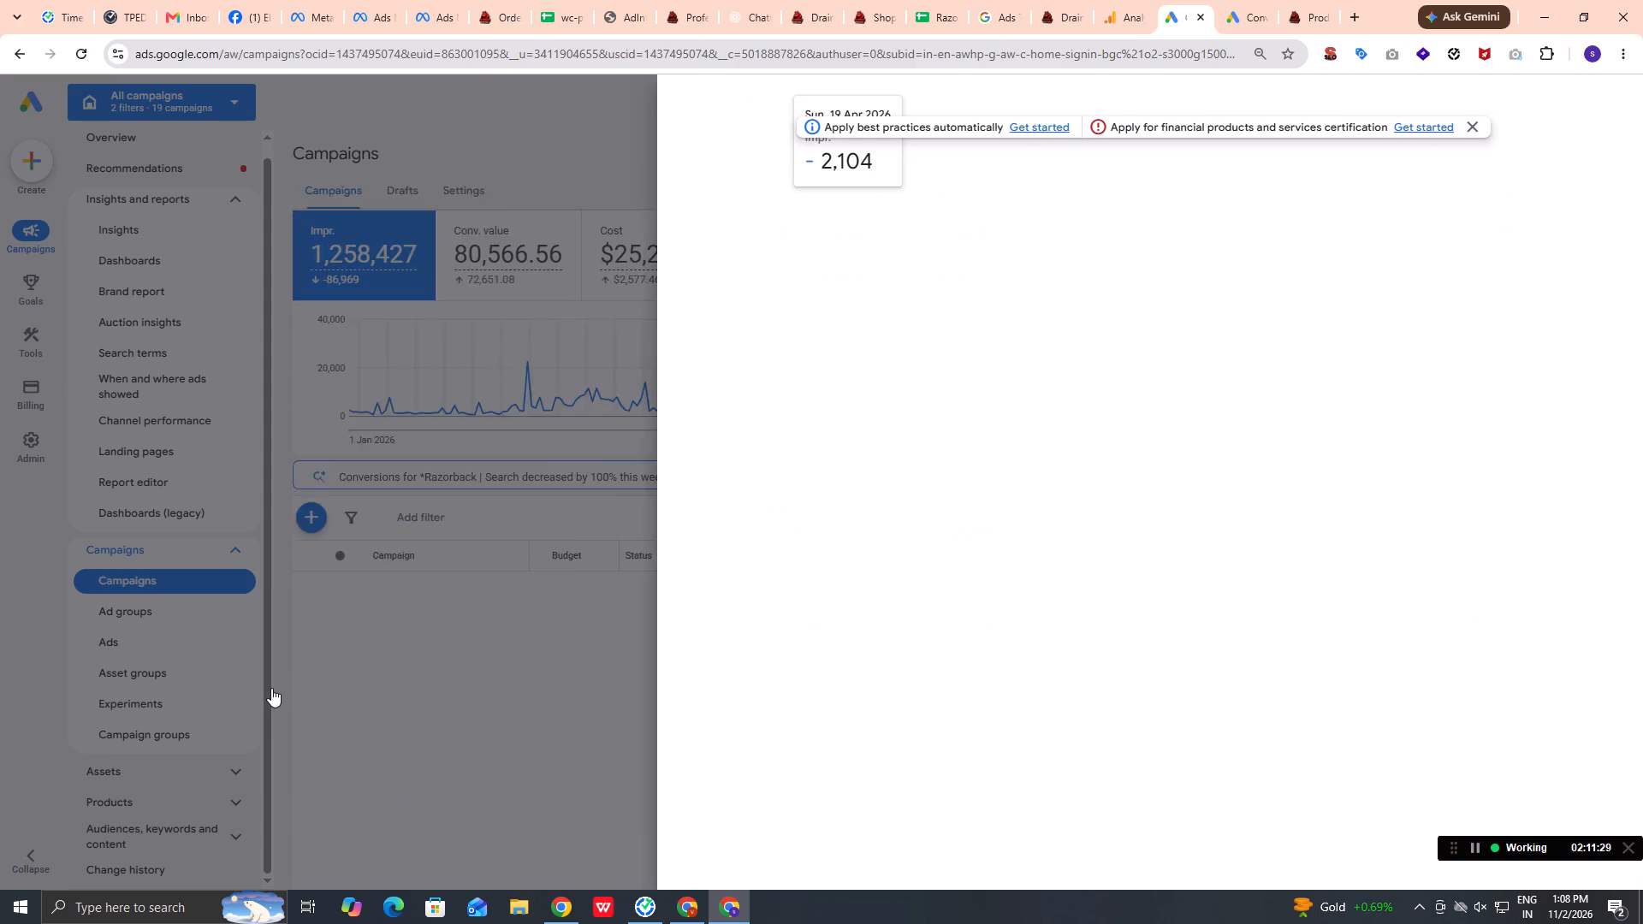
Examine the budget, conversion goals, bidding and other settings of the Sales-Performance Max AU- 11 Sep campaign, and close them.
scroll(430, 773, "down", 1)
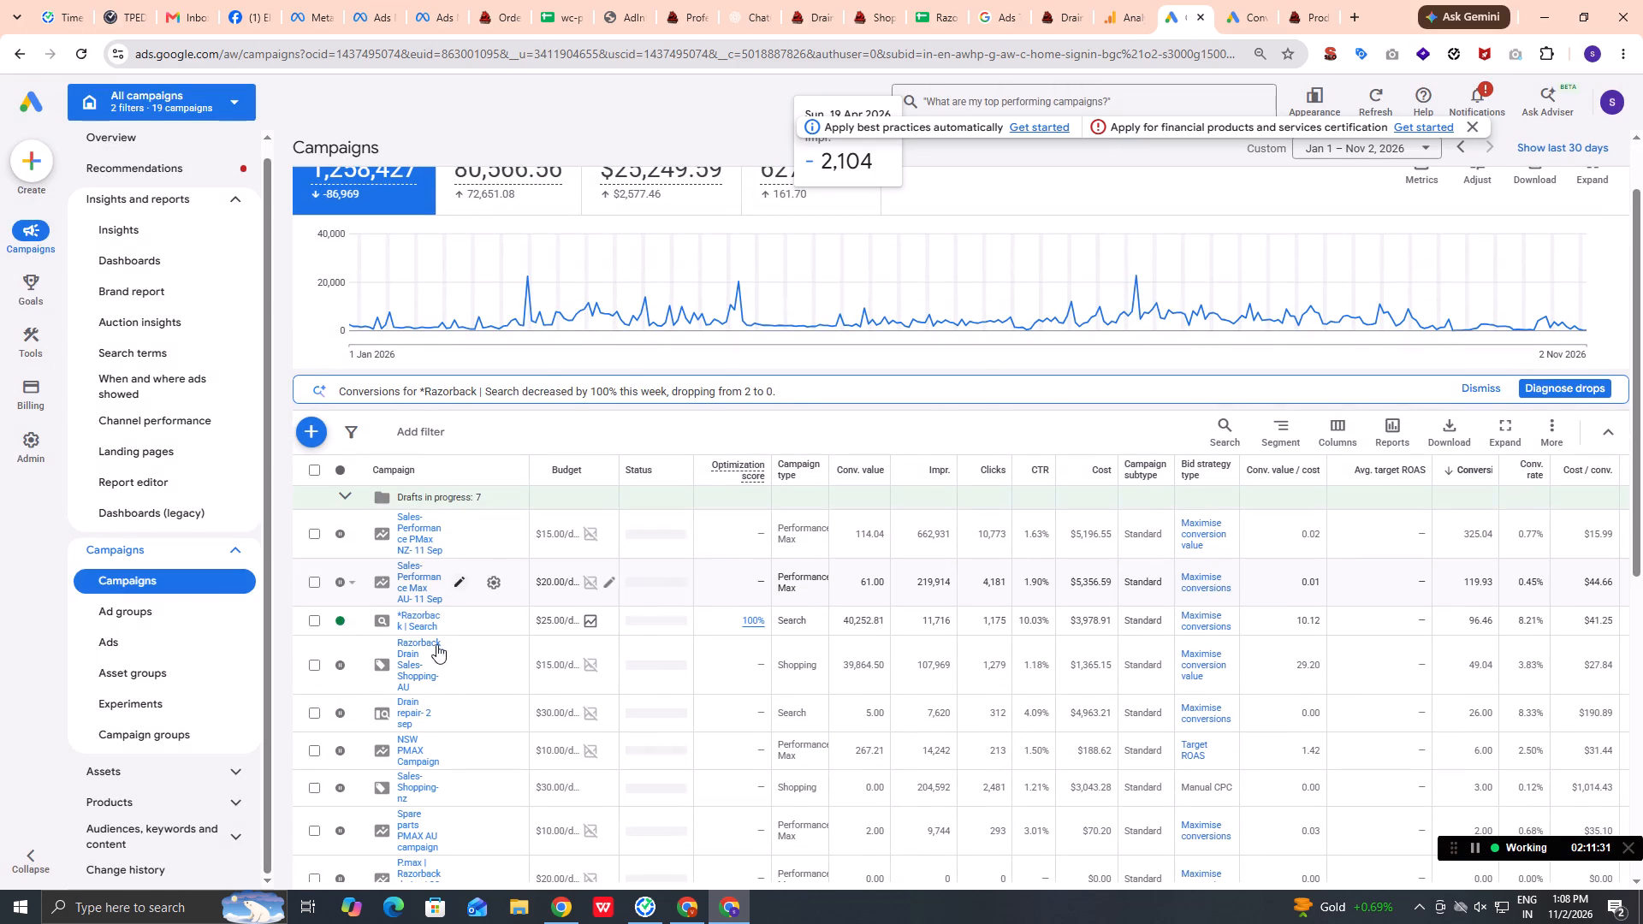
left_click(493, 580)
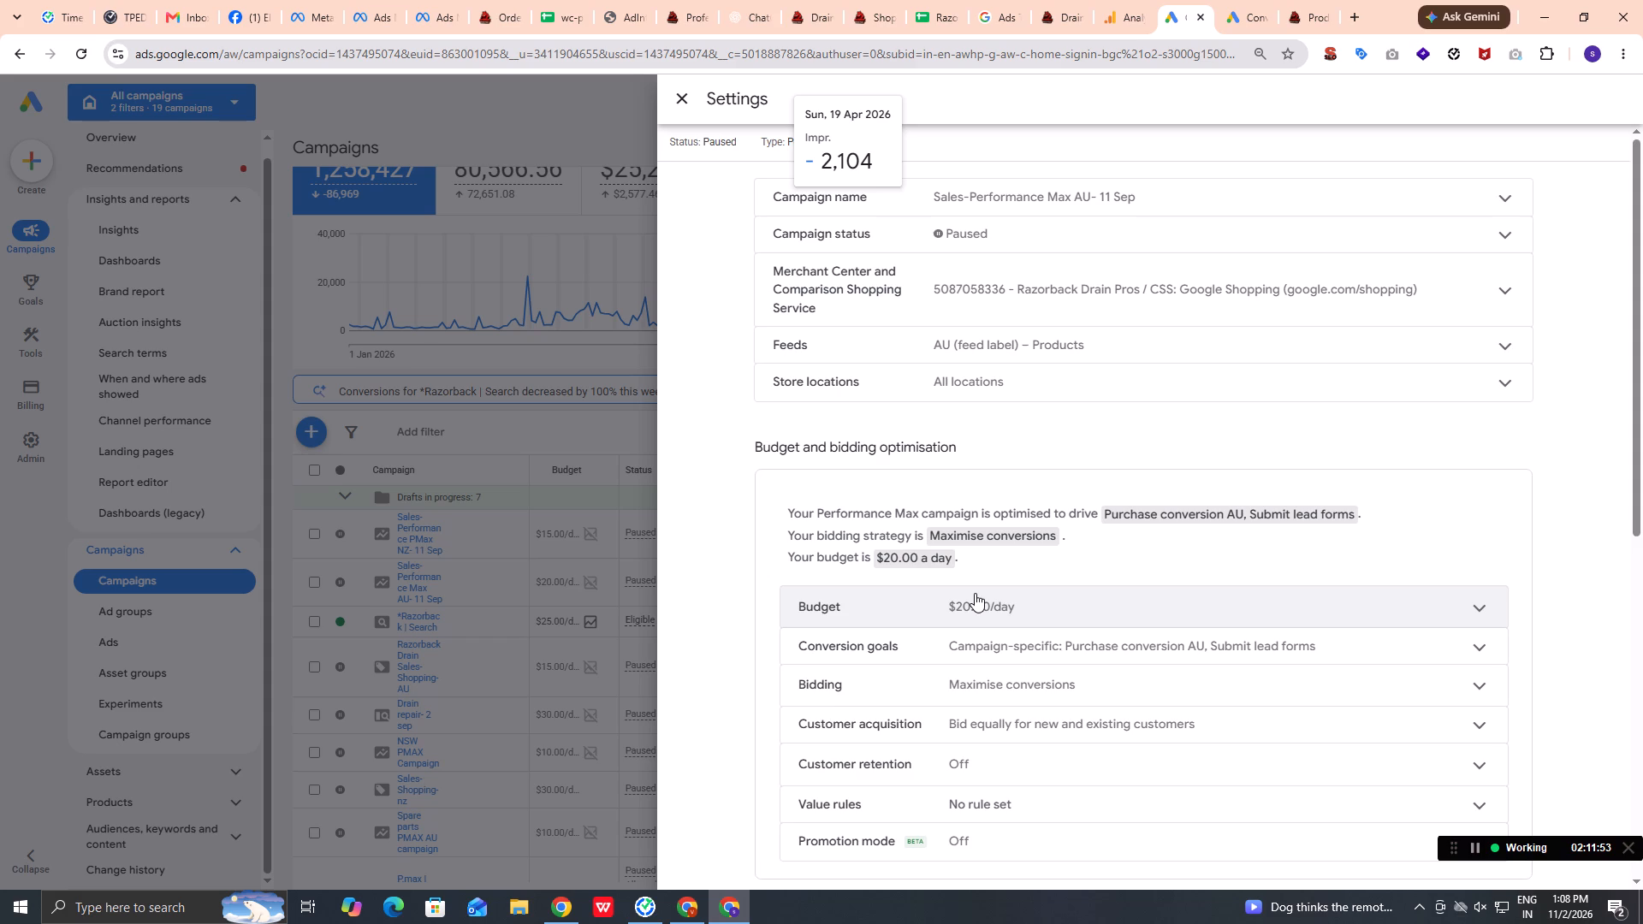
scroll(975, 593, "down", 2)
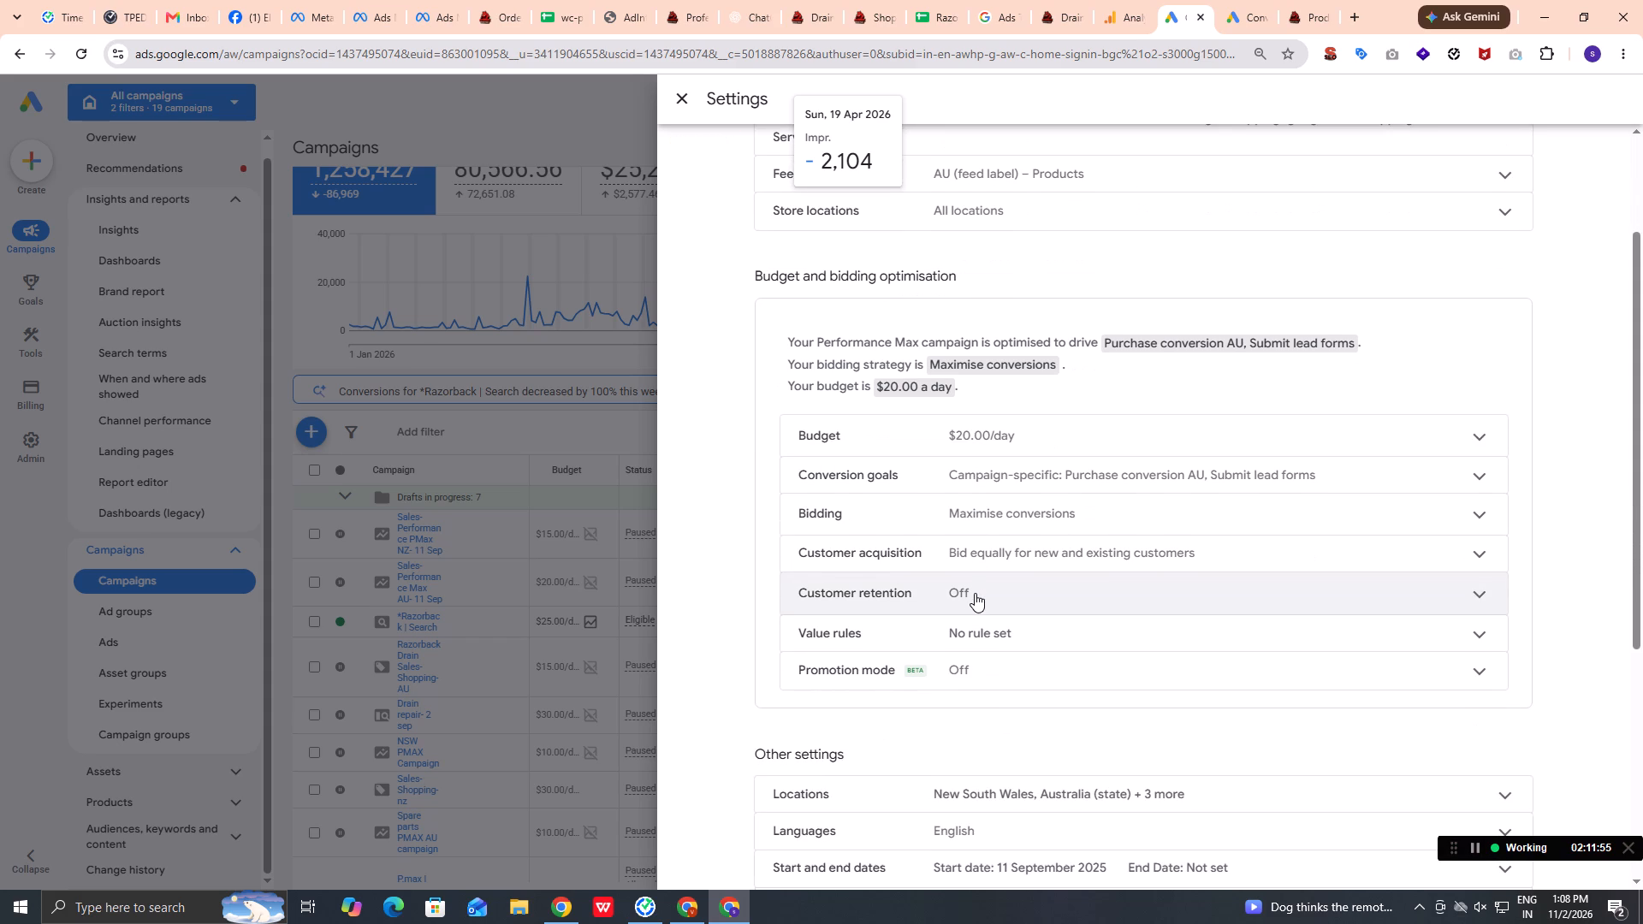
scroll(975, 593, "down", 1)
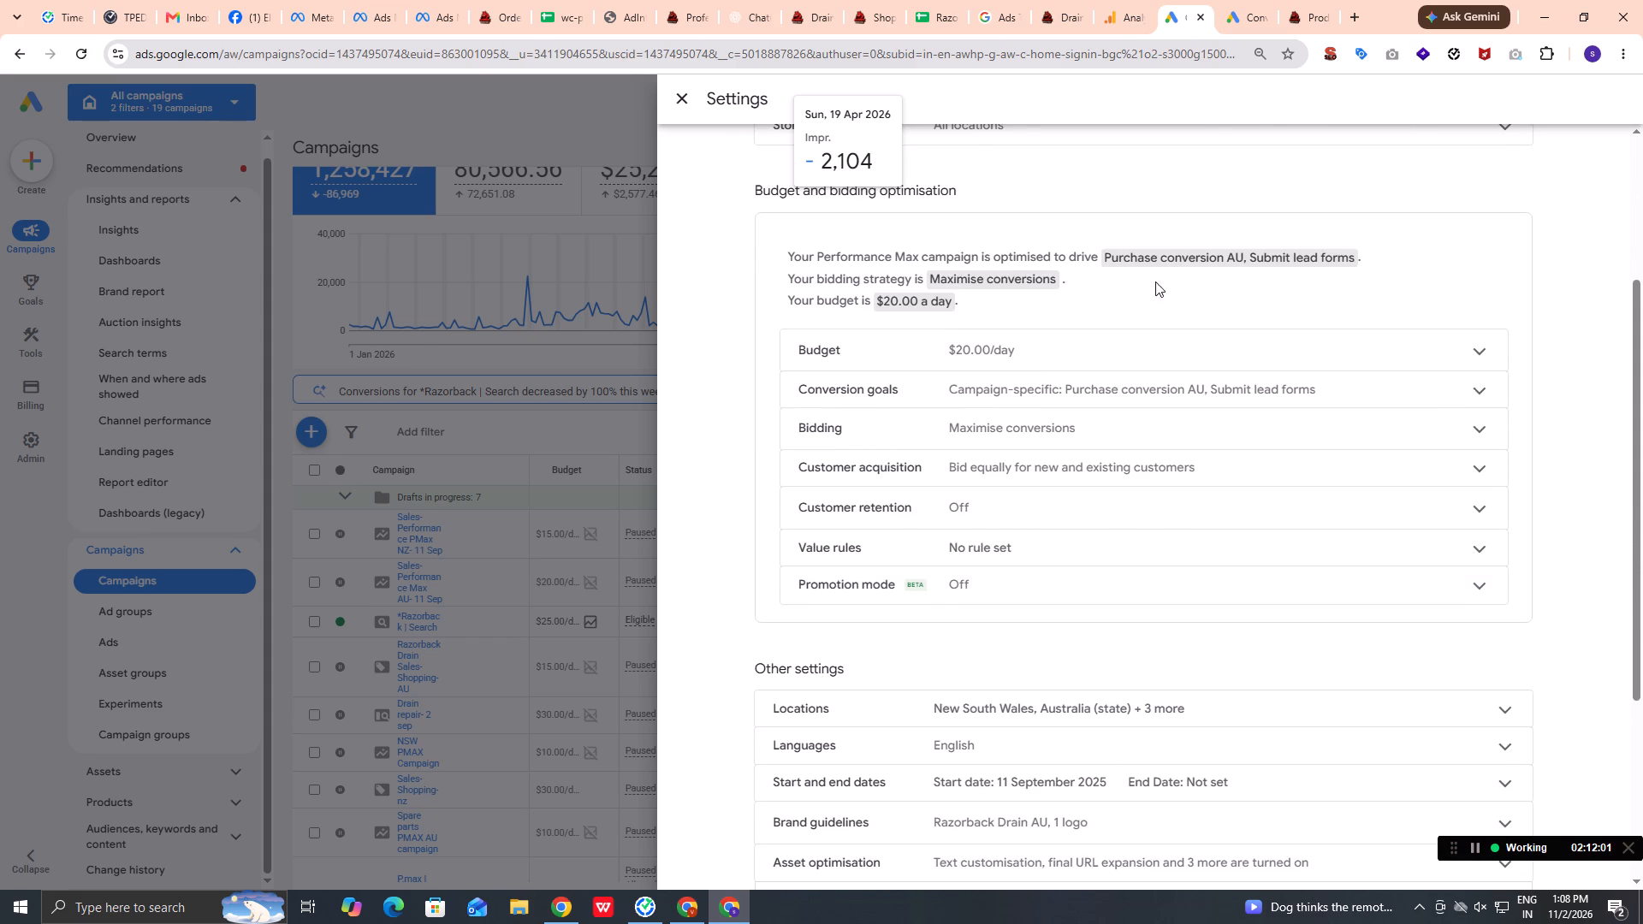
left_click(684, 100)
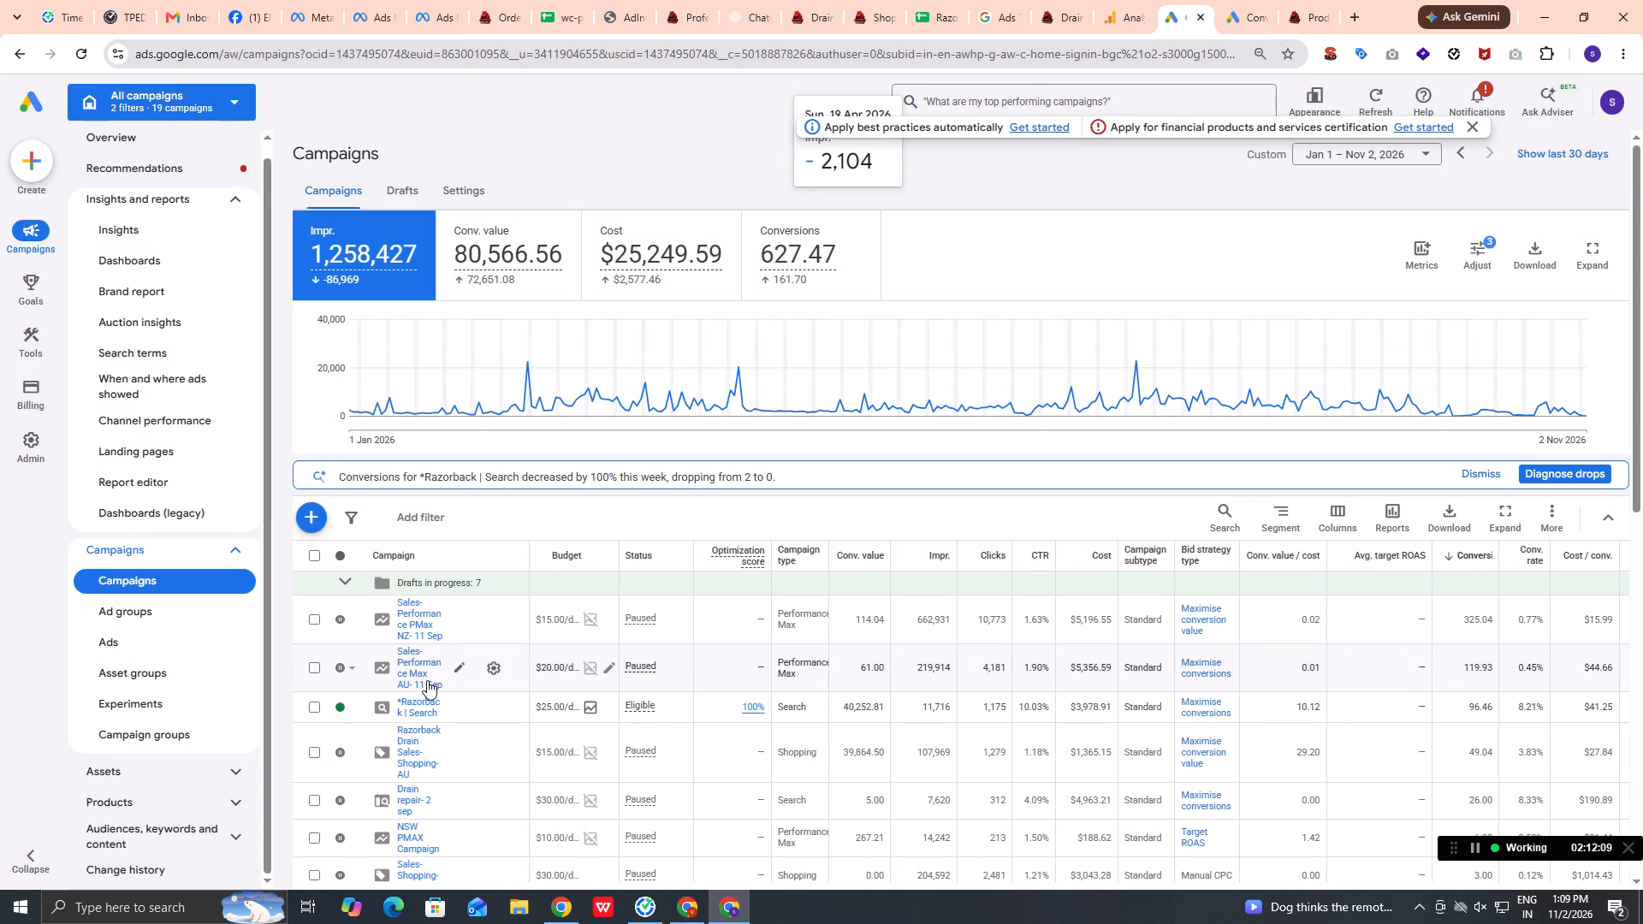
Open the Sales-Performance Max AU- 11 Sep campaign and examine its asset groups' assets, search themes and performance.
left_click(412, 663)
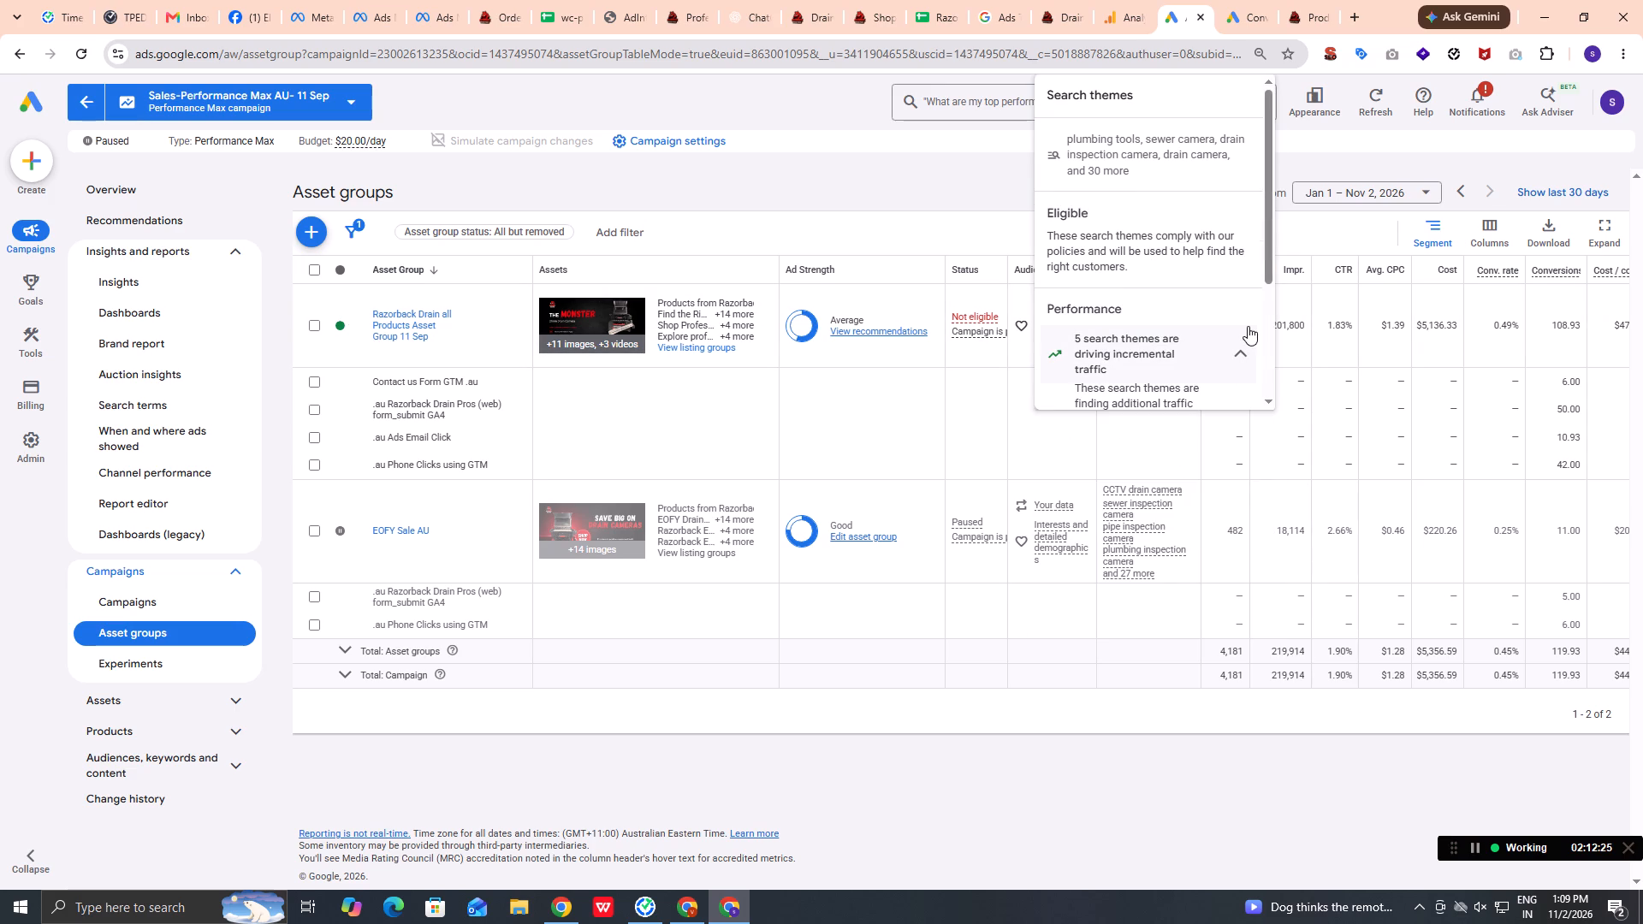
scroll(1248, 326, "down", 3)
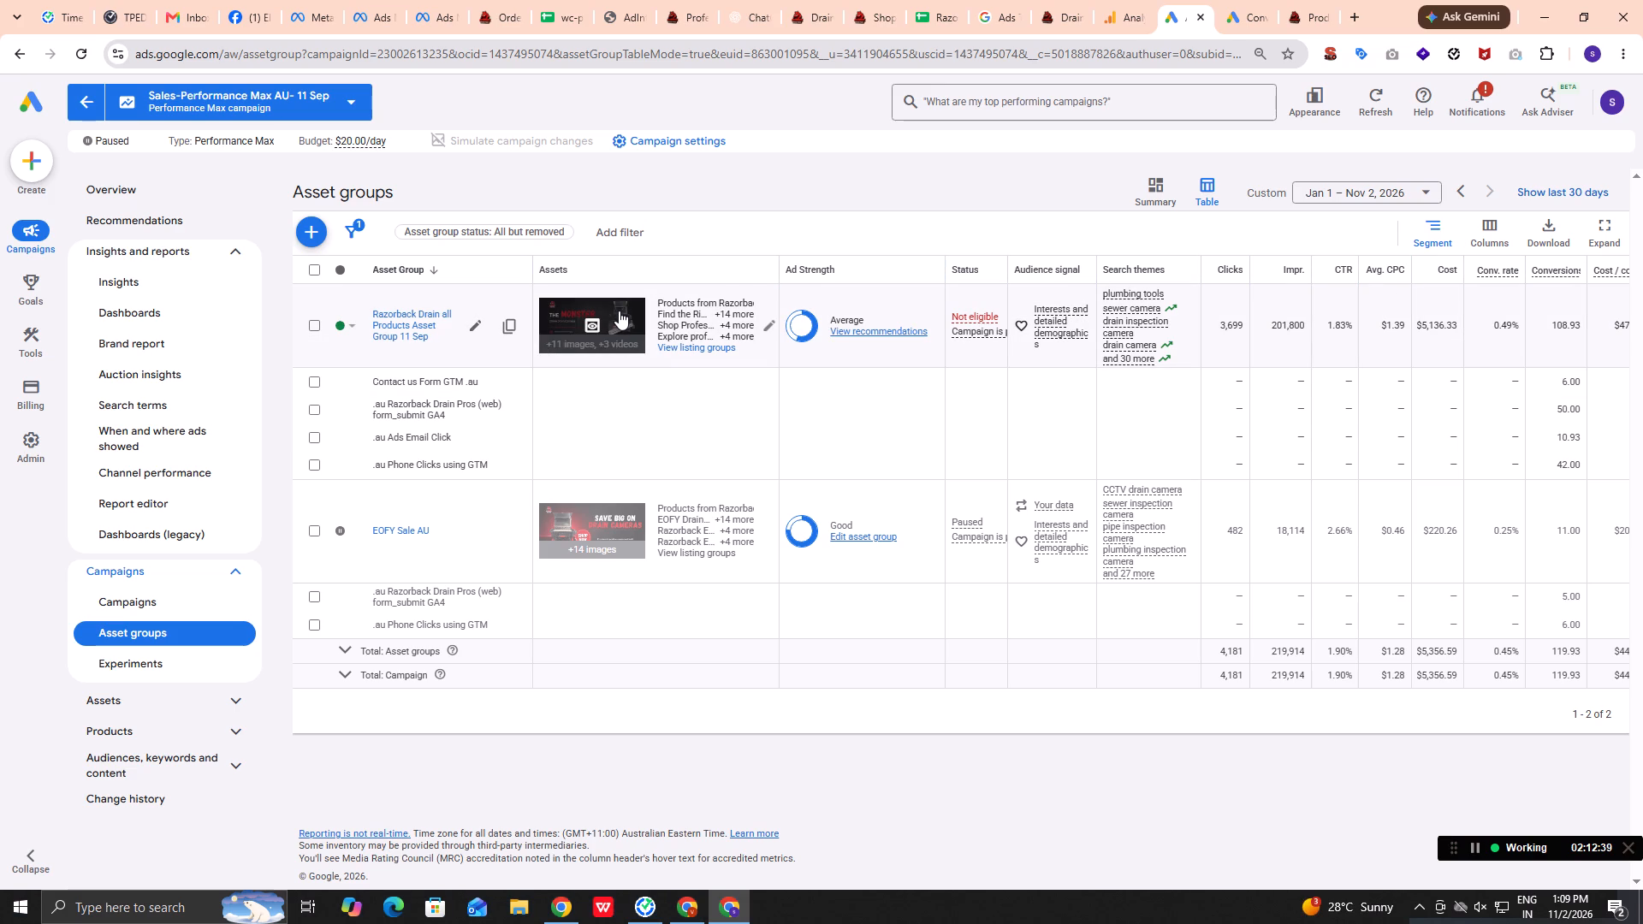
scroll(618, 343, "up", 1)
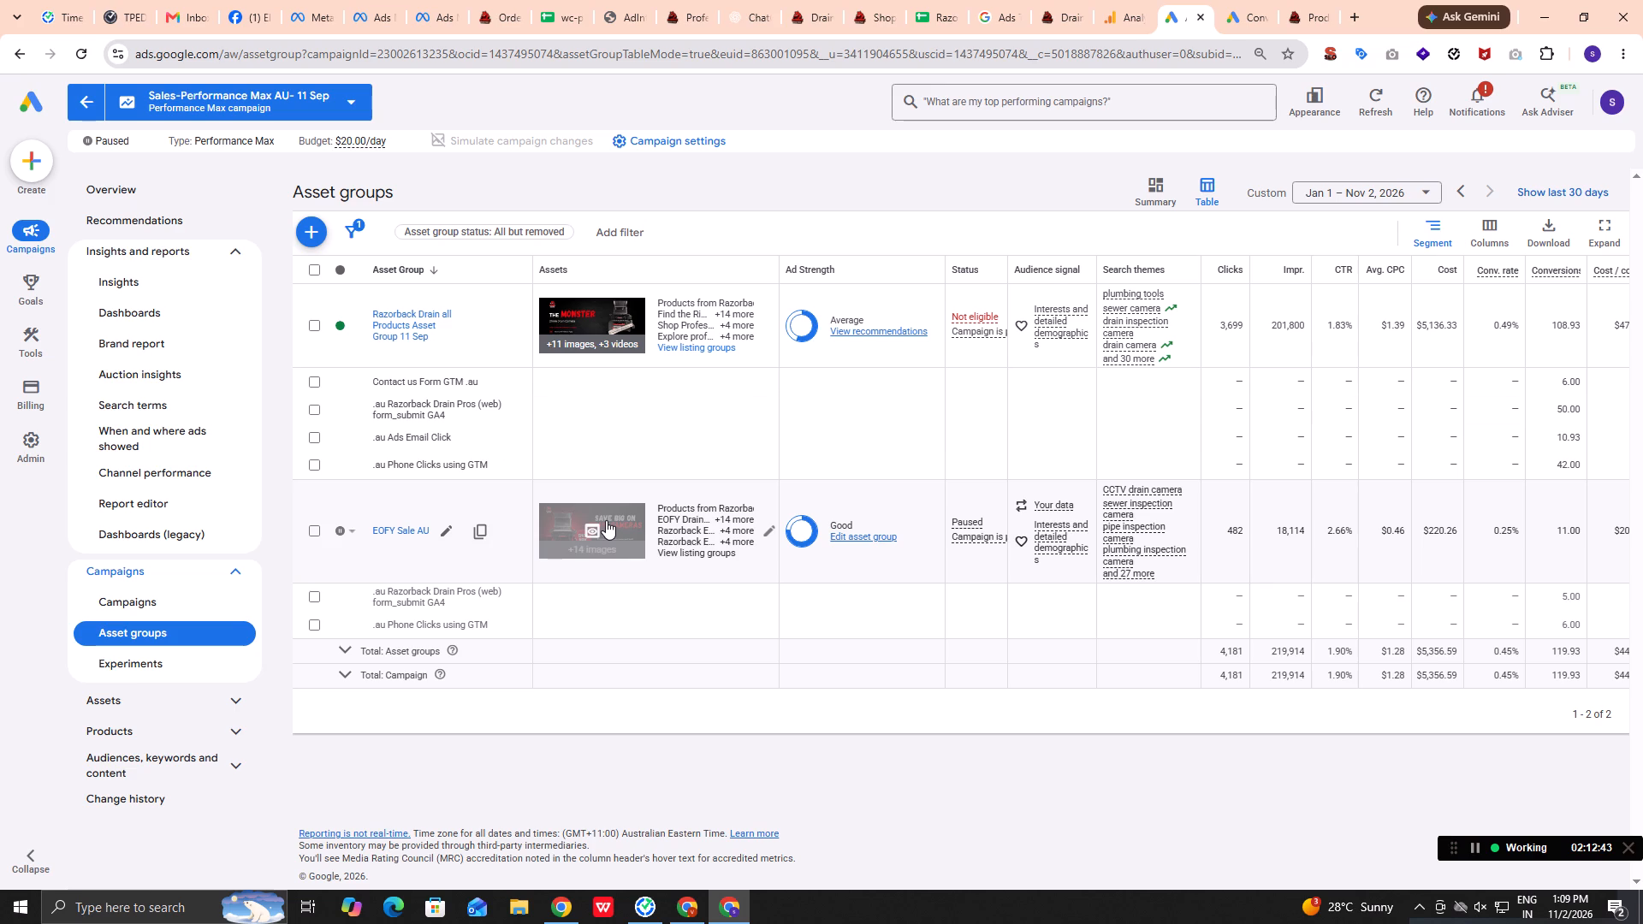
scroll(737, 388, "up", 5)
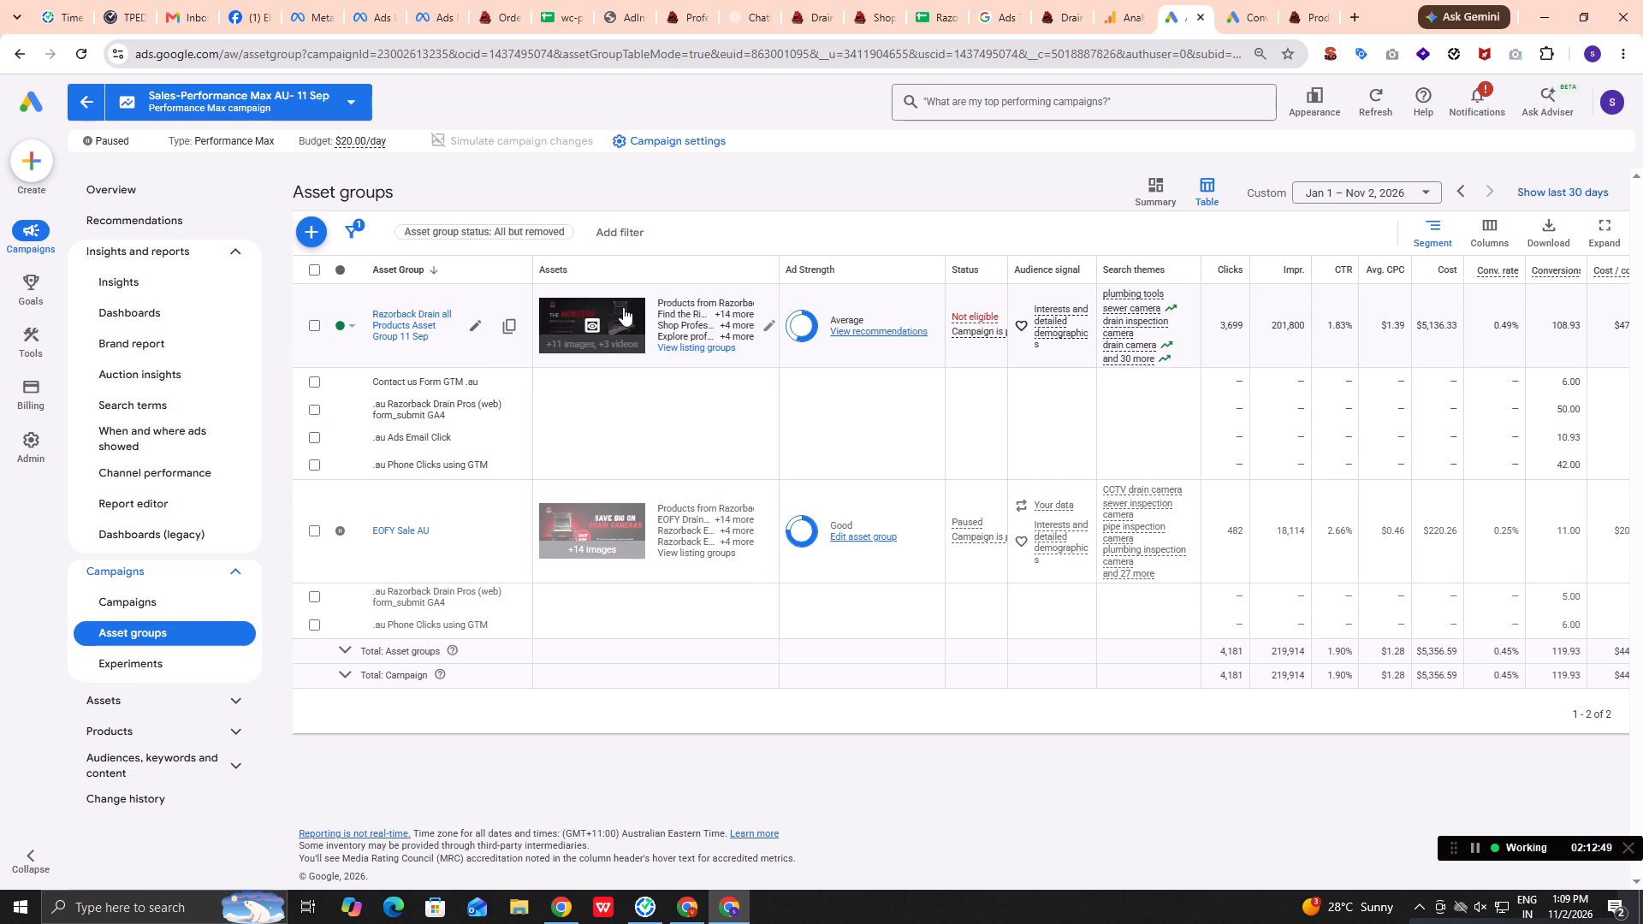
scroll(673, 500, "up", 5)
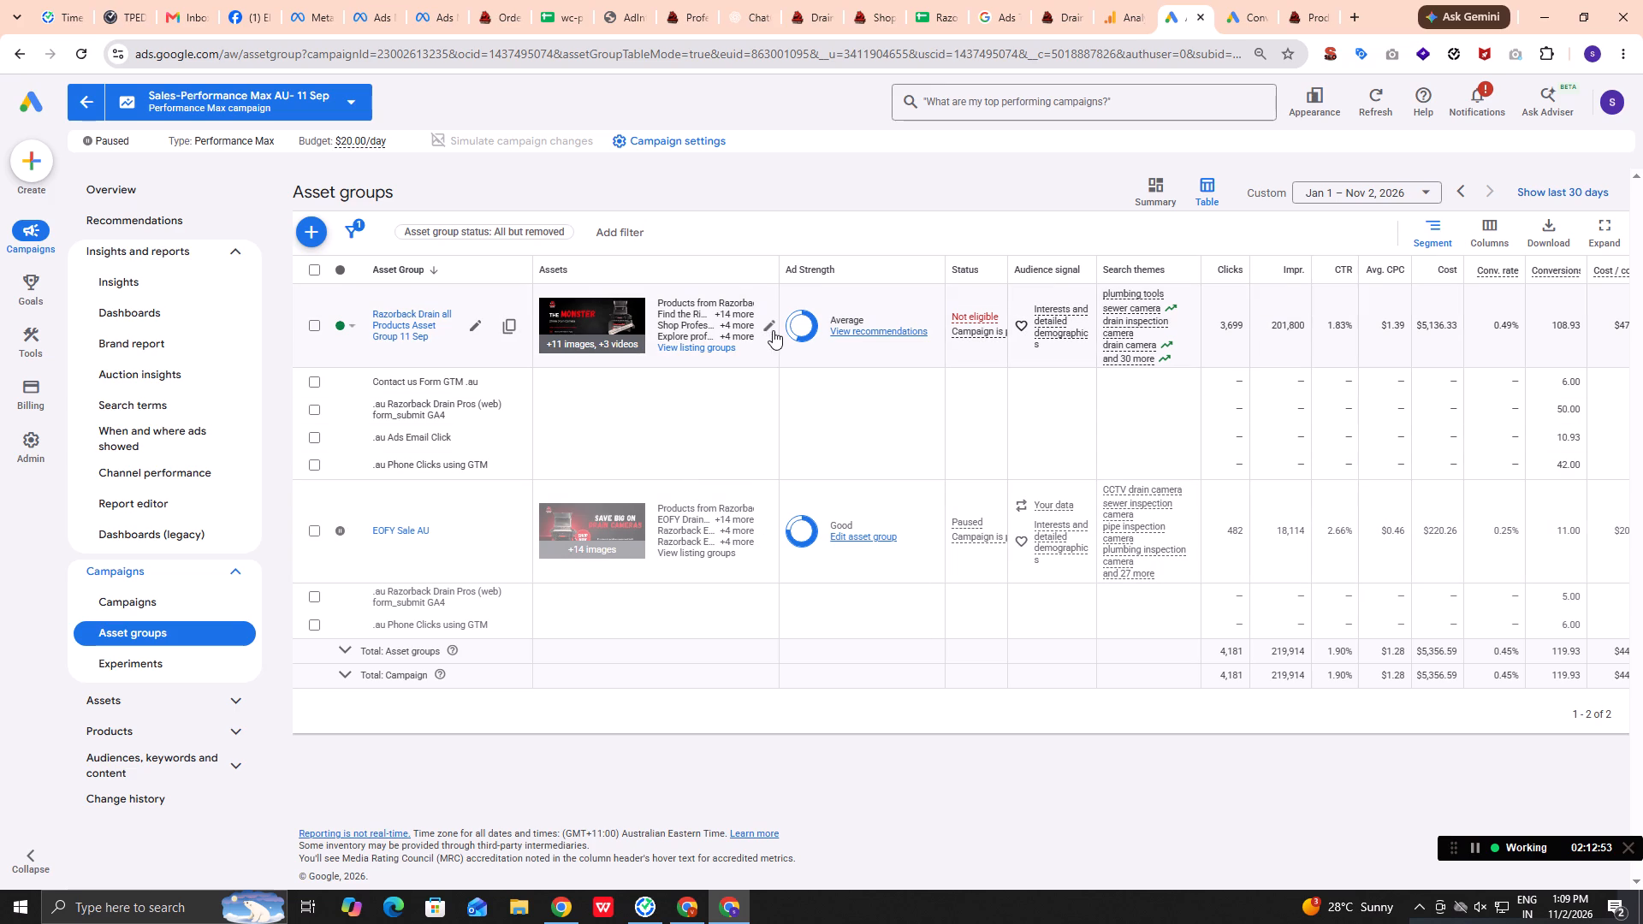
Examine the headlines, descriptions, images, videos, sitelinks and call to action of Razorback Drain all Products Asset Group 11 Sep, and exit without saving.
left_click(771, 328)
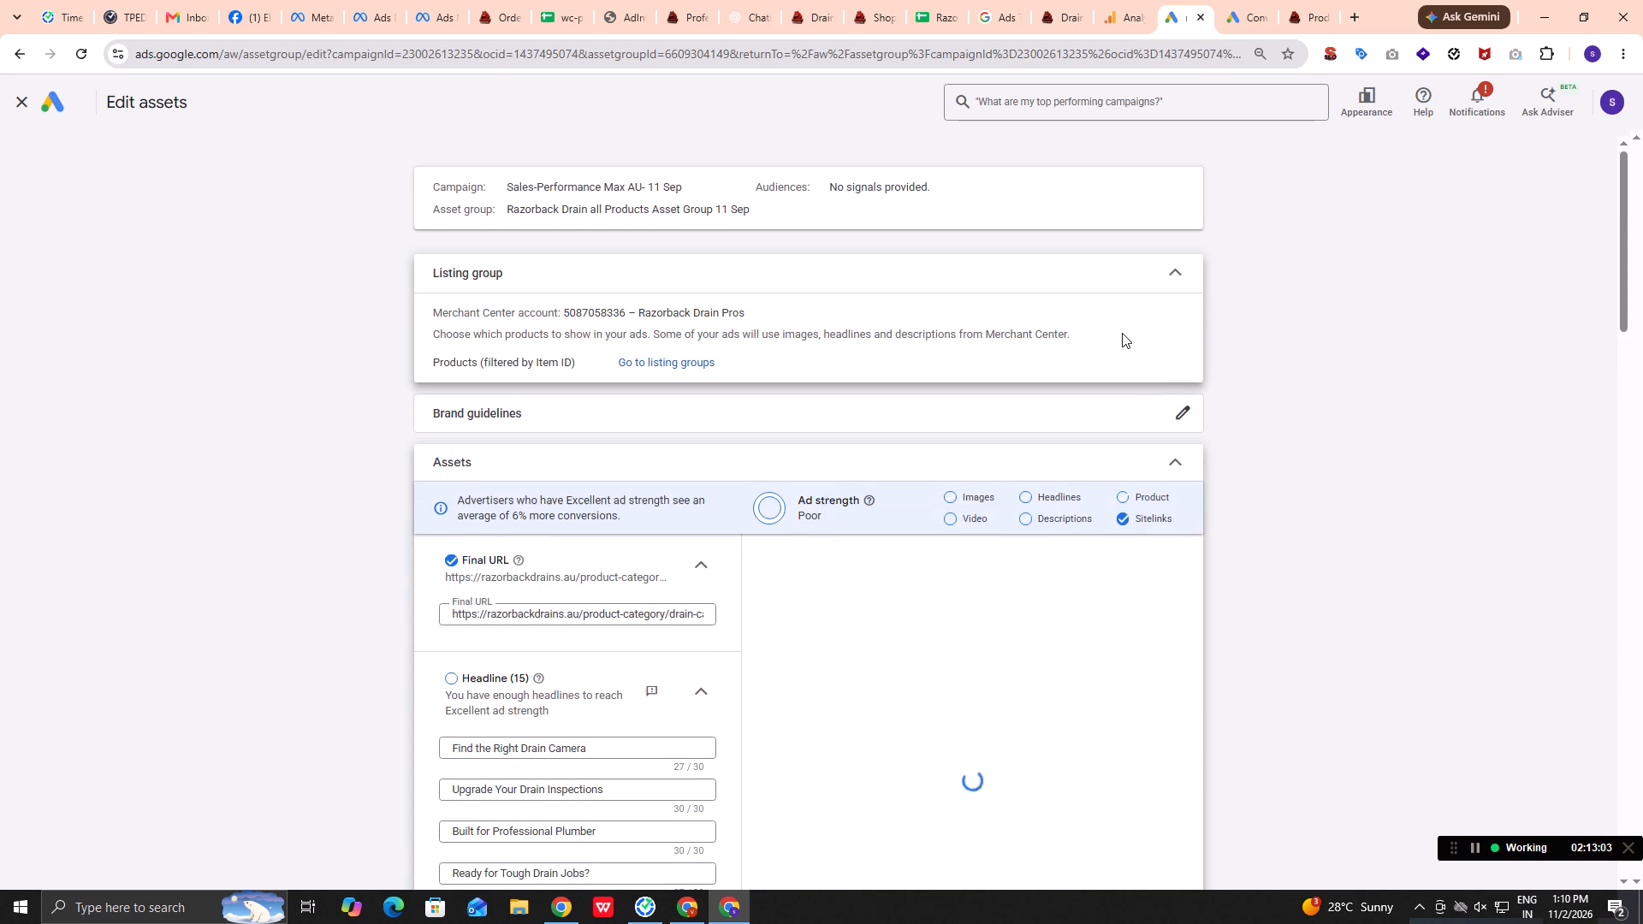
scroll(1122, 333, "down", 9)
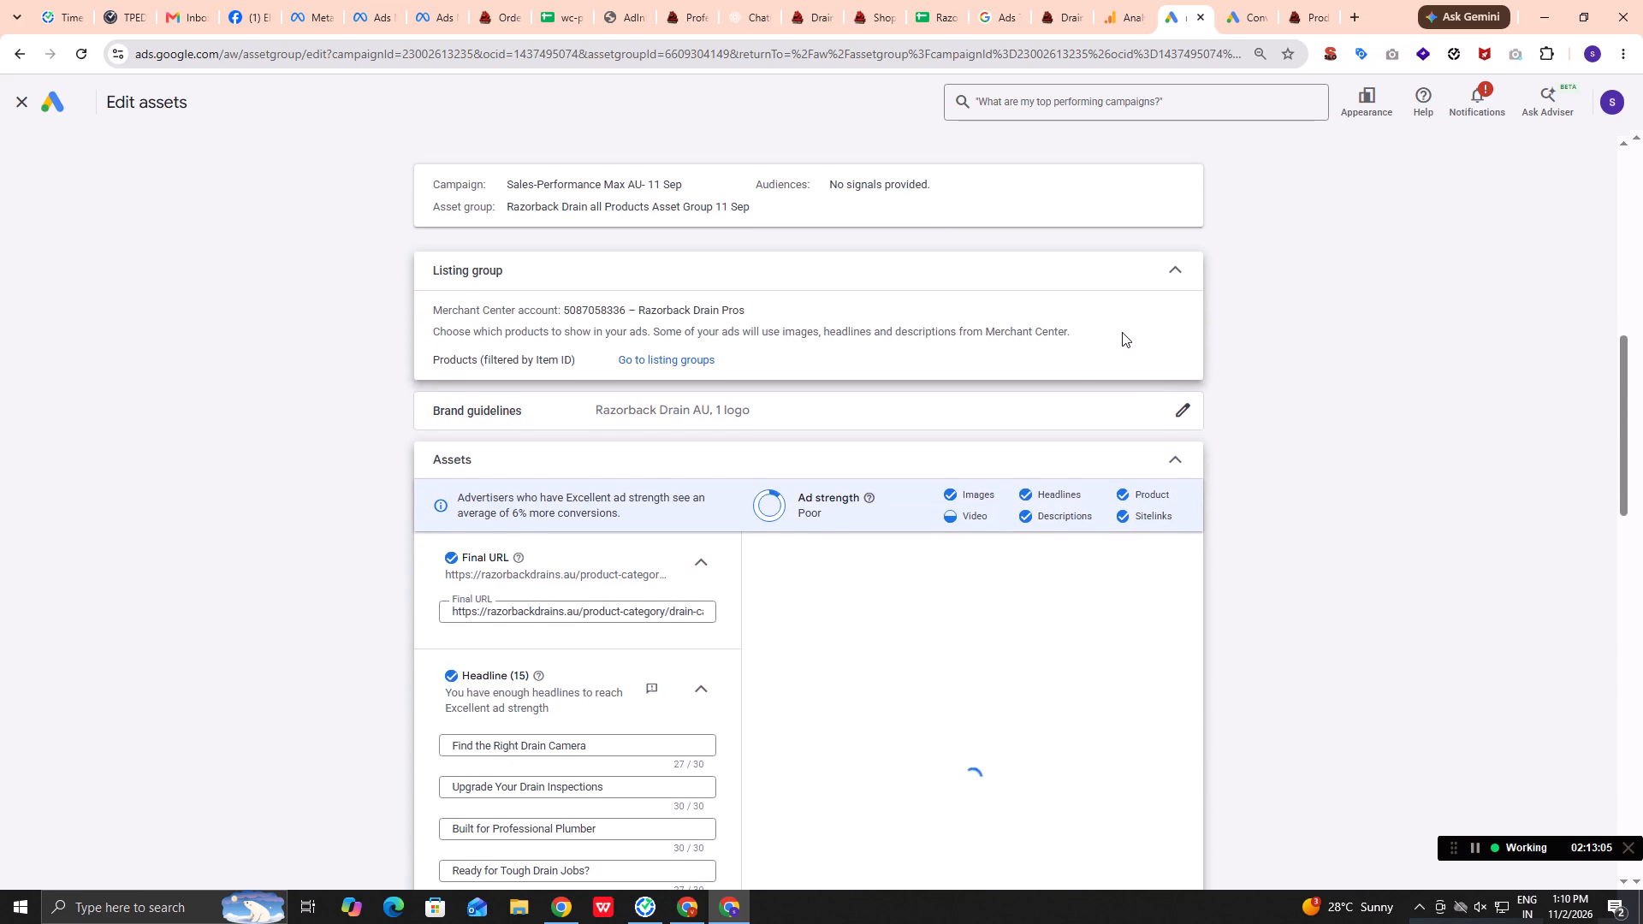
scroll(1122, 332, "down", 5)
scroll(939, 352, "down", 3)
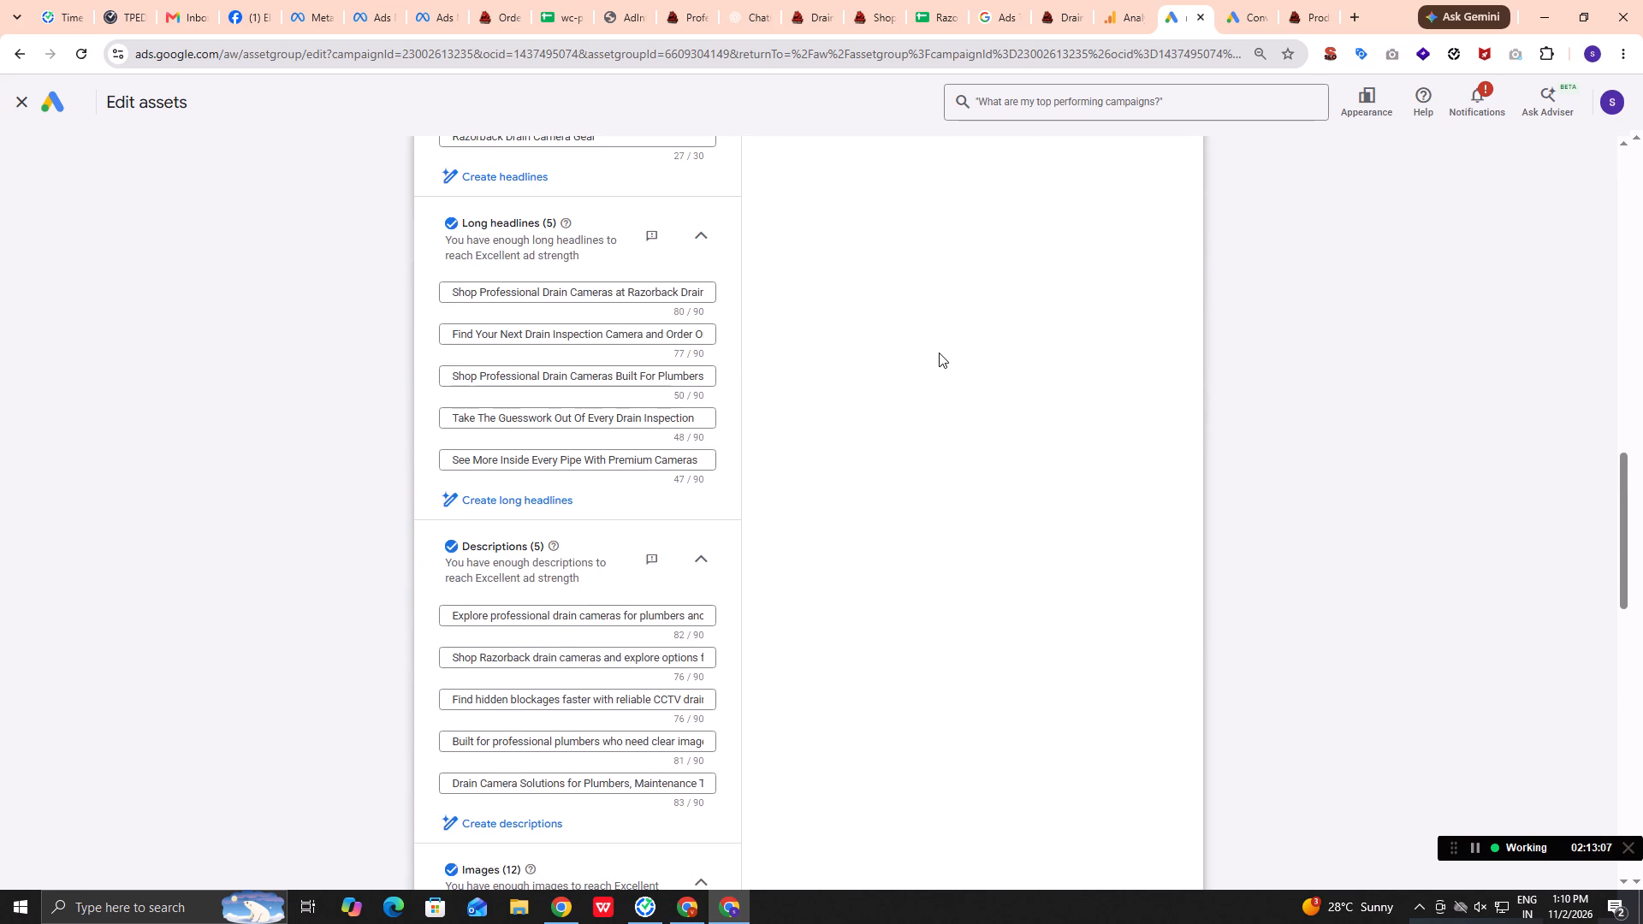
scroll(939, 352, "down", 11)
scroll(939, 352, "up", 3)
scroll(939, 352, "down", 2)
scroll(939, 352, "up", 1)
scroll(939, 352, "down", 2)
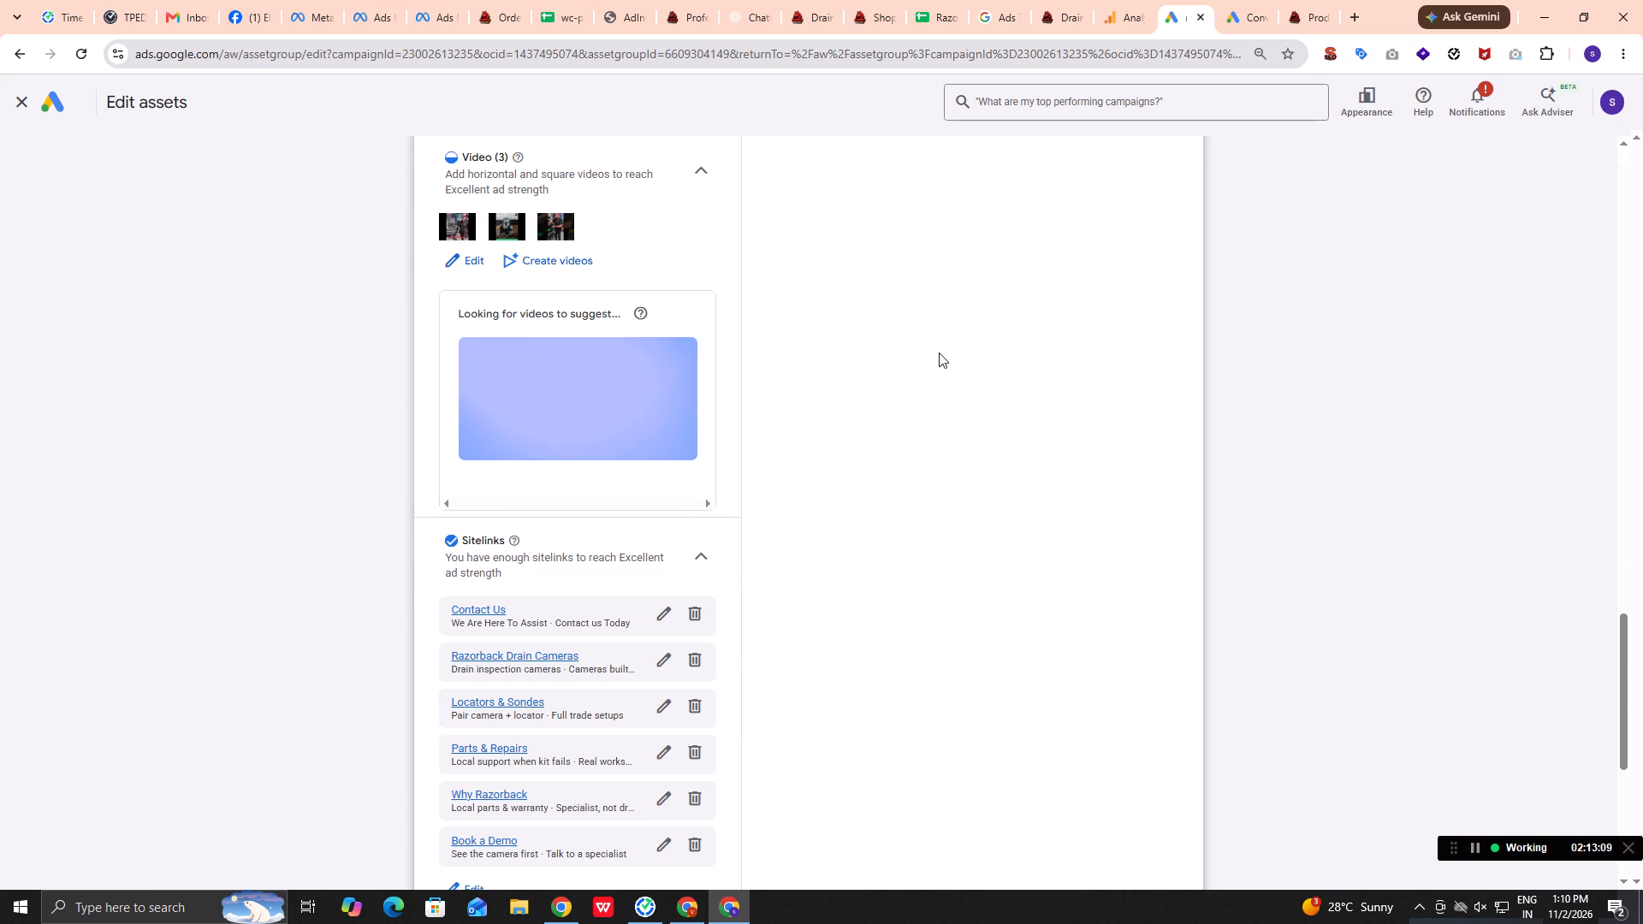
scroll(939, 352, "down", 2)
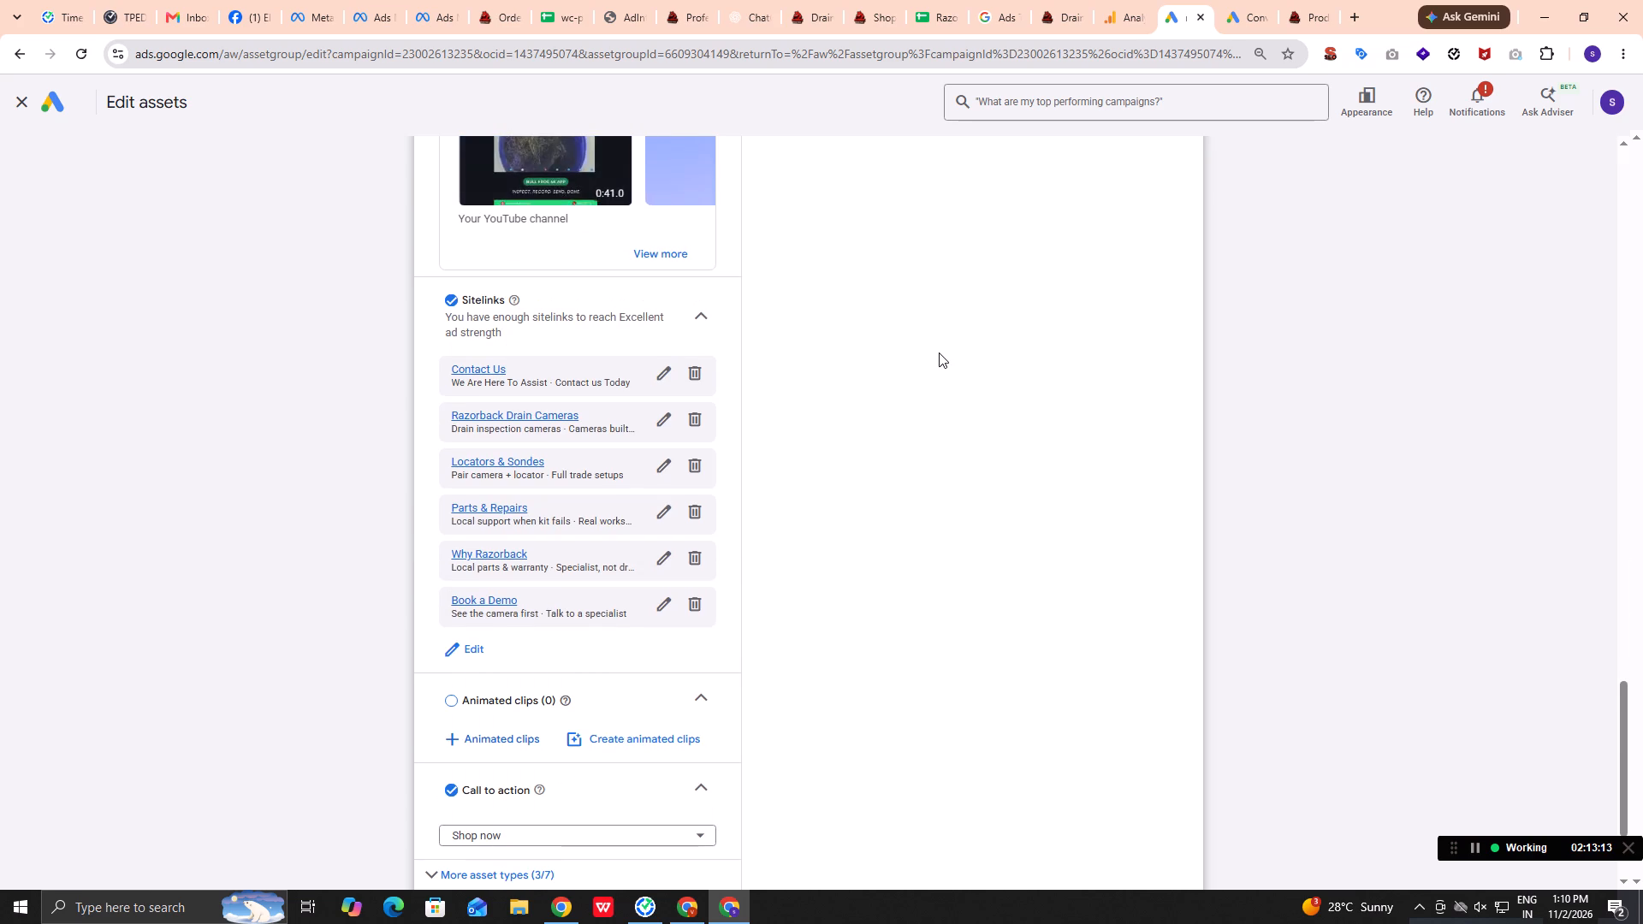
scroll(939, 352, "down", 2)
scroll(700, 394, "down", 4)
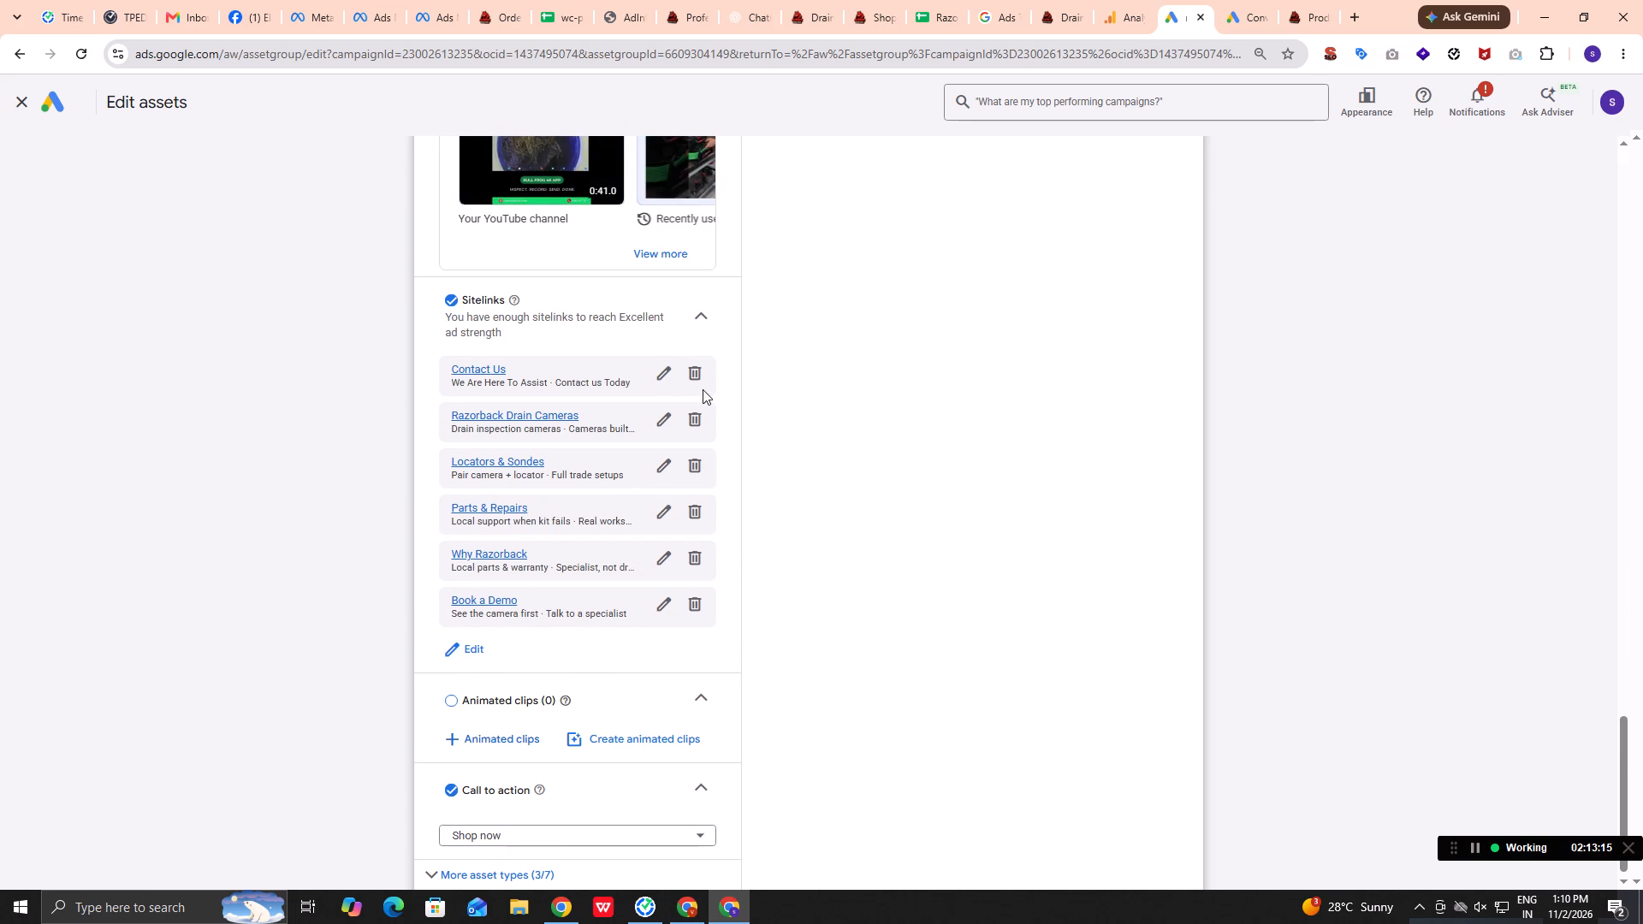
scroll(465, 436, "down", 8)
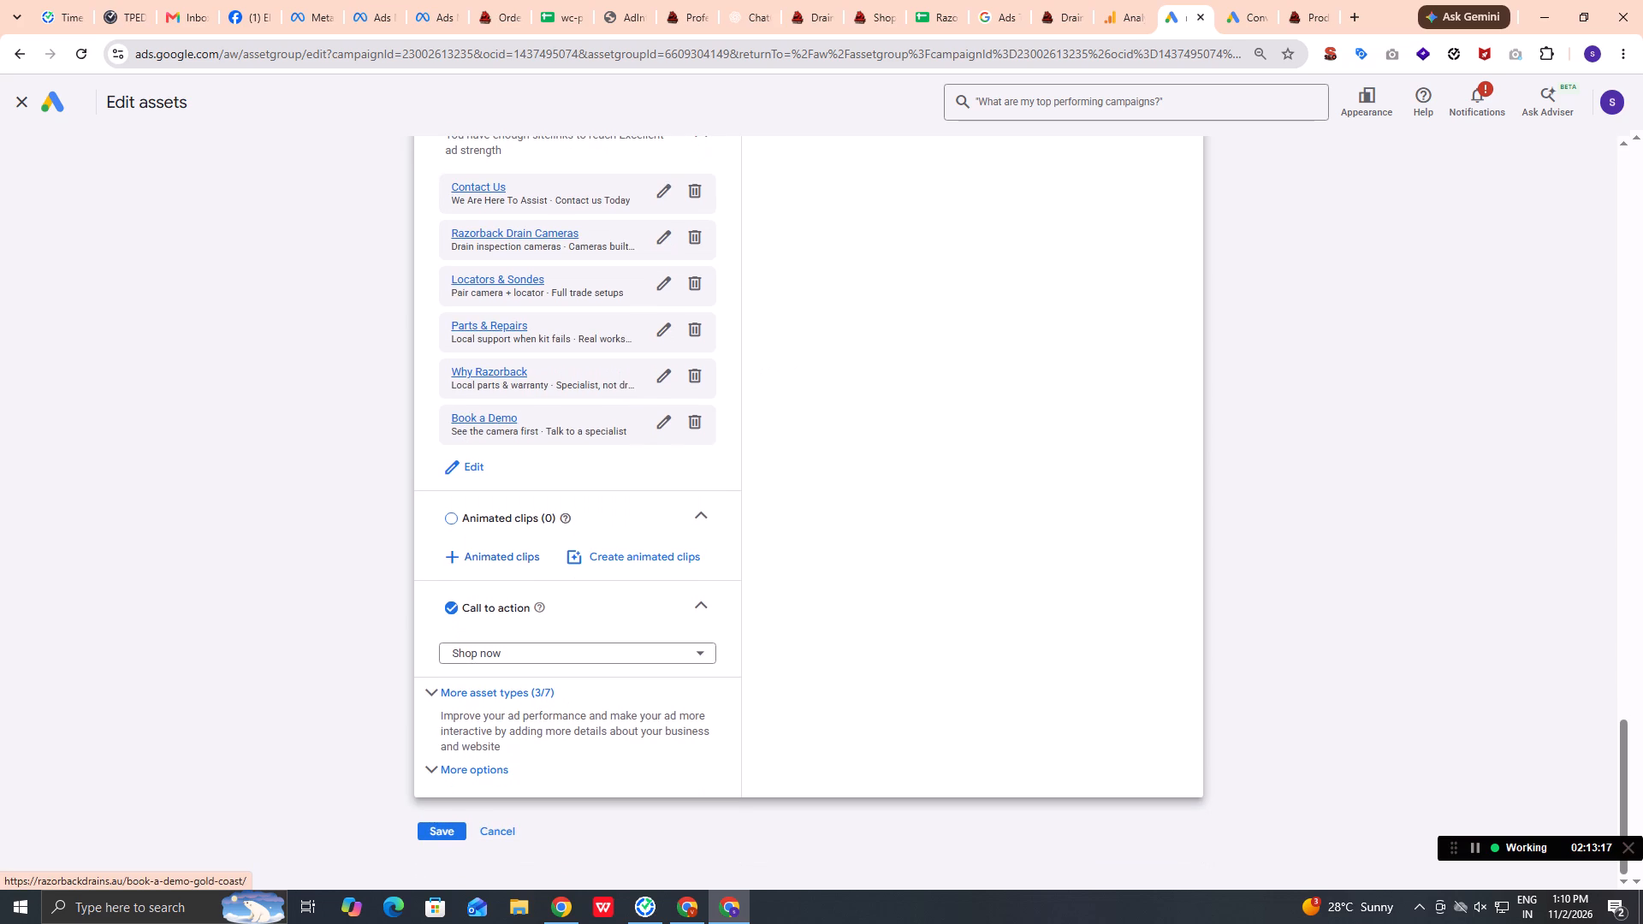
left_click(21, 99)
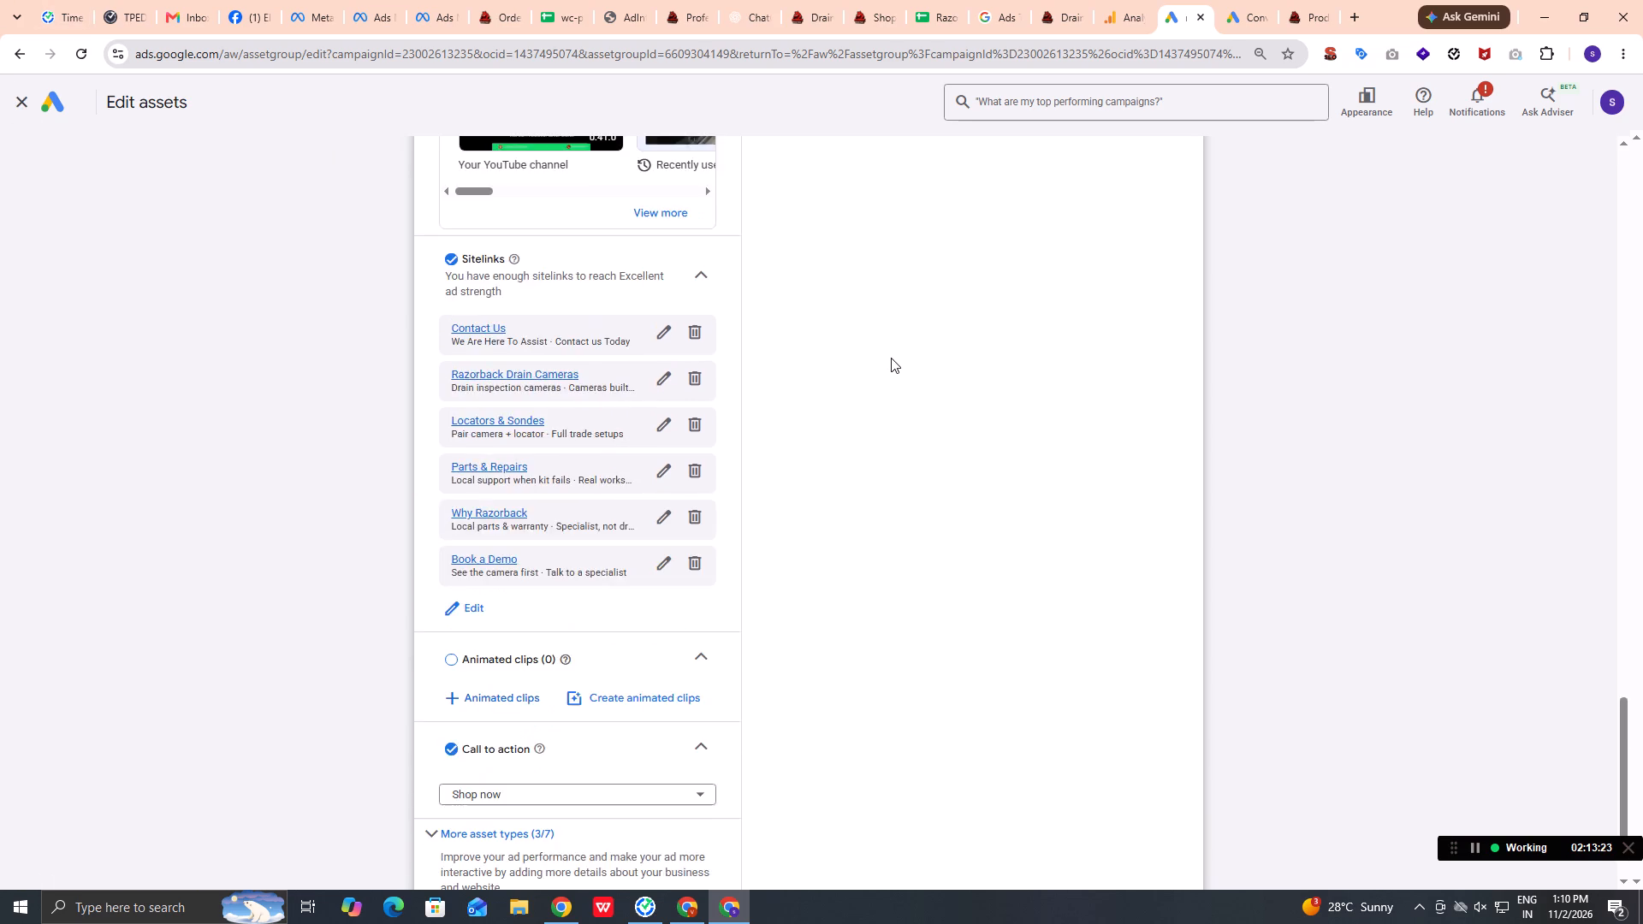
scroll(891, 358, "down", 5)
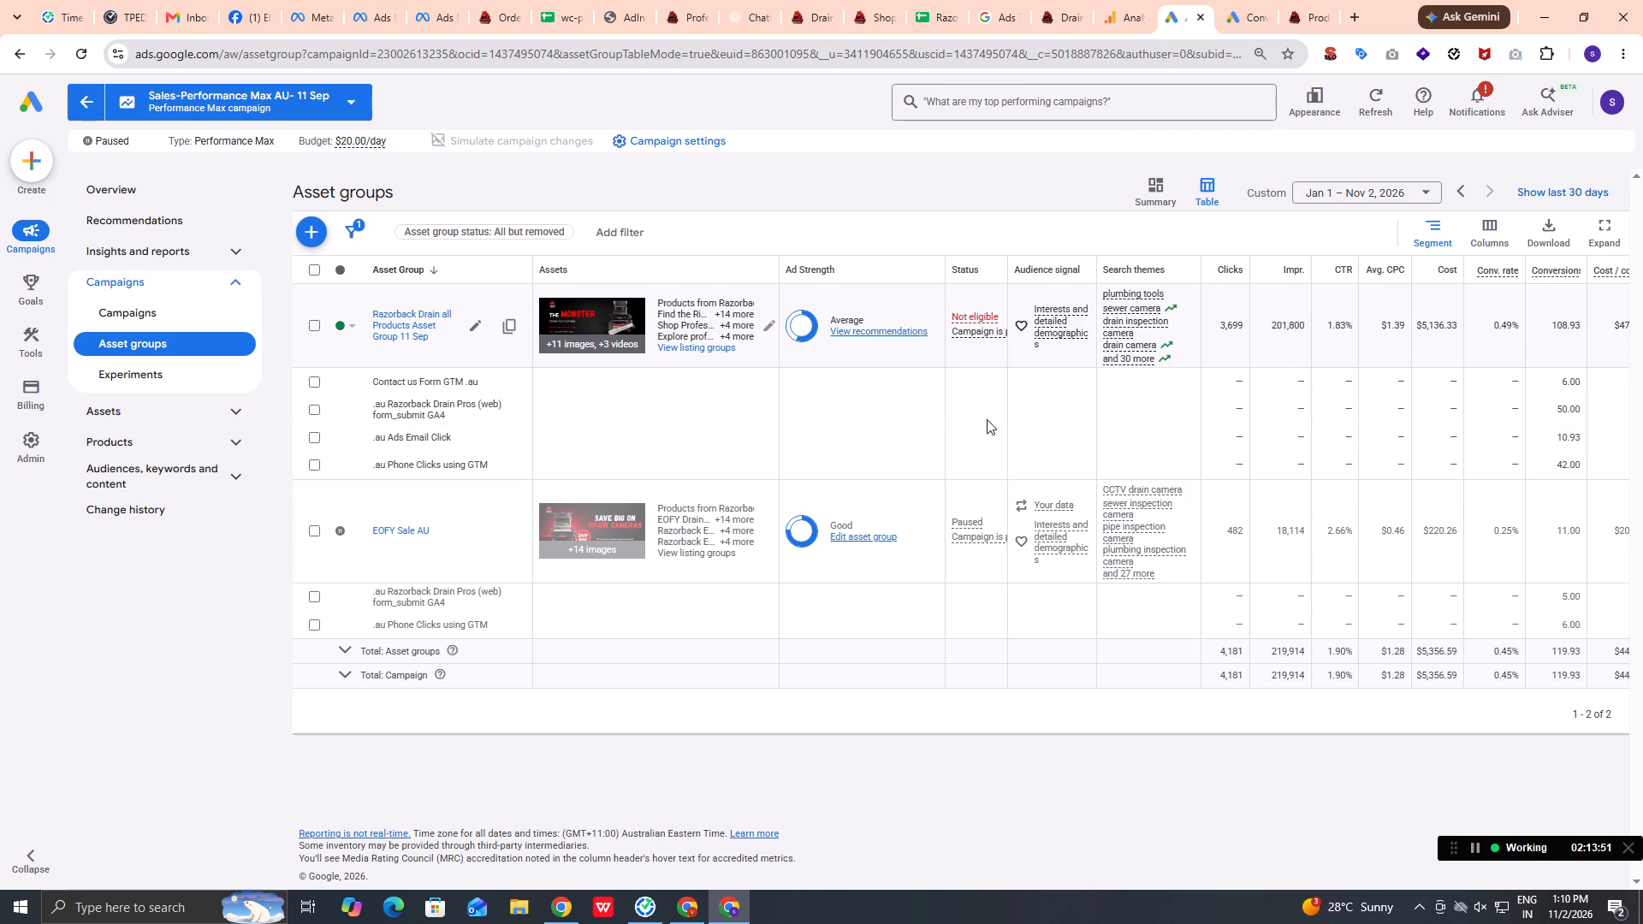
Open the audience signal of Razorback Drain all Products Asset Group 11 Sep for editing and examine its interests and detailed demographics.
left_click(1060, 328)
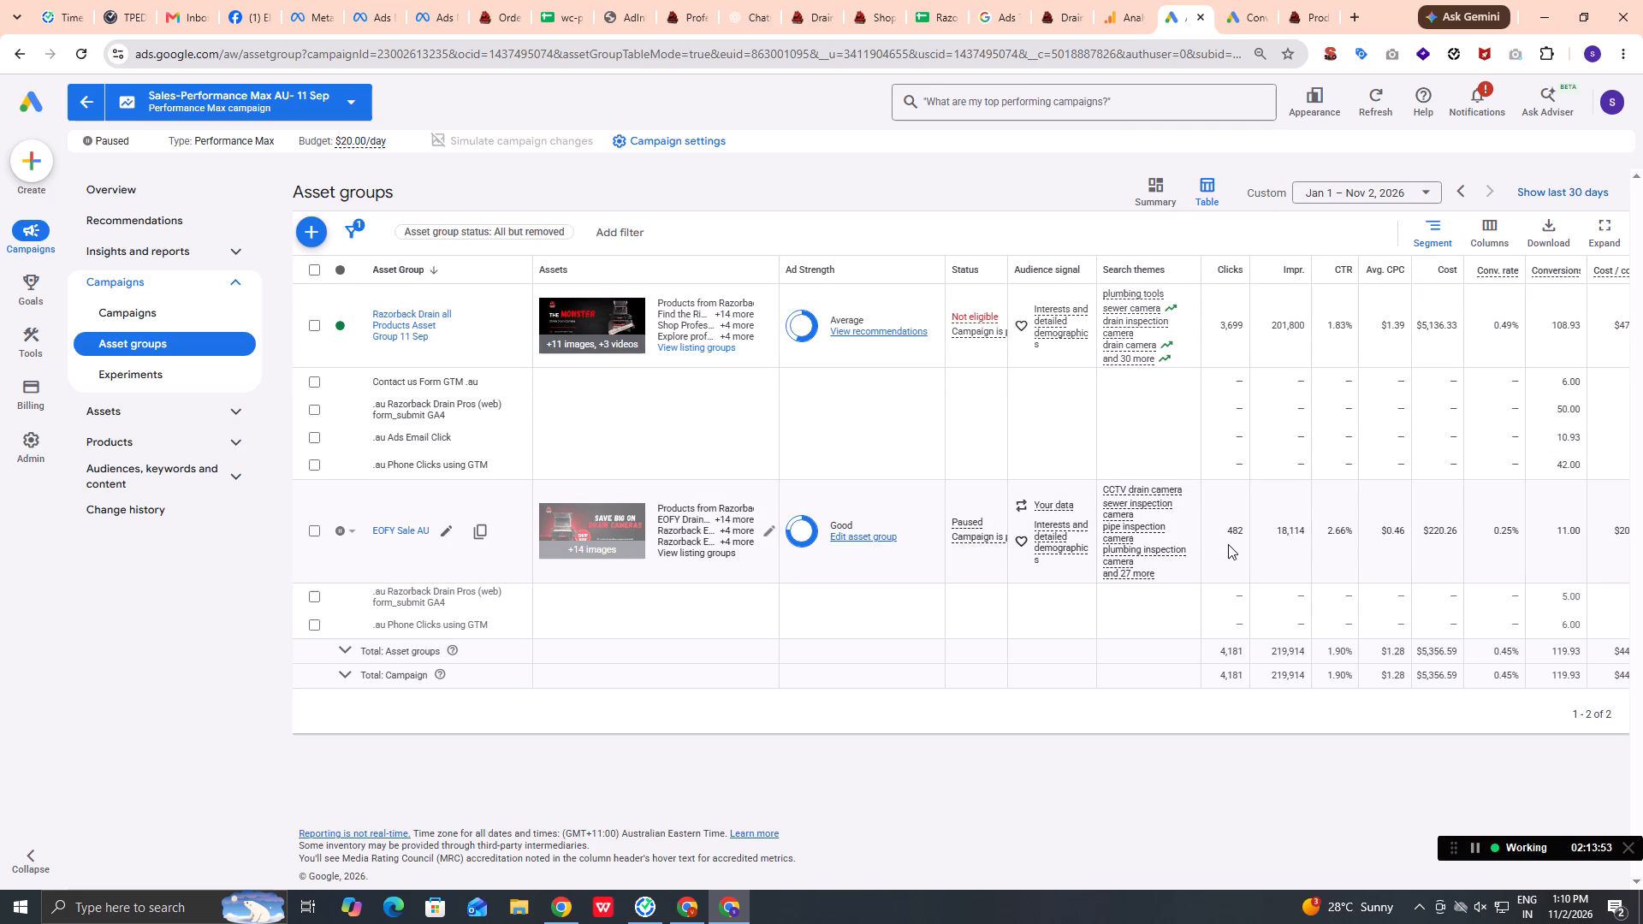
double_click(1068, 333)
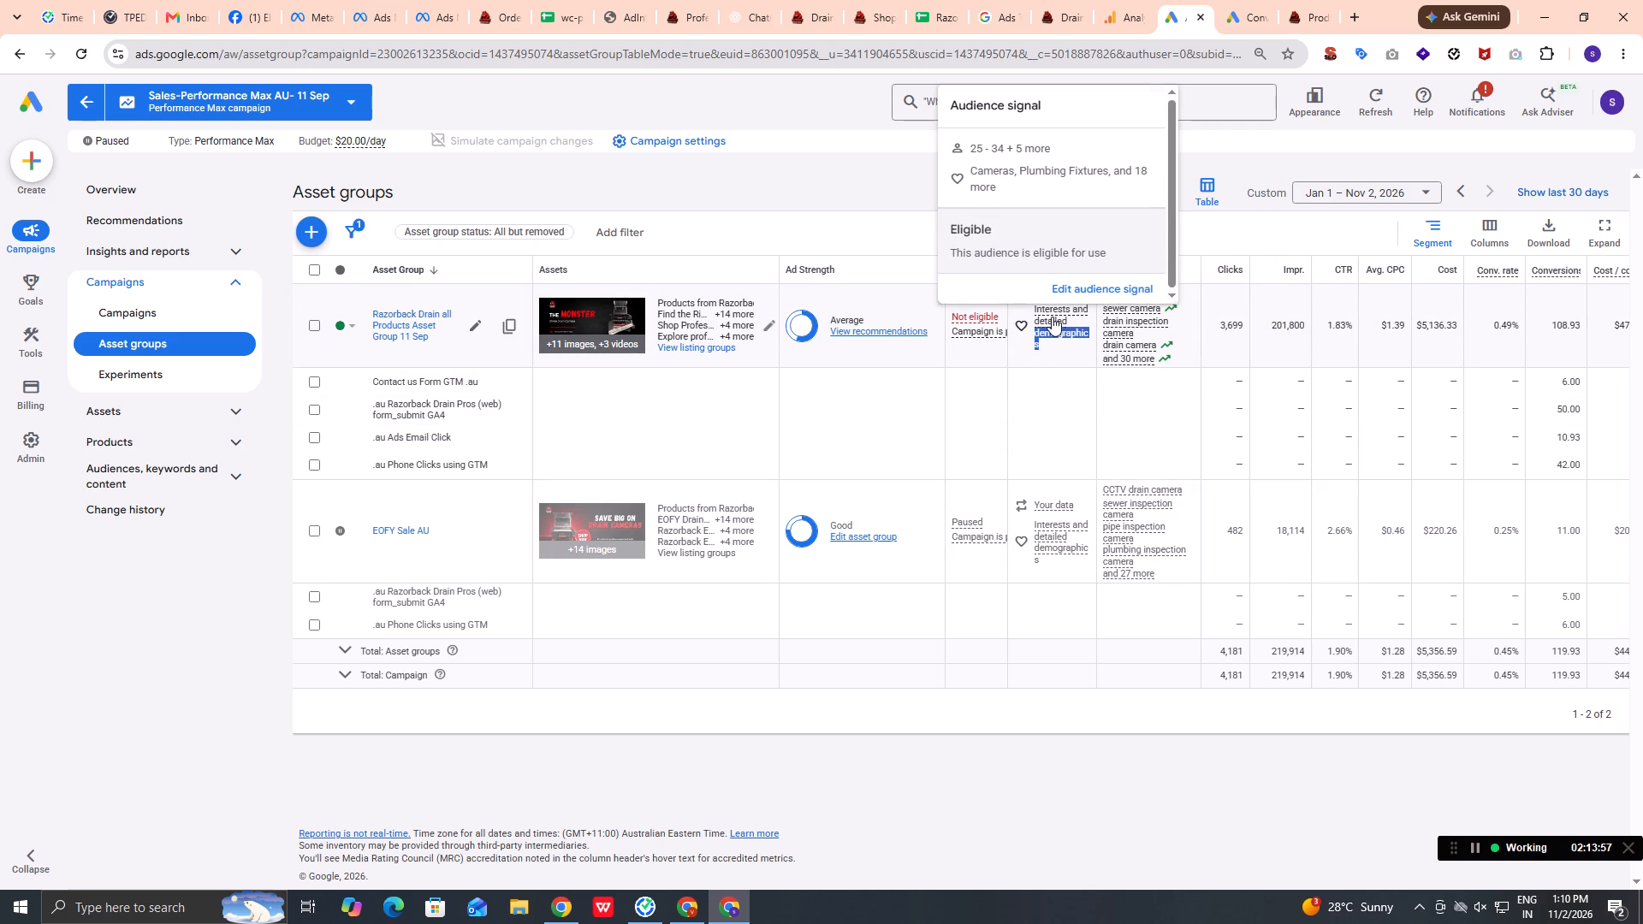
left_click(1094, 290)
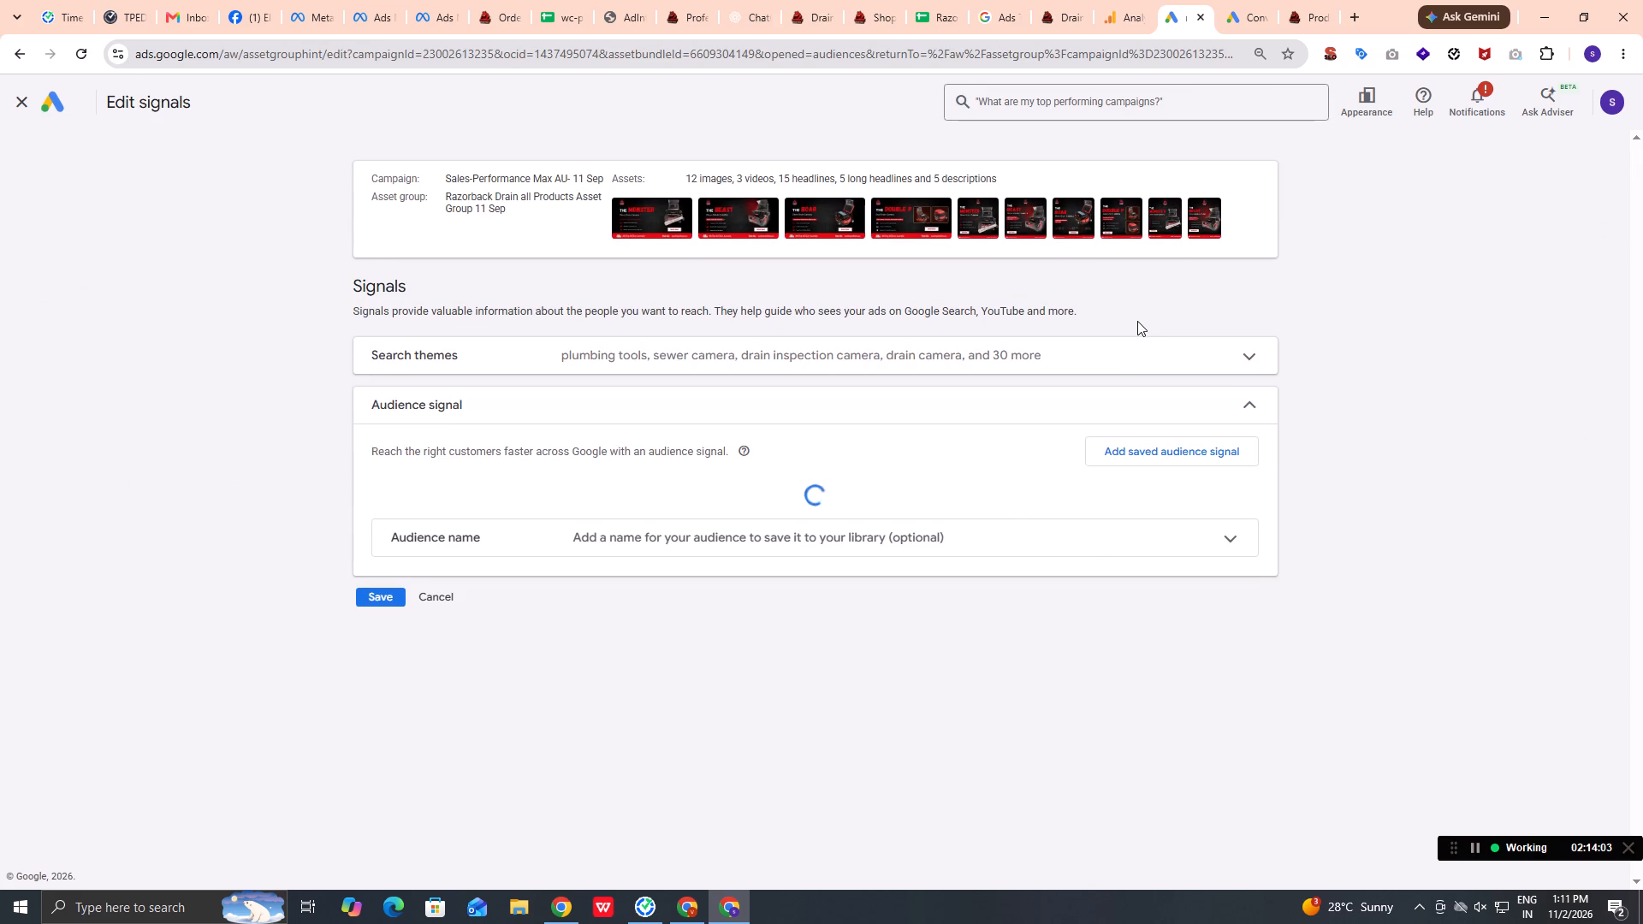
scroll(1002, 494, "down", 2)
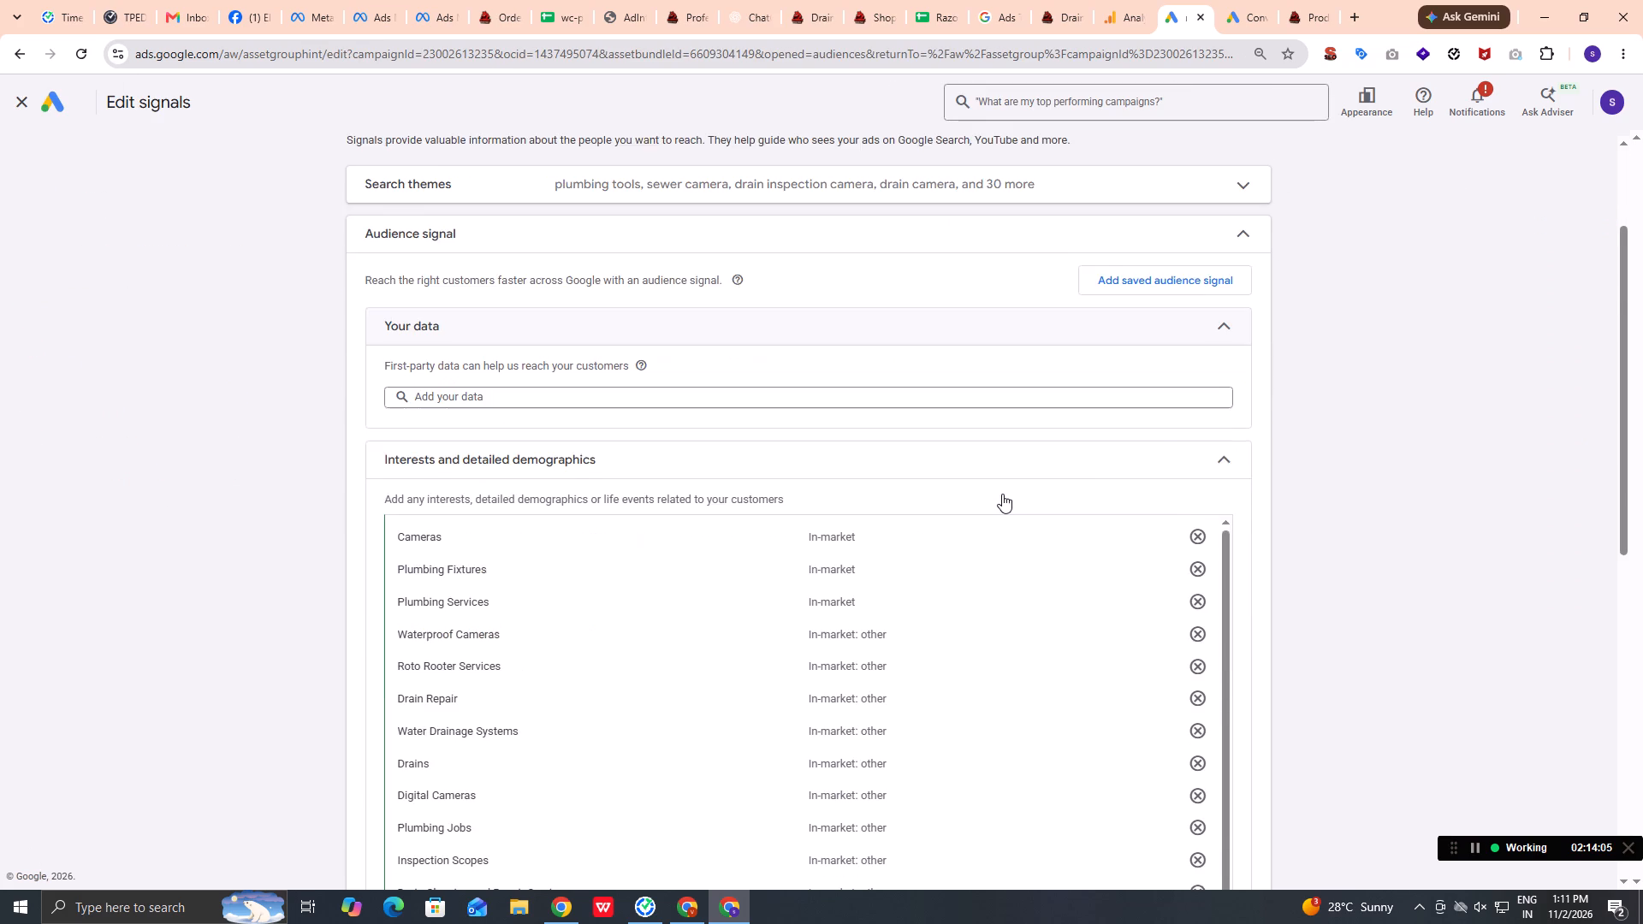
scroll(1002, 494, "down", 2)
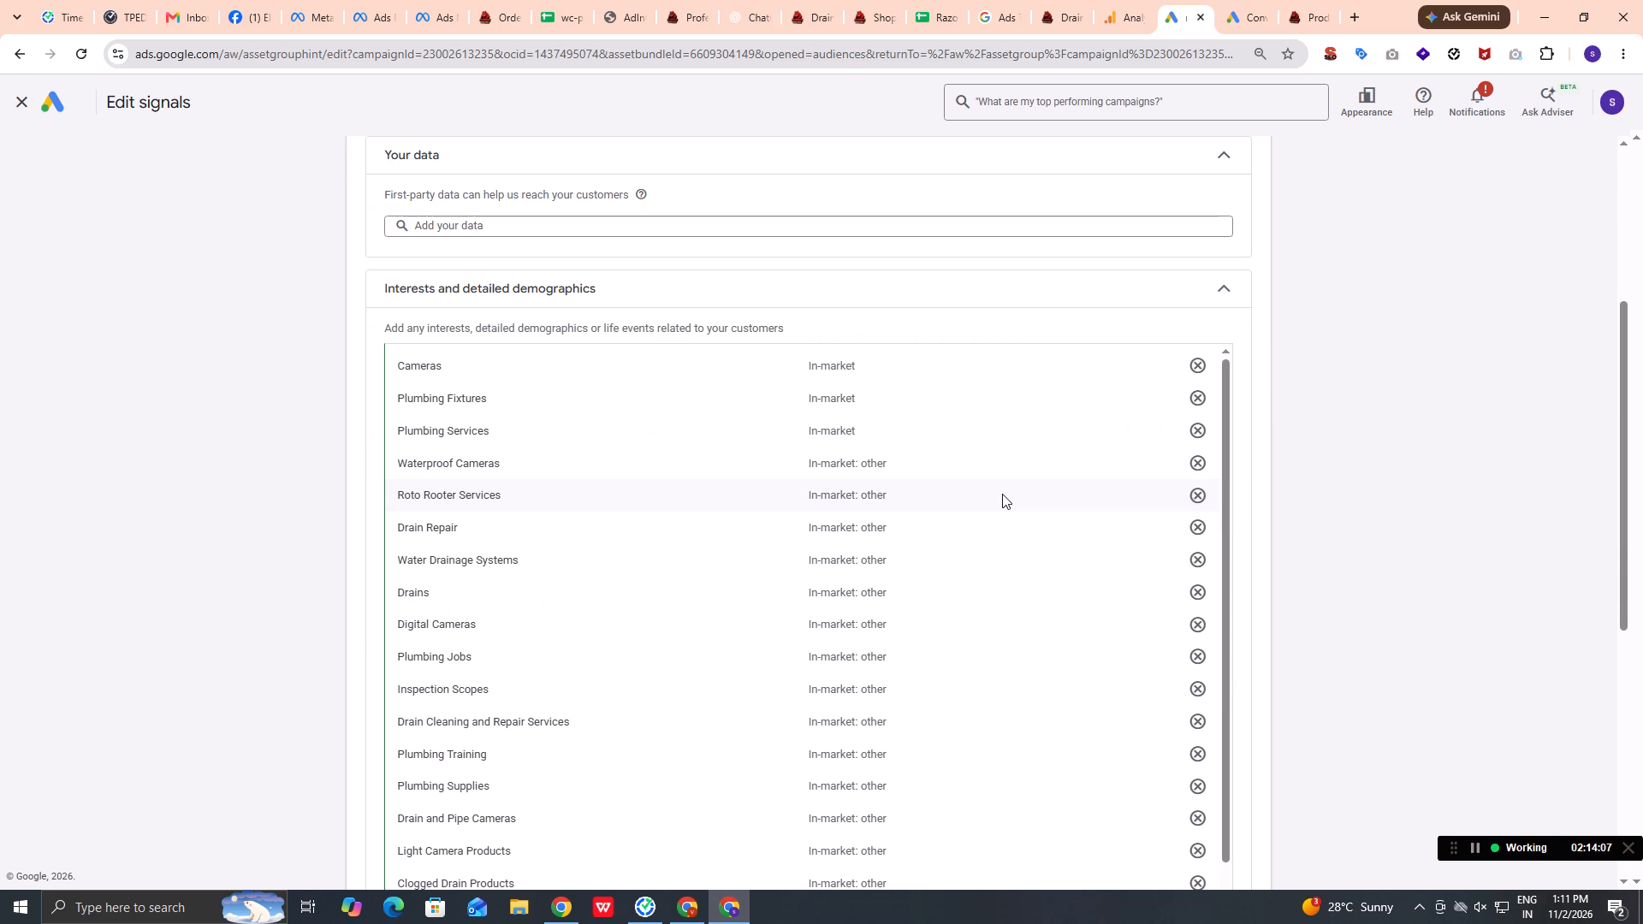
scroll(1002, 494, "up", 4)
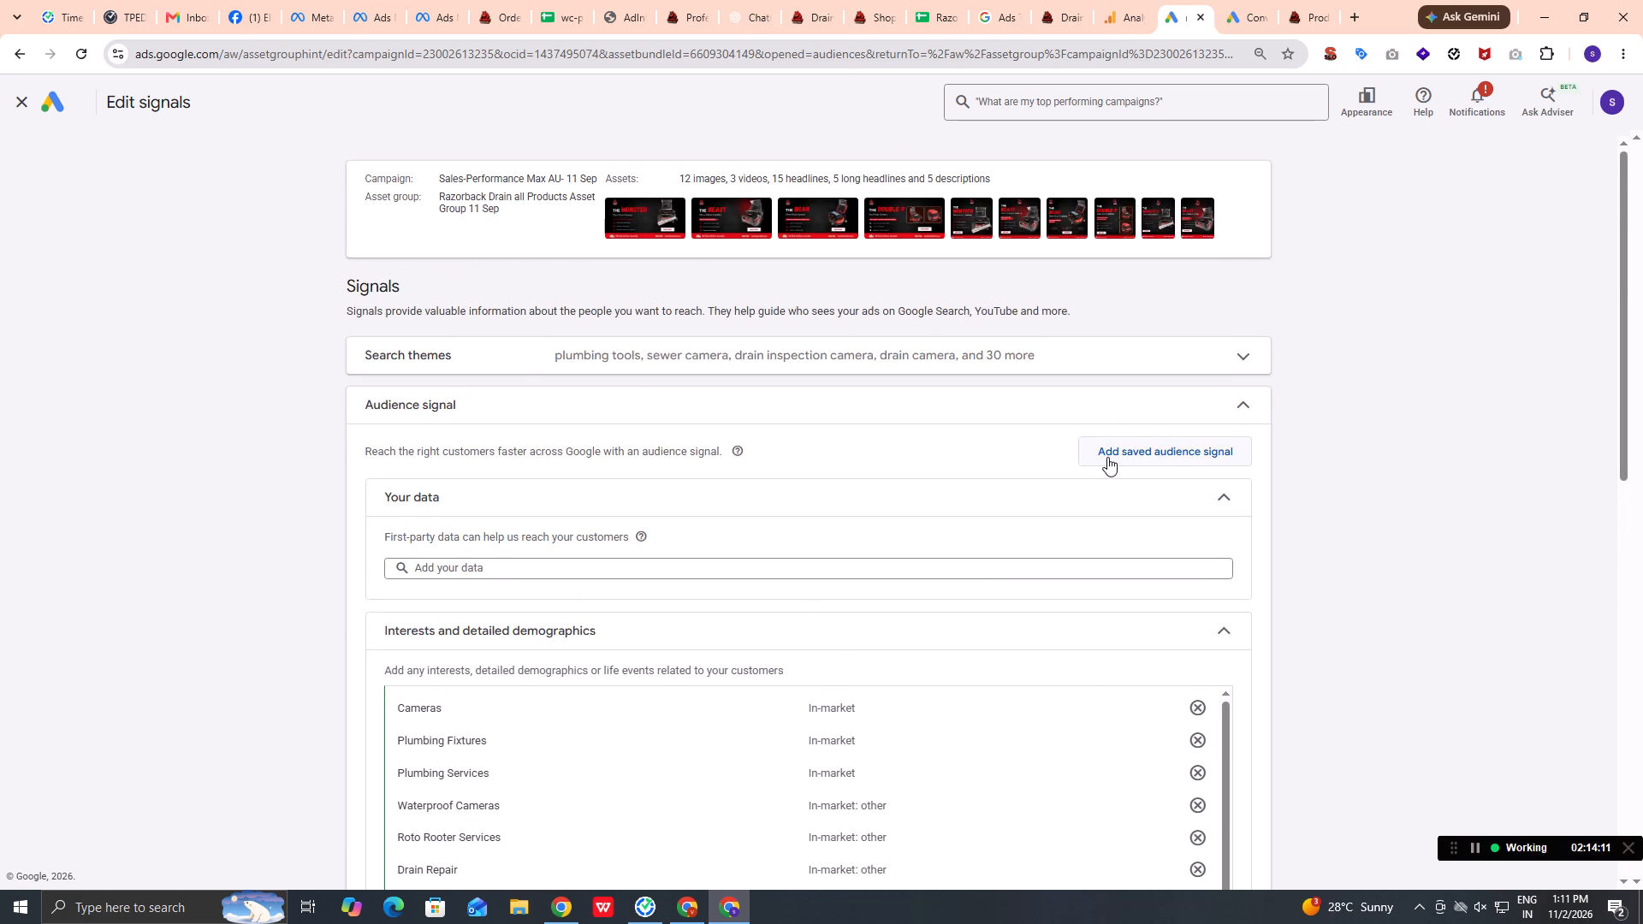
Open the selection of saved audience signals for Razorback Drain all Products Asset Group 11 Sep.
left_click(1107, 457)
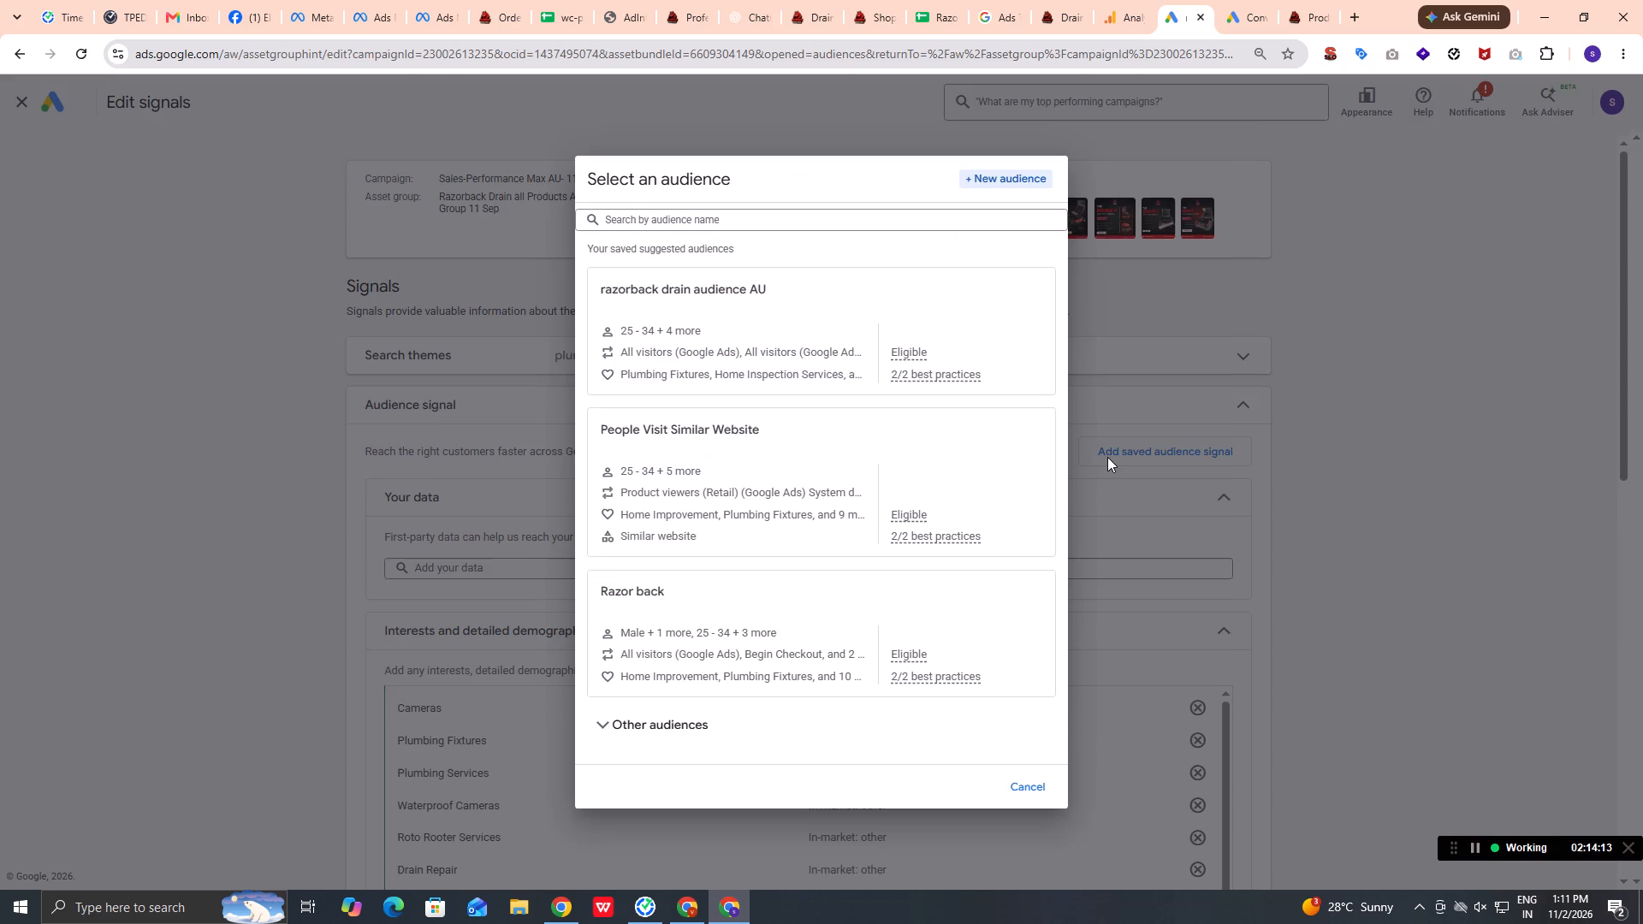
scroll(921, 548, "down", 2)
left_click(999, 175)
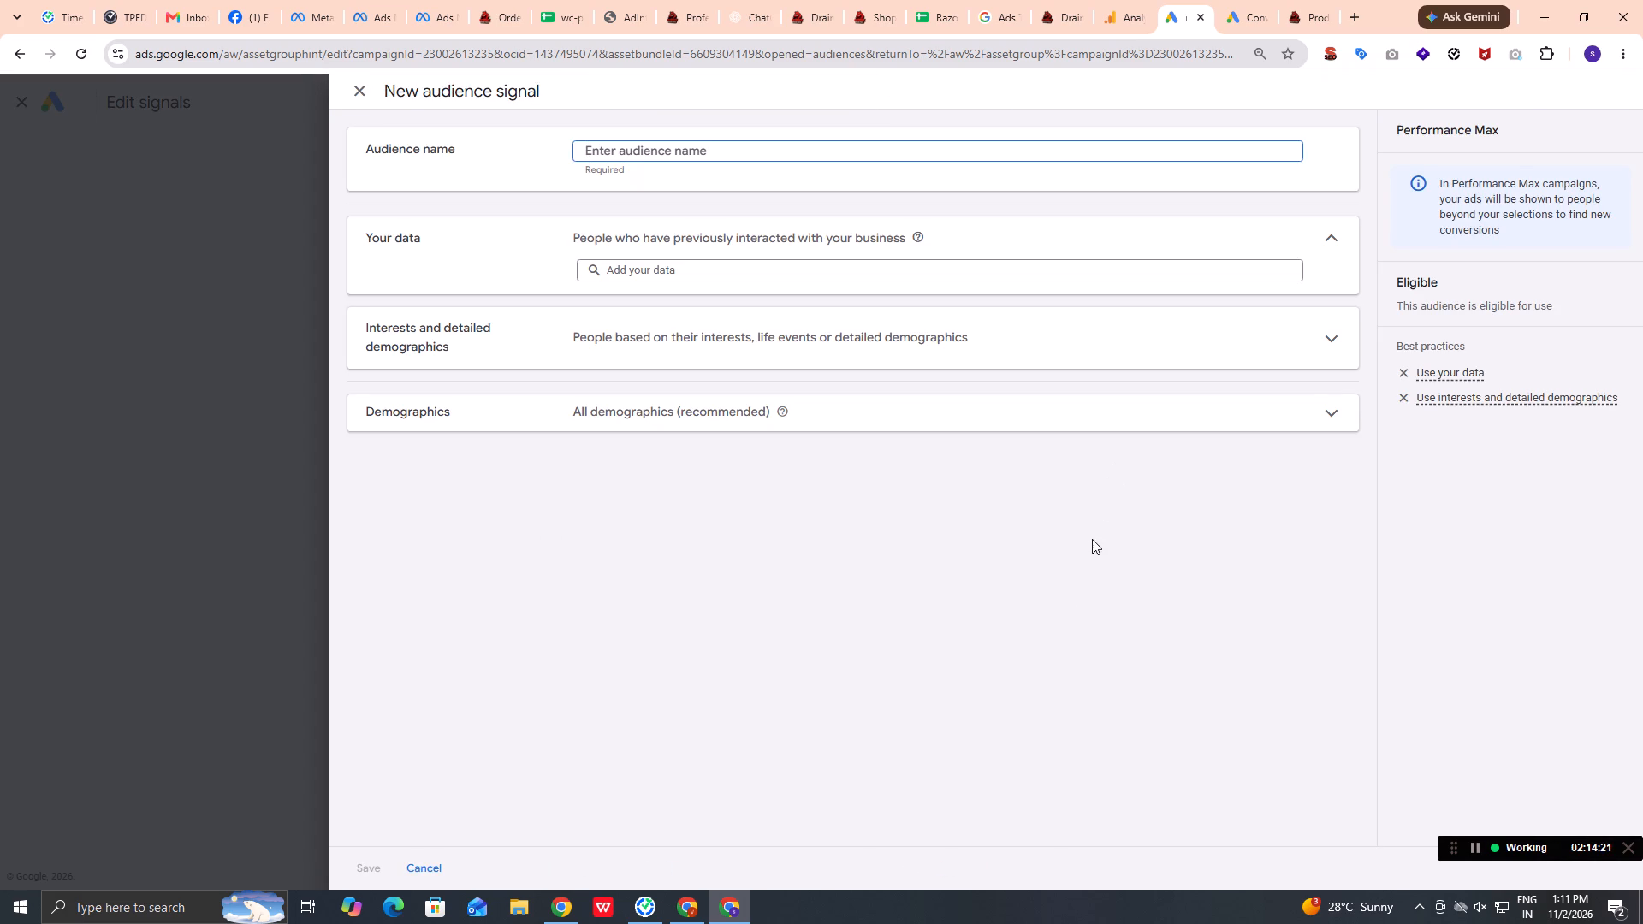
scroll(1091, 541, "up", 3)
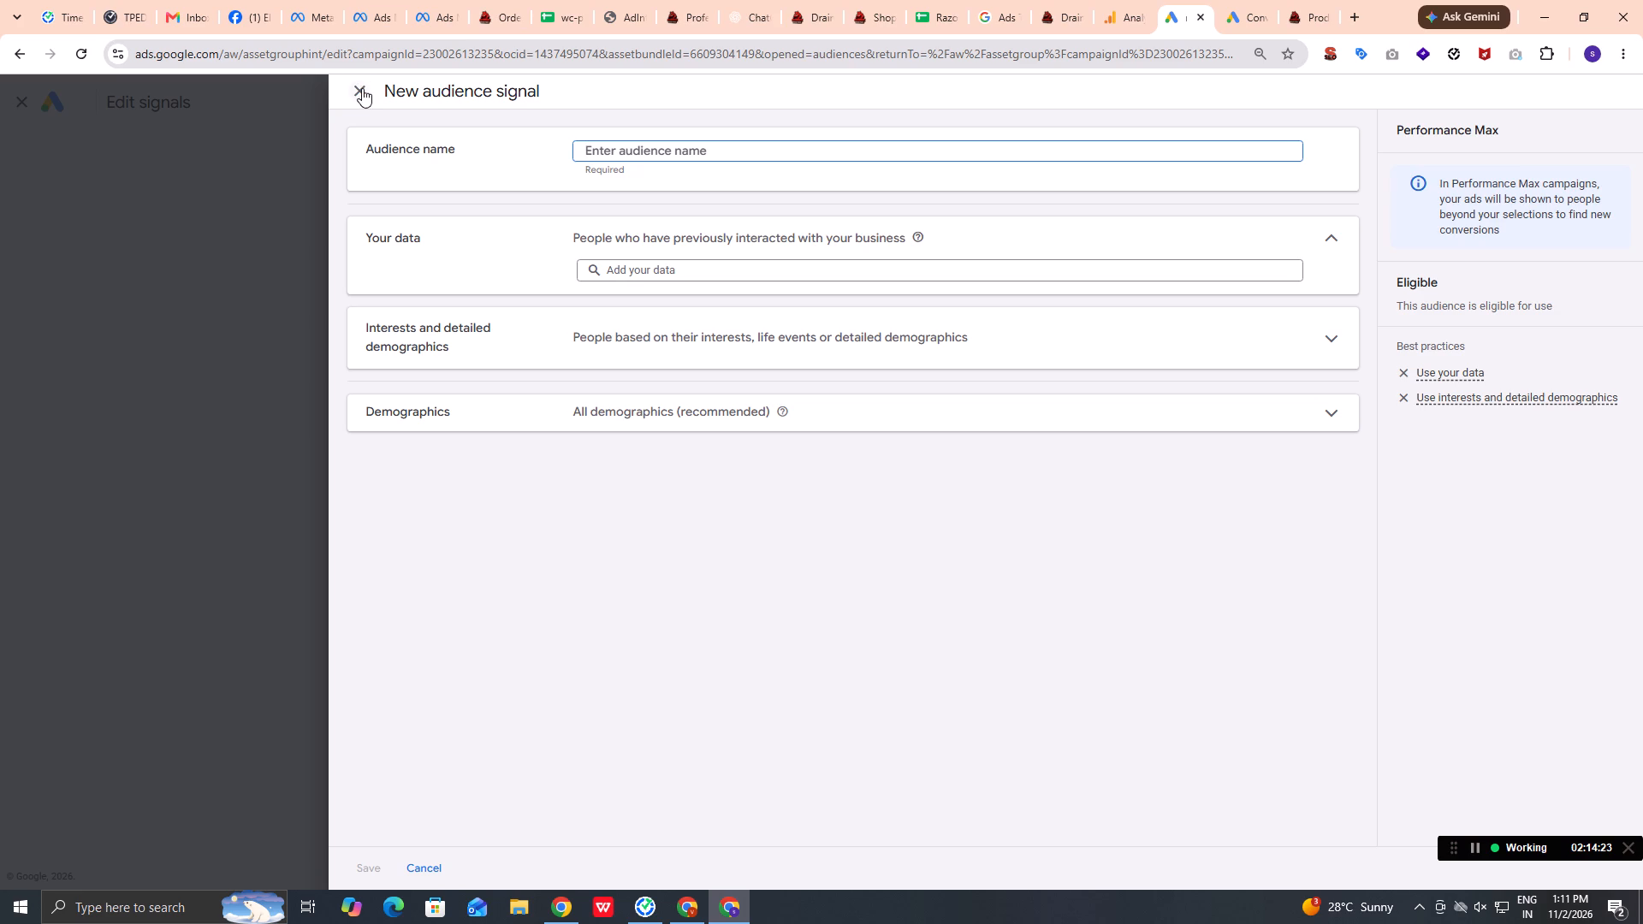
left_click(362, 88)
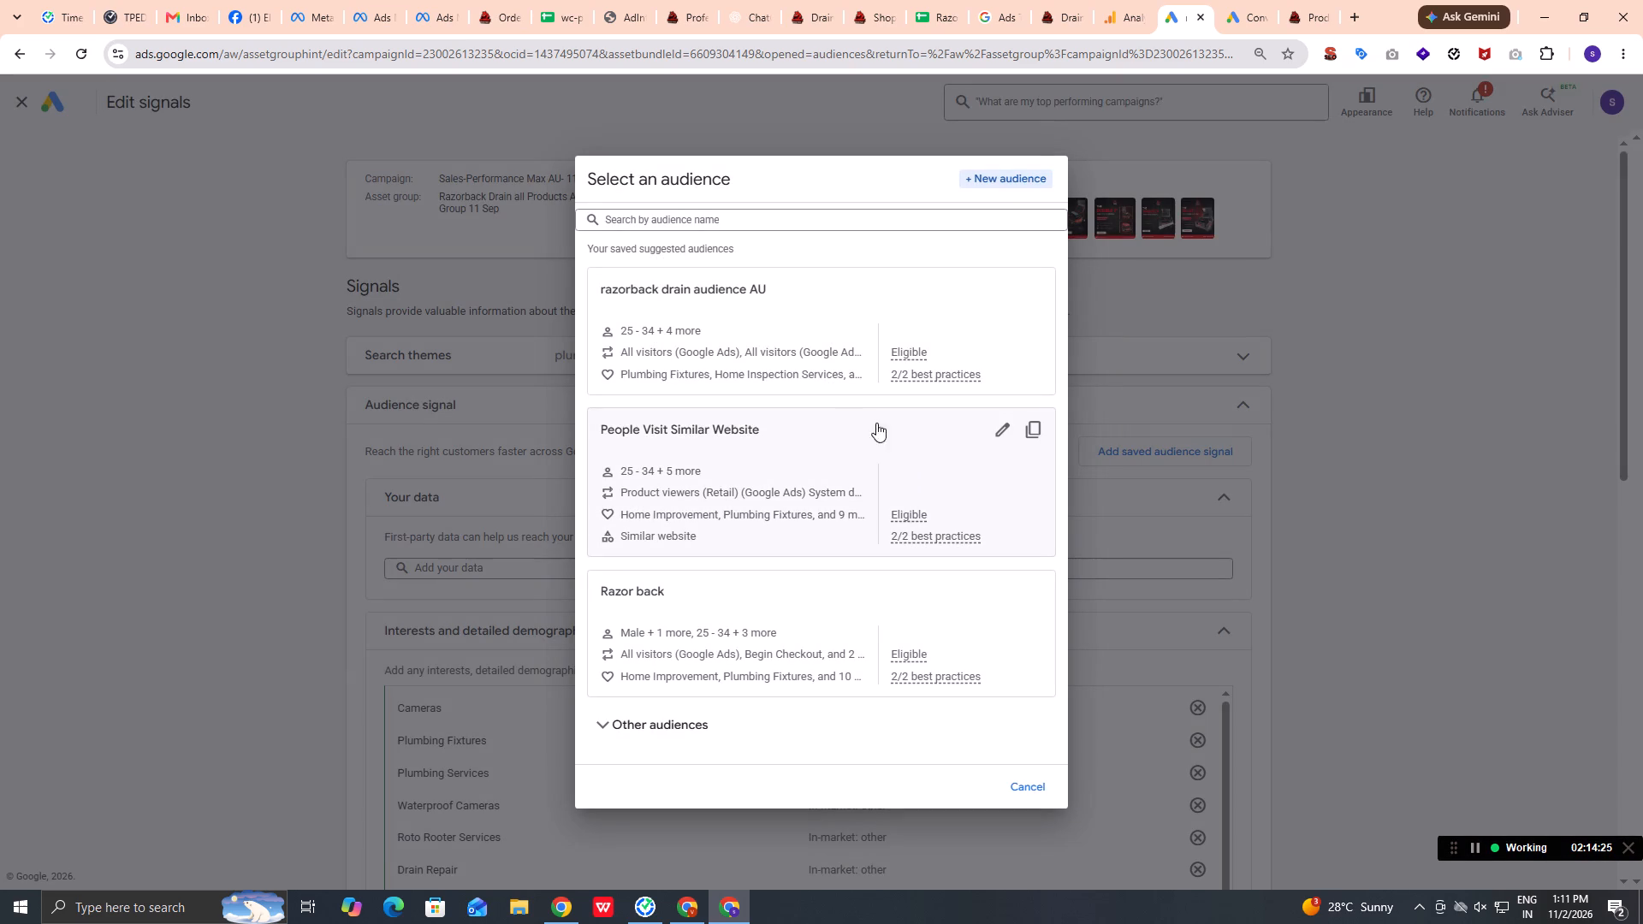
Review the saved and other audiences, apply People Visit Similar Website as the asset group's audience signal, and save the signals.
scroll(917, 519, "down", 2)
scroll(878, 630, "down", 4)
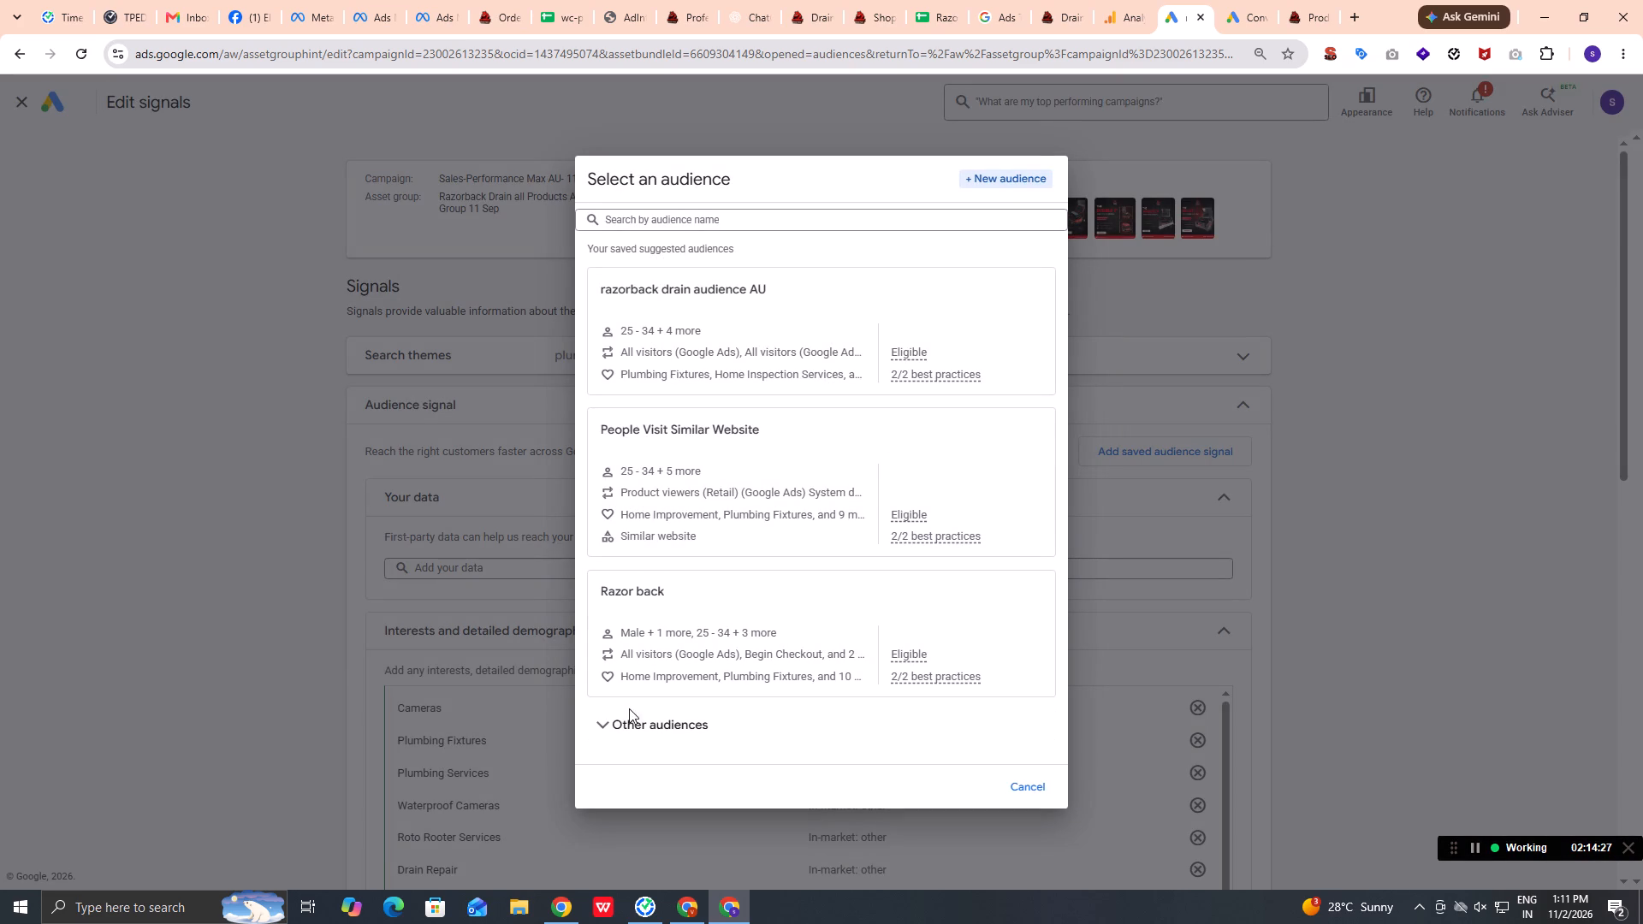
left_click(638, 722)
scroll(890, 648, "down", 5)
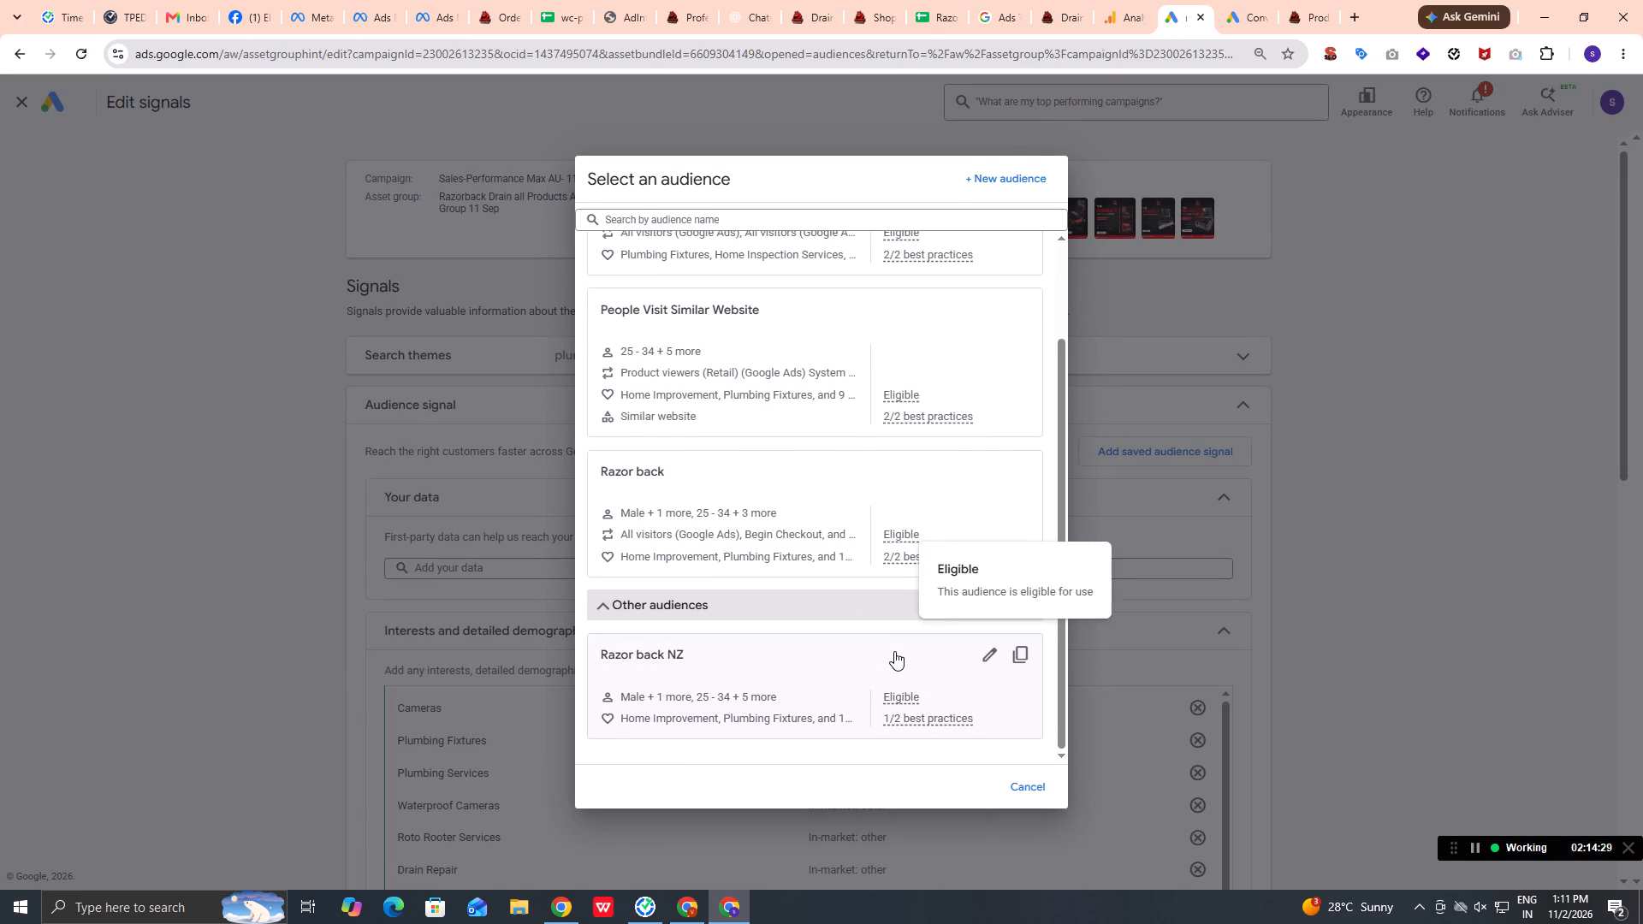
scroll(846, 565, "up", 2)
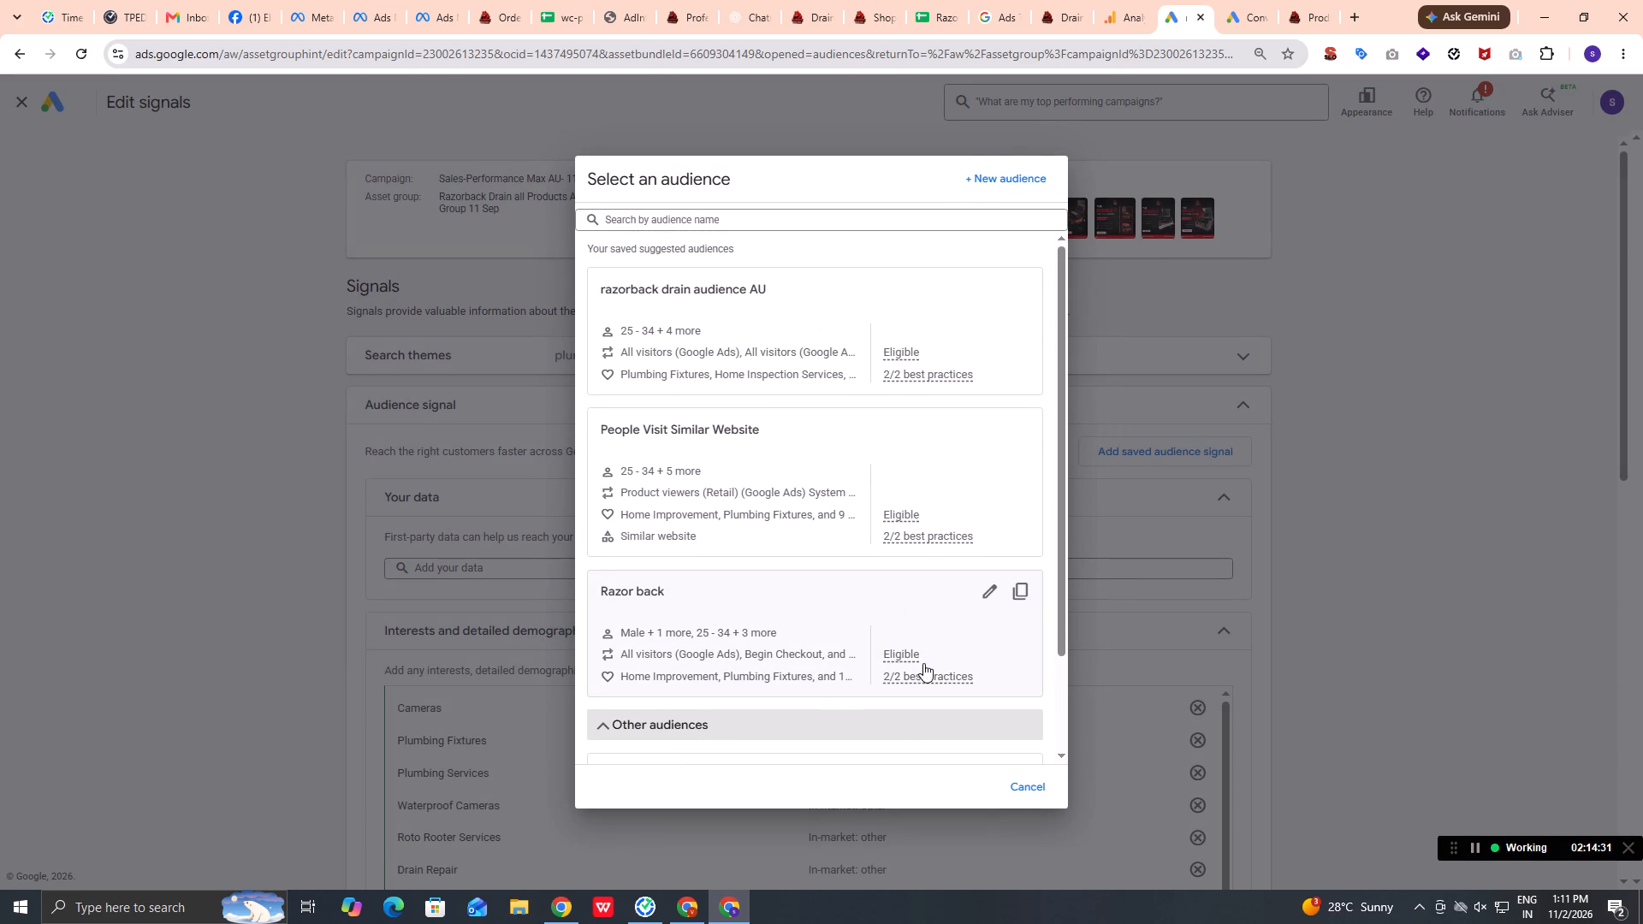
scroll(957, 649, "up", 2)
left_click(756, 475)
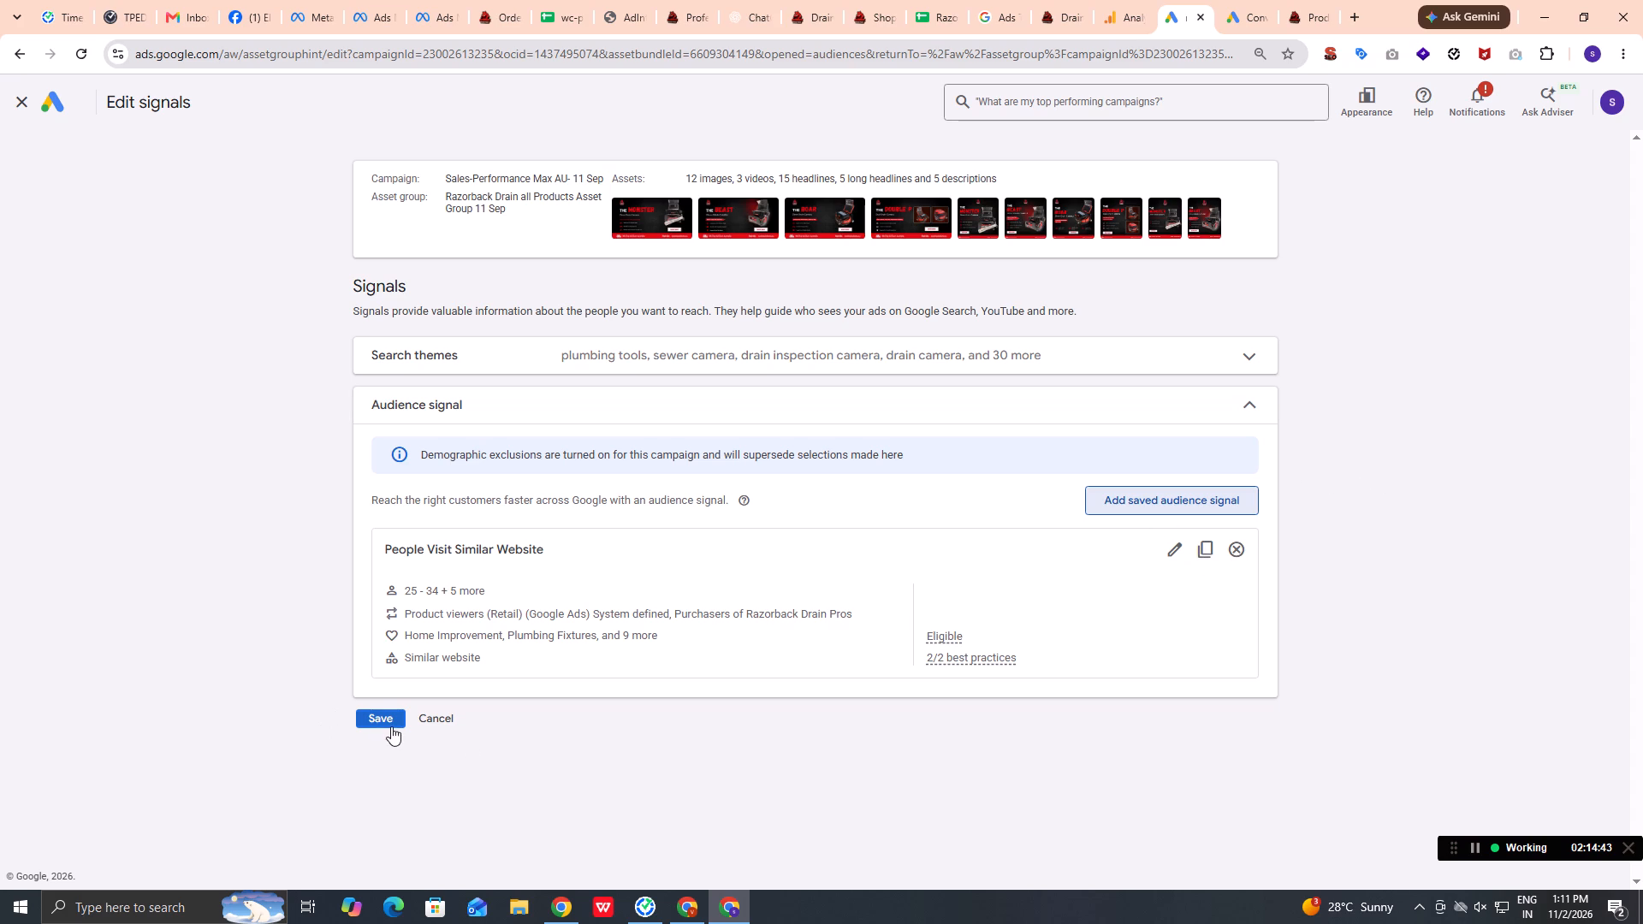
left_click(369, 720)
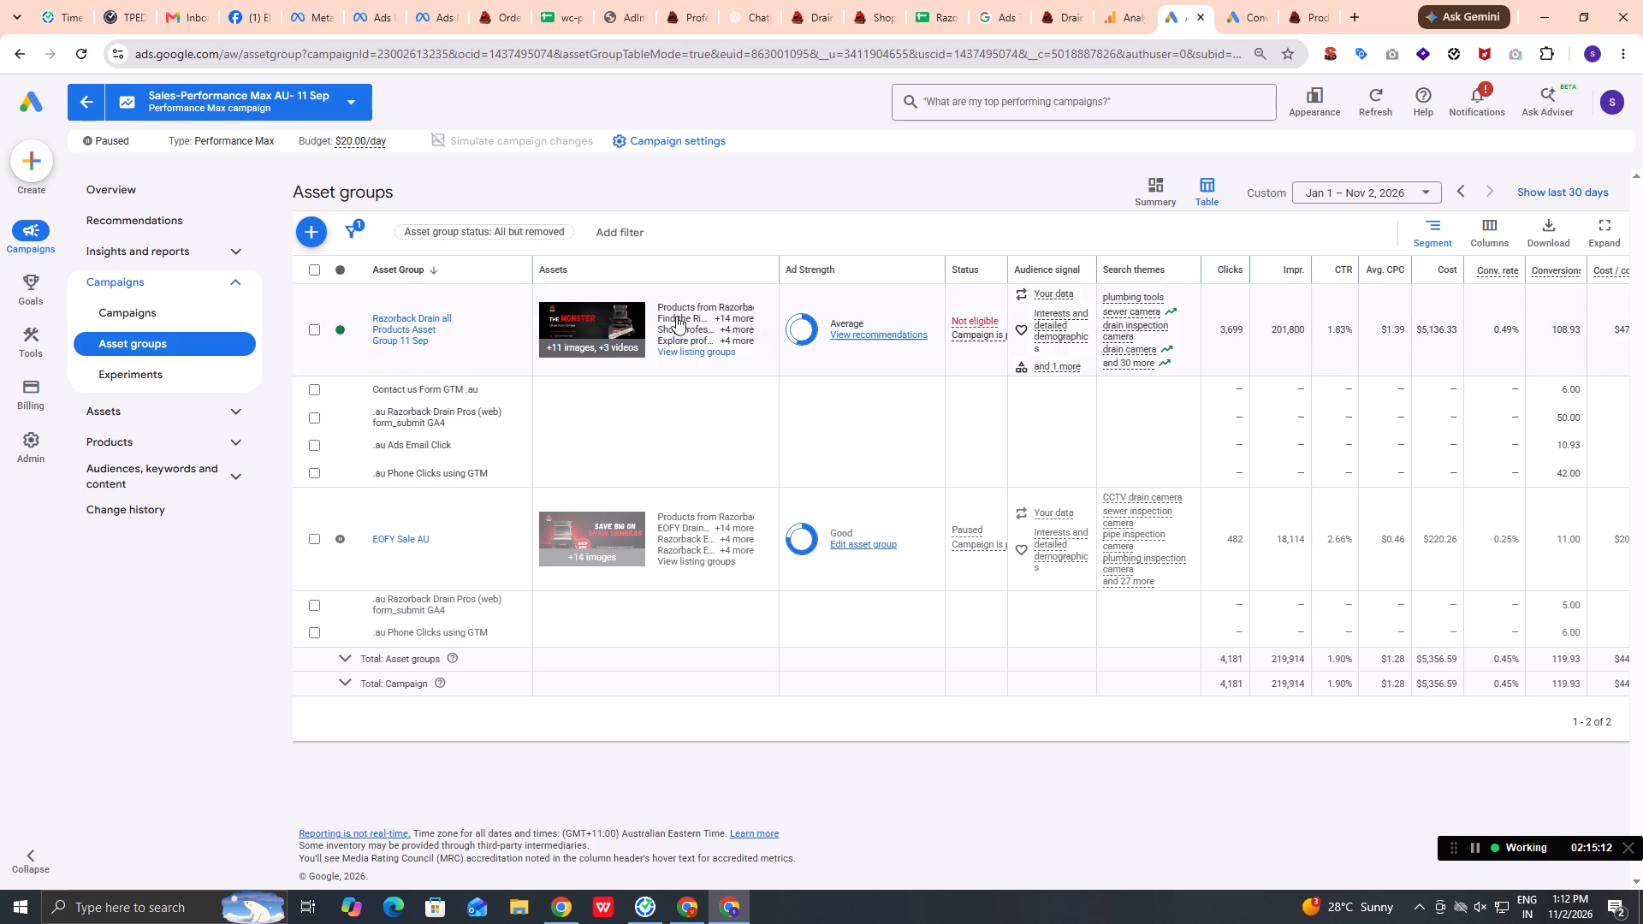
Return to the list of all campaigns and enable the paused Razorback Drain Sales-Shopping- AU campaign.
left_click(157, 309)
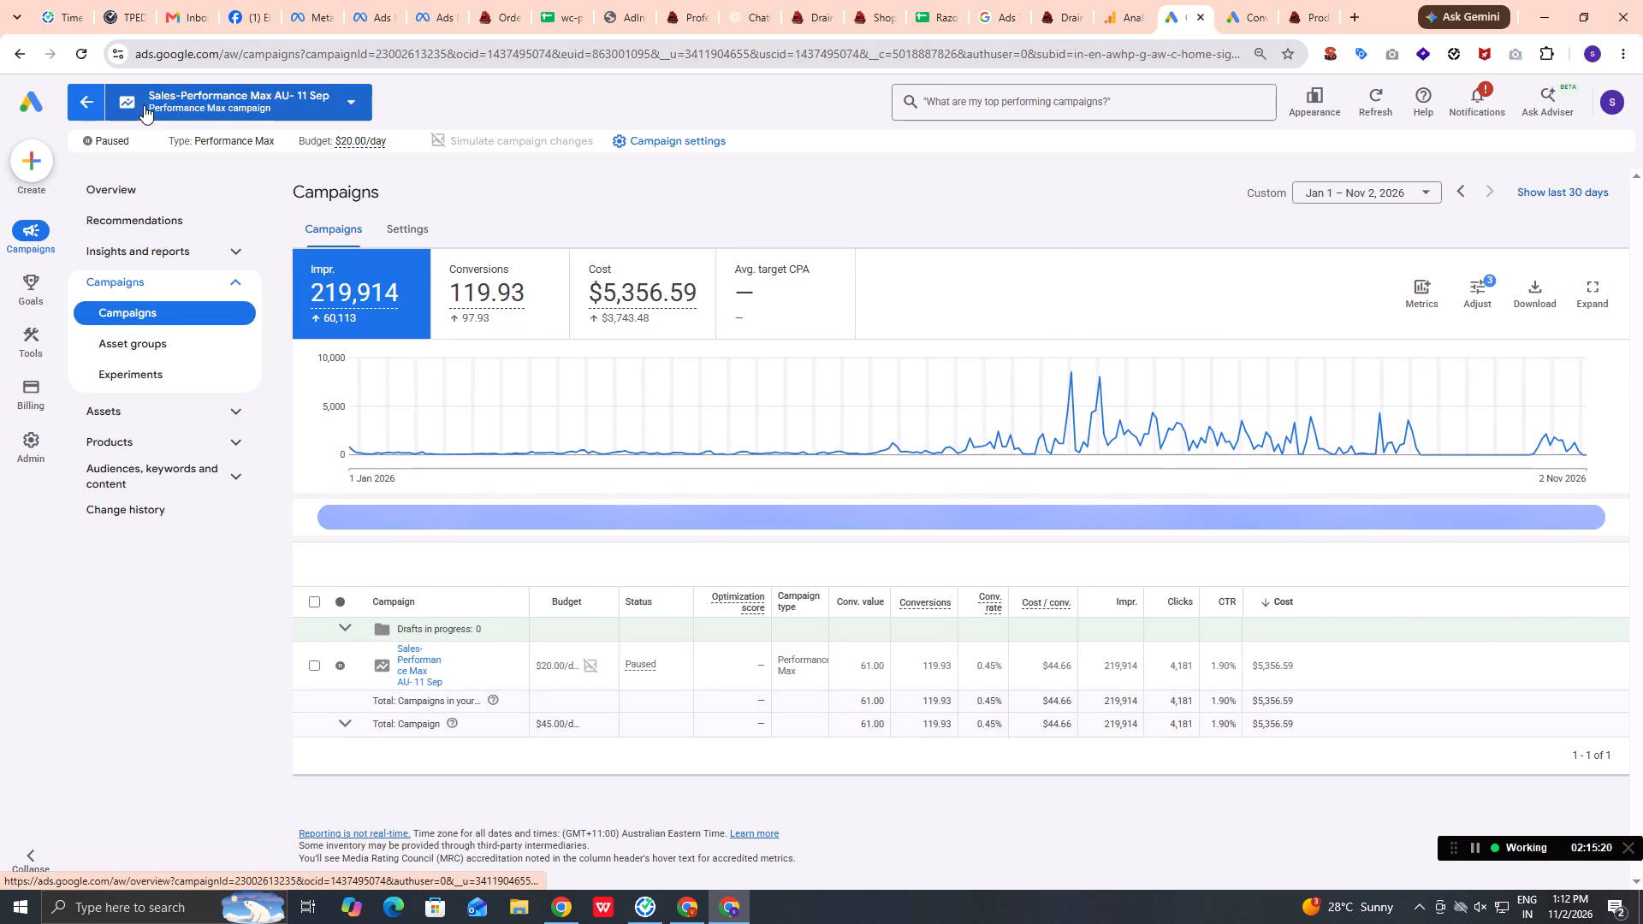
left_click(100, 98)
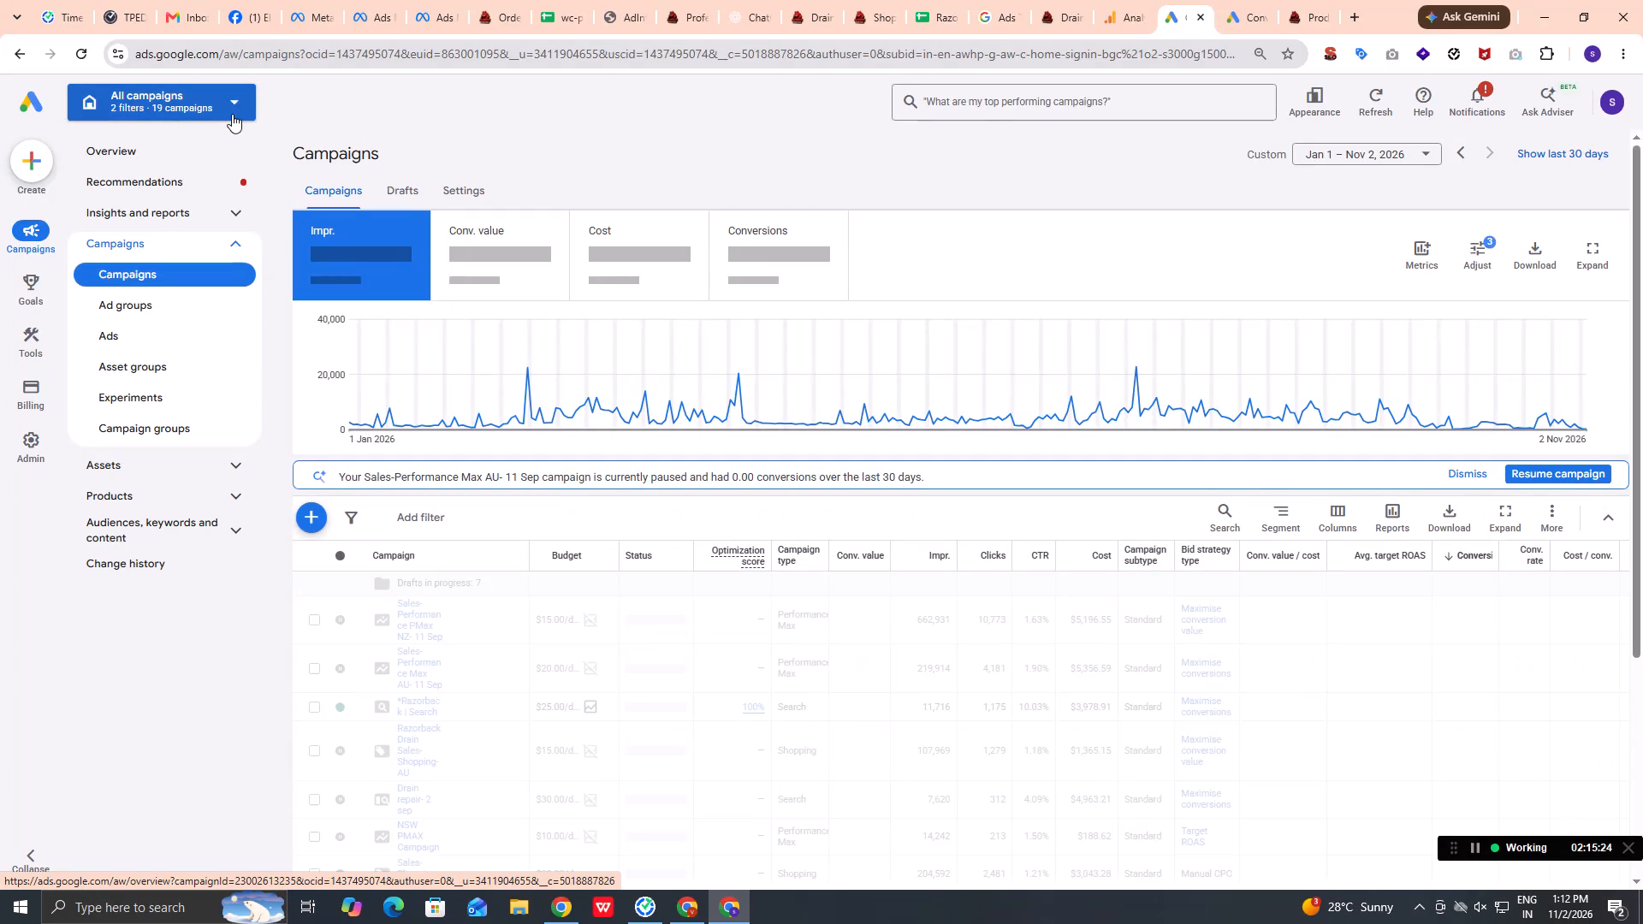
scroll(577, 748, "down", 1)
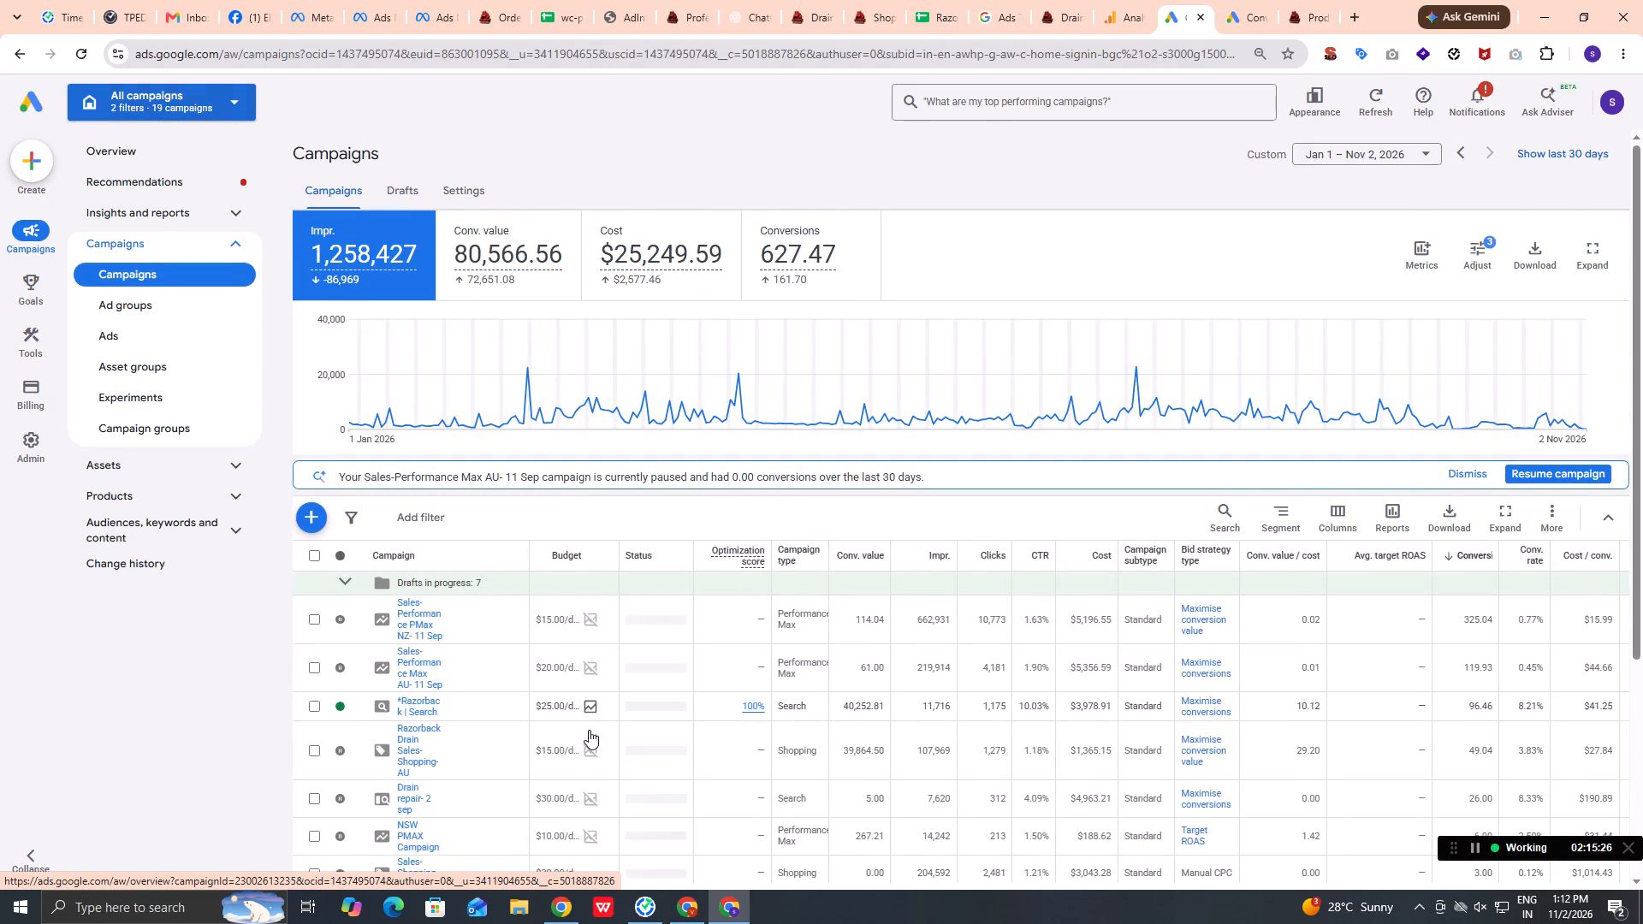
scroll(589, 730, "down", 1)
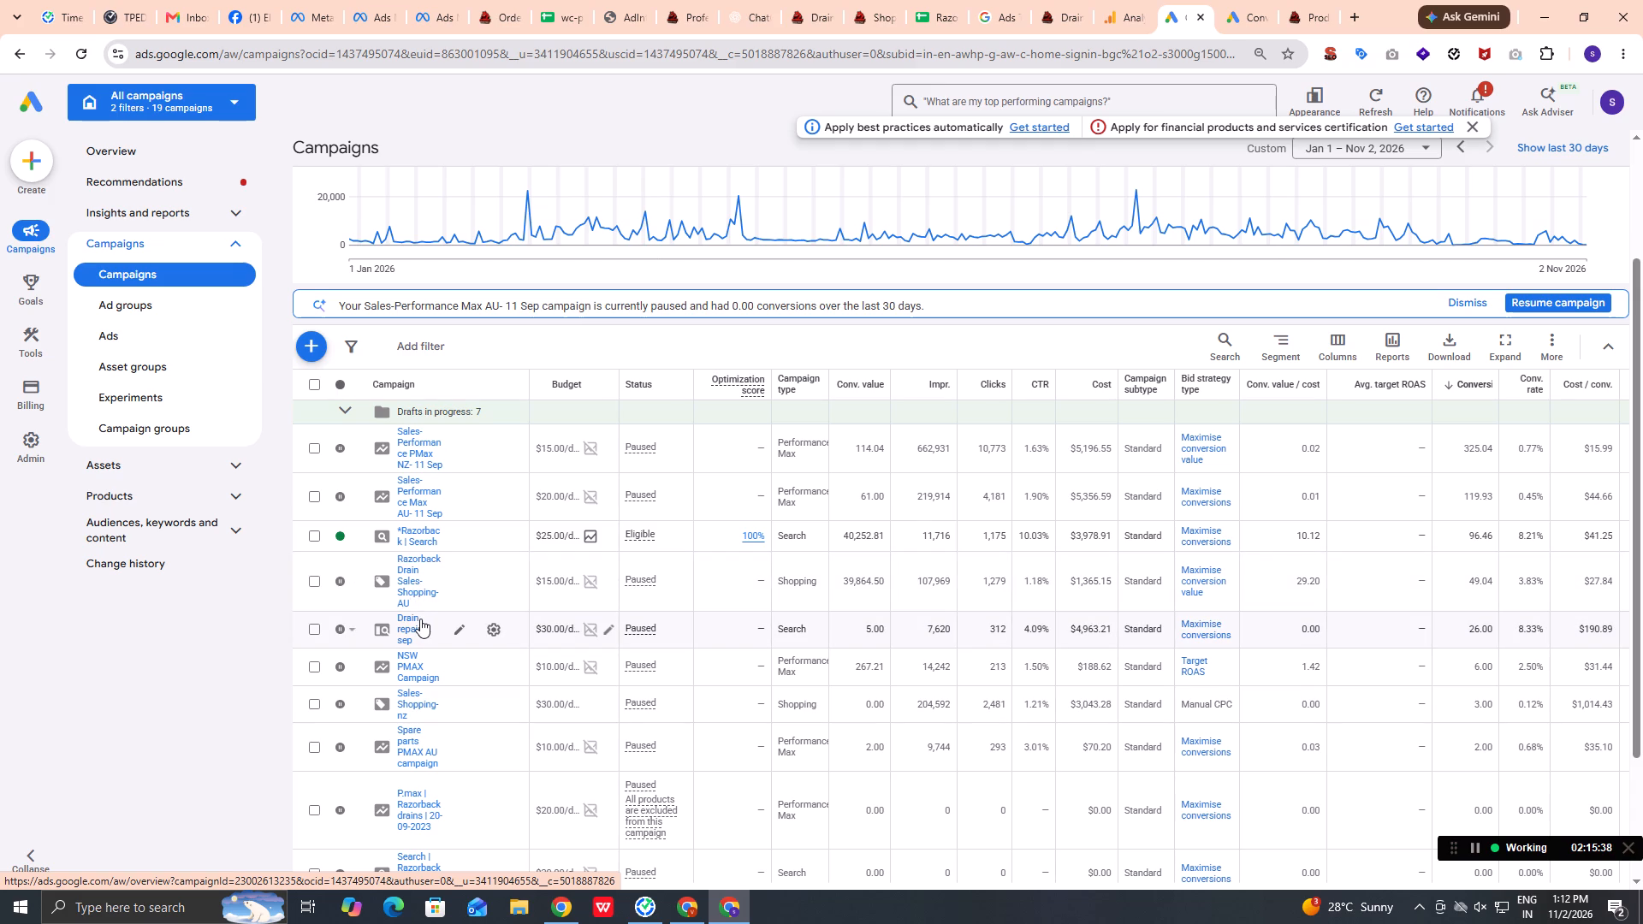
scroll(418, 737, "down", 1)
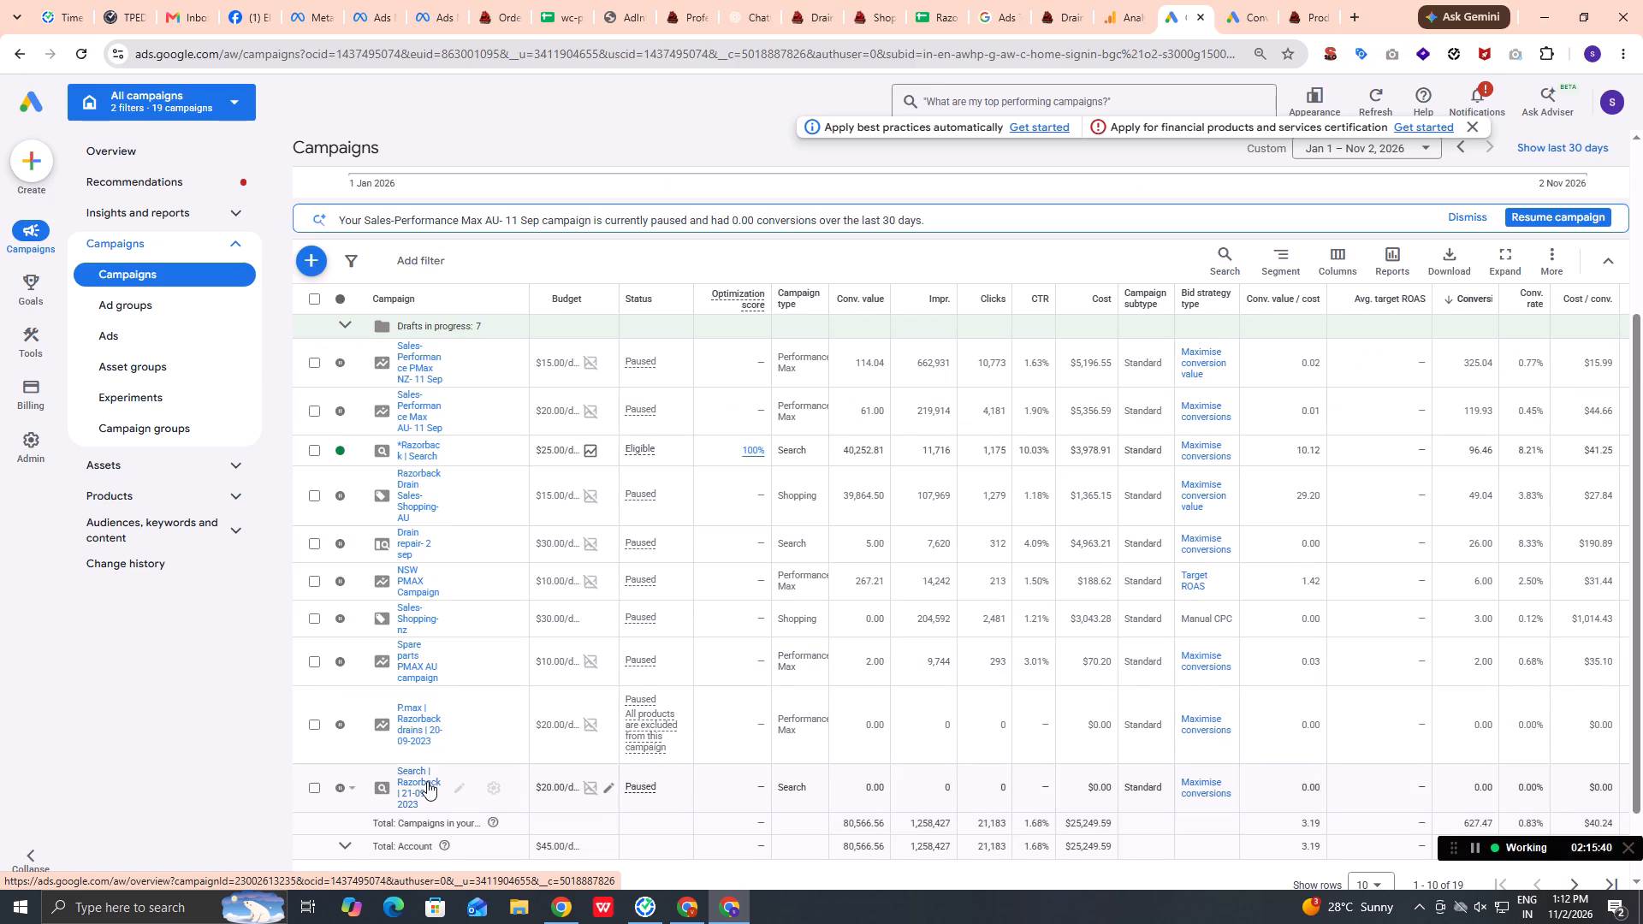
scroll(436, 796, "down", 2)
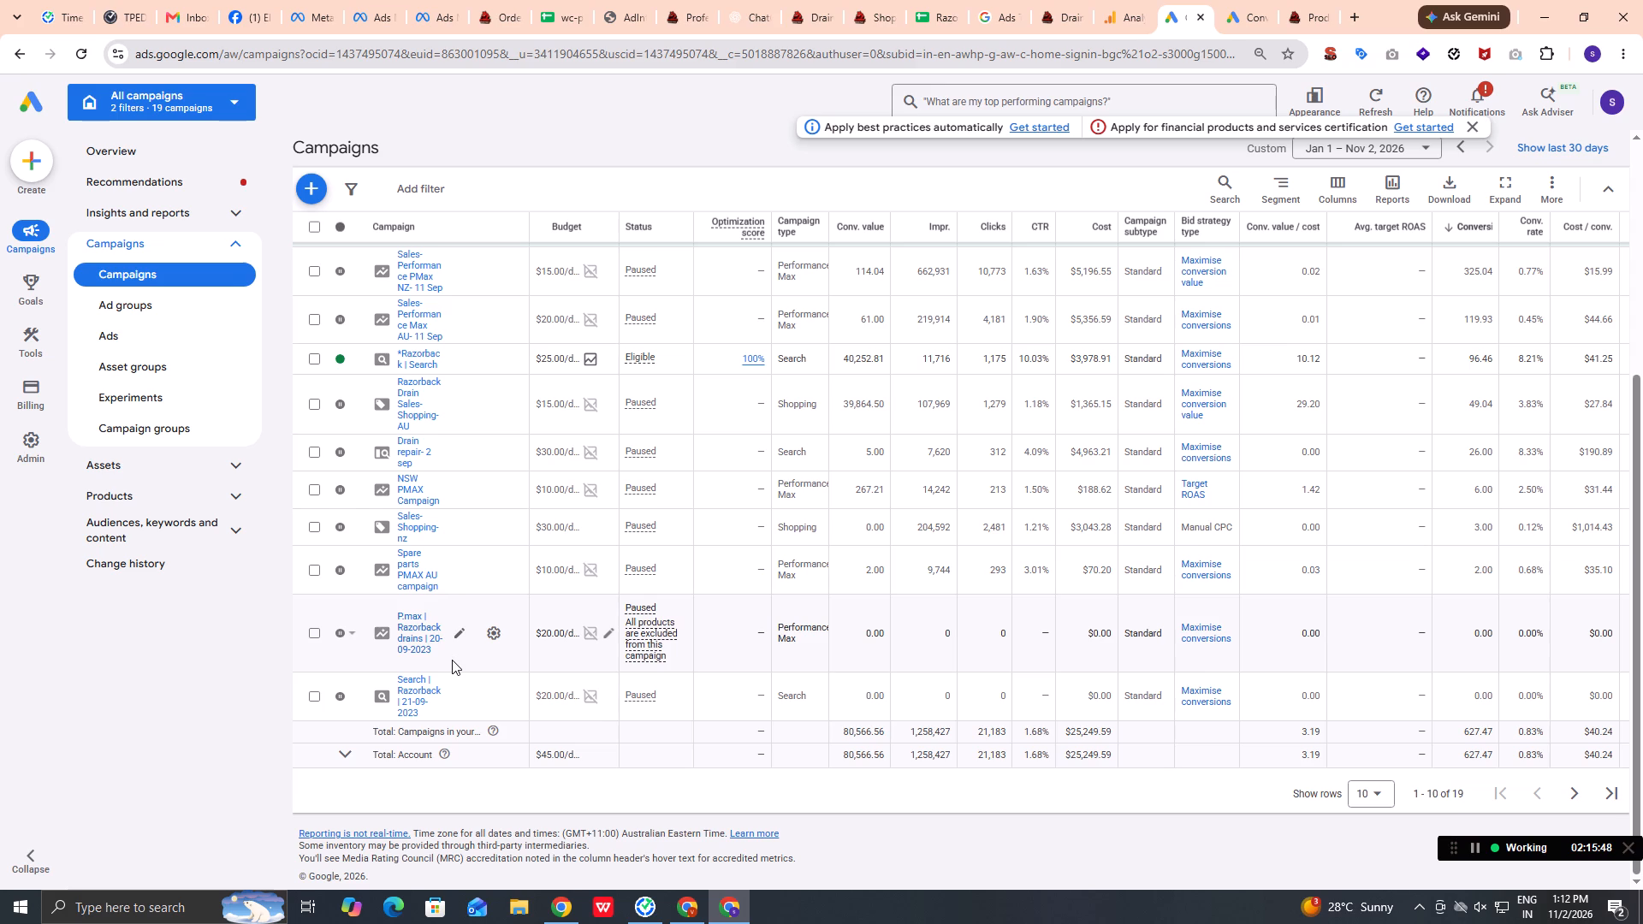
scroll(452, 660, "up", 2)
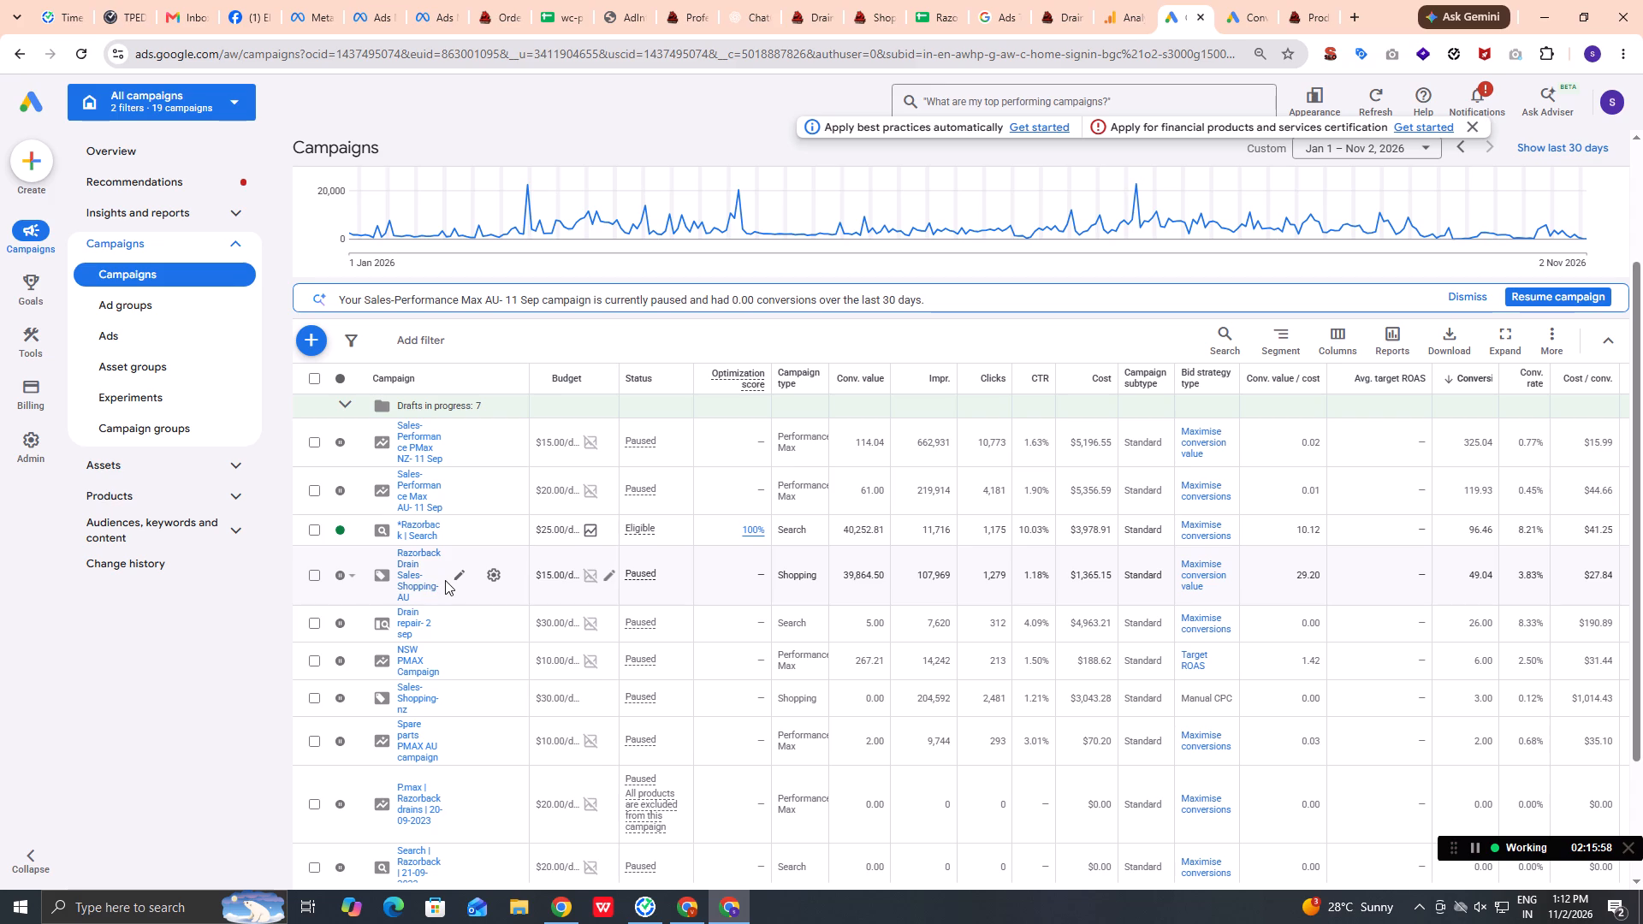
left_click(353, 576)
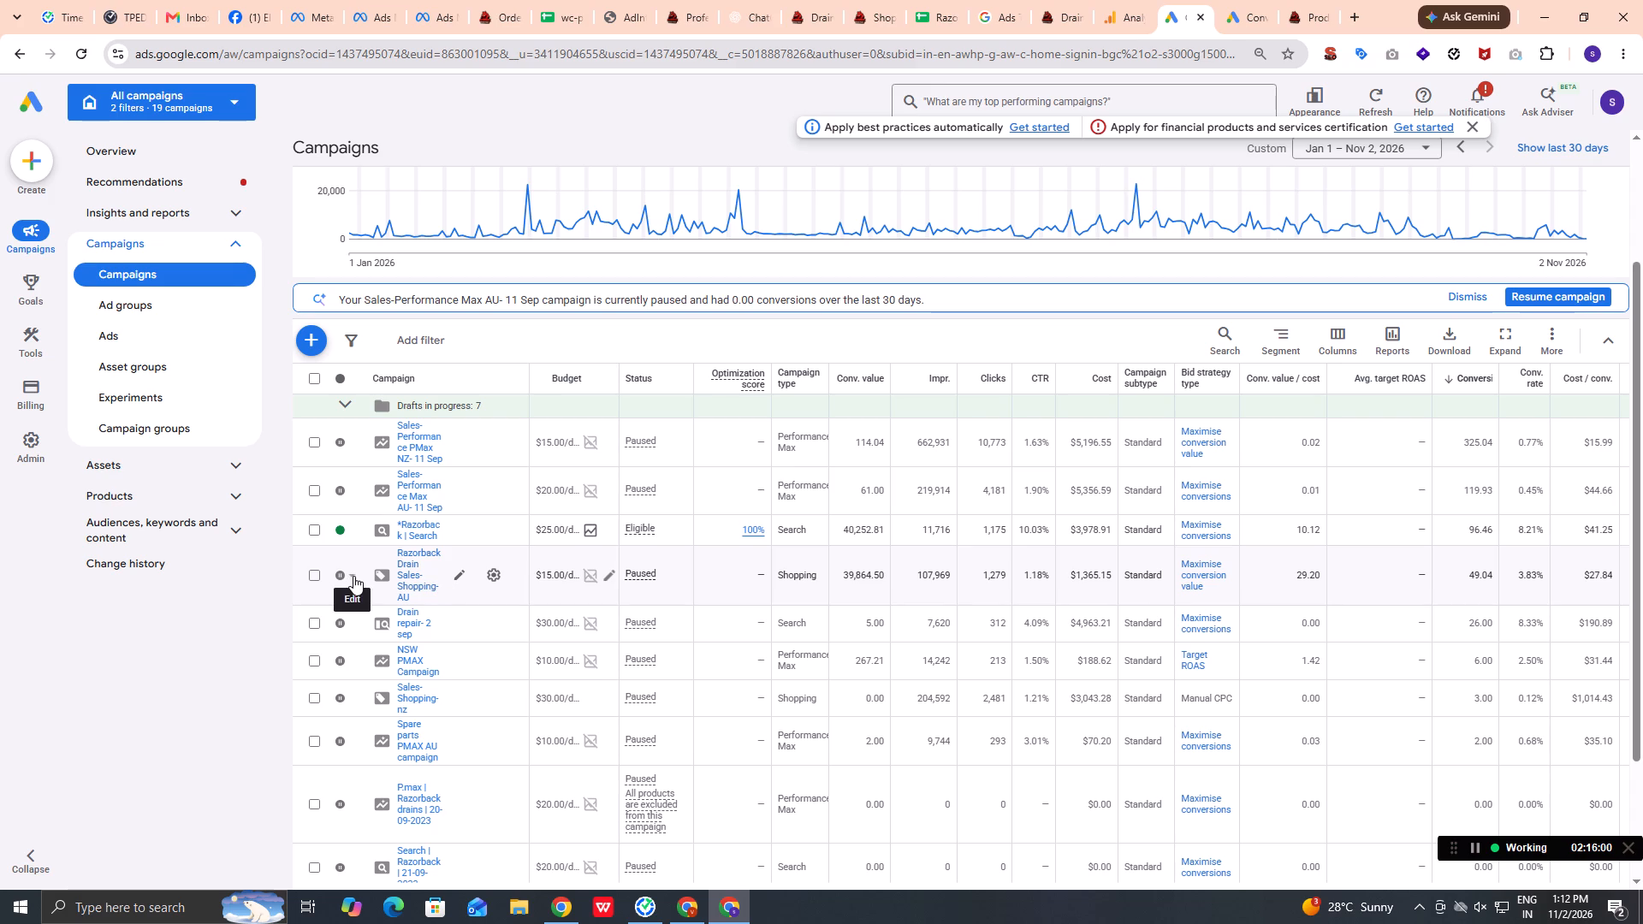
left_click(355, 576)
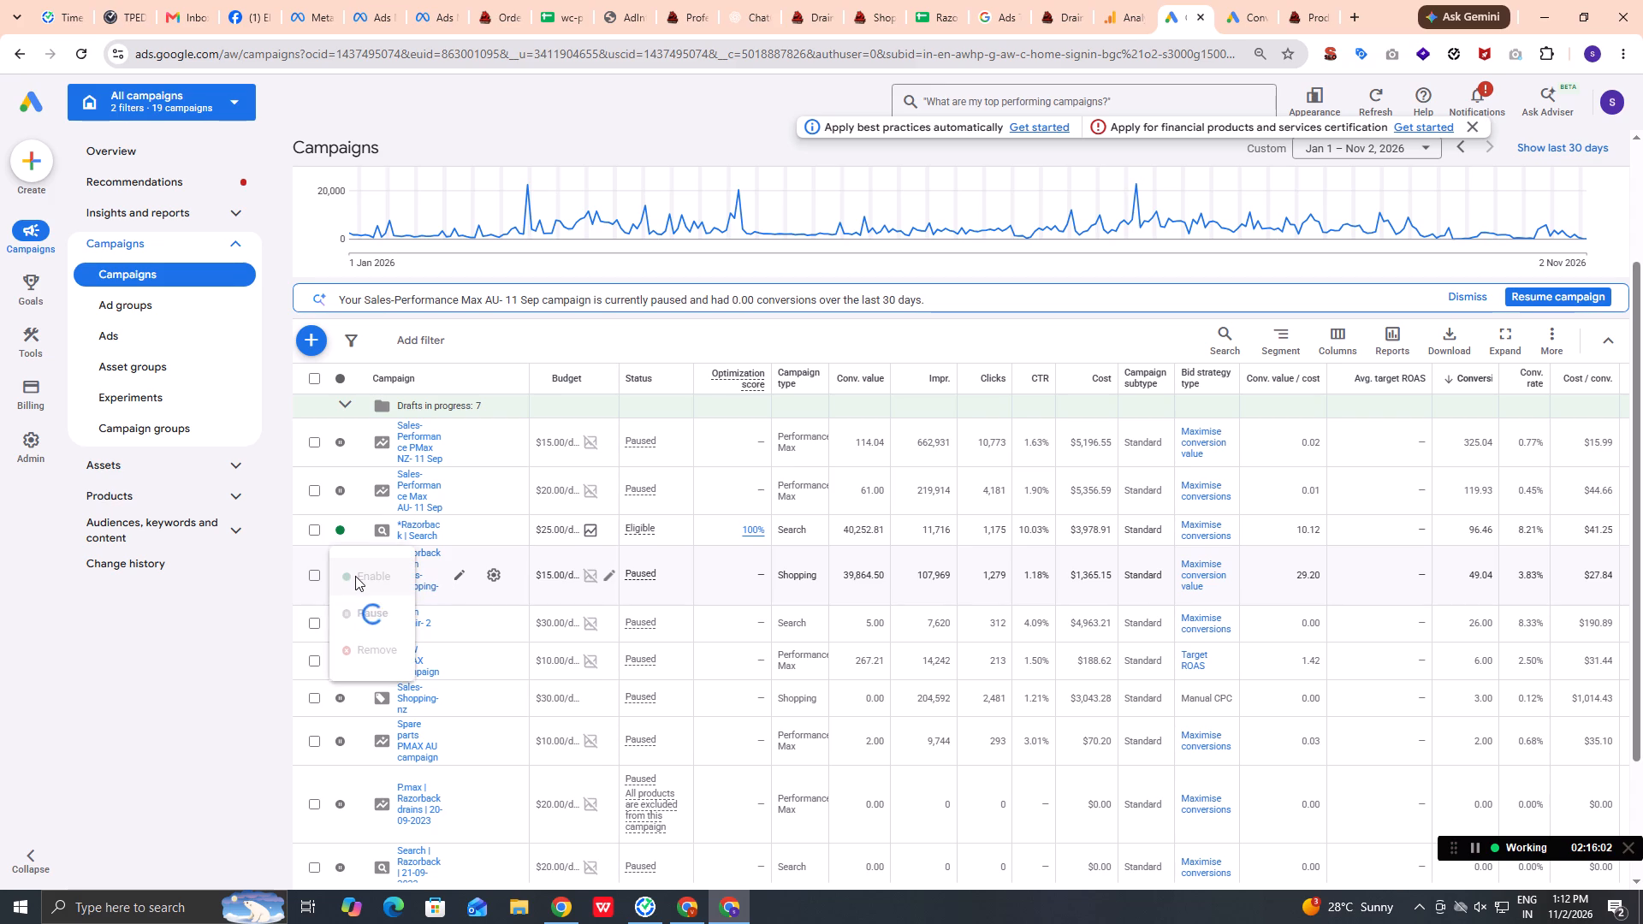
In the Razorback Drain Sales-Shopping- AU settings, add Submit lead forms to the campaign-specific conversion goals and save.
left_click(492, 574)
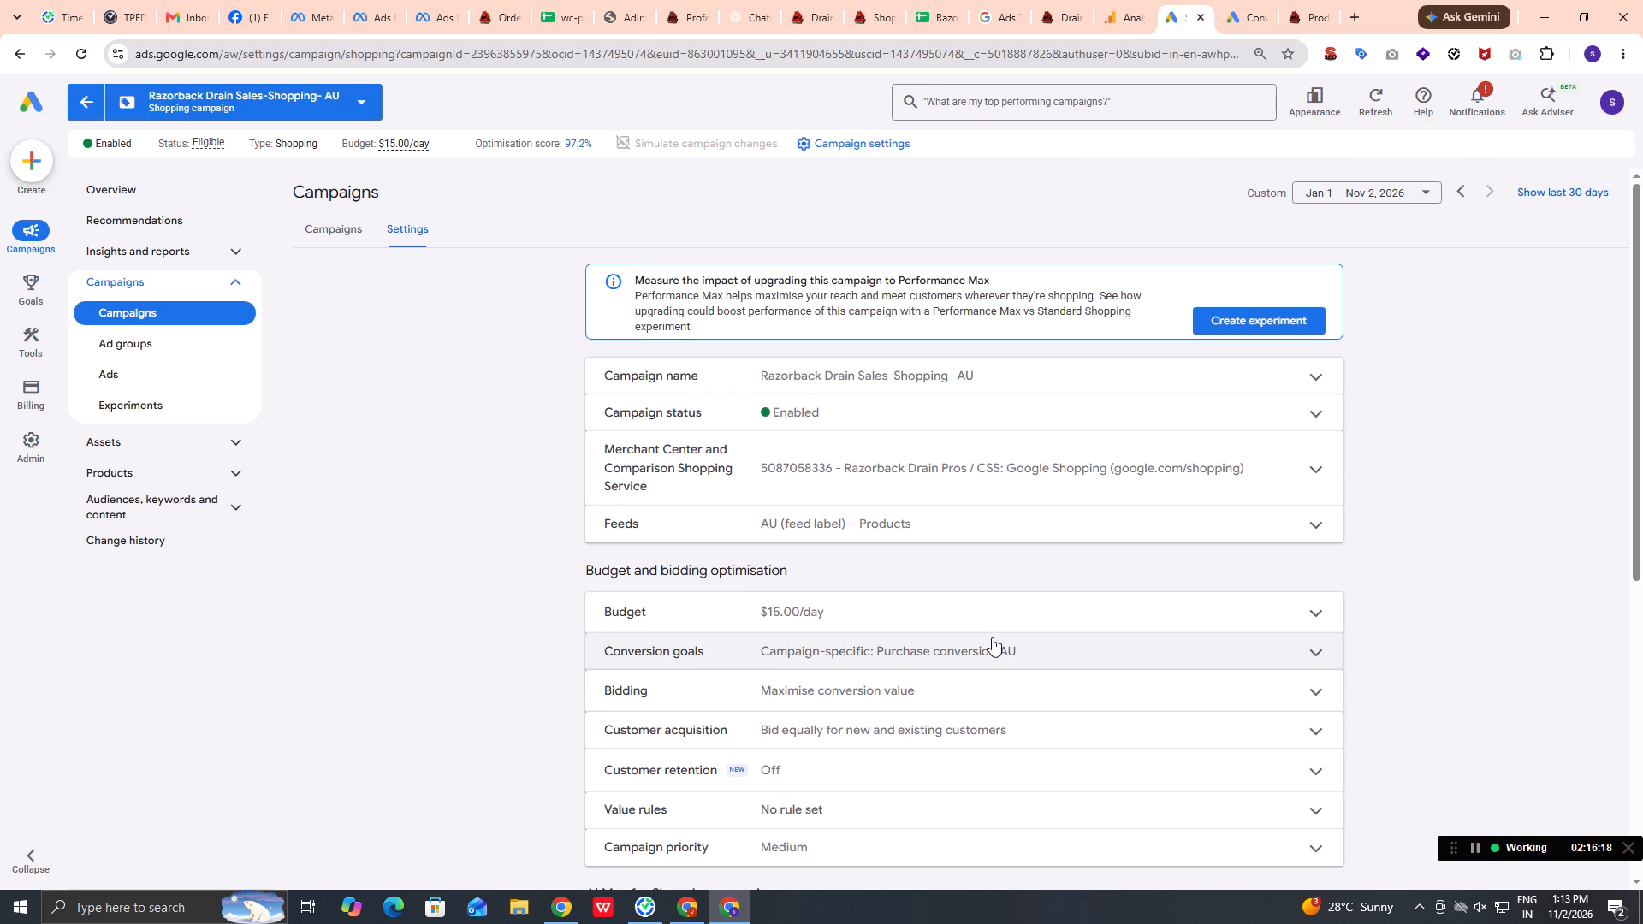
scroll(992, 637, "down", 1)
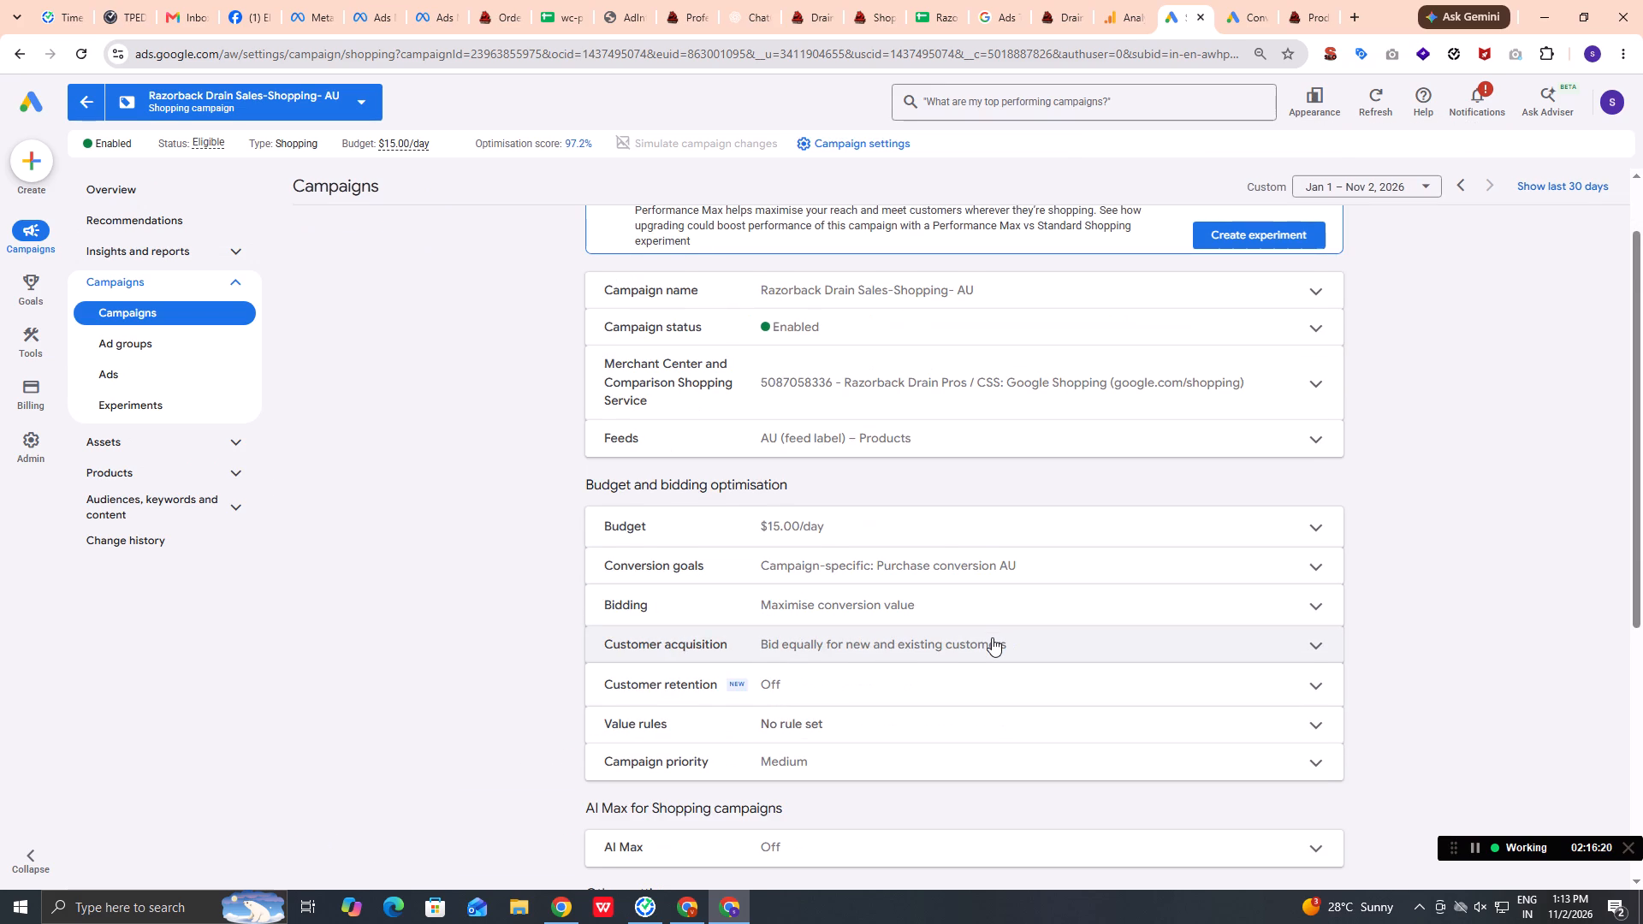
left_click(828, 569)
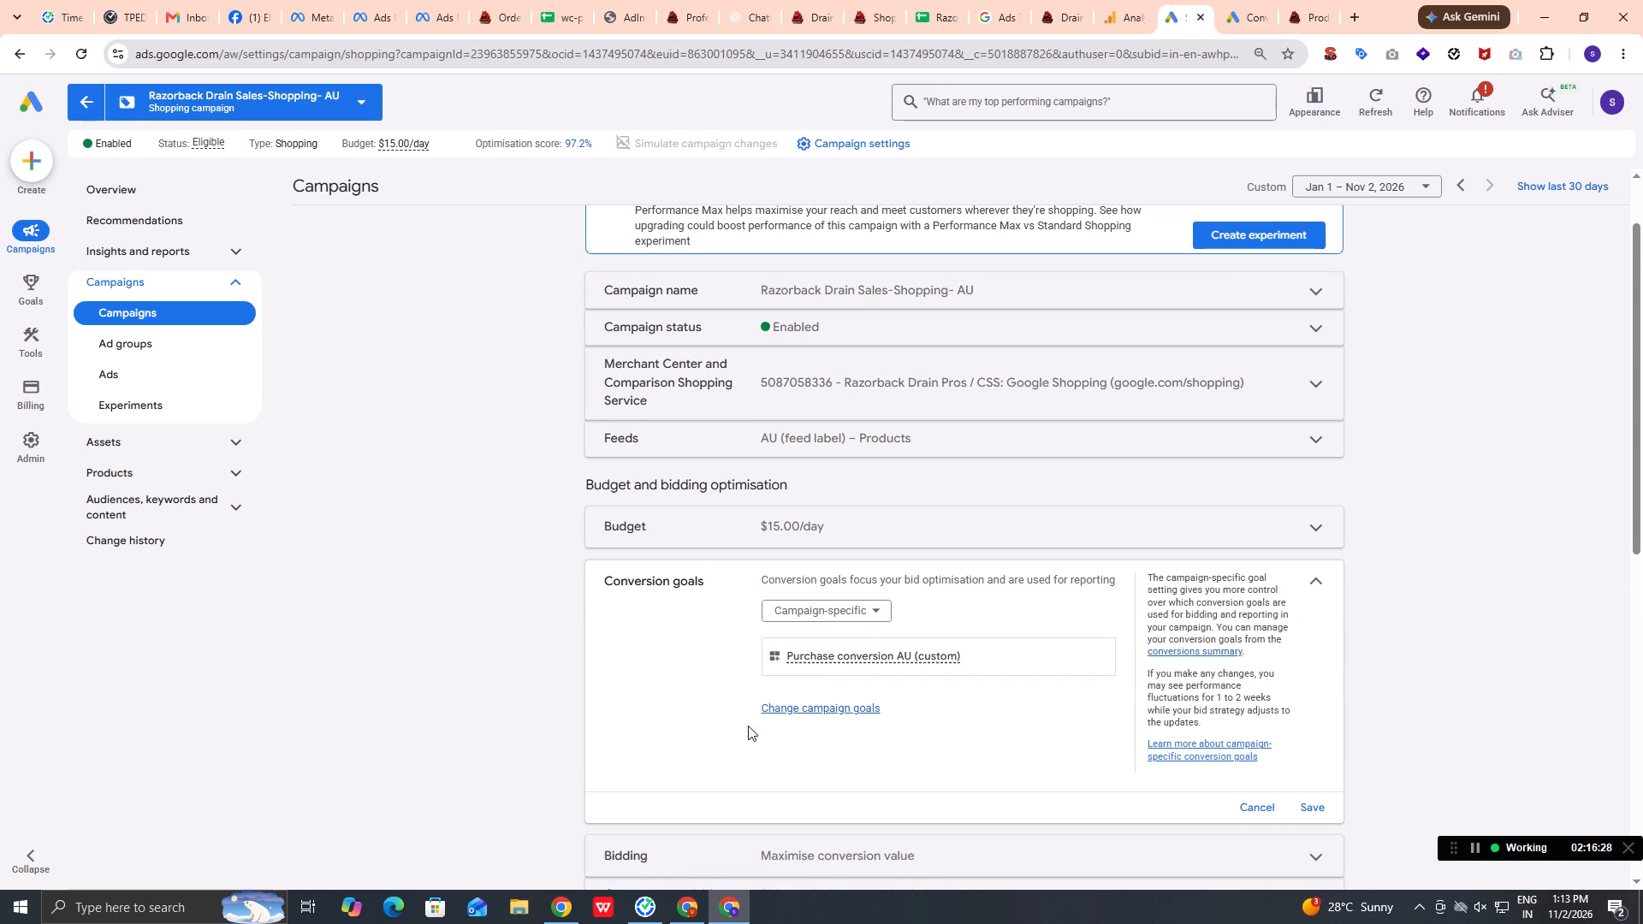
left_click(790, 708)
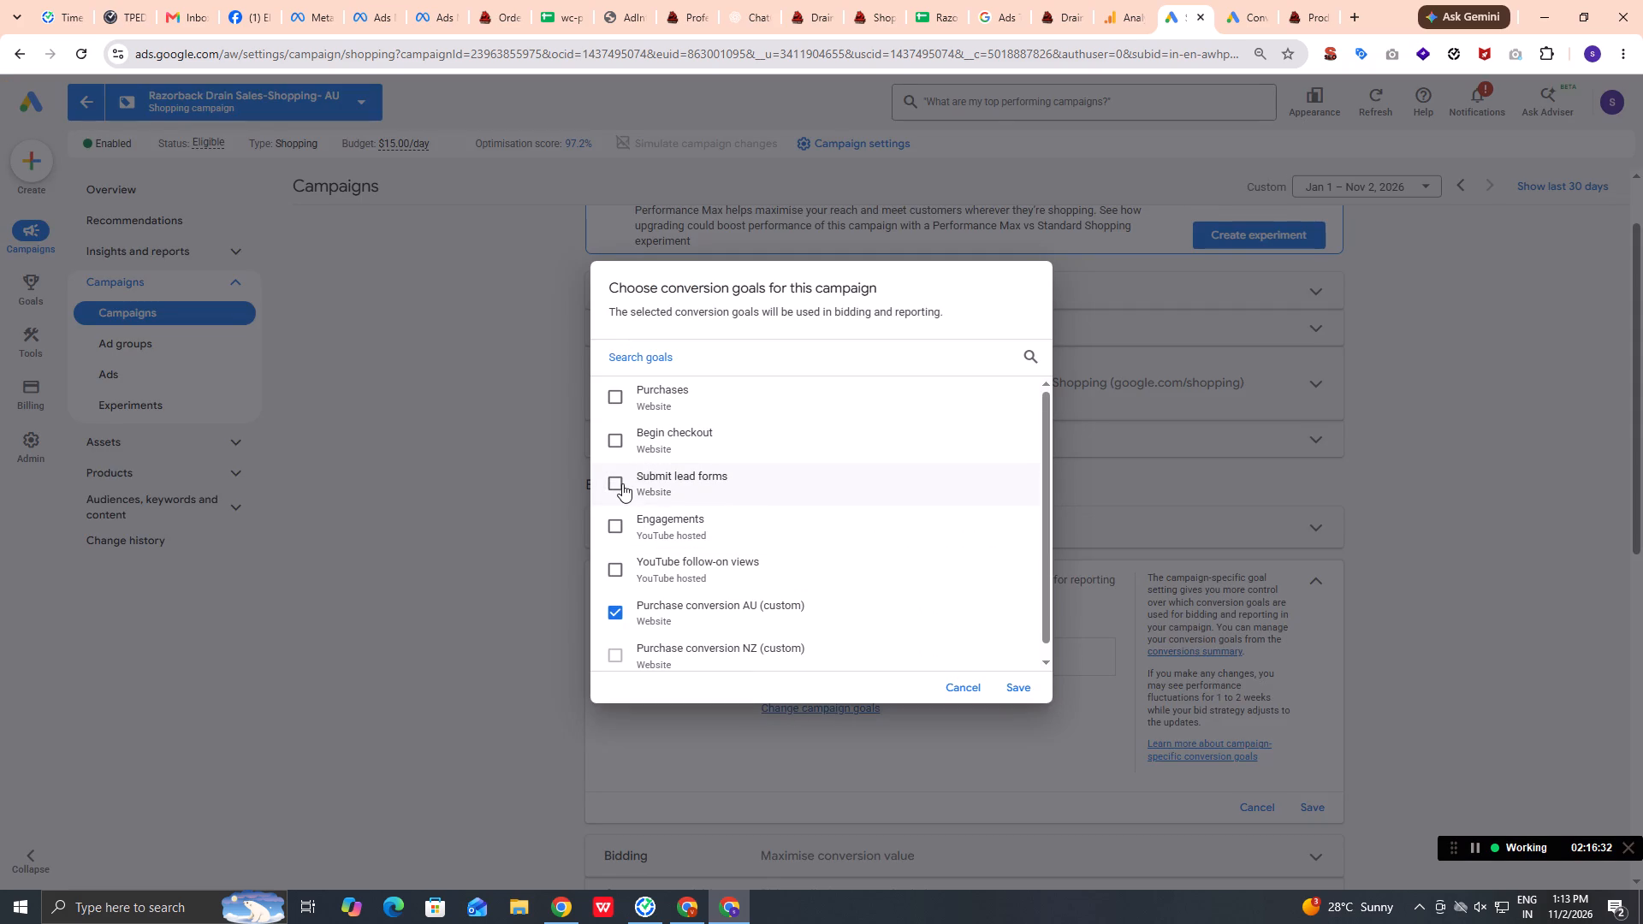
left_click(622, 483)
left_click(1008, 689)
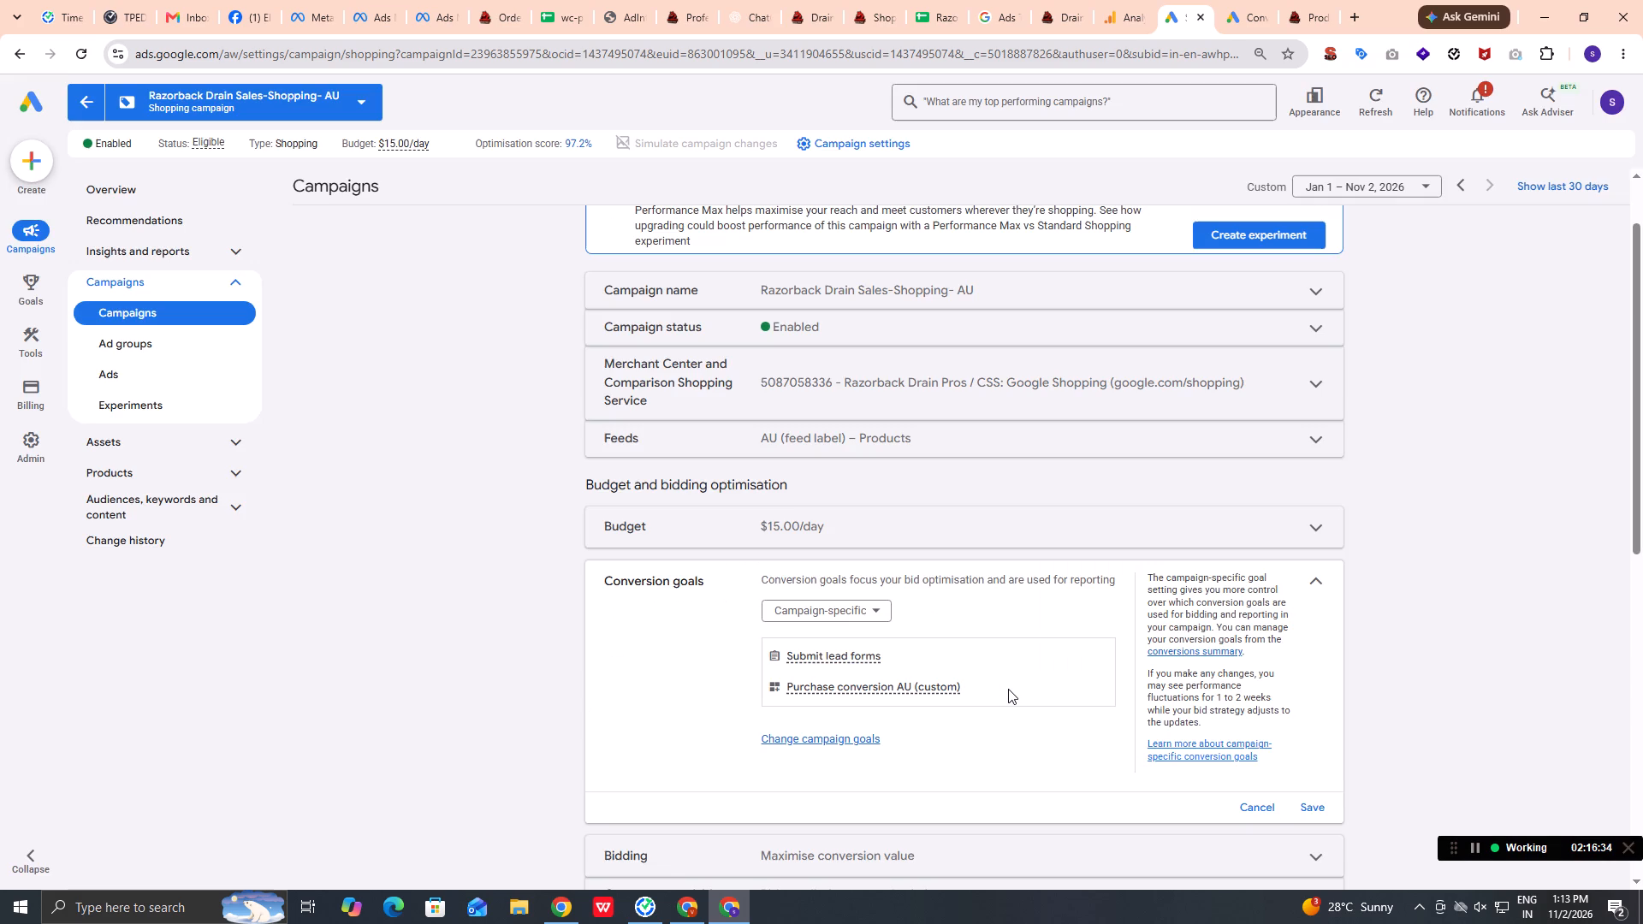
left_click(1324, 809)
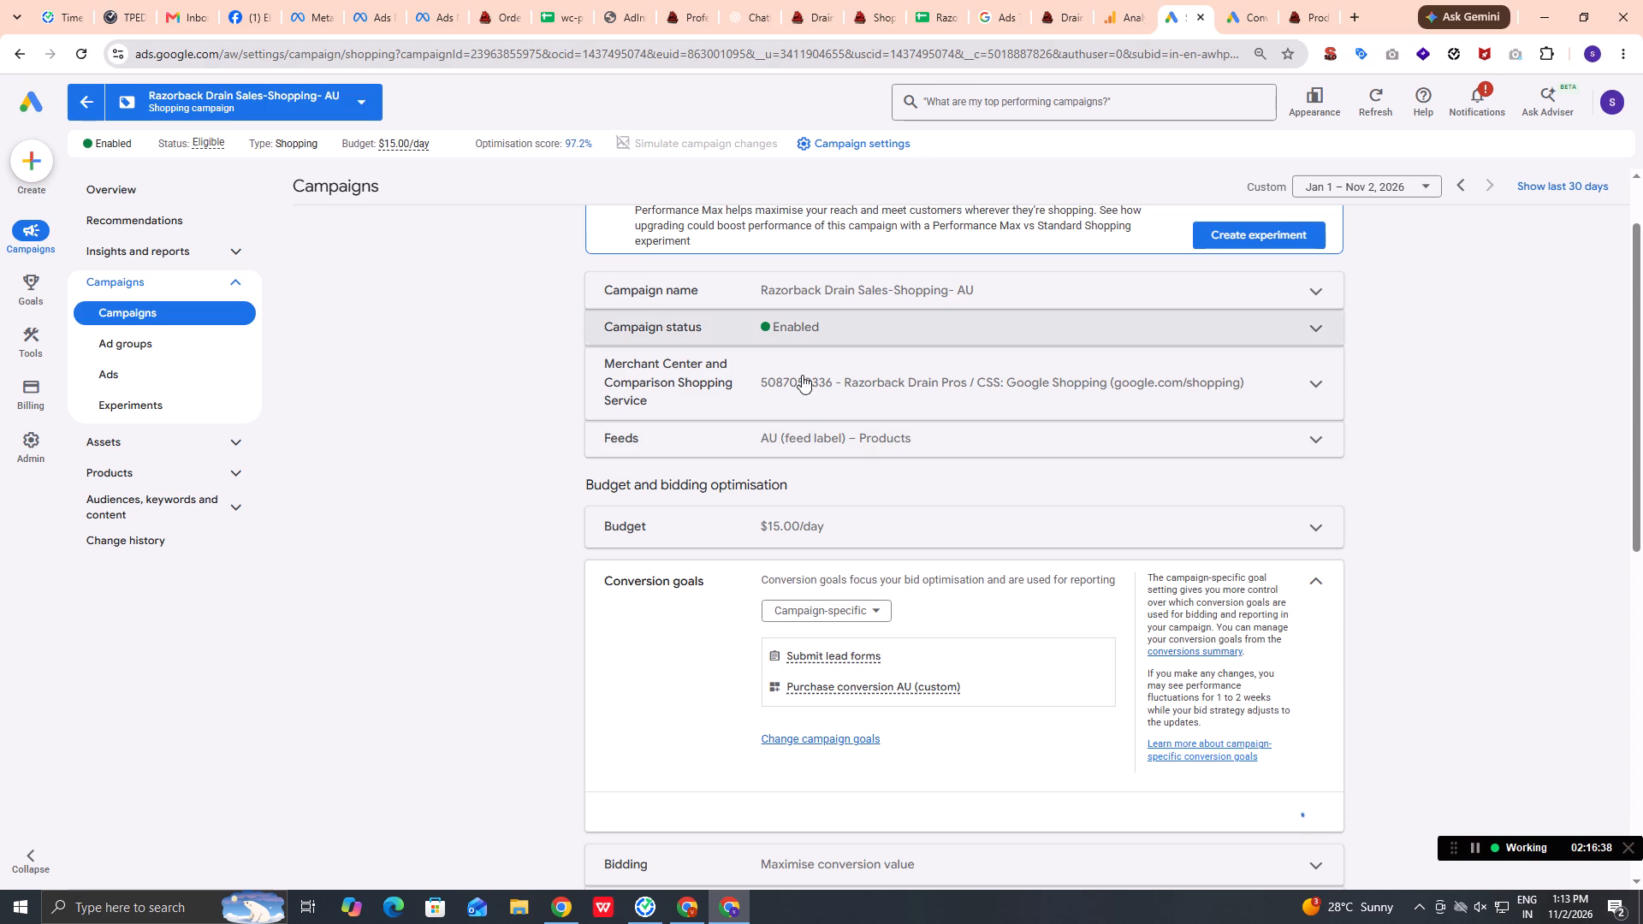
Open the Feeds setting of the Razorback Drain Sales-Shopping- AU campaign and examine the feed labels available for selection.
left_click(832, 440)
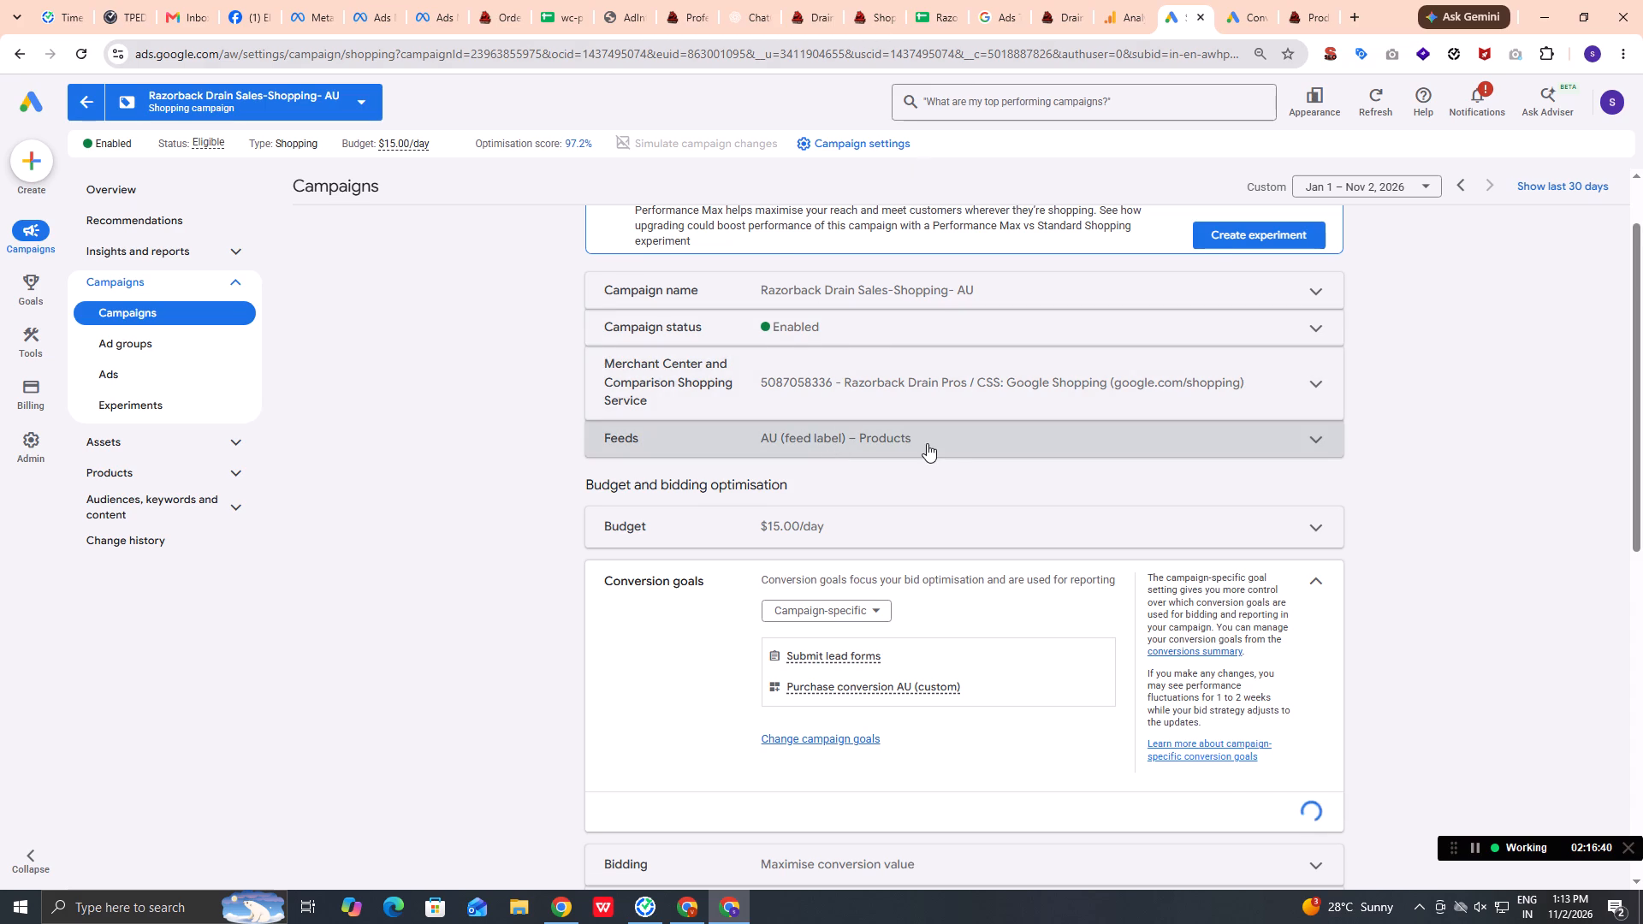
left_click(920, 441)
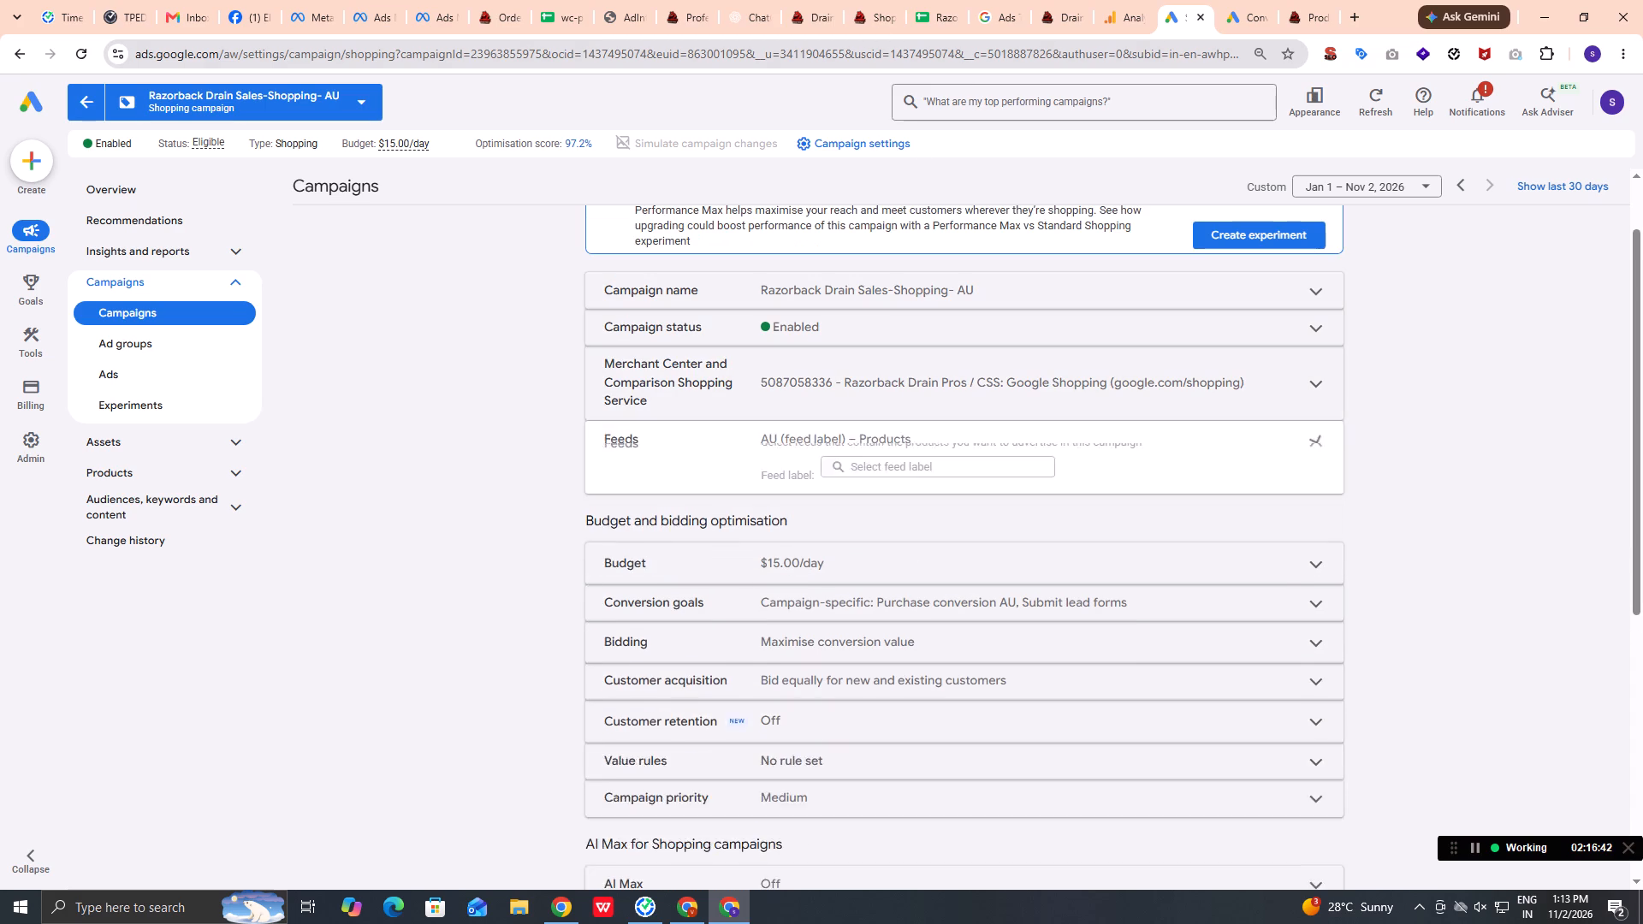
left_click(832, 506)
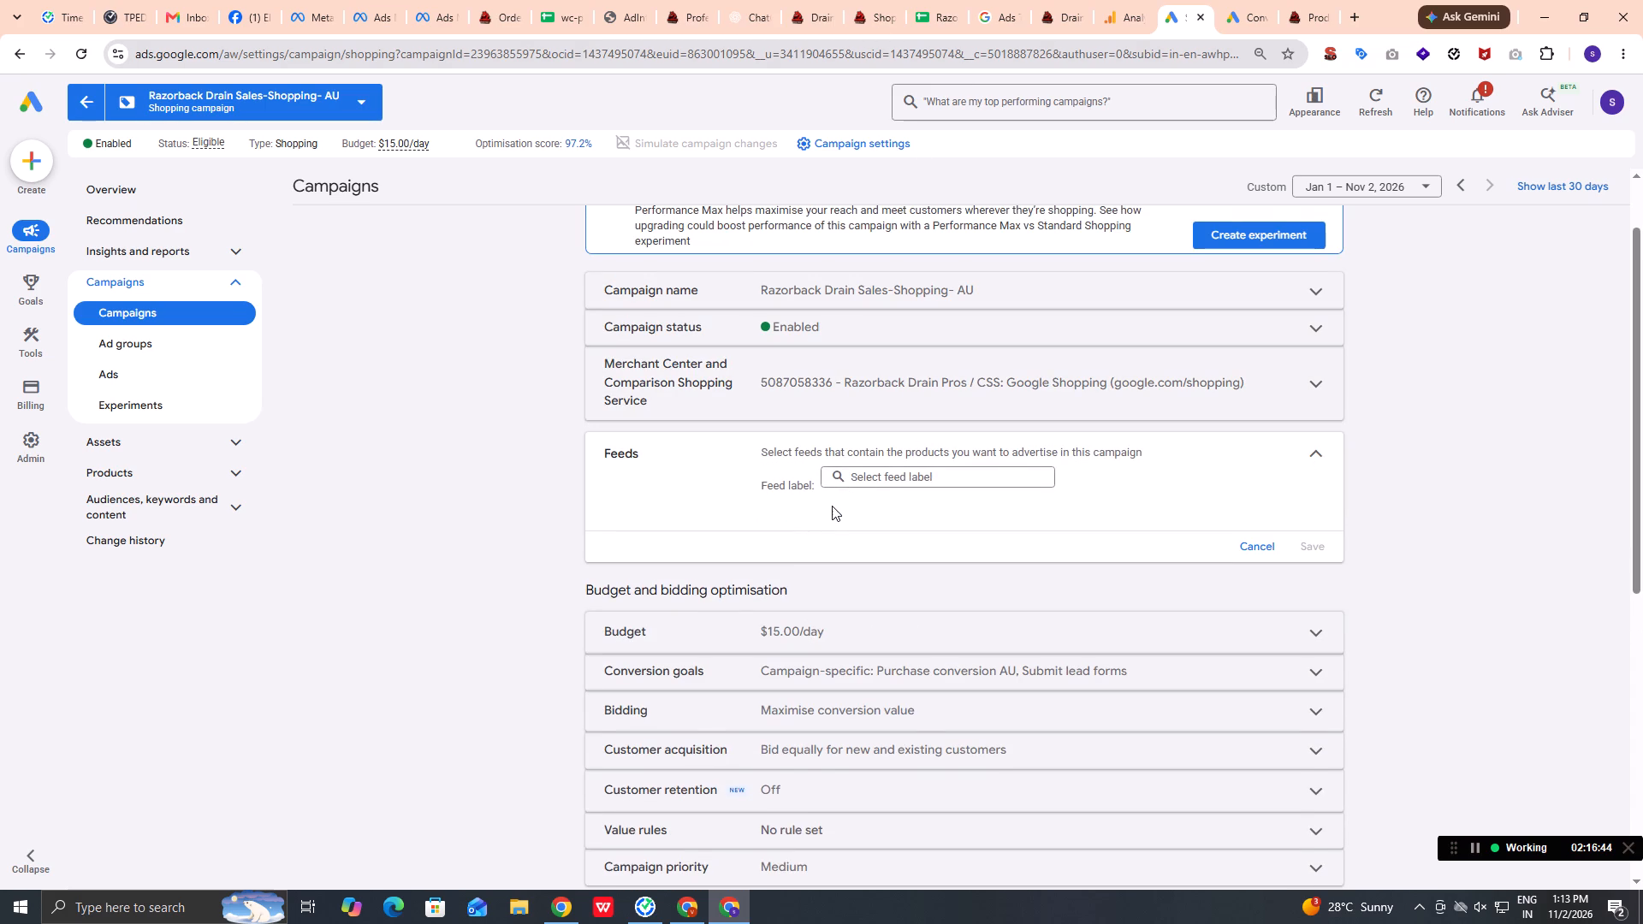
left_click(832, 476)
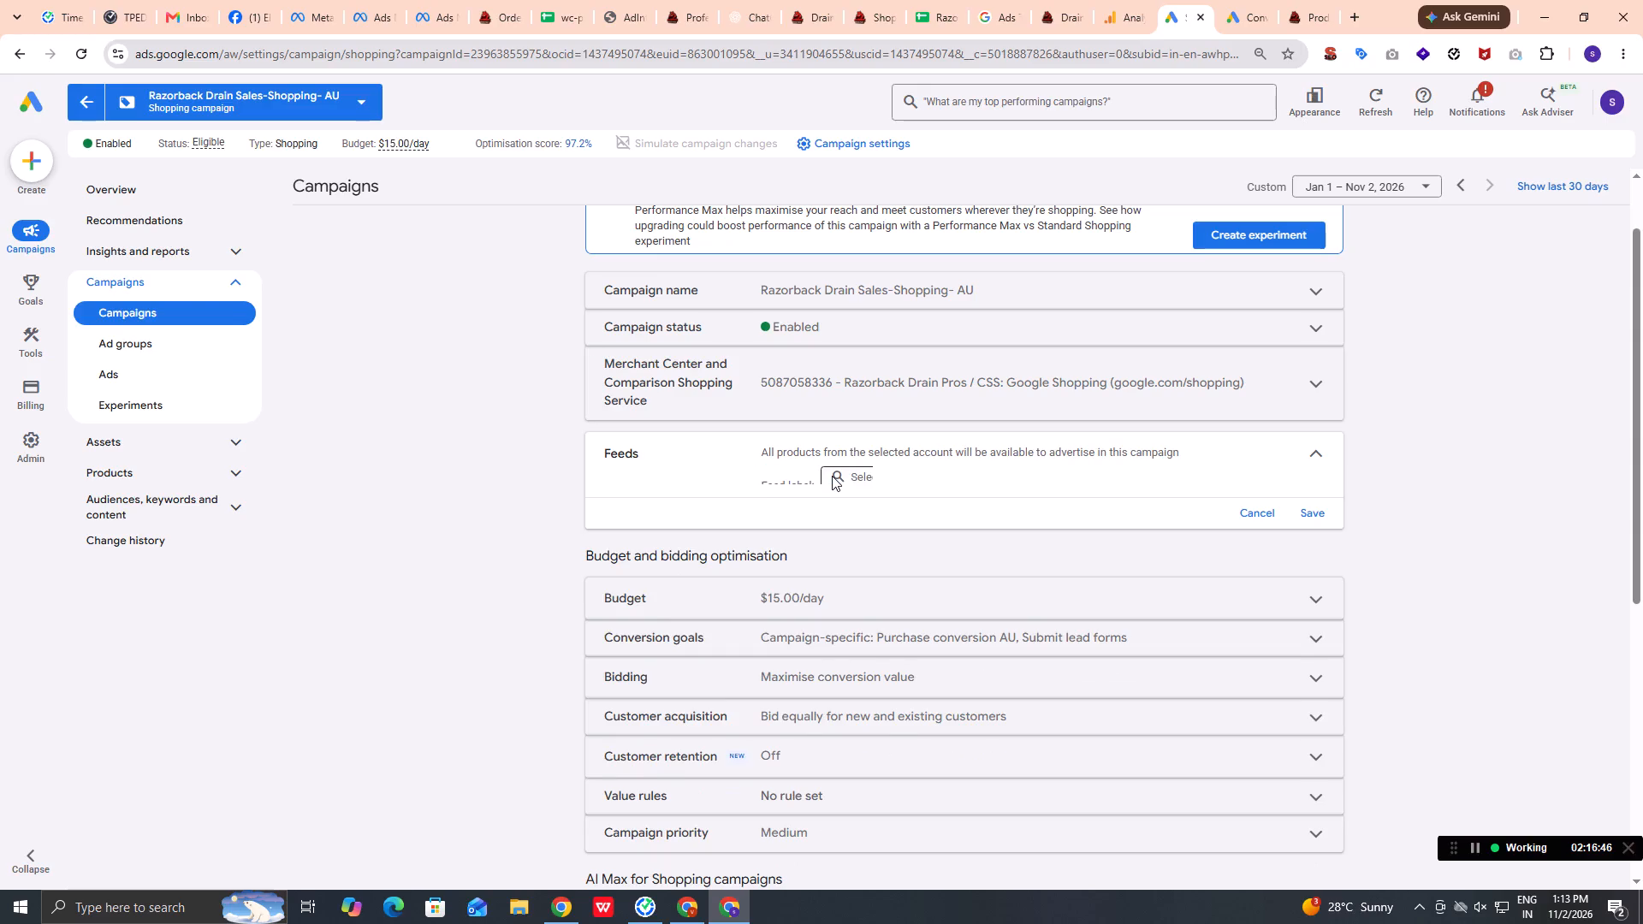
left_click(855, 470)
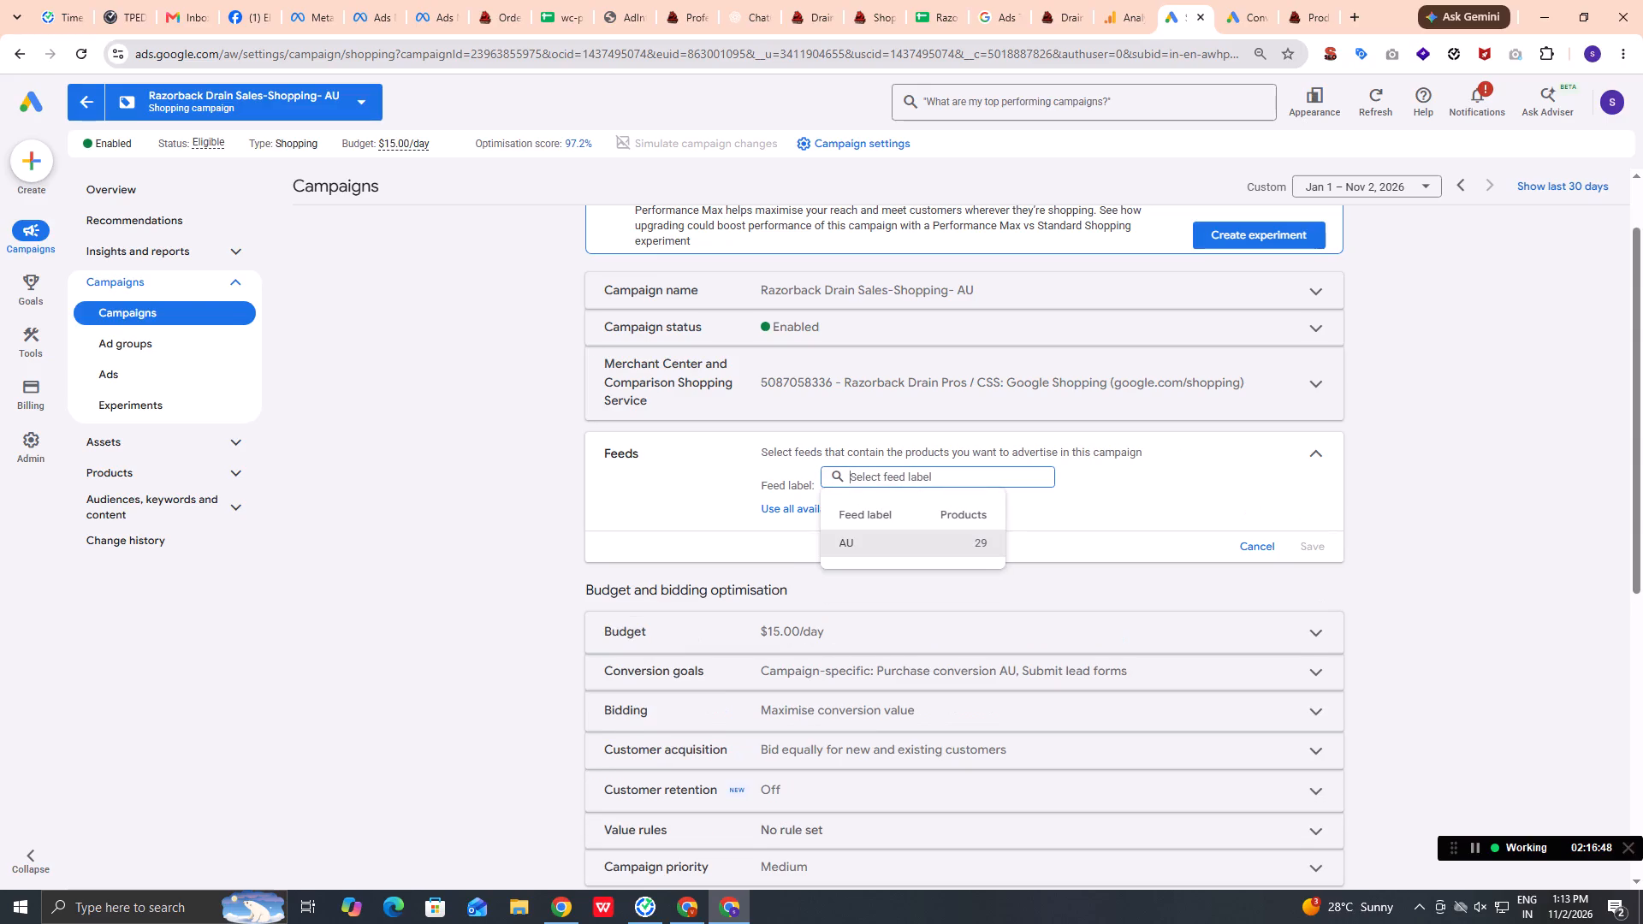
Move the AU Shopping campaign settings browser tab to the end of the open tabs.
left_click_drag(1189, 2, 1267, 0)
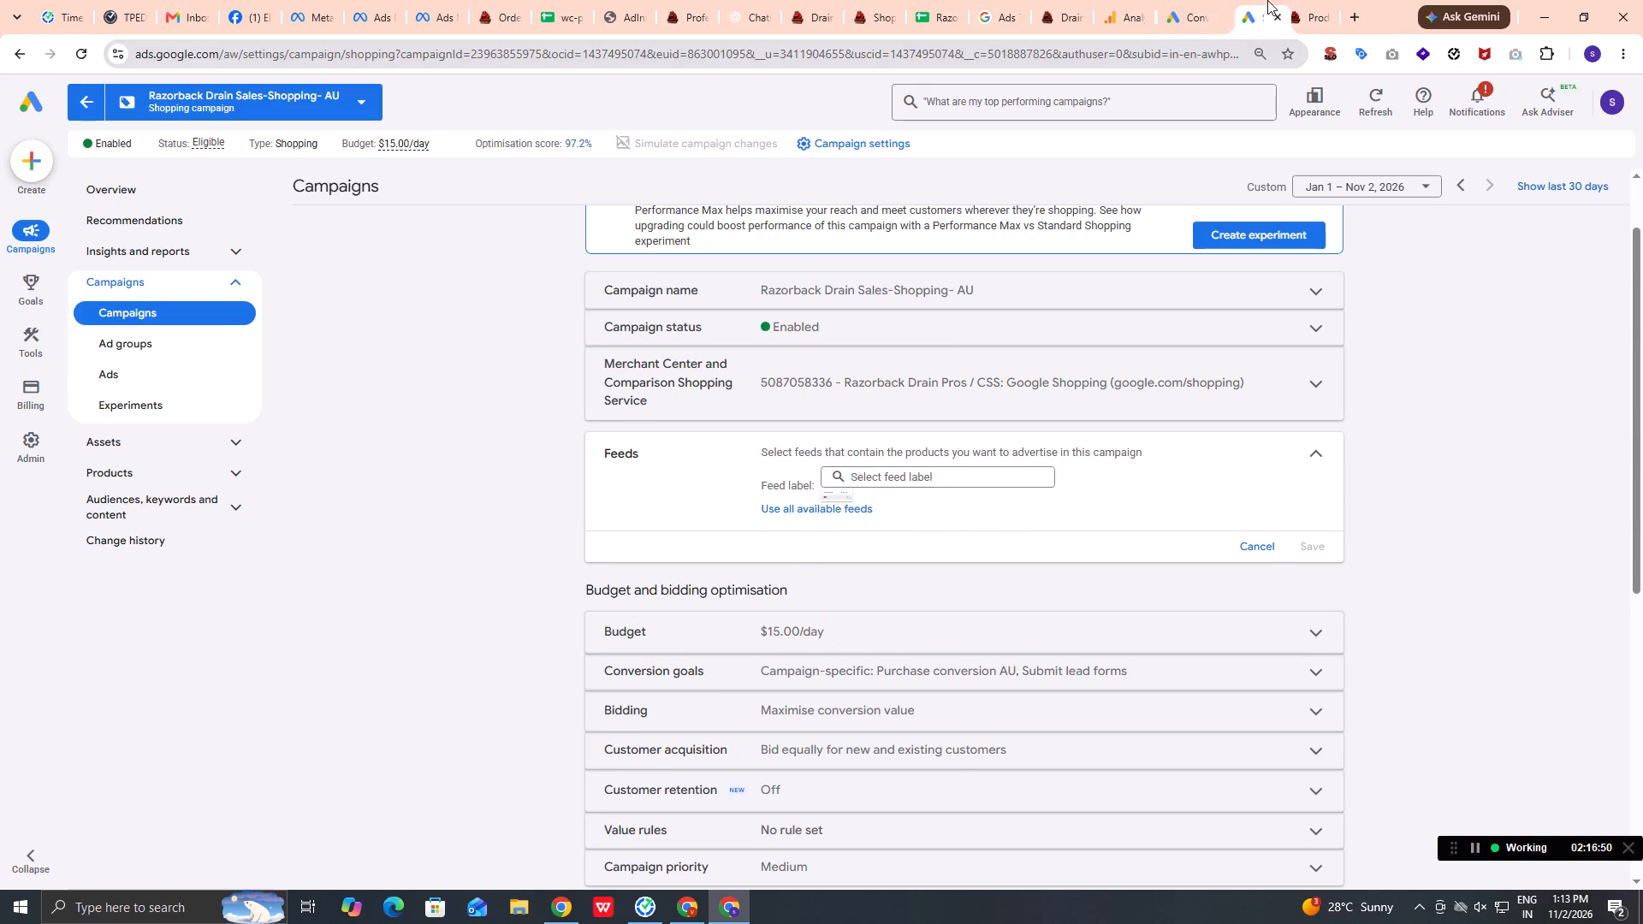
left_click_drag(1267, 0, 1303, 5)
In a new browser tab, search the web for google merchant center and open the Google Merchant Center site.
left_click(1360, 13)
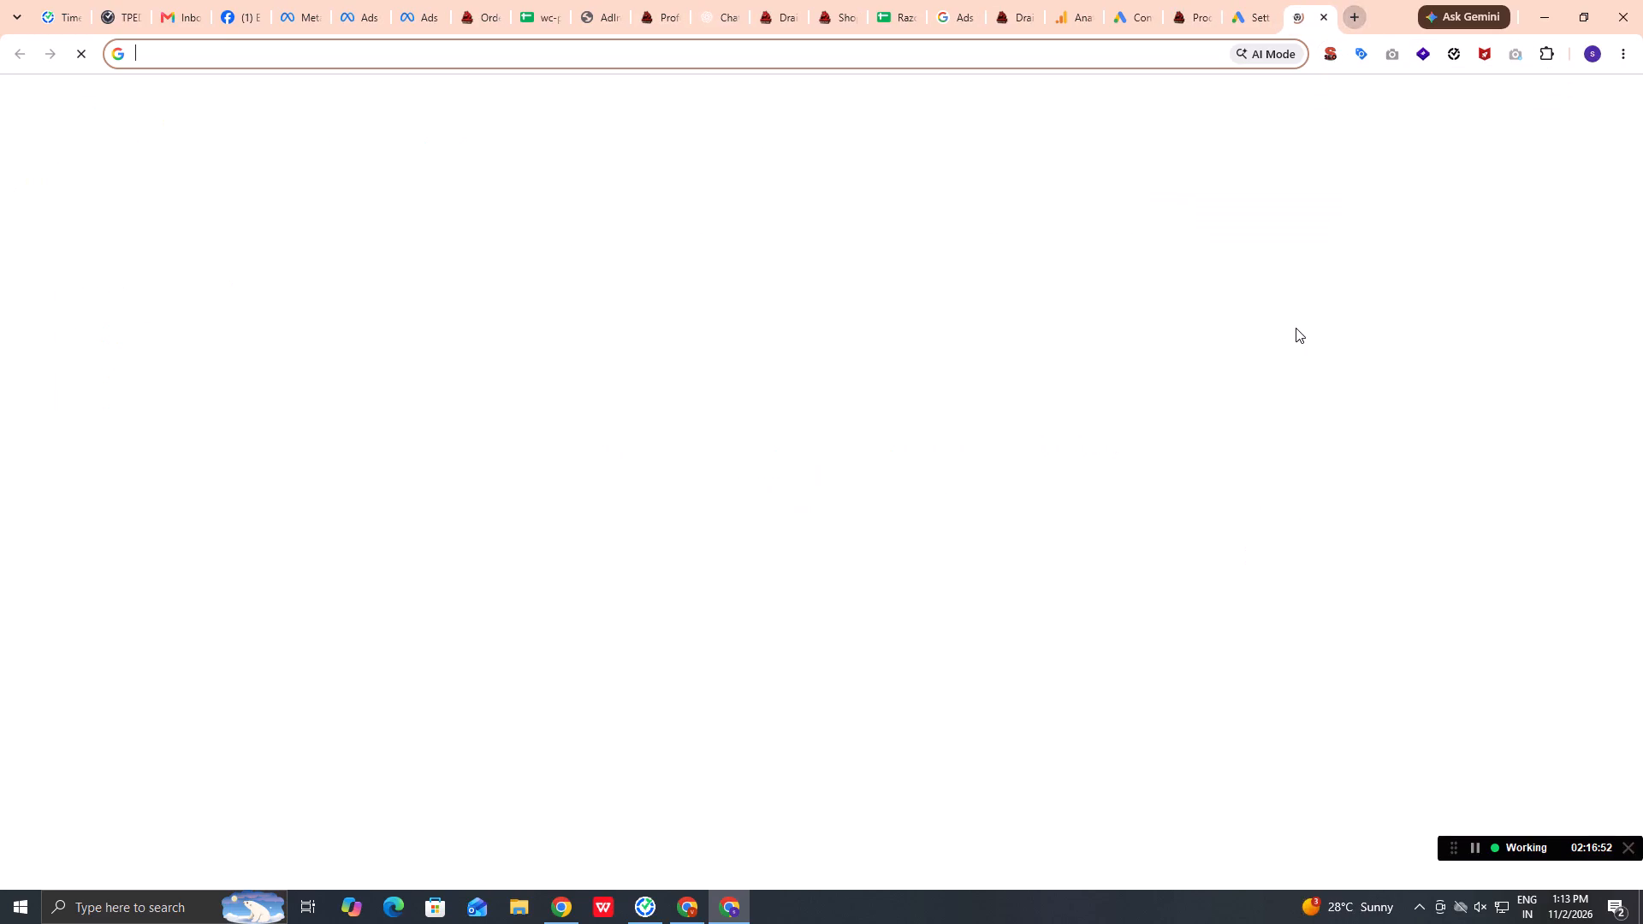
type("google")
key("space")
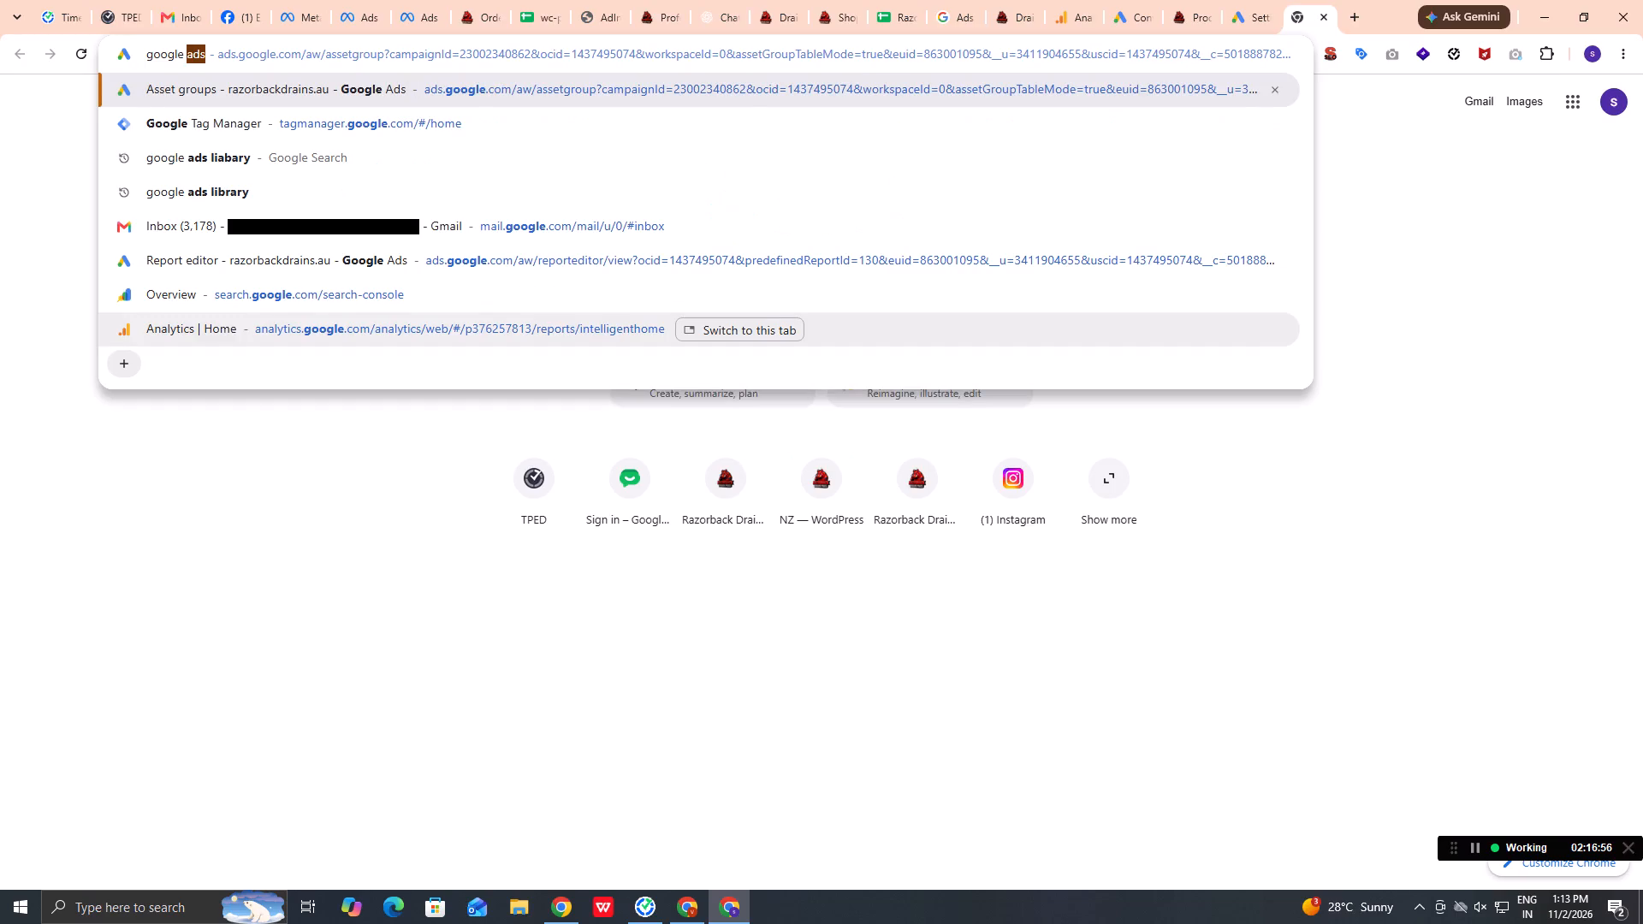
type("mer")
key("Left")
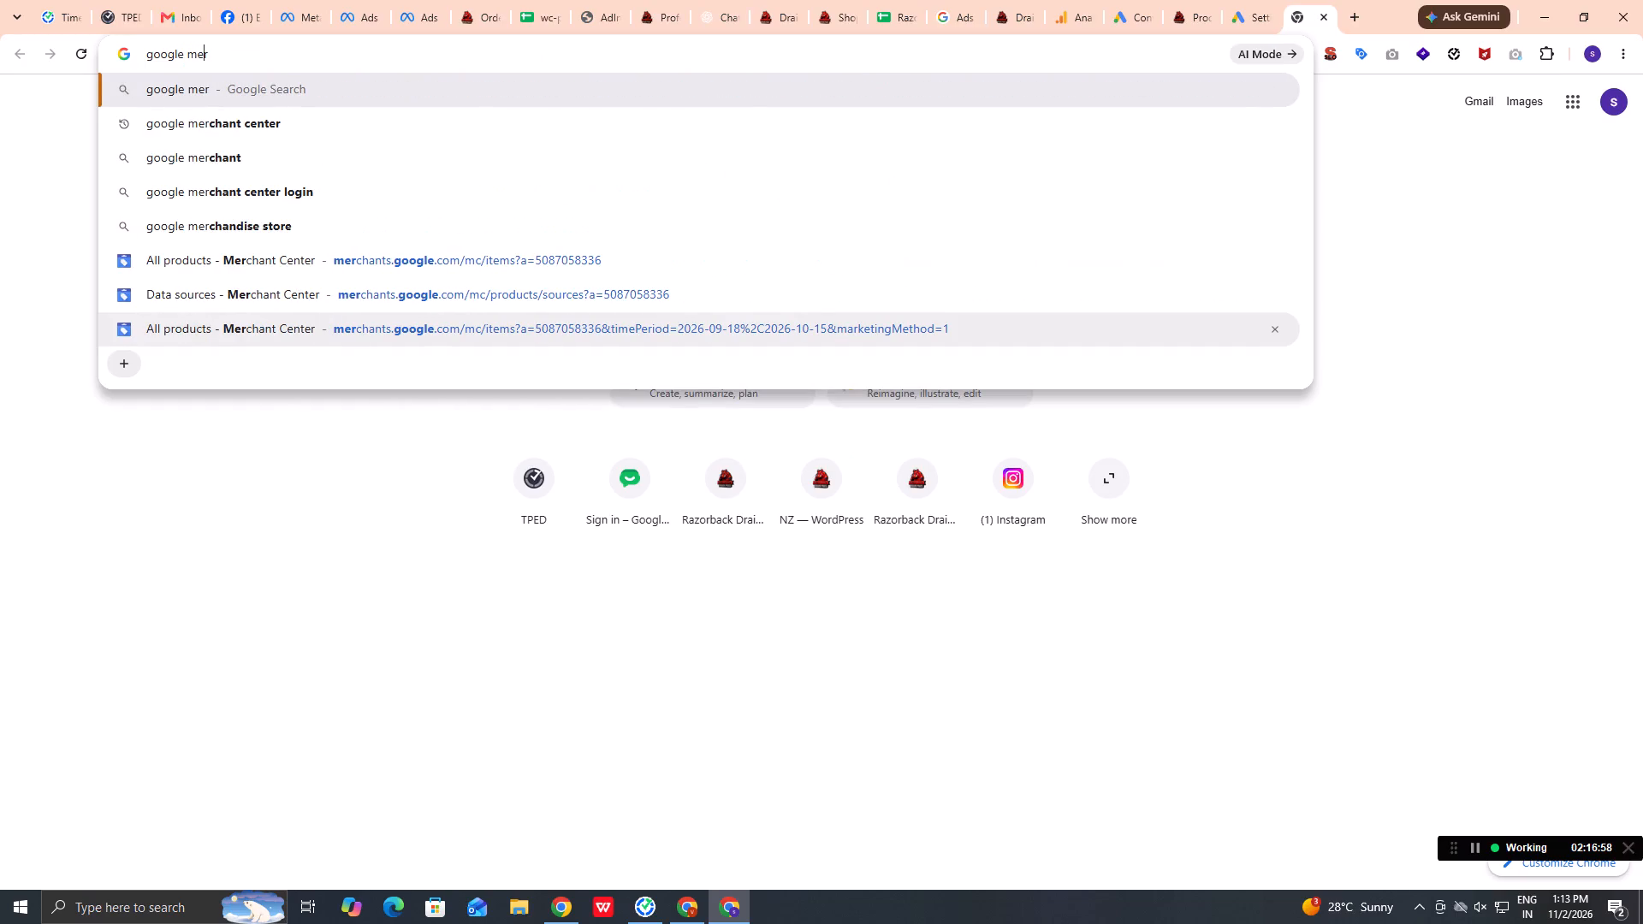
key("Up")
key("Up")
key("Up")
key("Up")
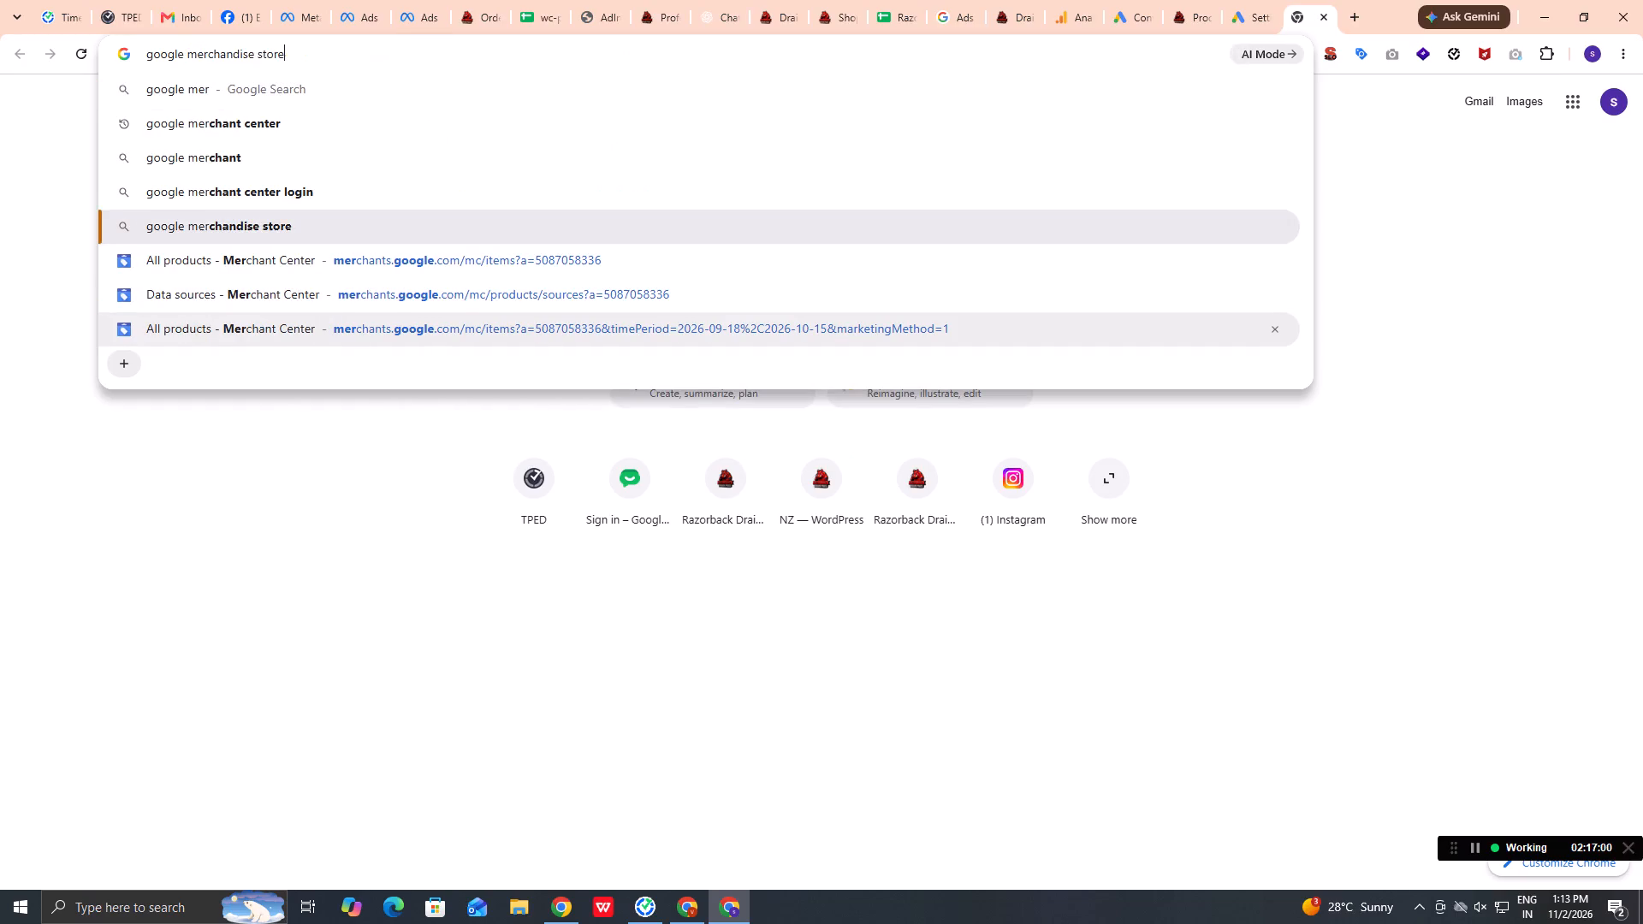
key("Up")
key("Up")
key("Up")
key("Return")
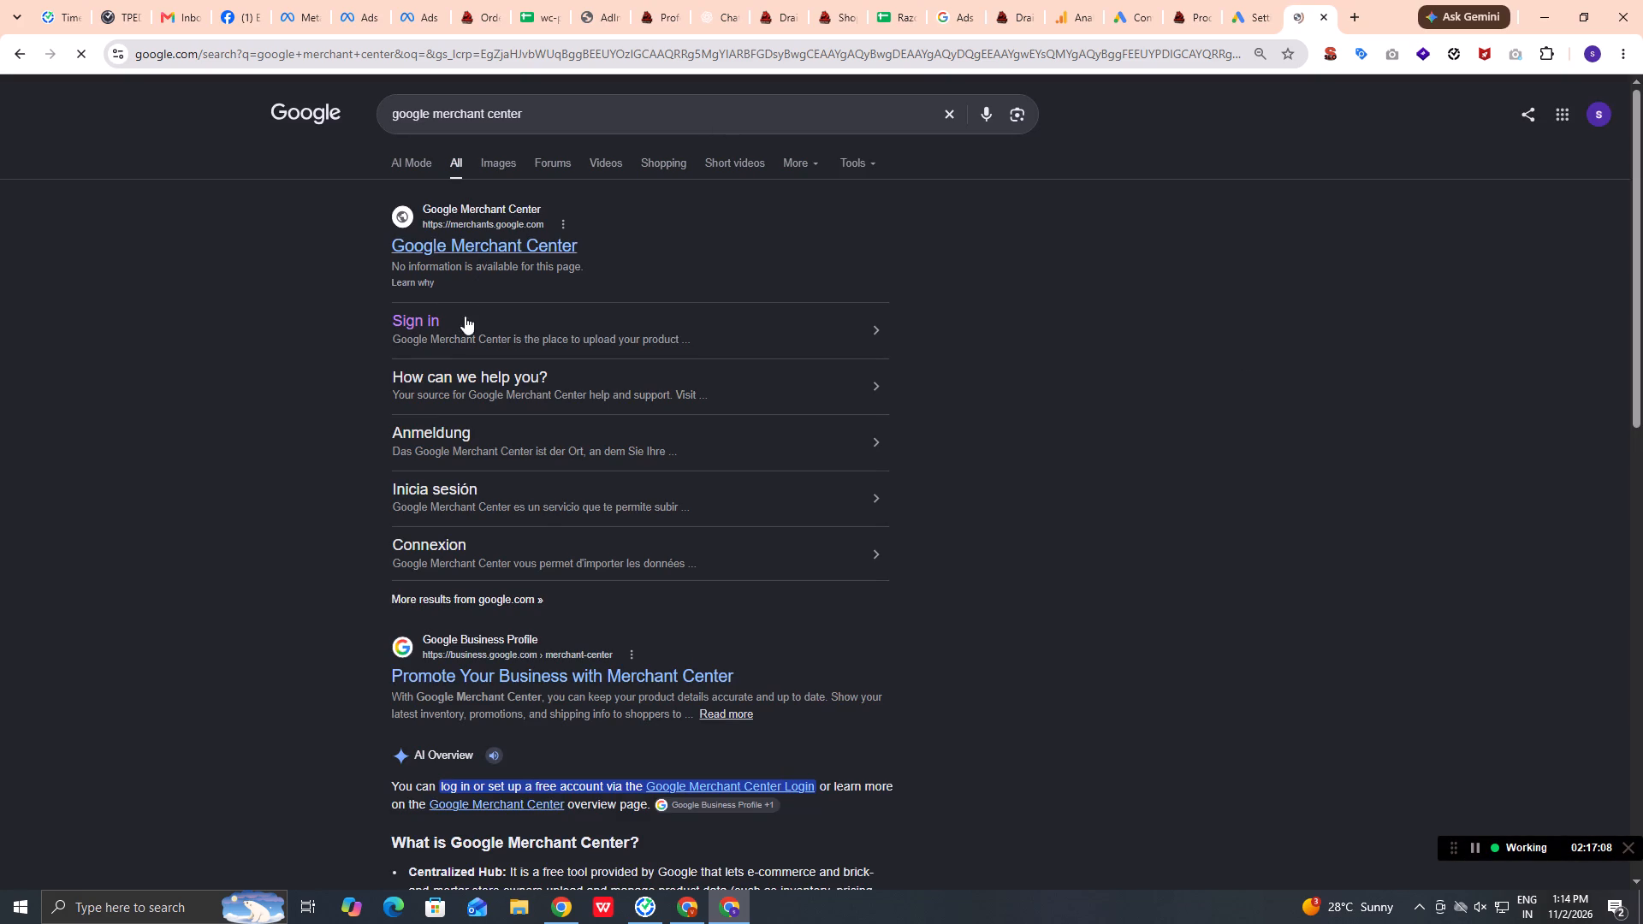
left_click(477, 259)
left_click(482, 248)
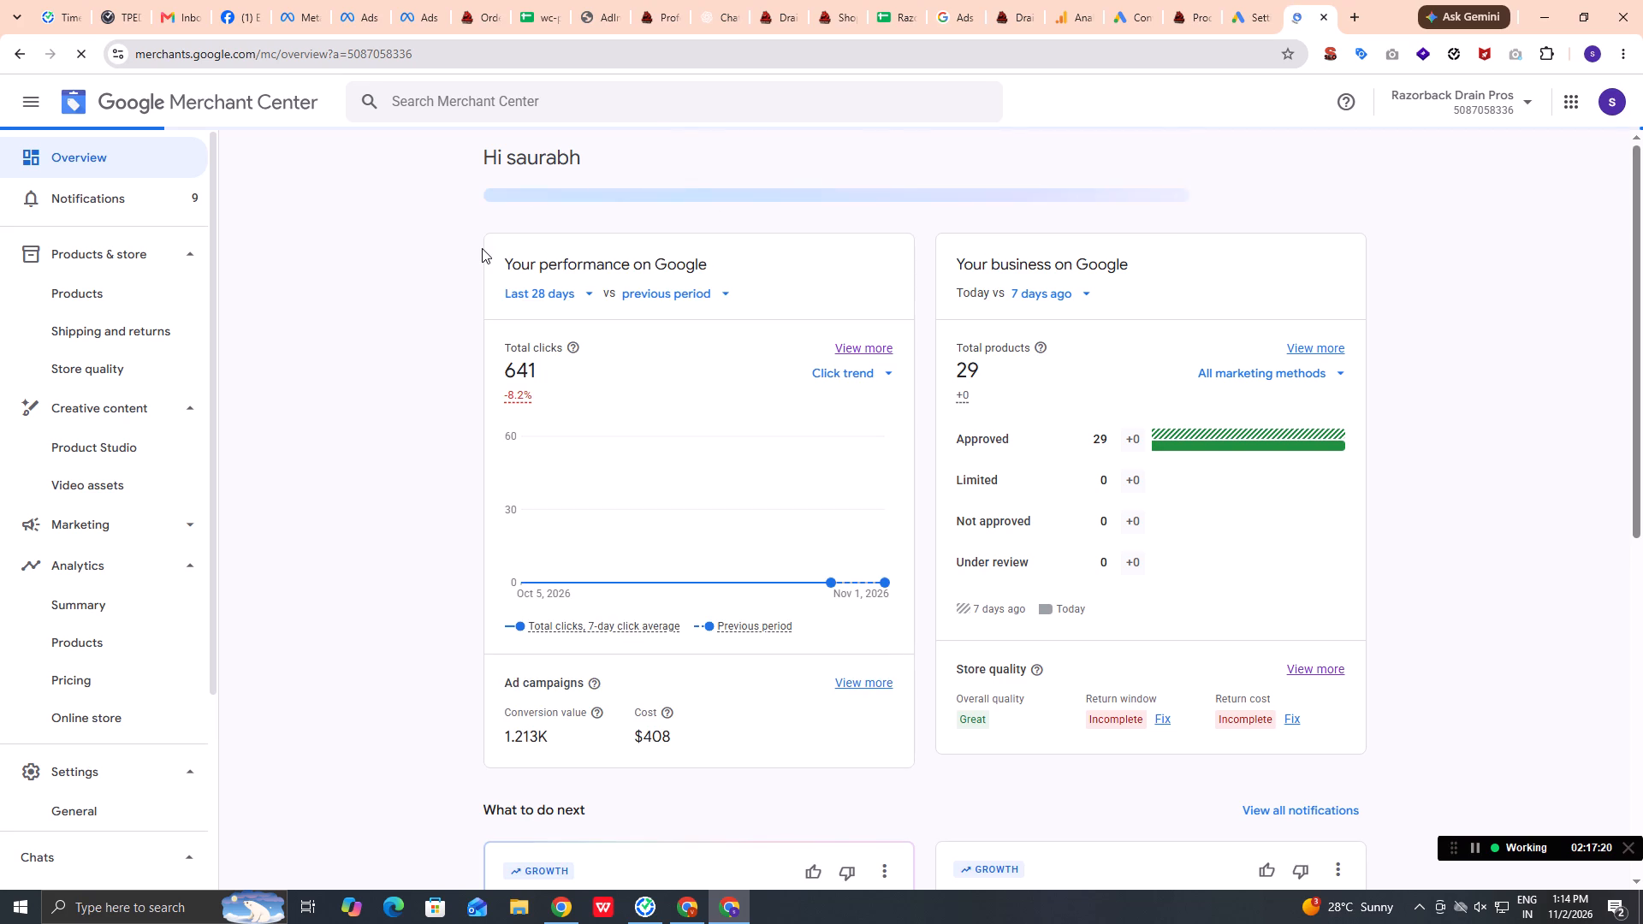
Check the businesses available in the Merchant Center account and look over the Razorback Drain Pros overview.
left_click(1510, 104)
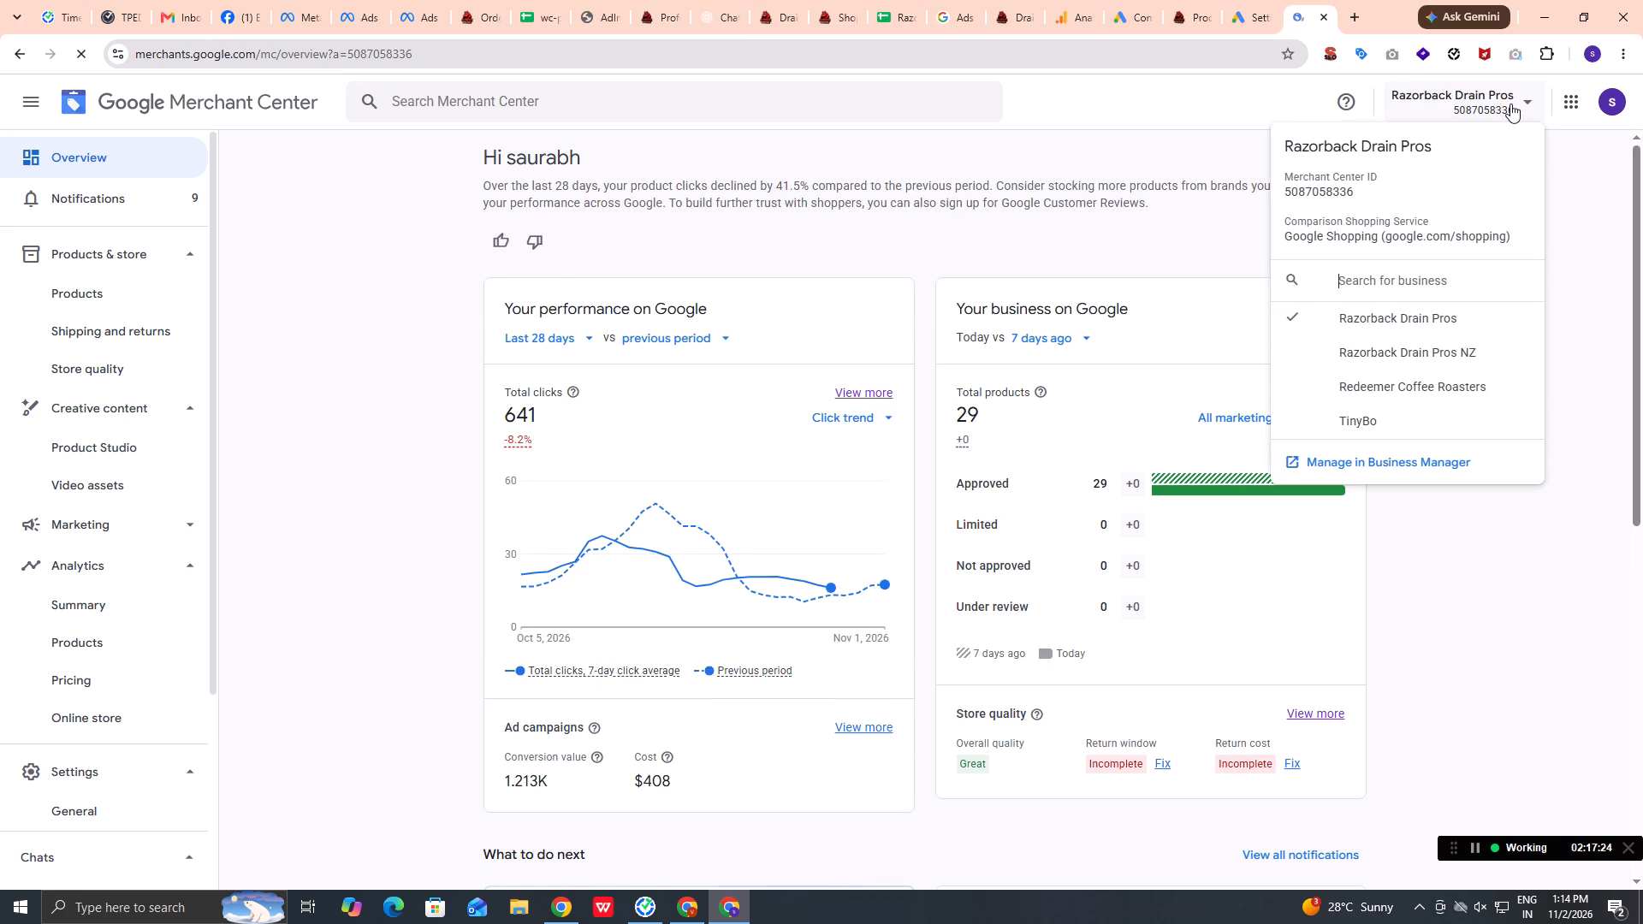
left_click(1498, 568)
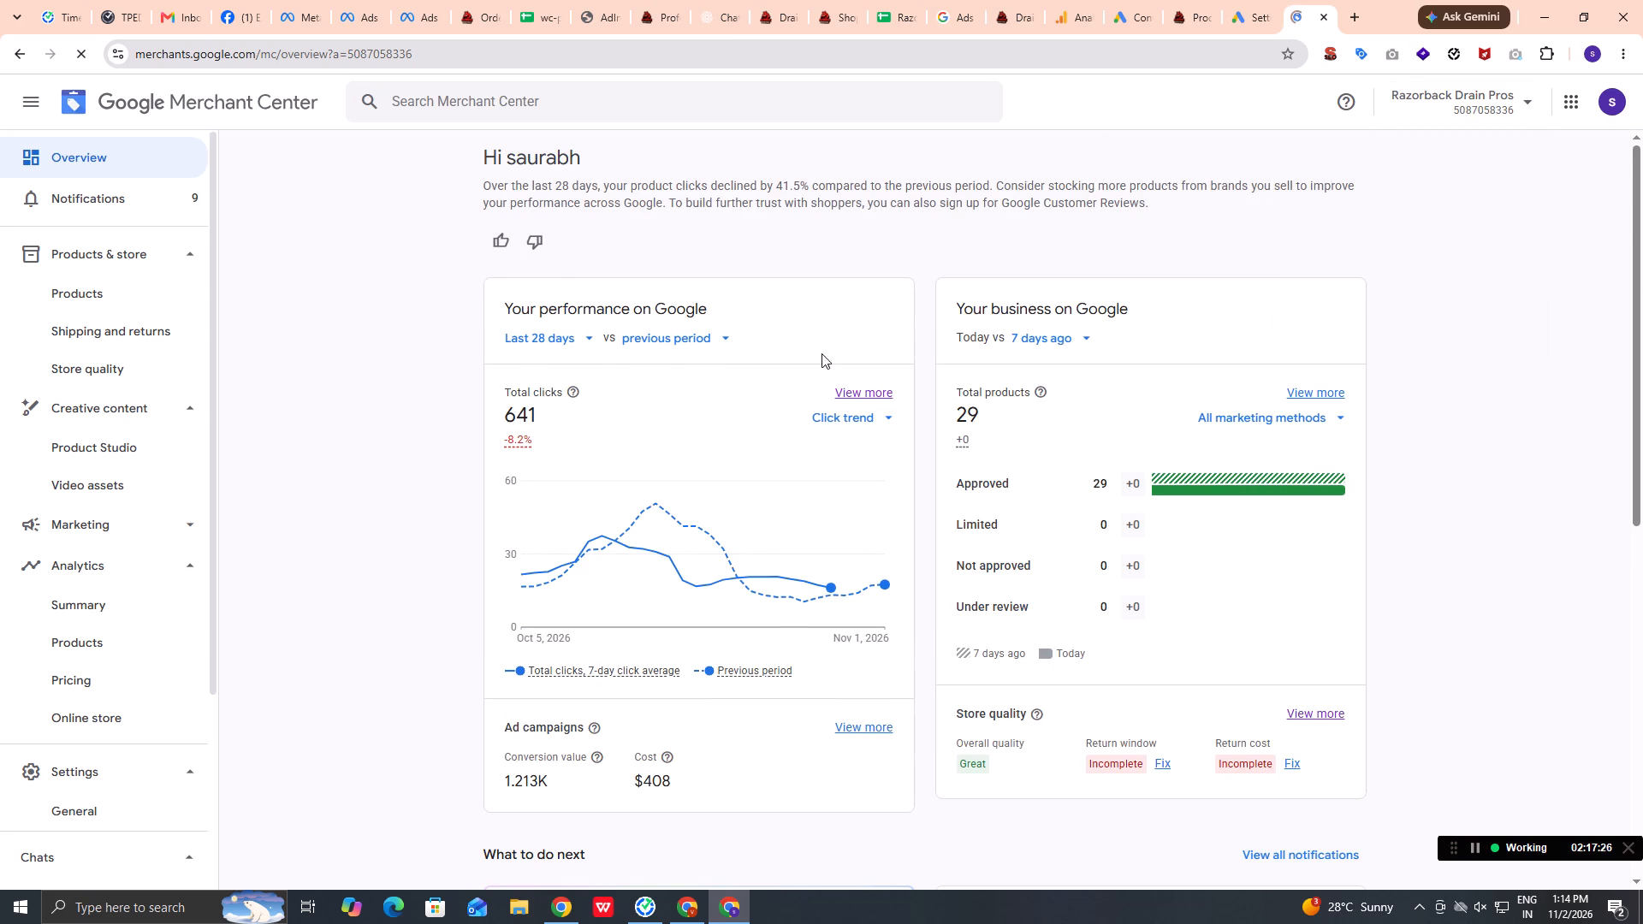
scroll(796, 619, "down", 1)
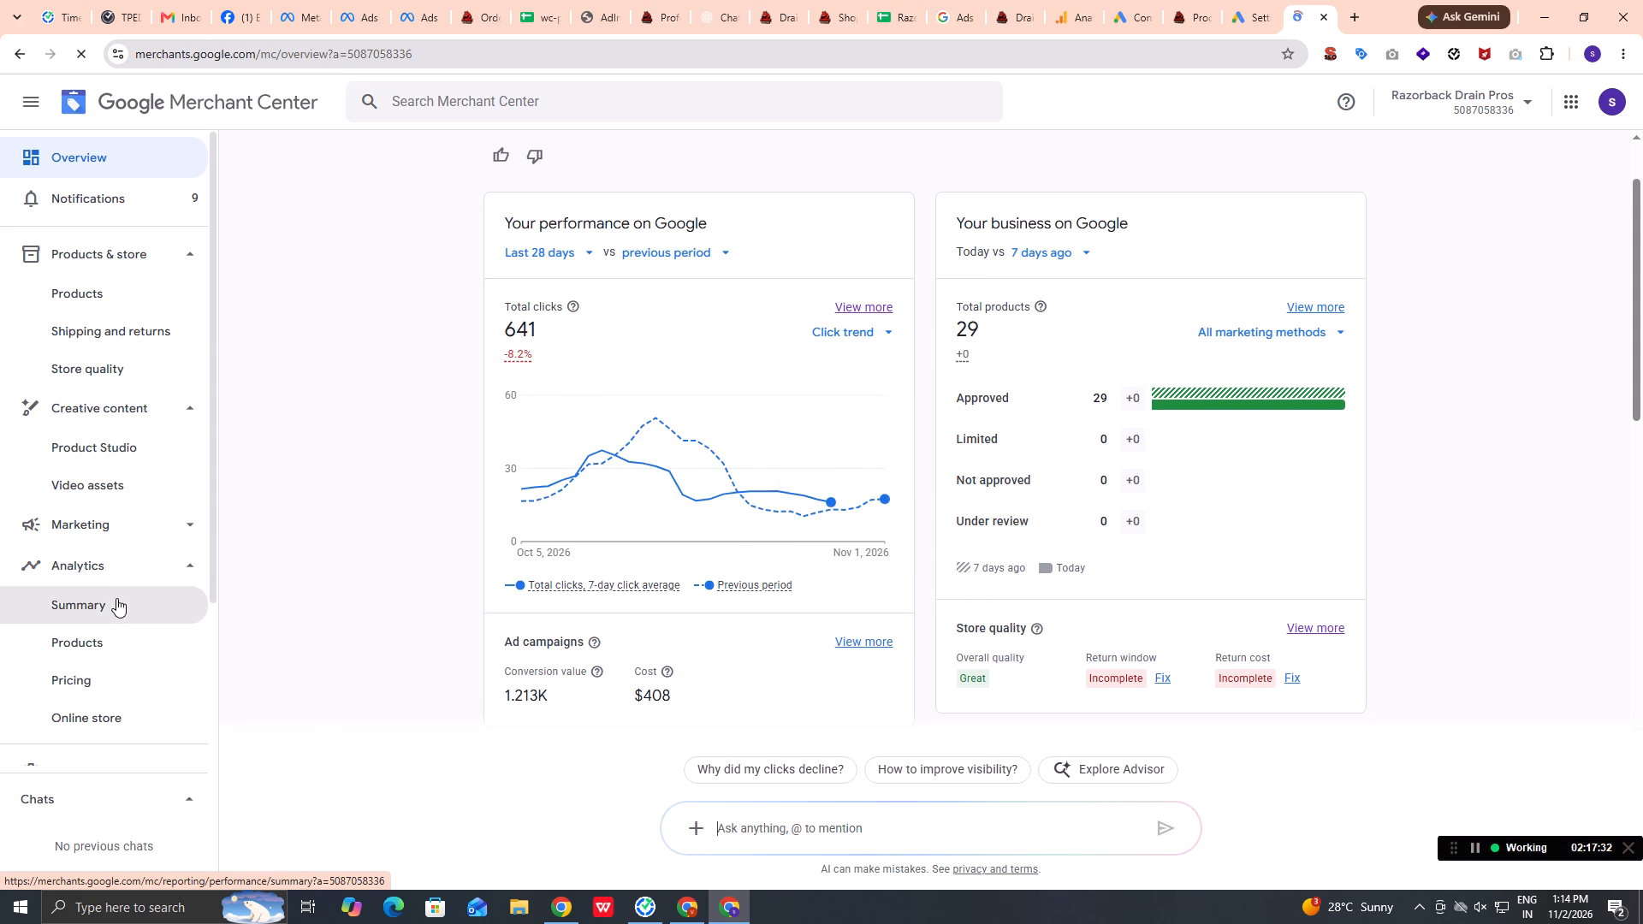
Open the Razorback Drain Pros product list and examine the products' status, price, data source and click potential.
left_click(80, 296)
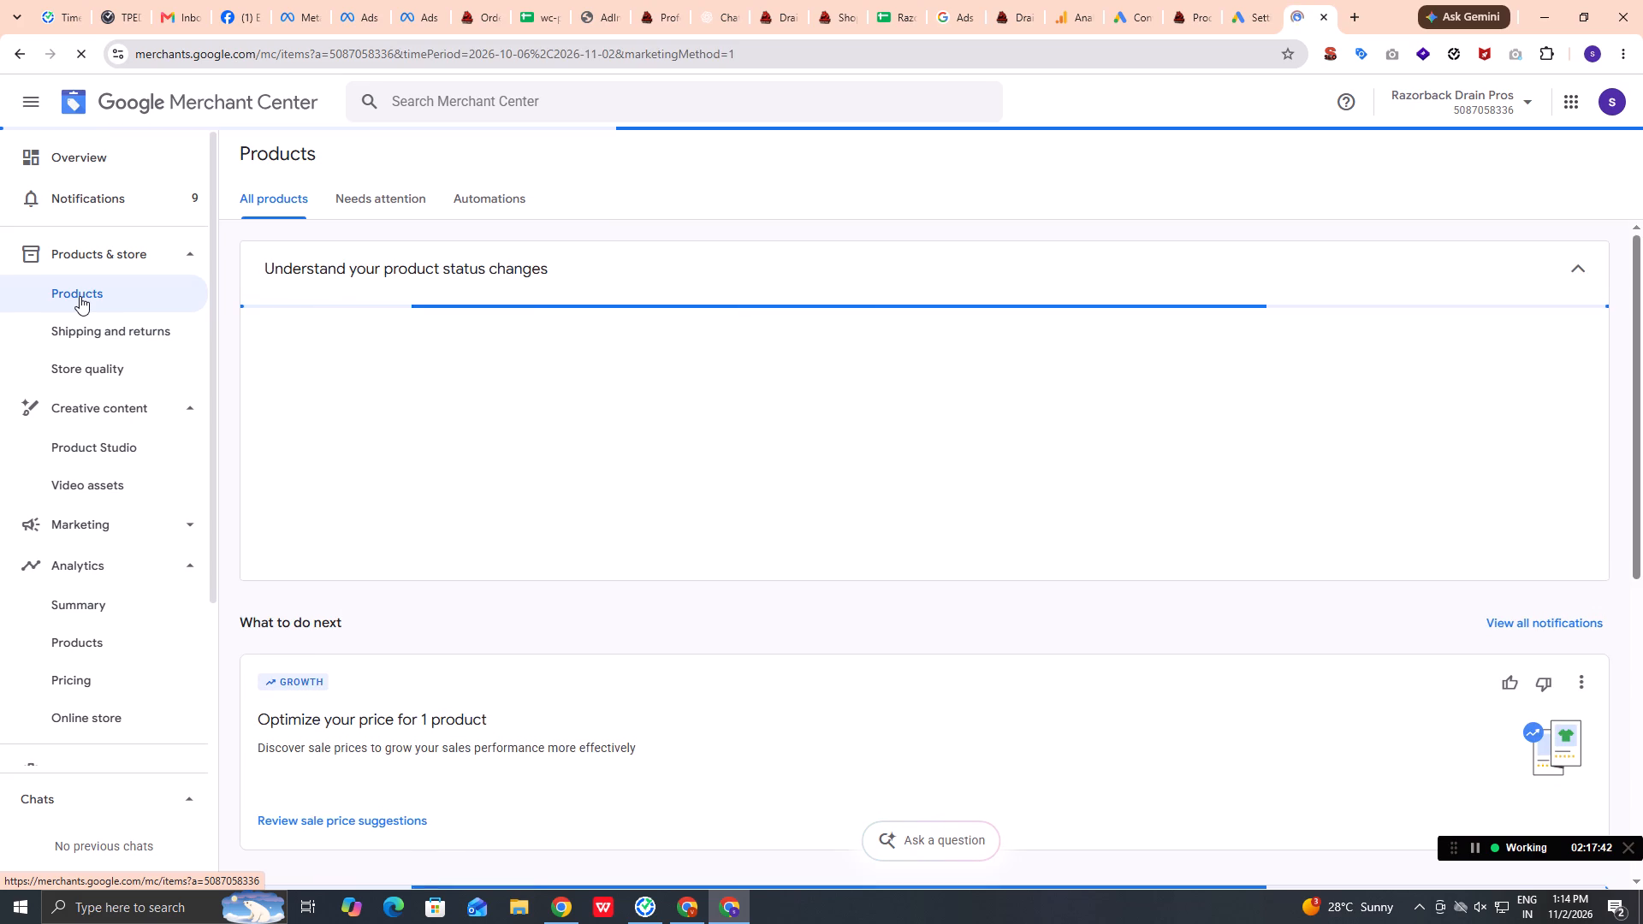
scroll(770, 711, "down", 4)
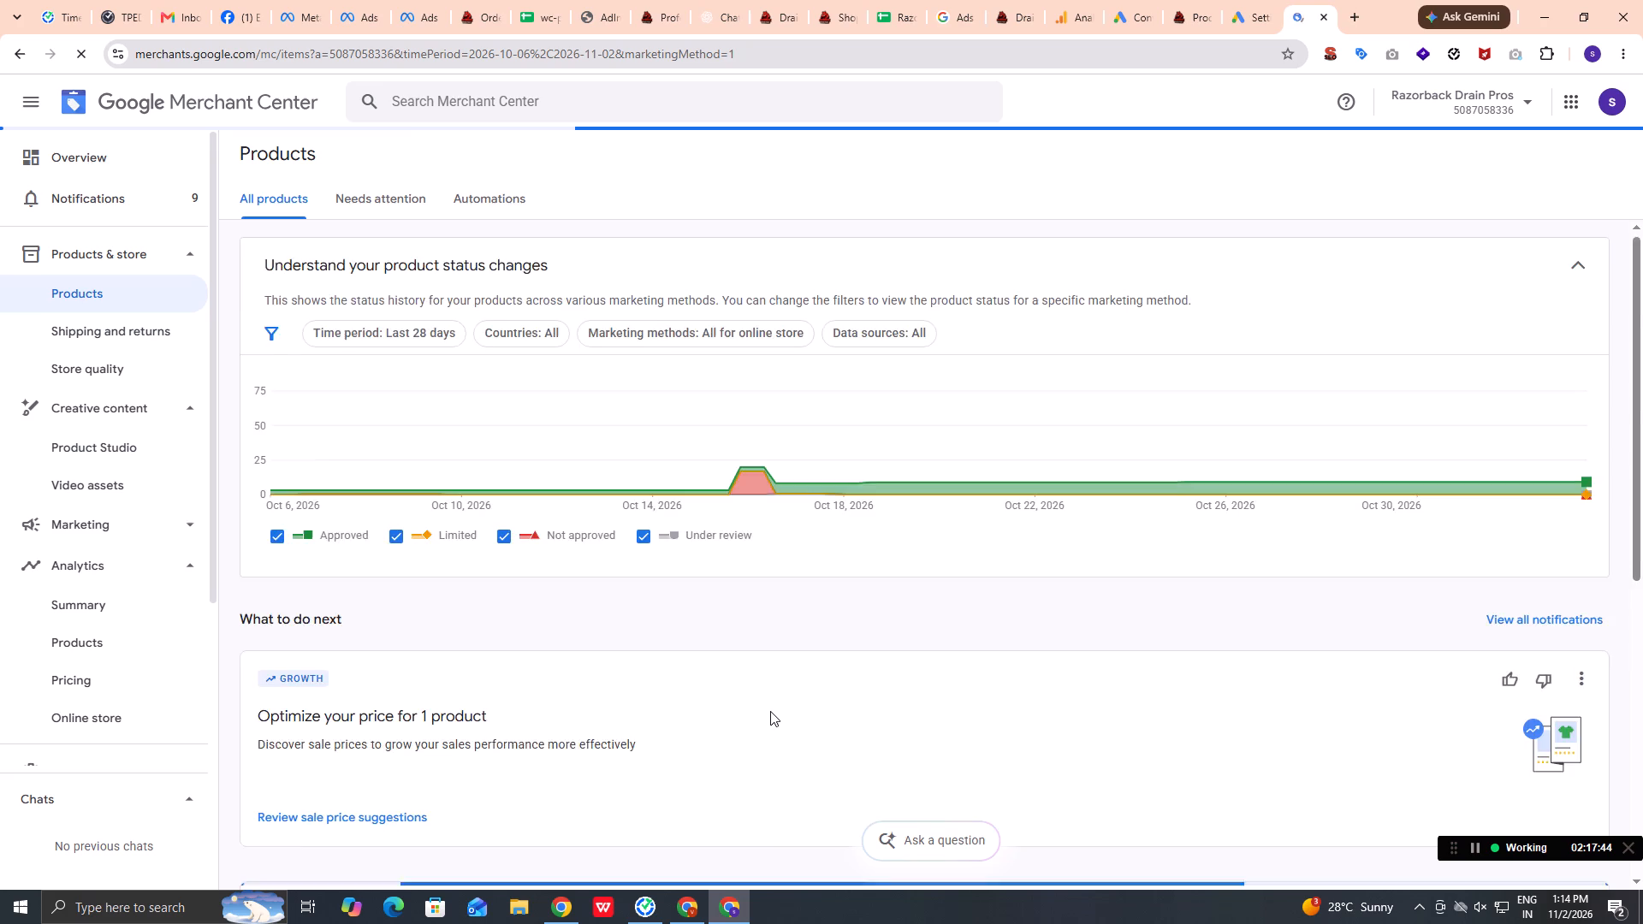
scroll(770, 711, "down", 2)
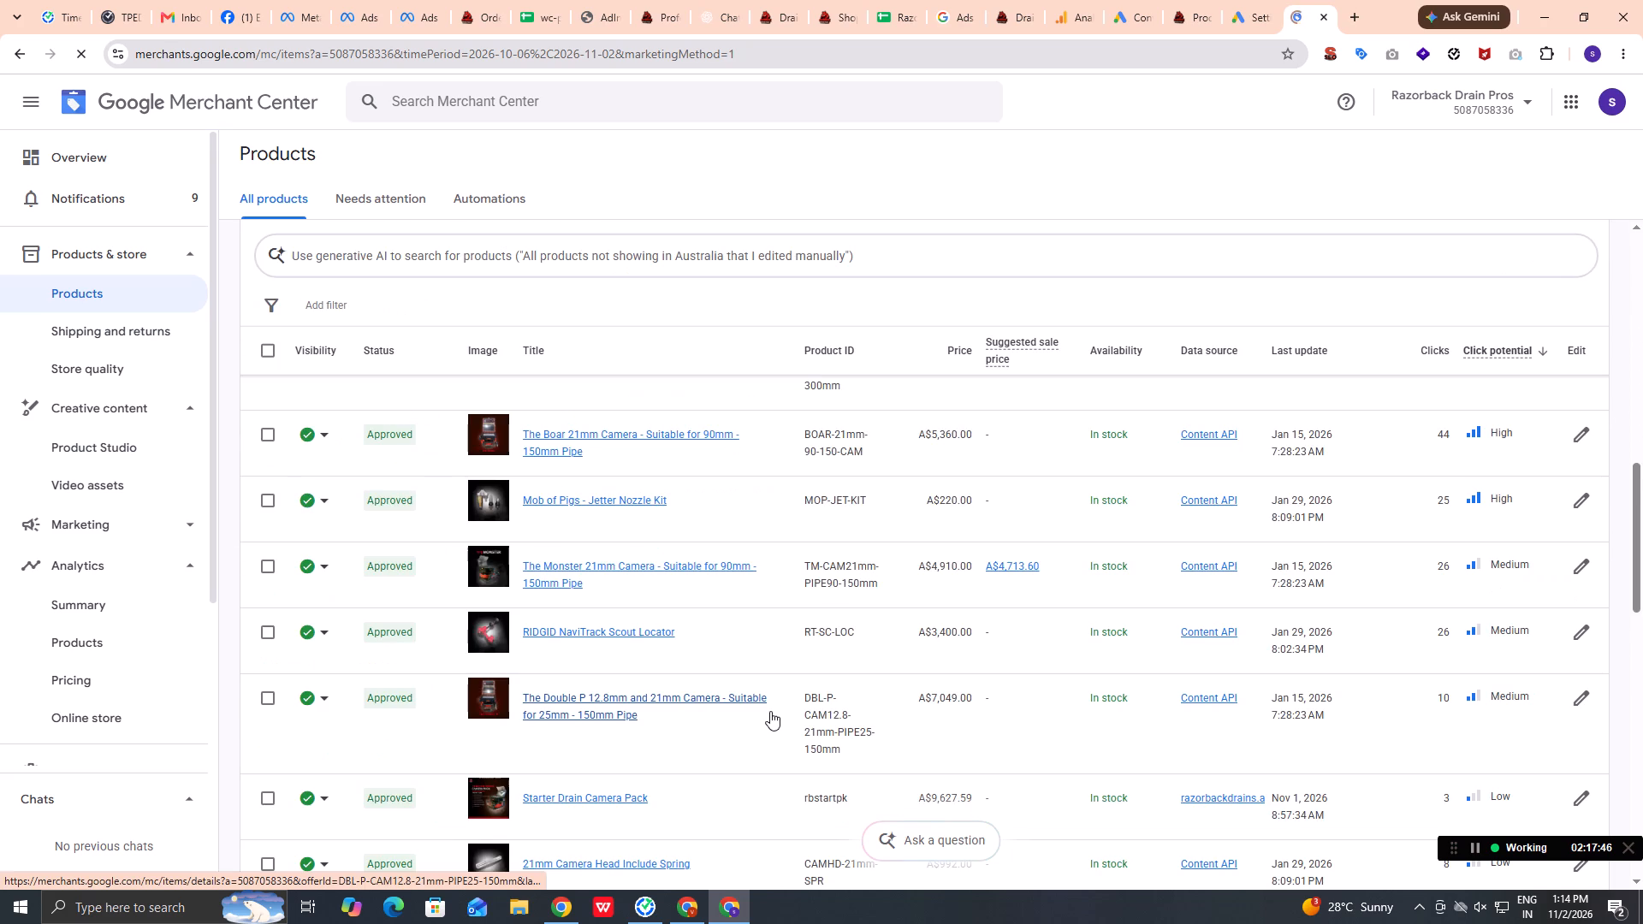
scroll(770, 711, "down", 2)
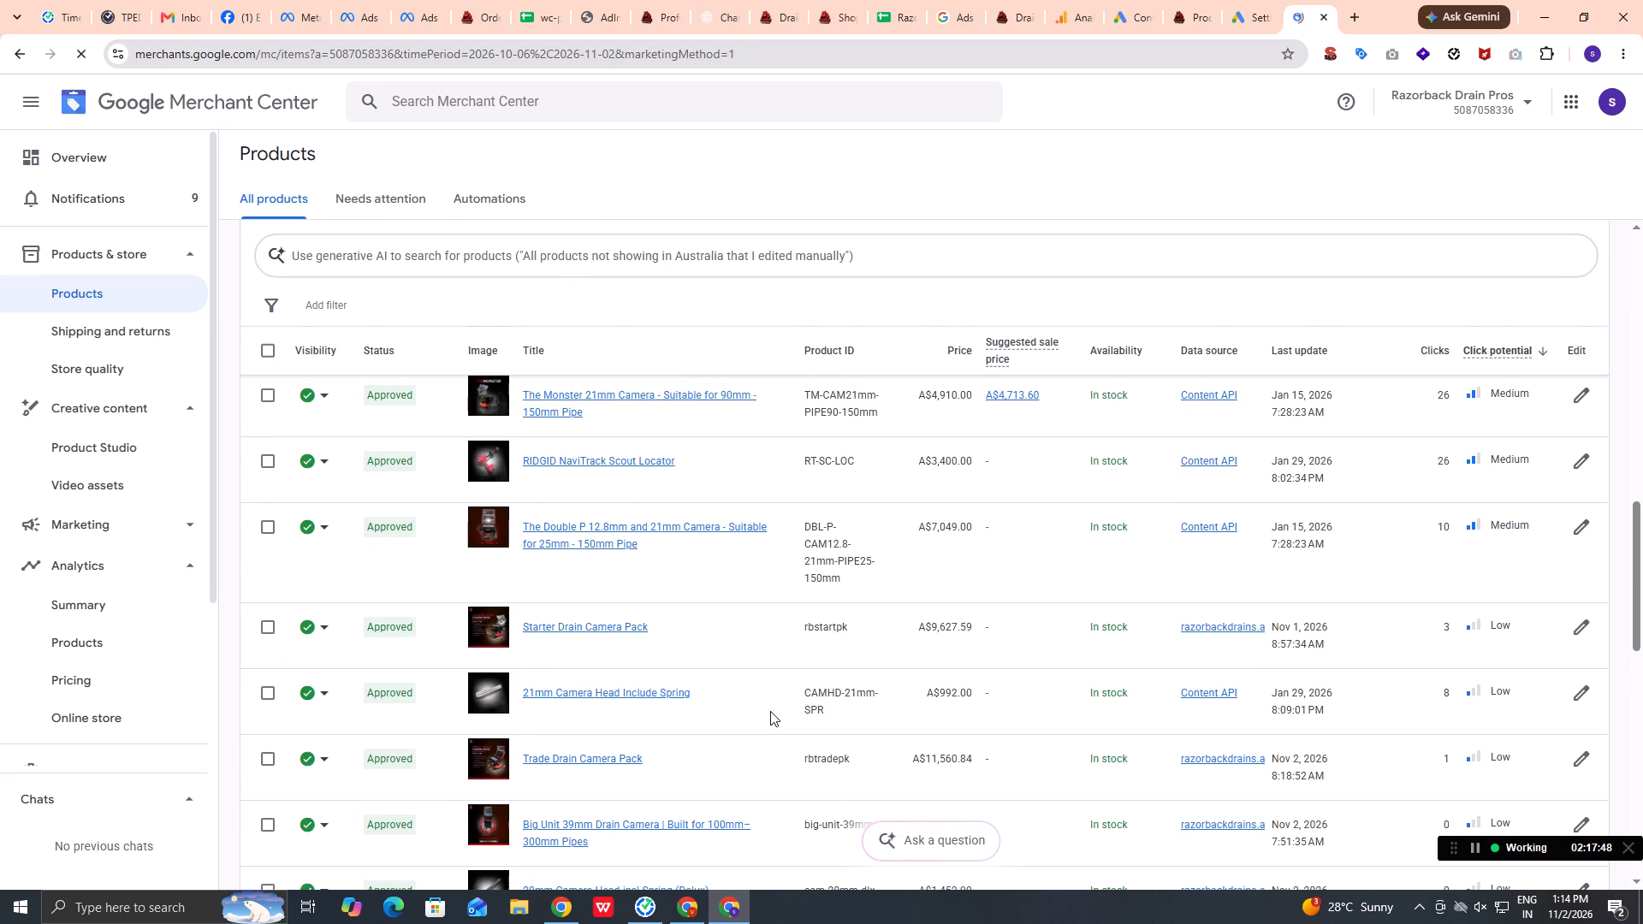
scroll(770, 711, "down", 4)
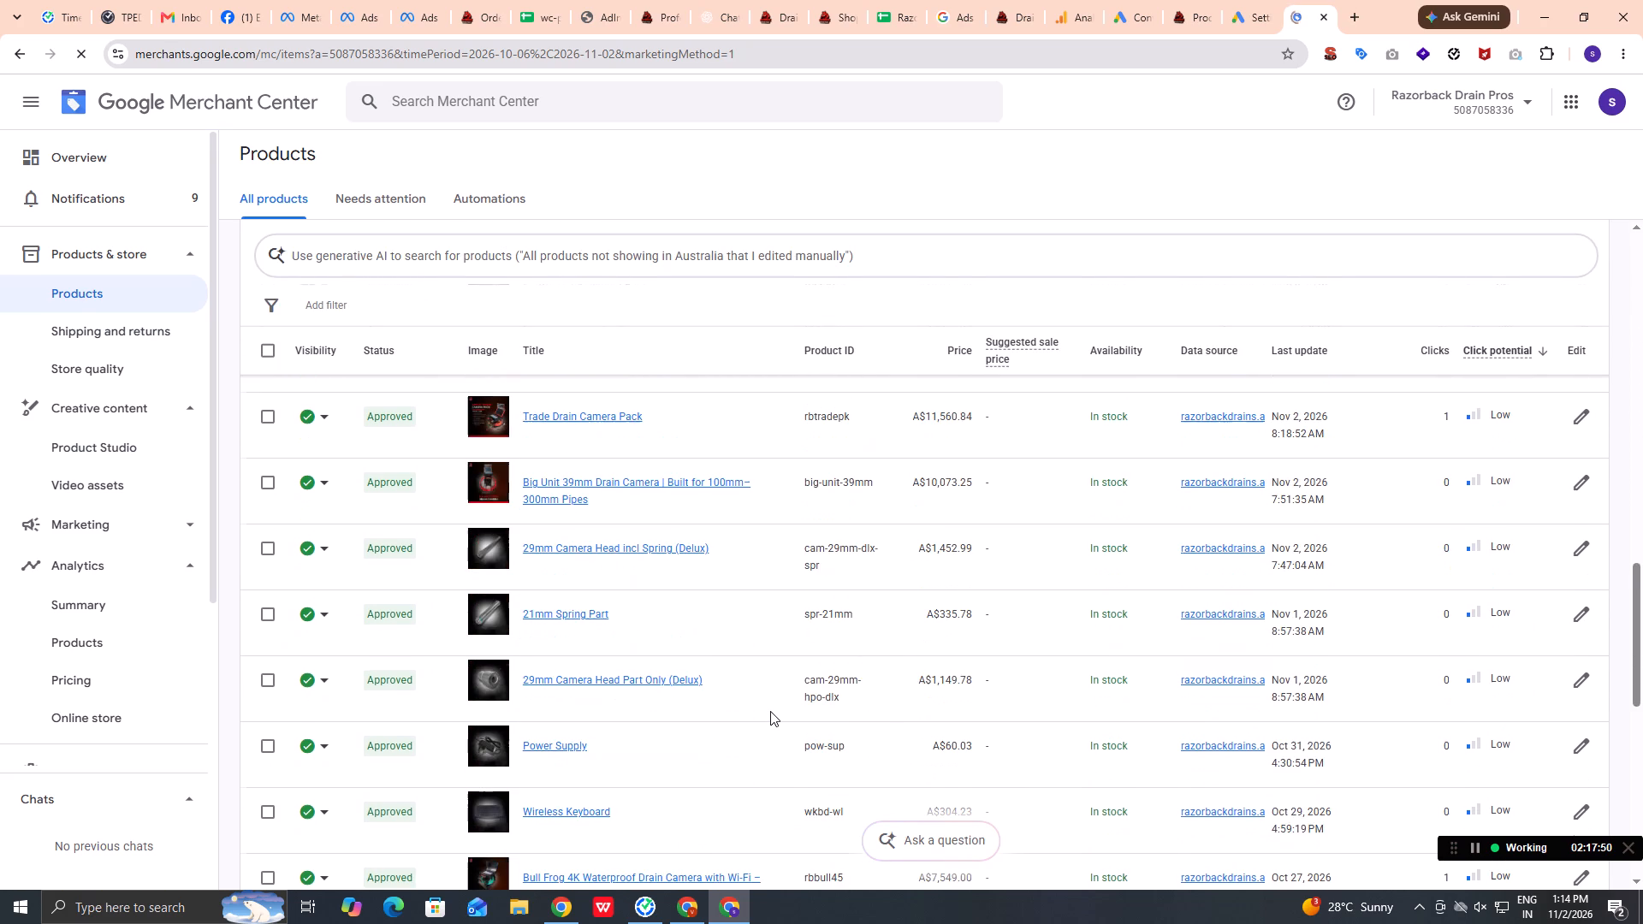
scroll(770, 711, "down", 10)
scroll(770, 711, "up", 1)
scroll(770, 711, "down", 1)
scroll(770, 711, "up", 1)
scroll(770, 711, "down", 6)
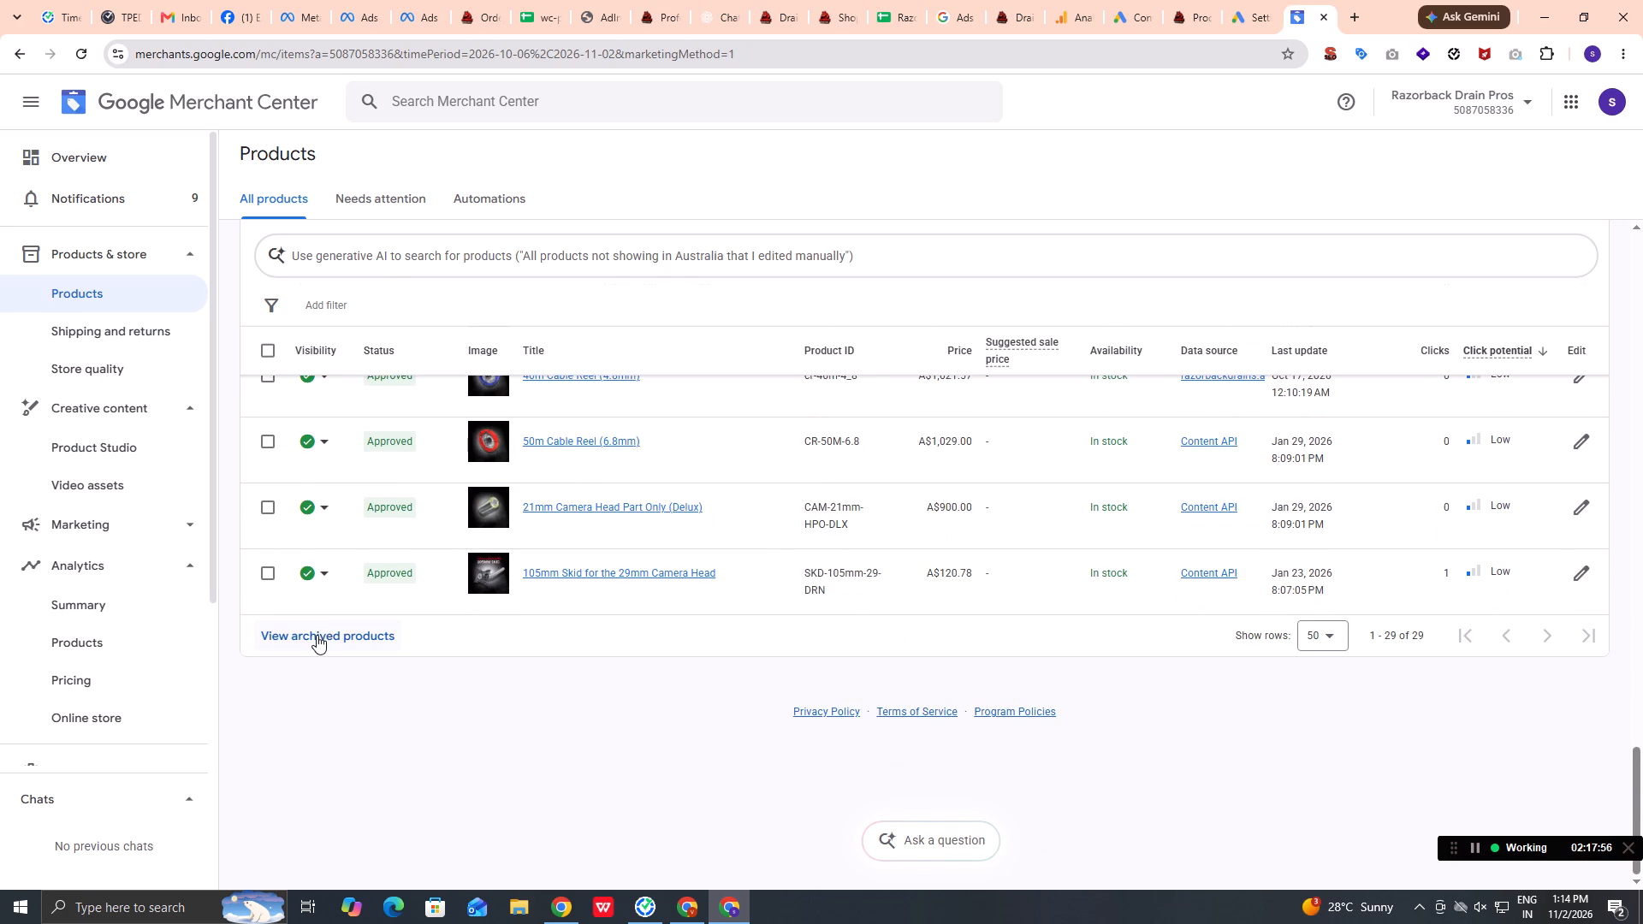
scroll(317, 635, "up", 10)
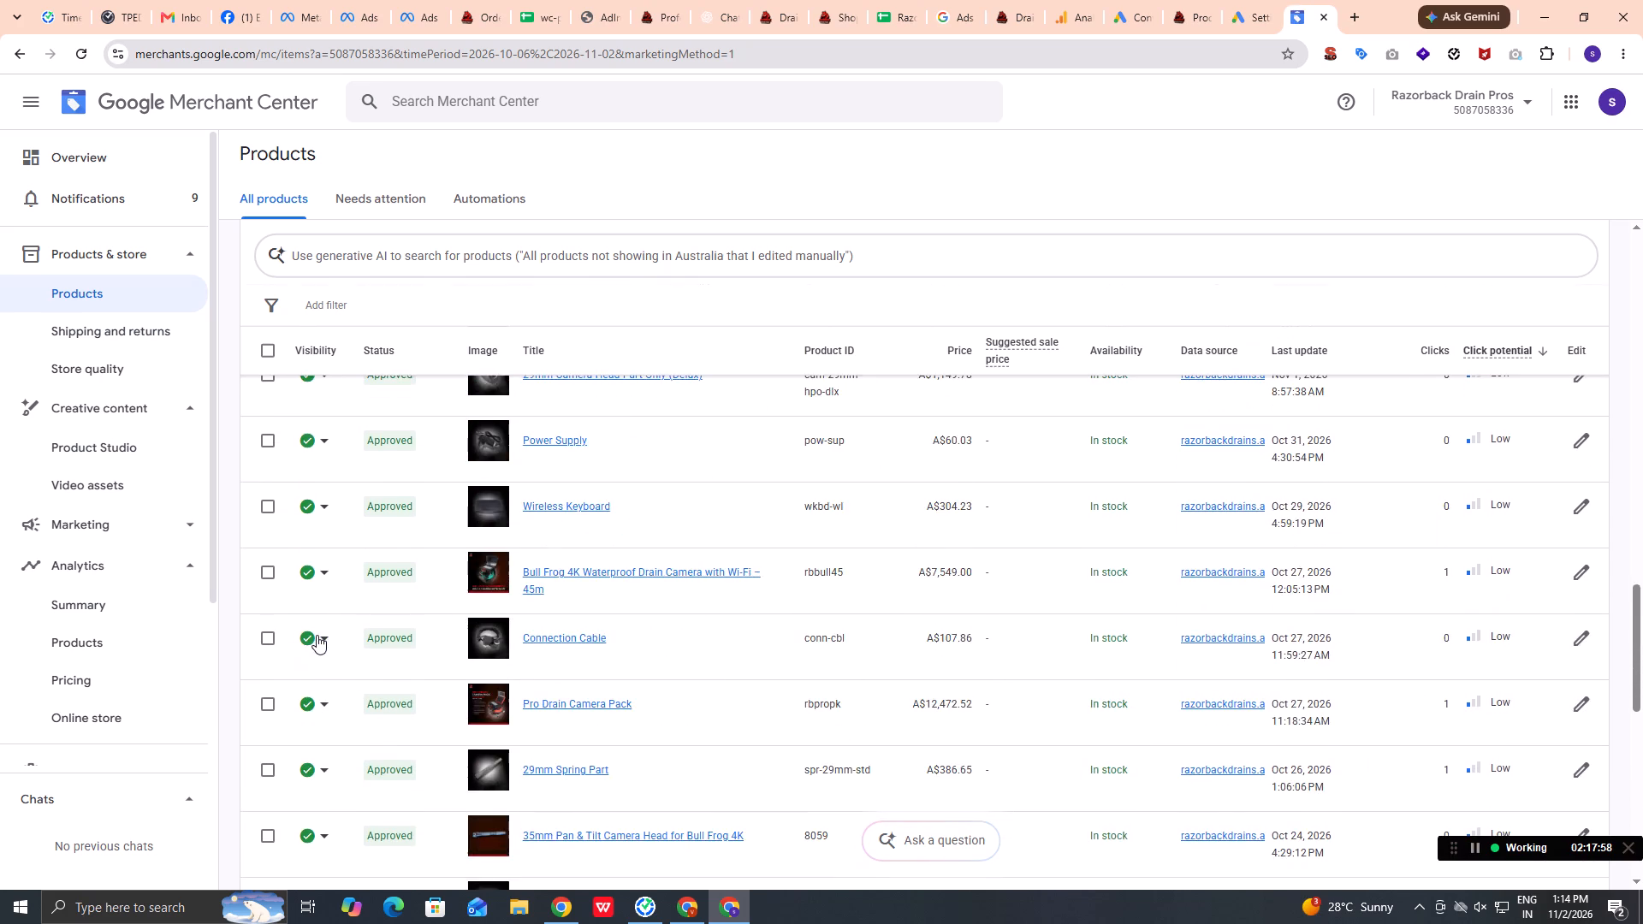
scroll(317, 635, "up", 9)
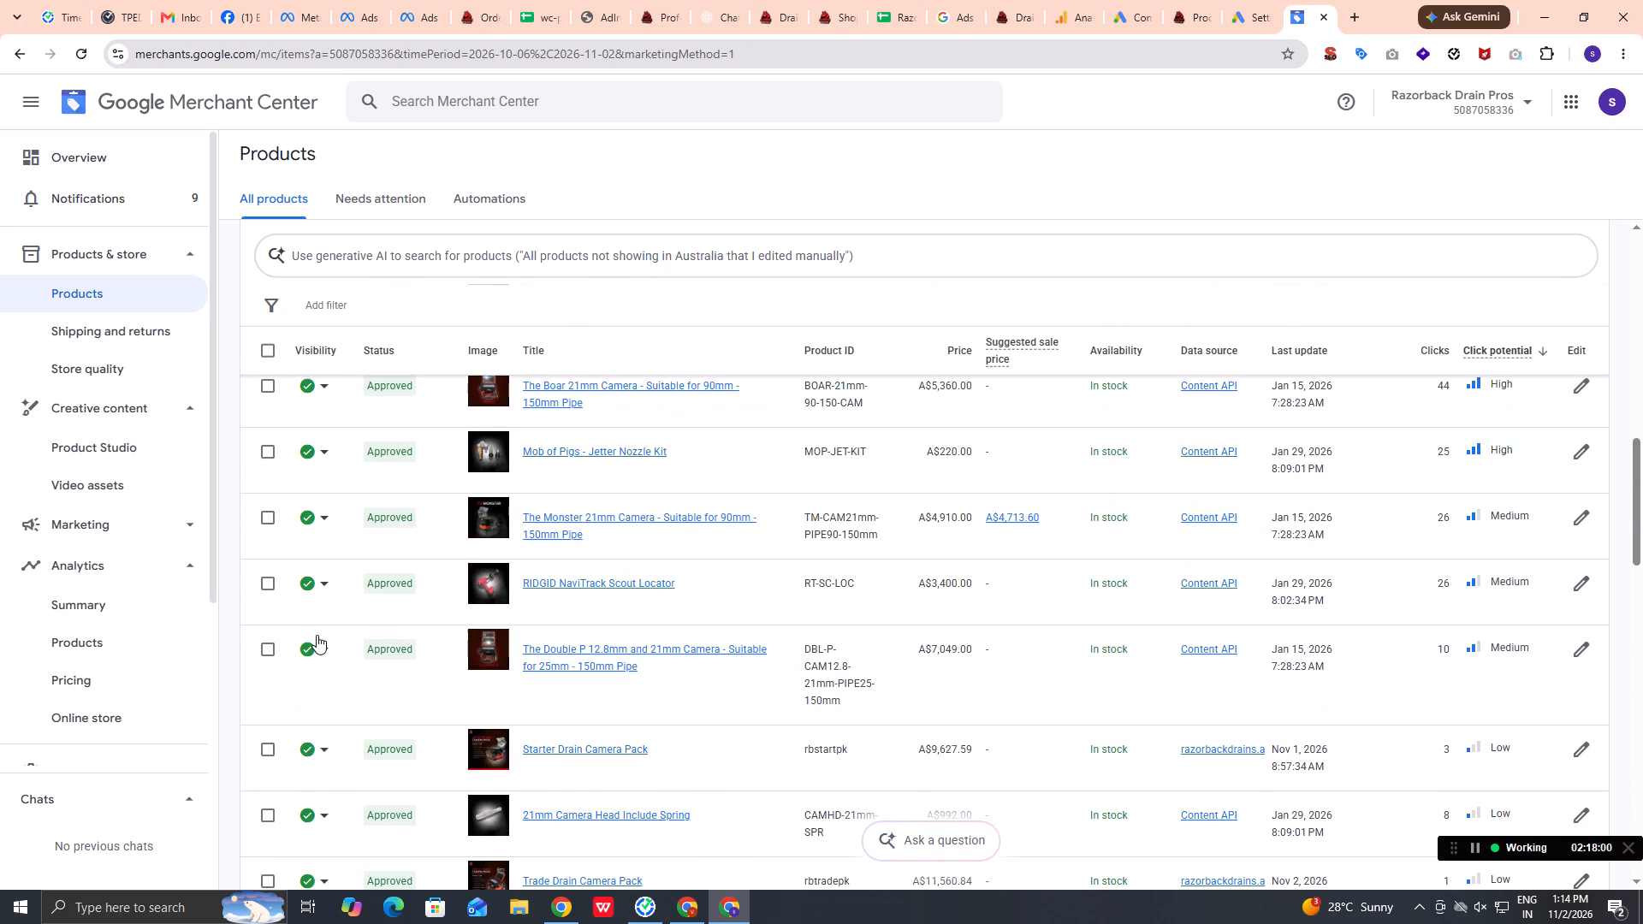
scroll(317, 635, "up", 3)
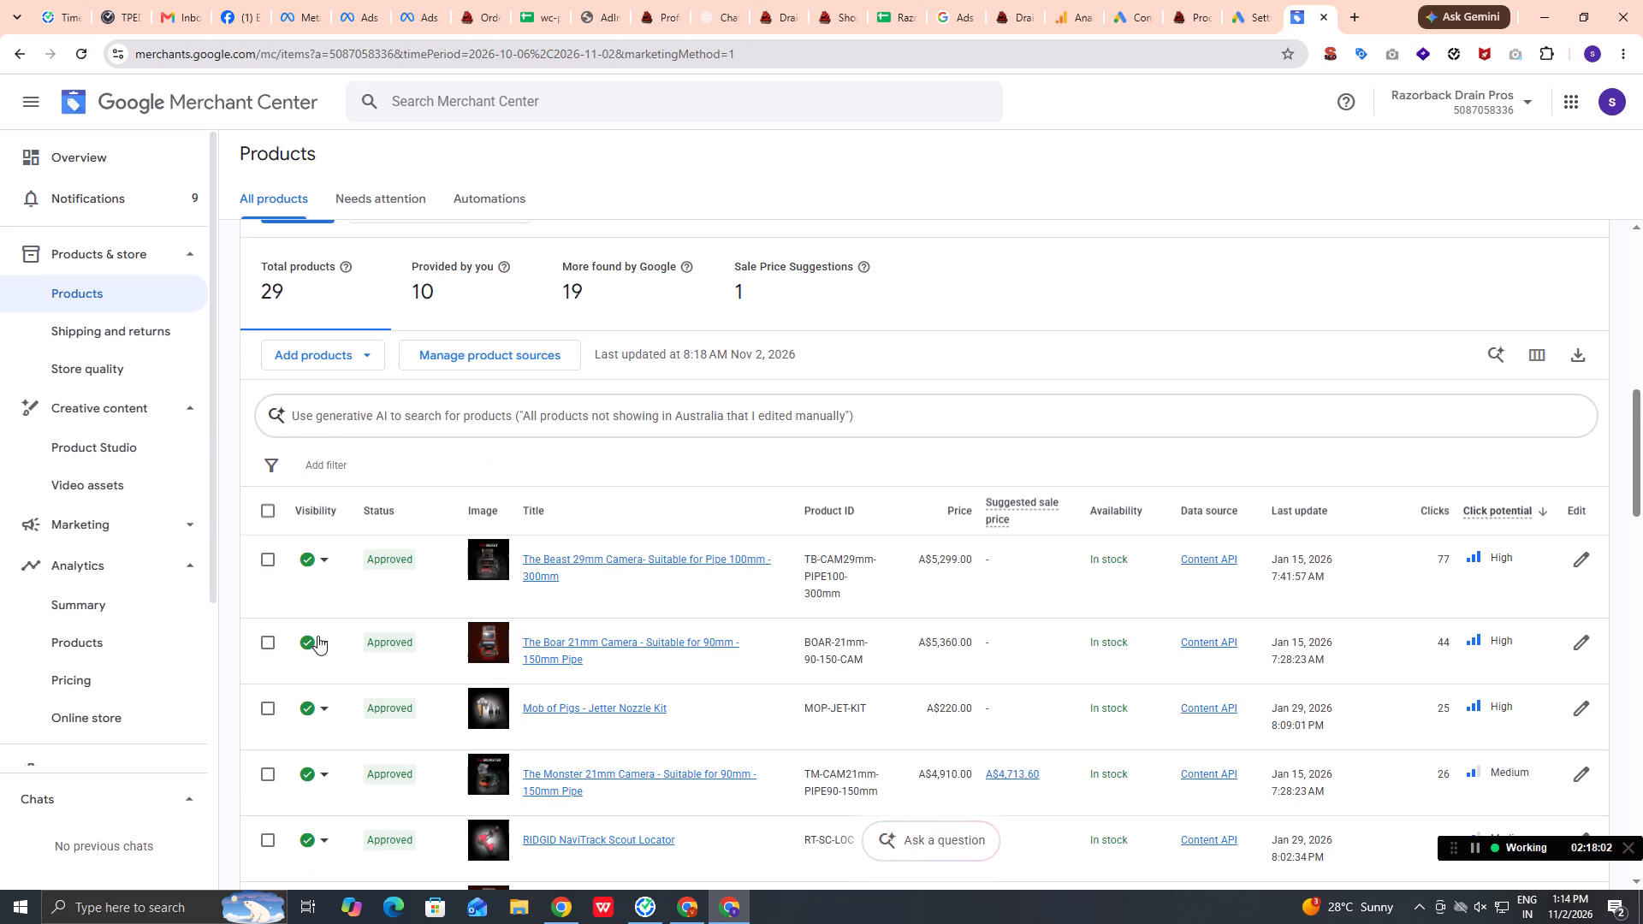
Select The Beast 29mm Camera and The Boar 21mm Camera, check which attributes can be bulk edited, and clear the selection.
left_click(266, 558)
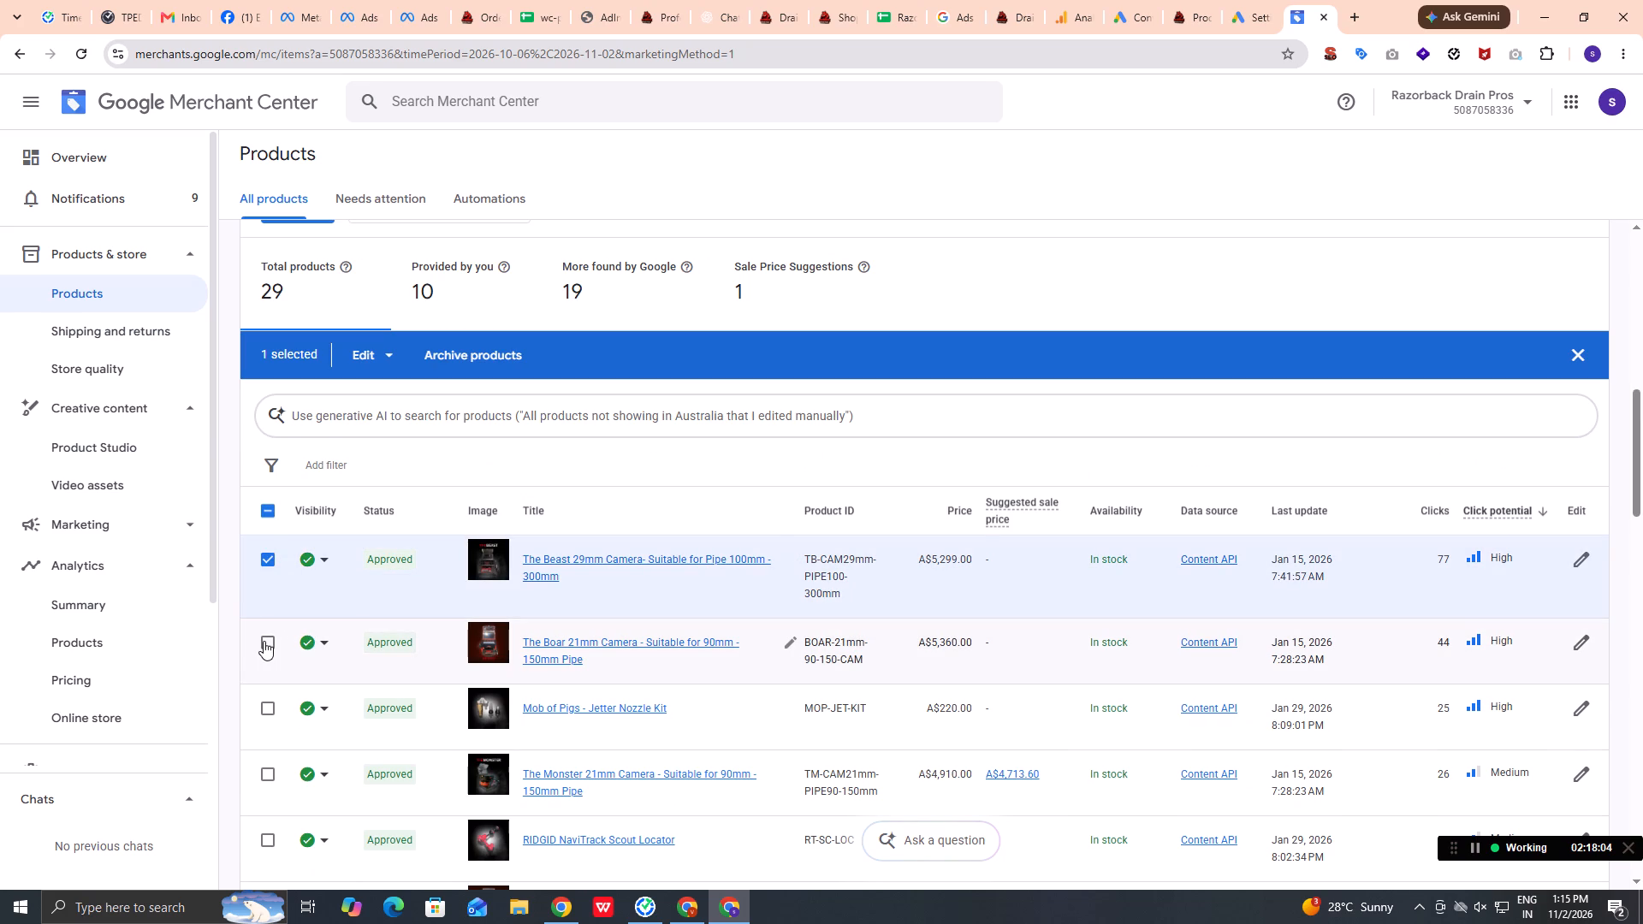
left_click(264, 641)
left_click(372, 360)
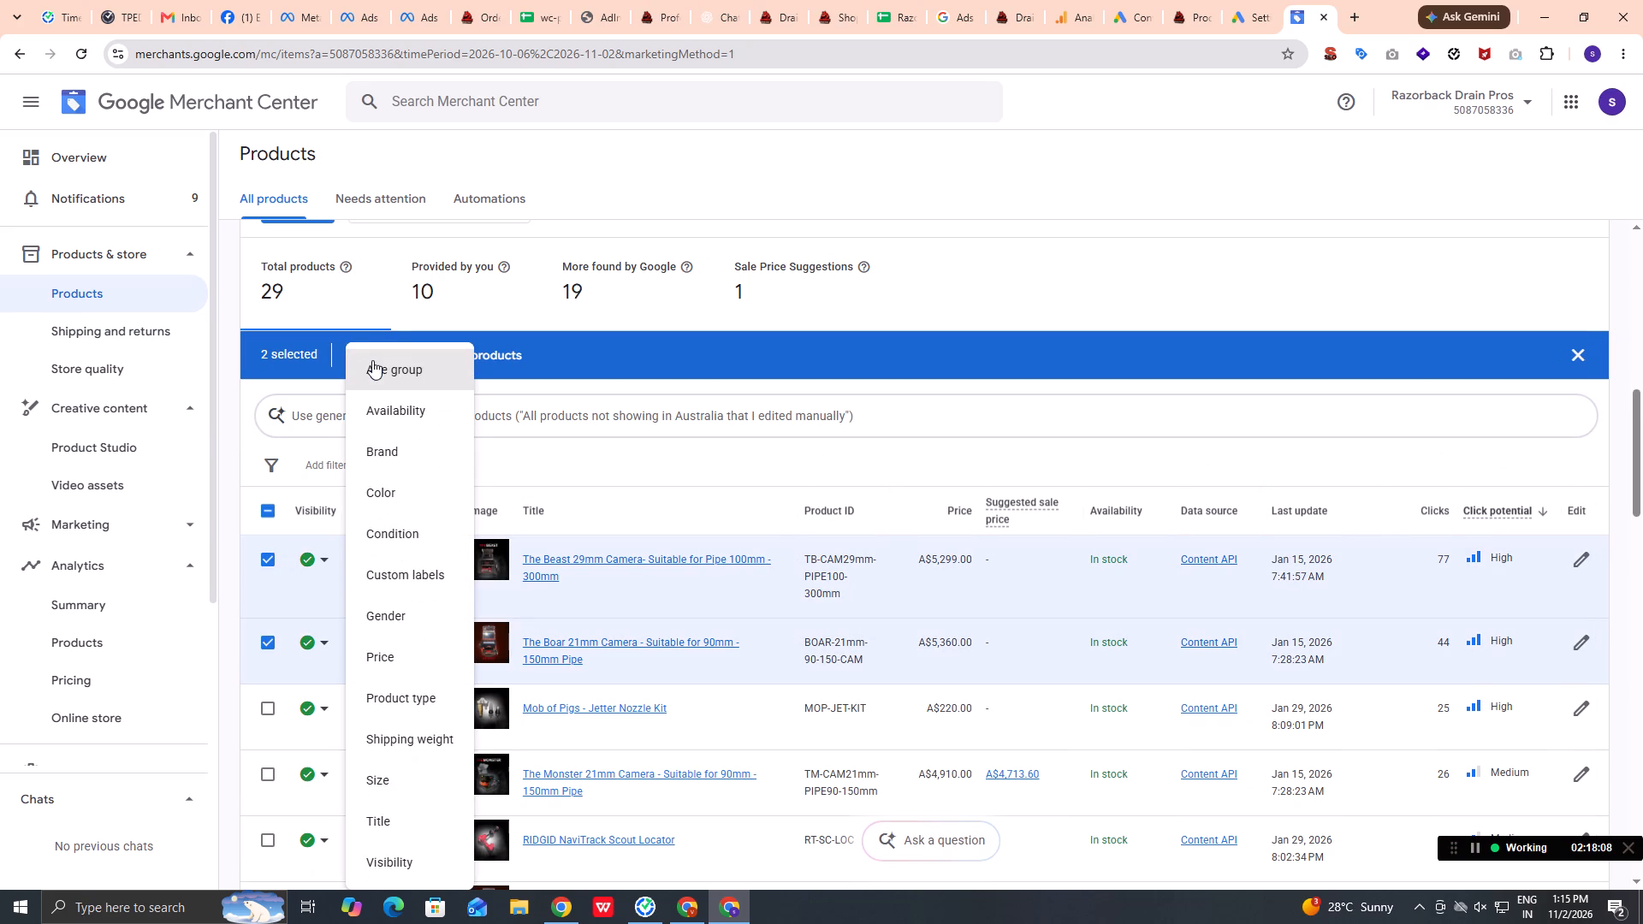
scroll(392, 808, "down", 3)
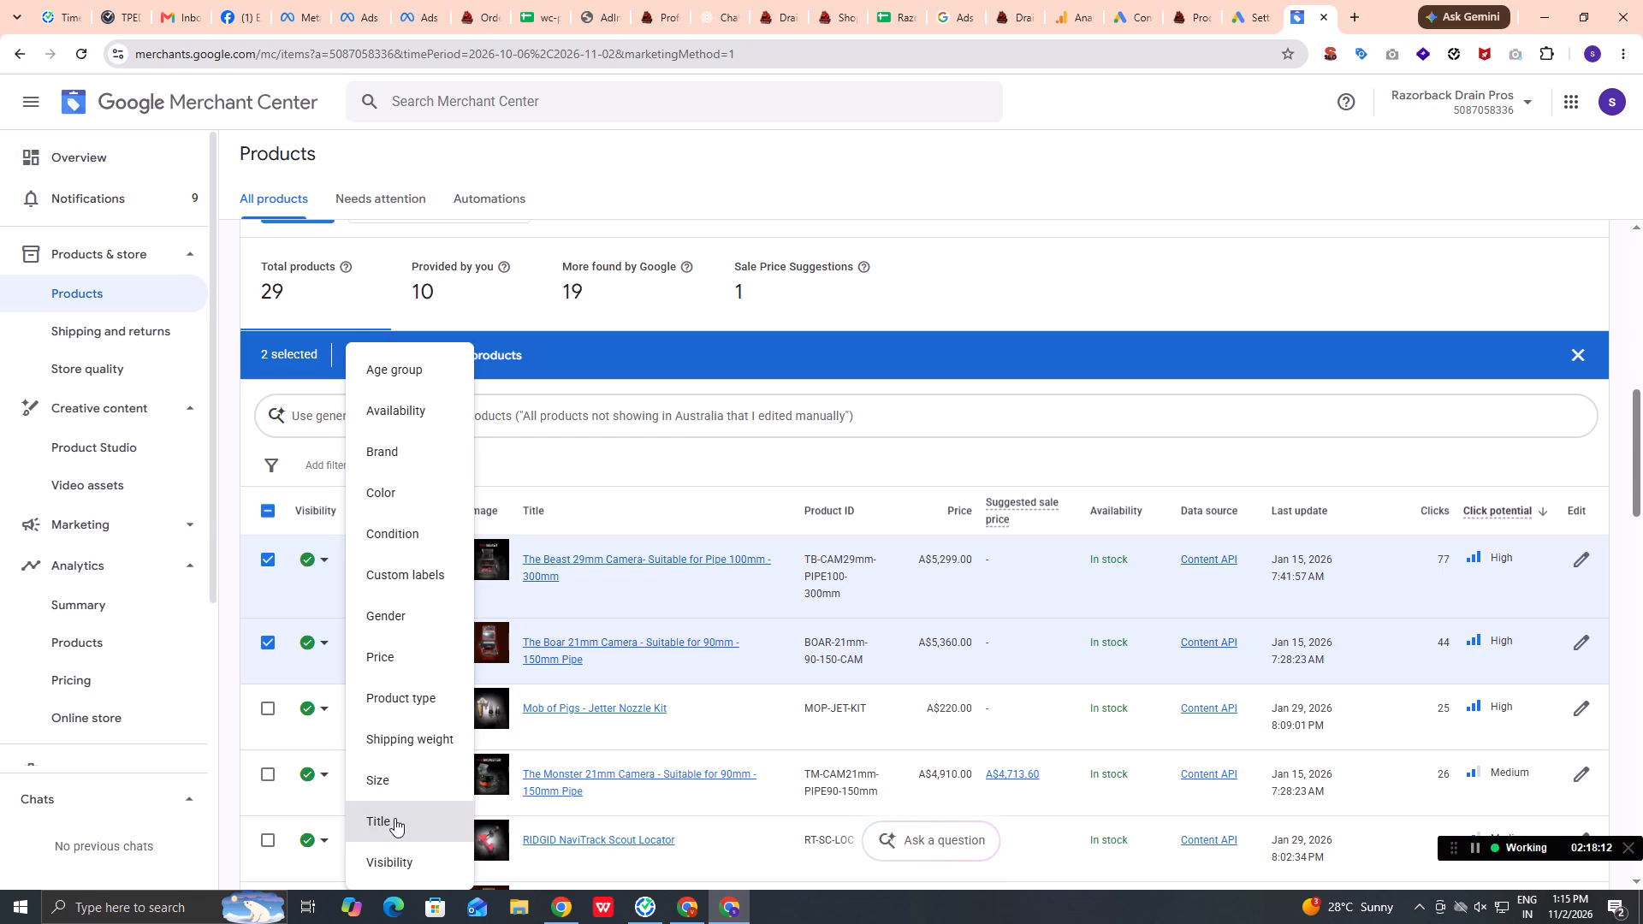
left_click(680, 163)
left_click(1575, 353)
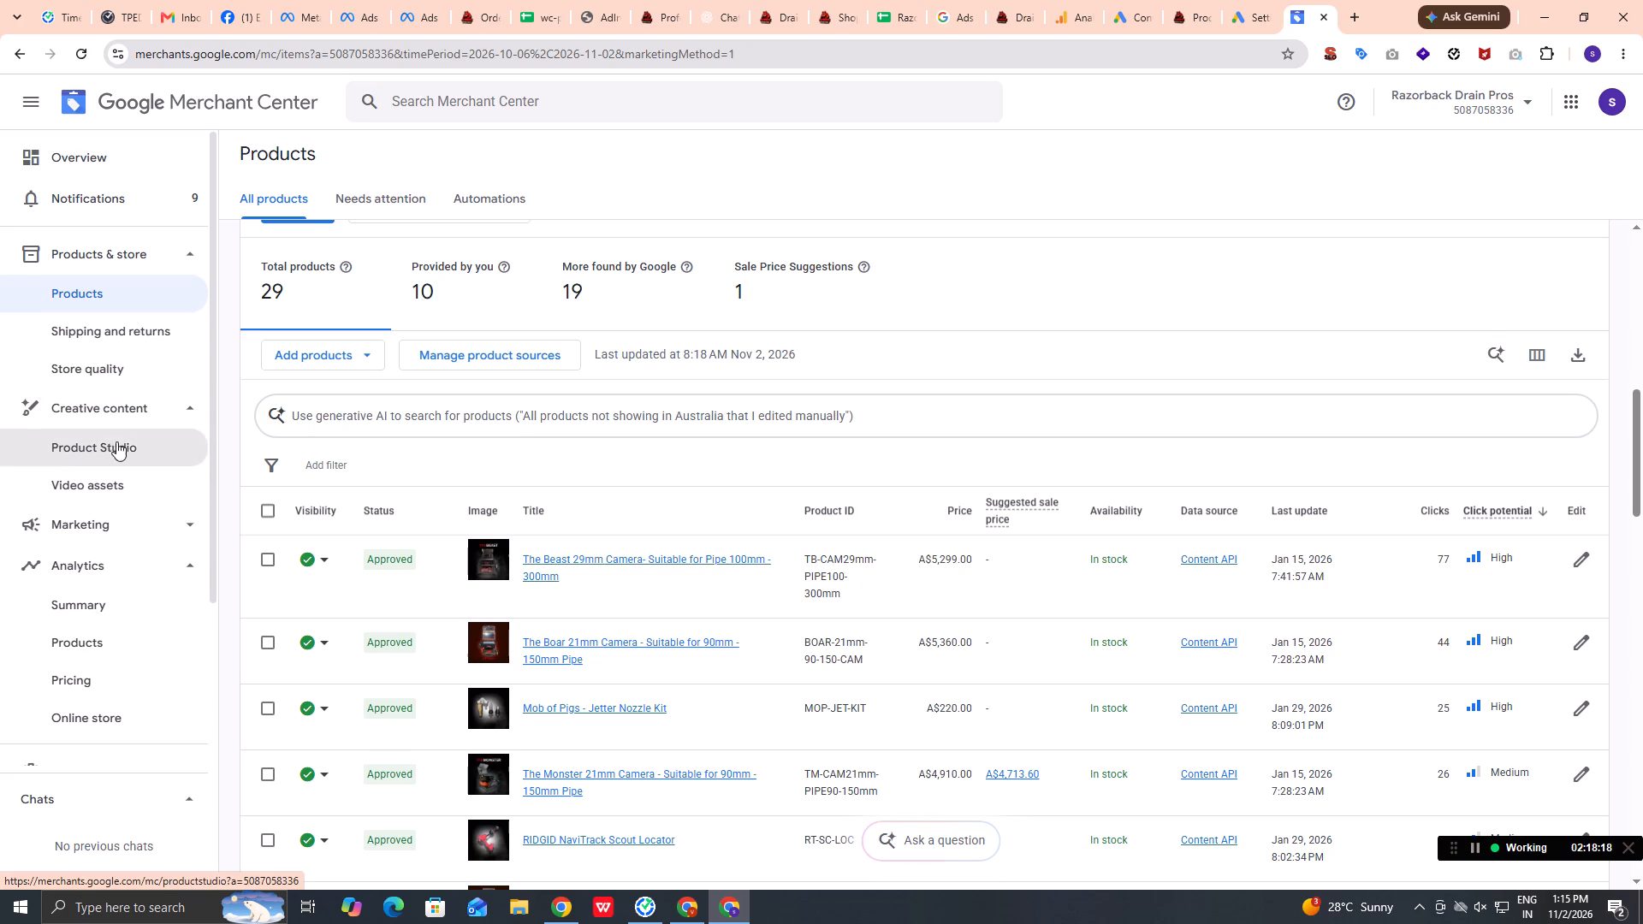
Open the product data sources and examine the sources found by Google and those provided by the business.
scroll(173, 575, "down", 4)
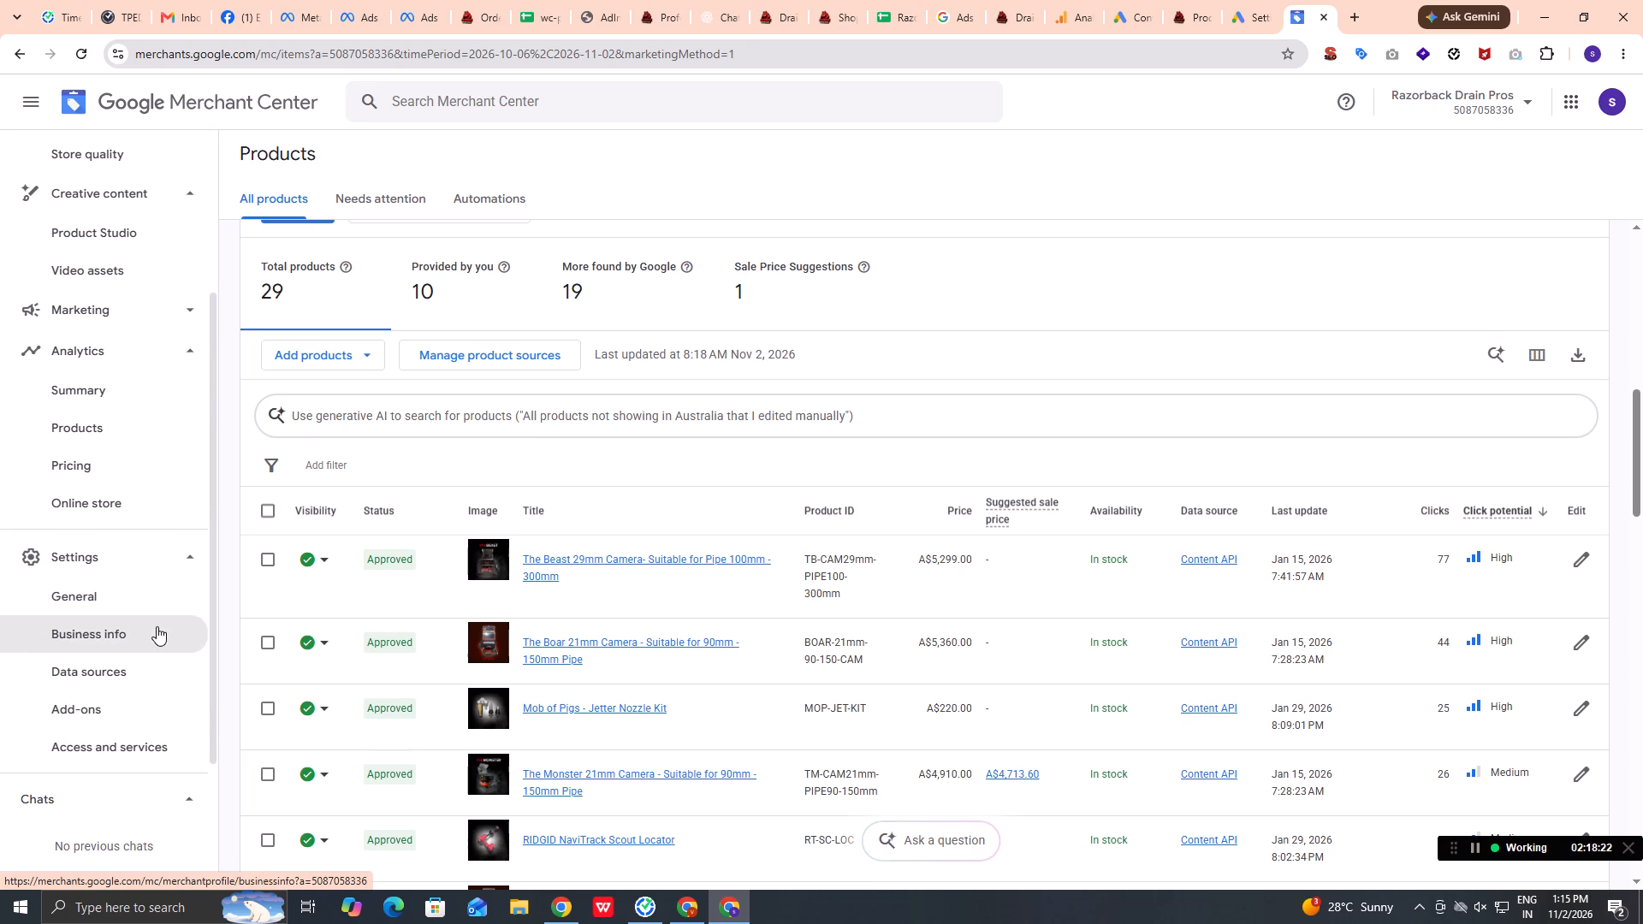
scroll(152, 640, "down", 2)
scroll(121, 684, "up", 2)
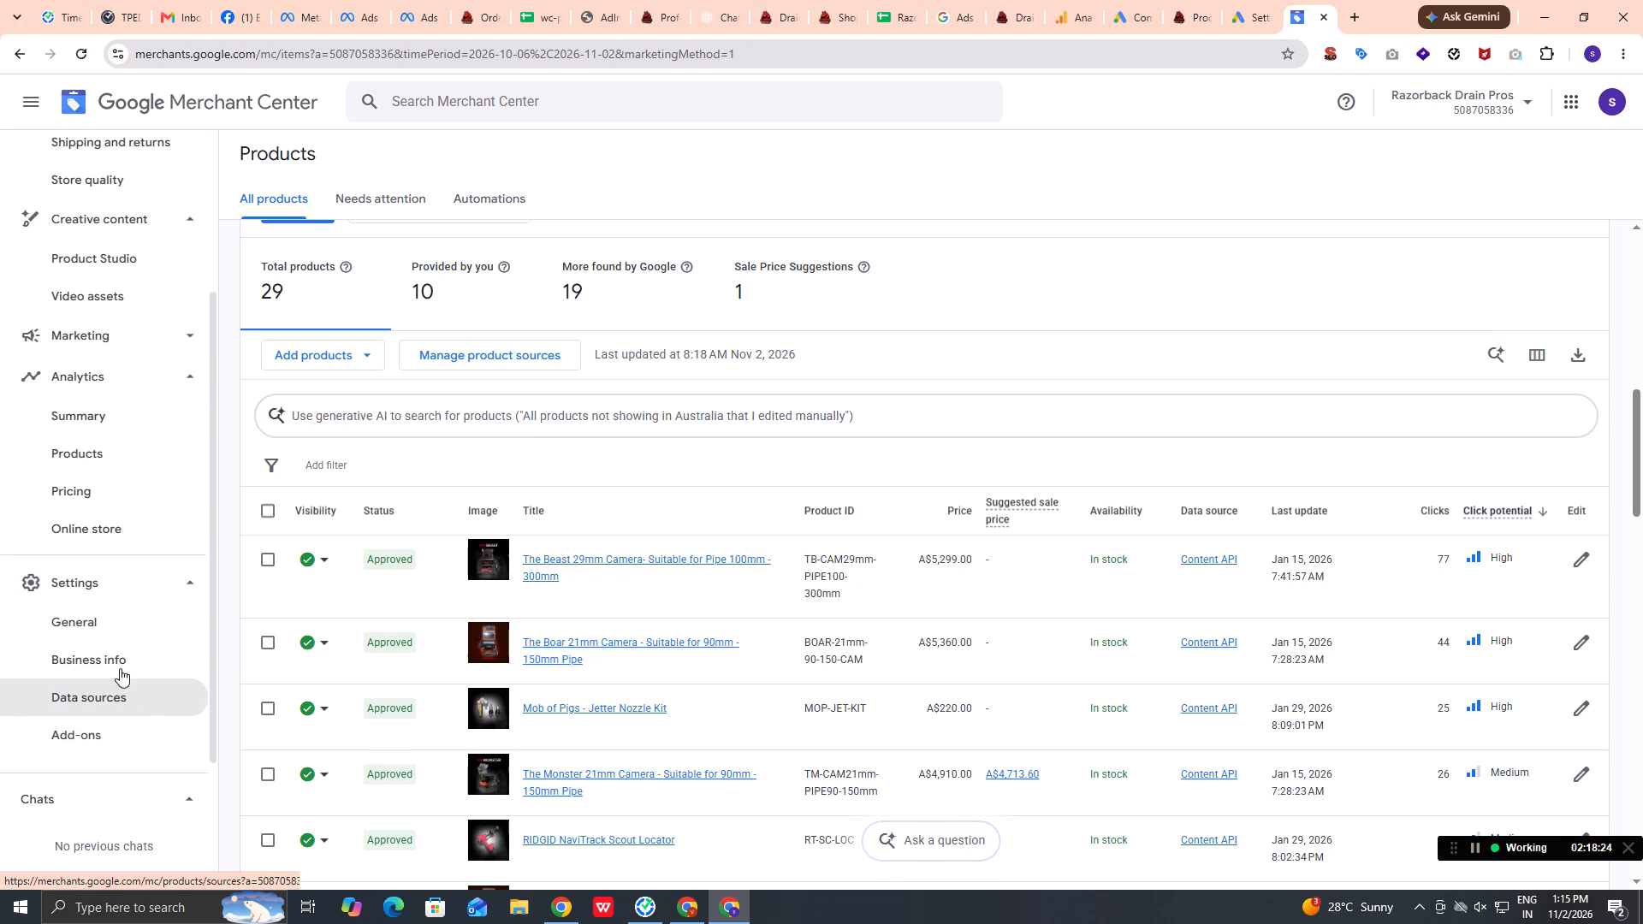
scroll(120, 668, "up", 3)
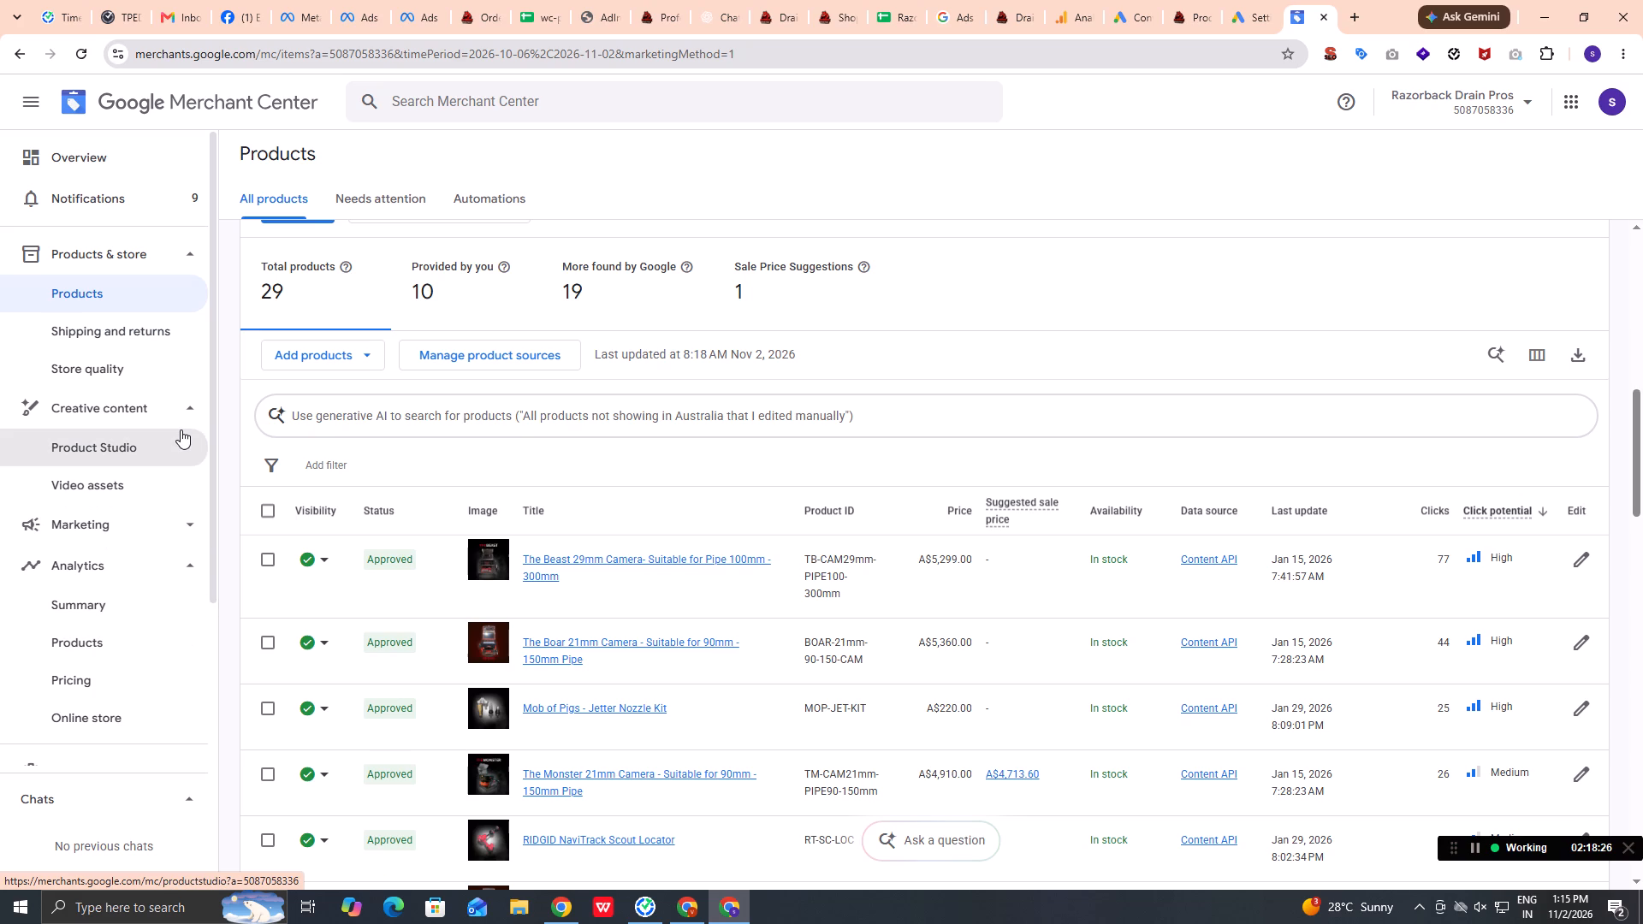
left_click(484, 355)
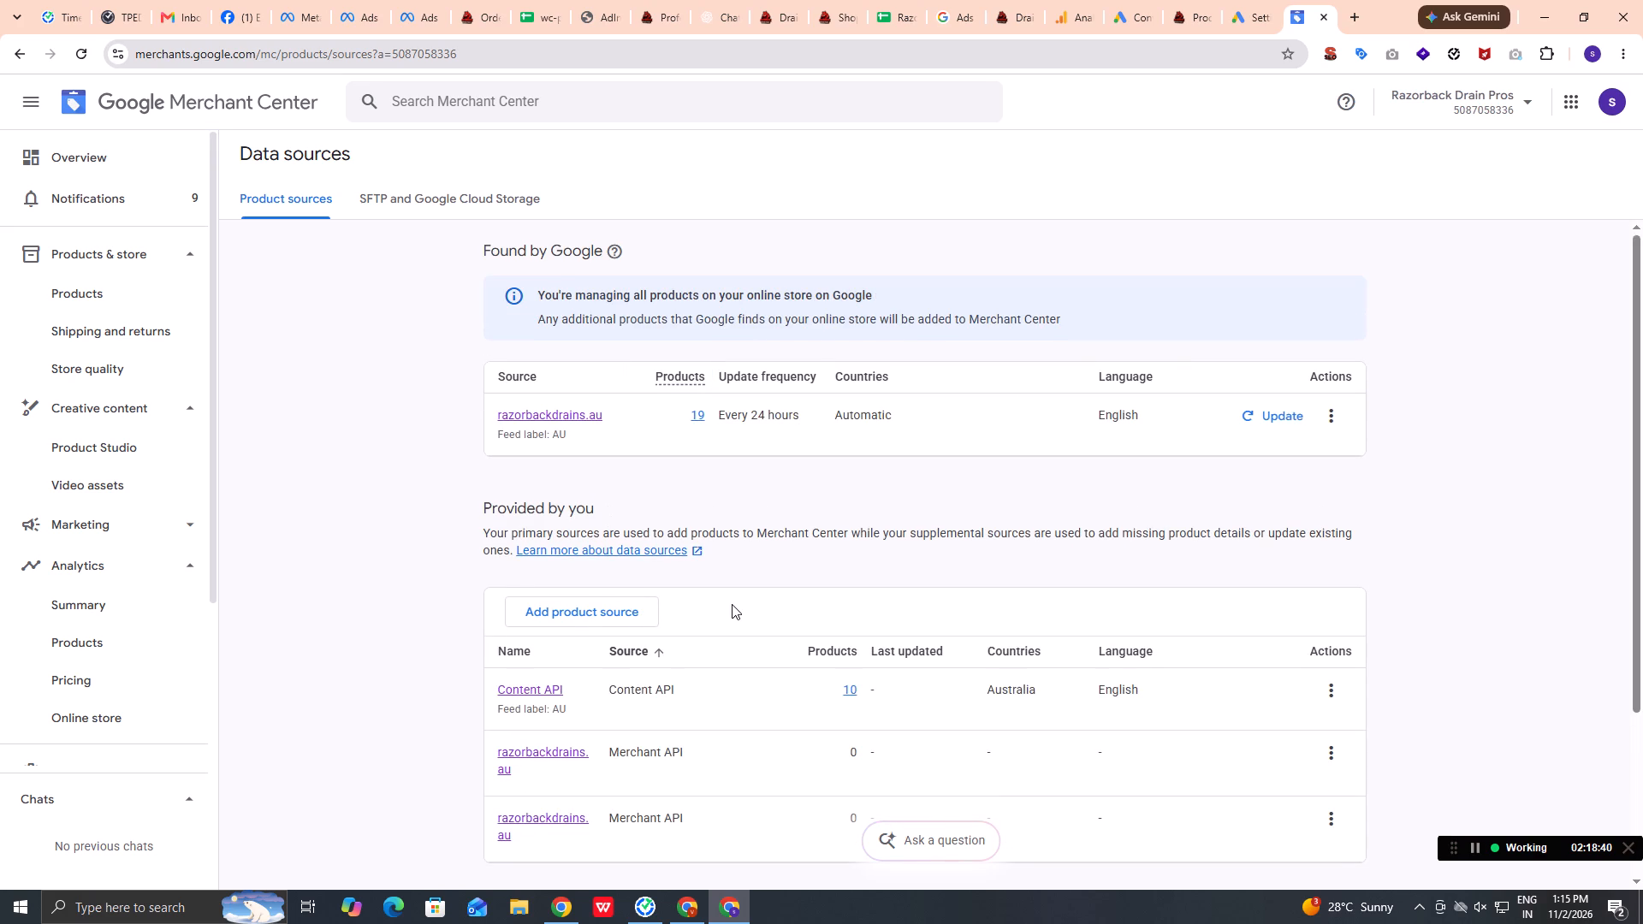
scroll(732, 604, "down", 1)
scroll(732, 604, "up", 2)
Copy The Beast 29mm Camera's product ID from the product list and search the AU Shopping campaign's feed labels for it.
left_click(72, 293)
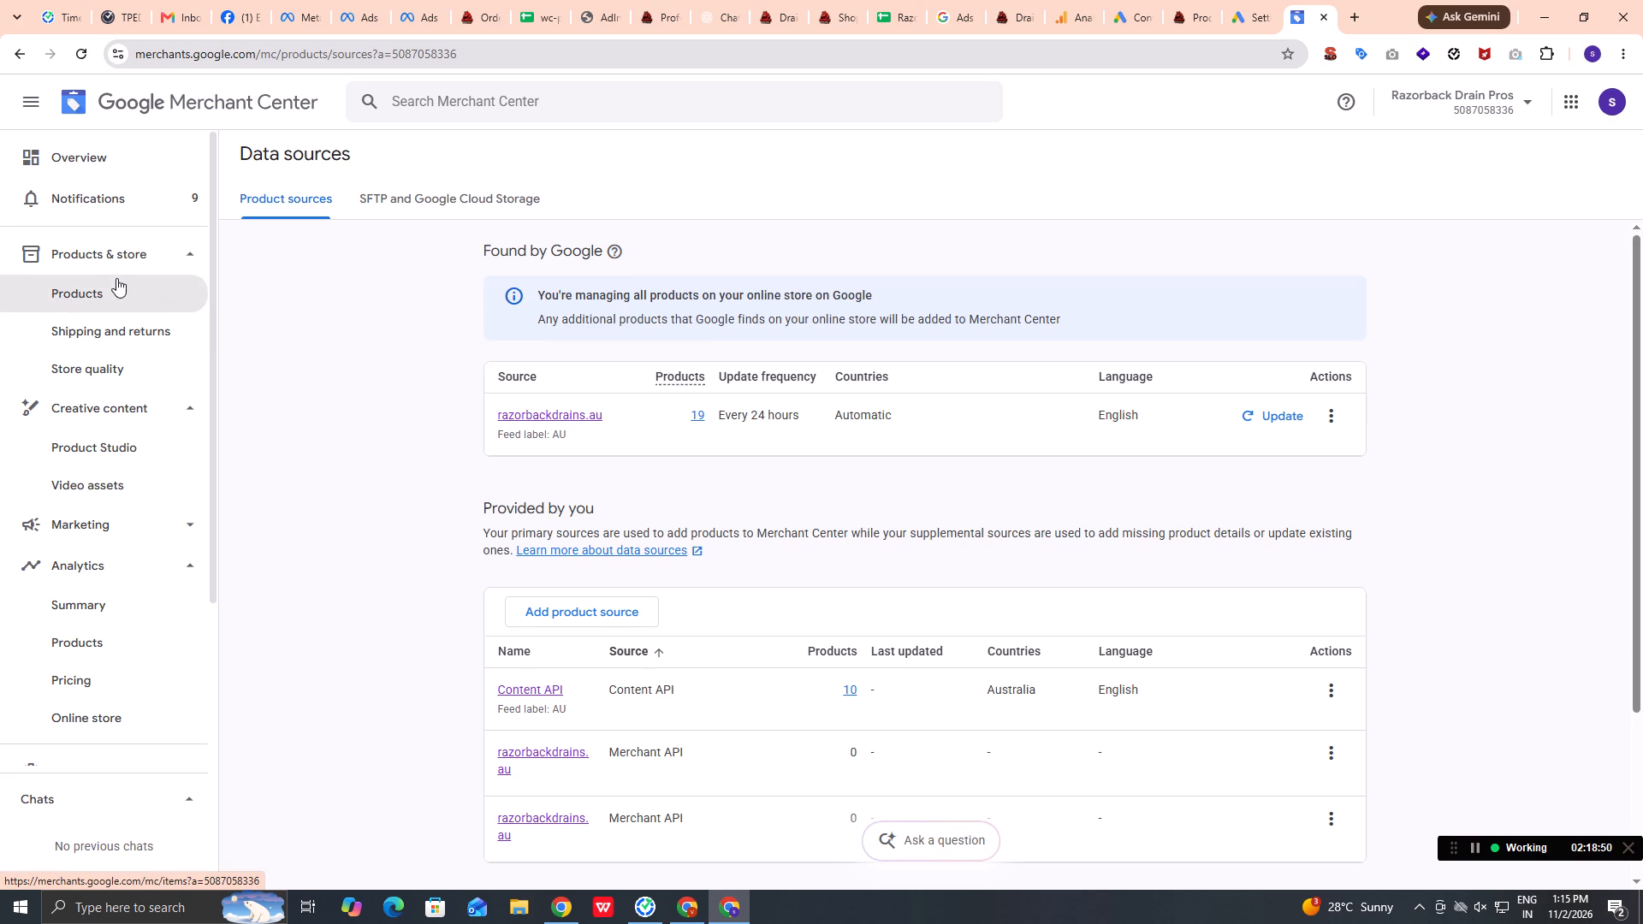
left_click(77, 295)
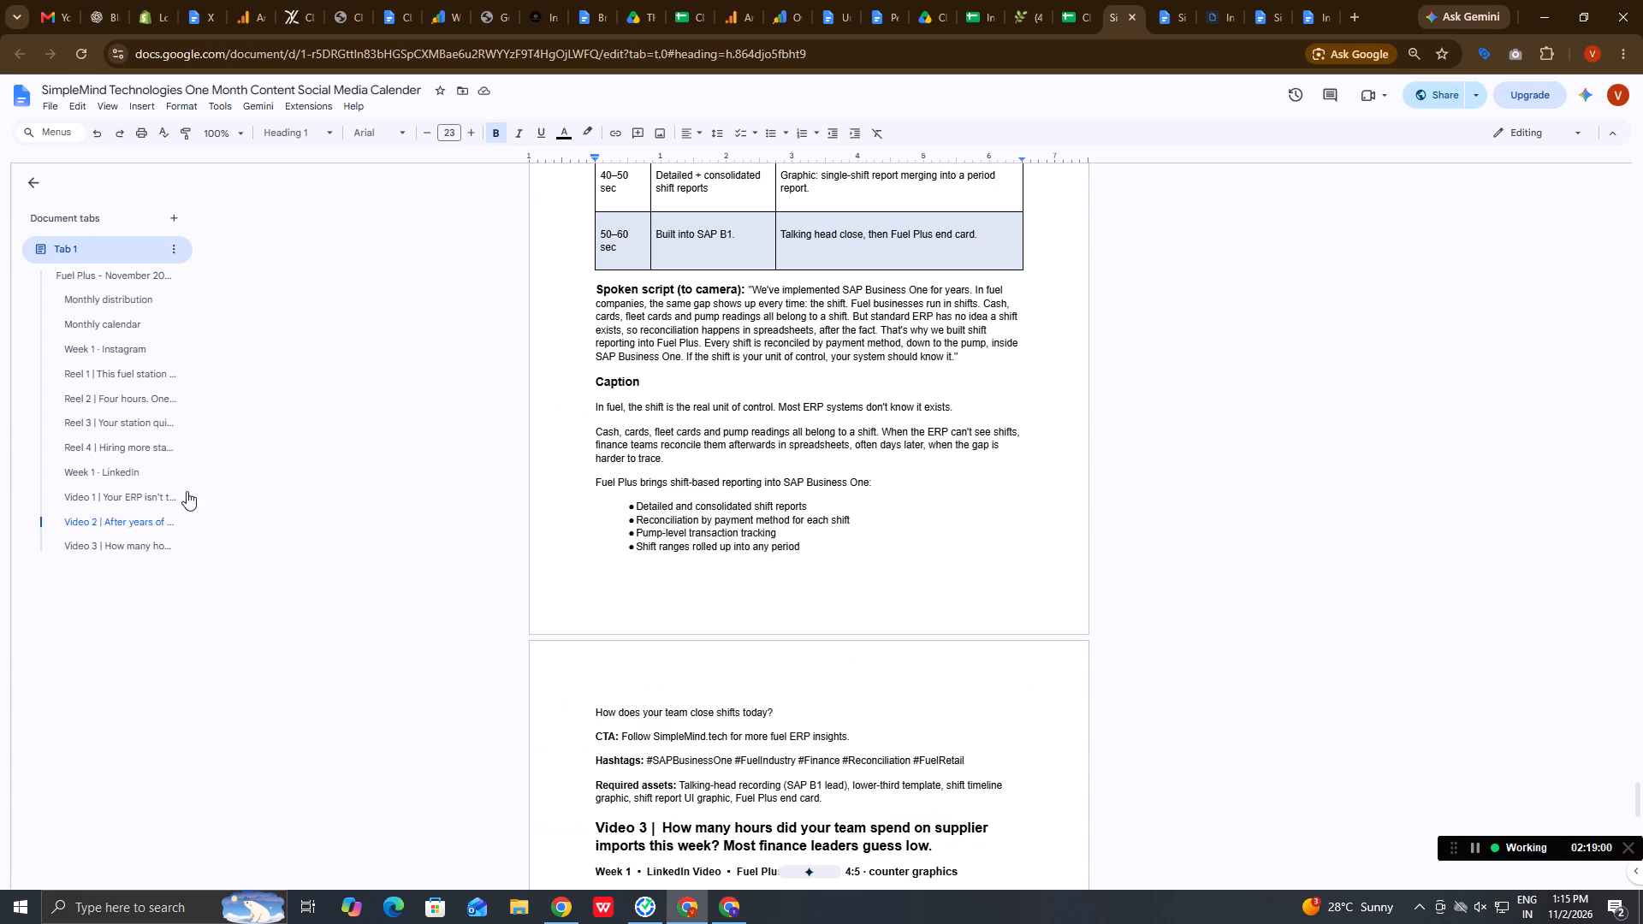
left_click(734, 906)
scroll(464, 603, "down", 1)
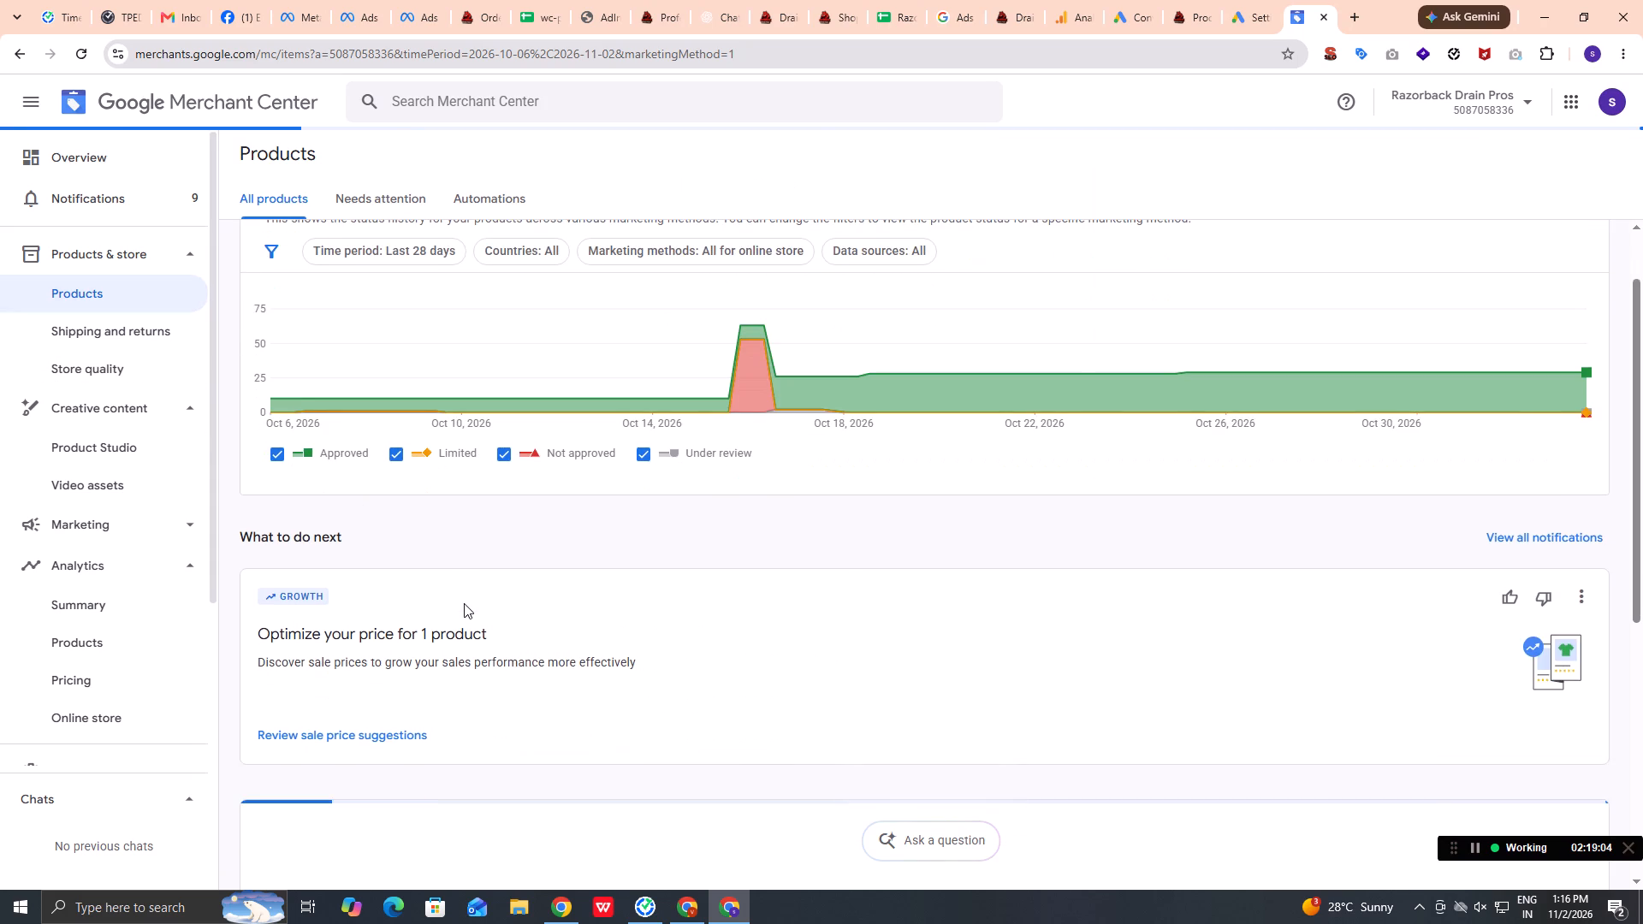
scroll(464, 603, "down", 4)
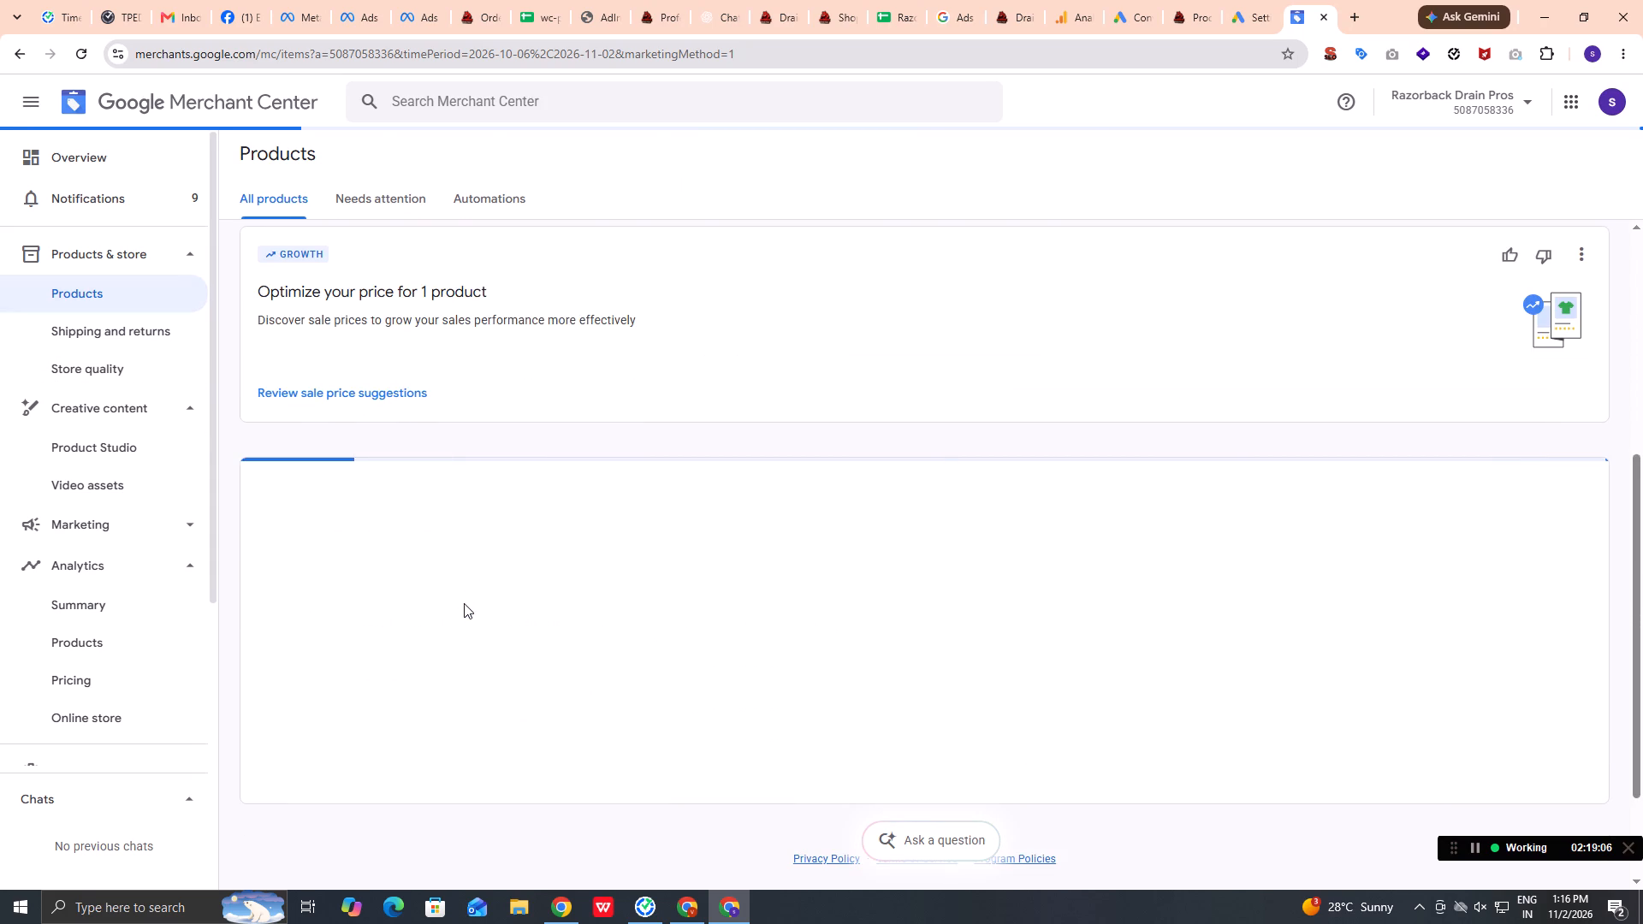
scroll(464, 603, "down", 2)
left_click(1253, 2)
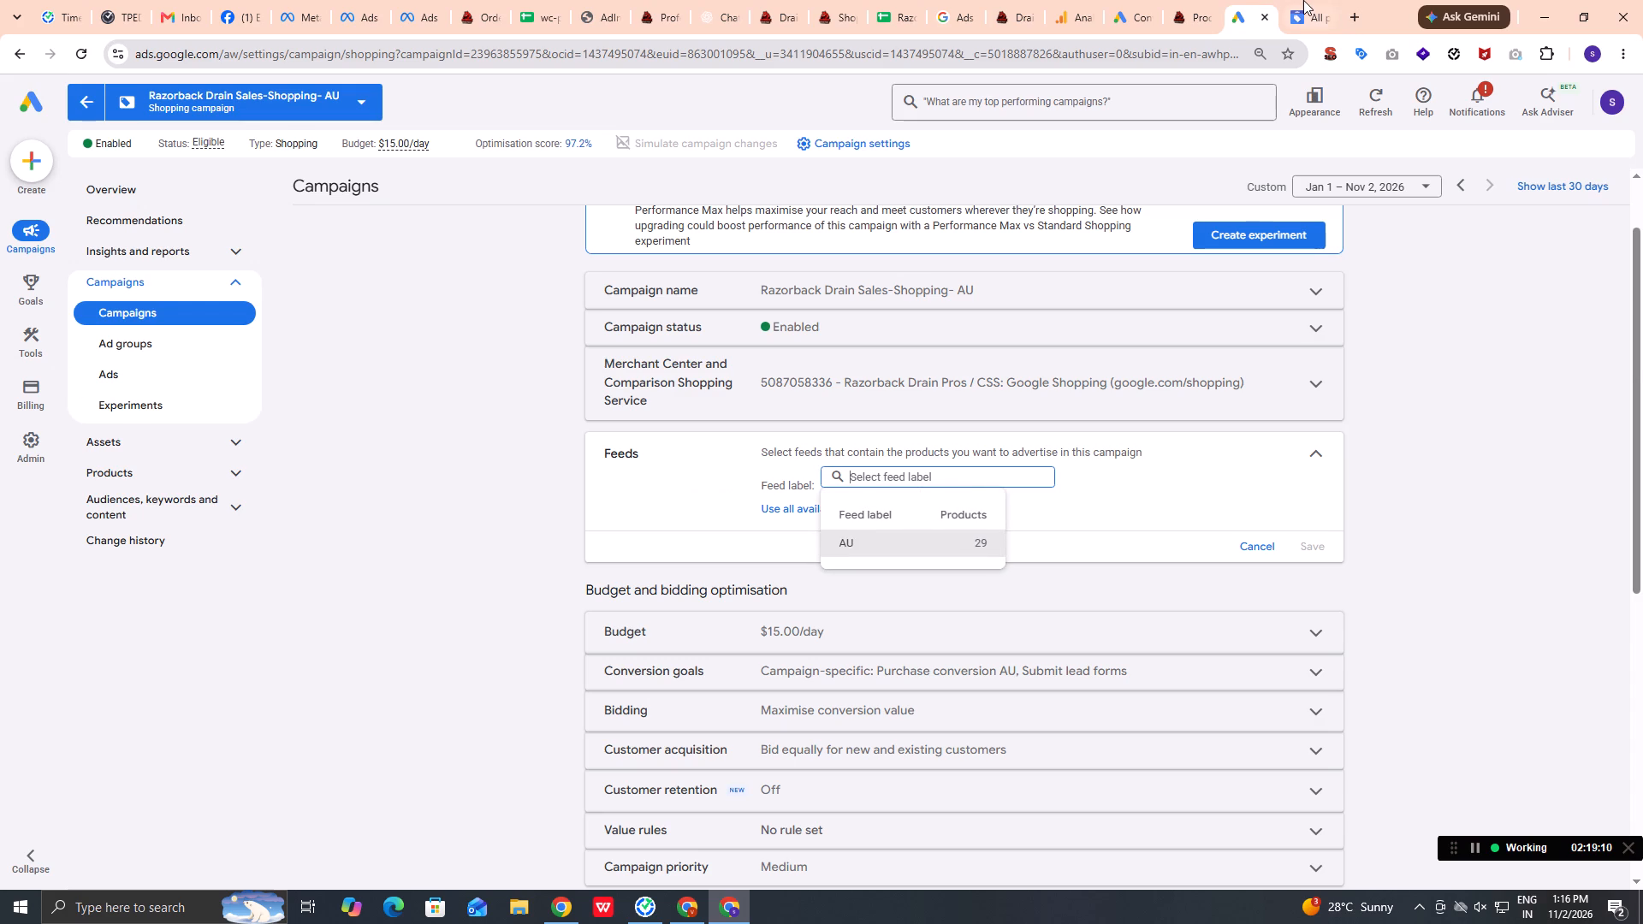
left_click(1303, 0)
scroll(774, 768, "down", 1)
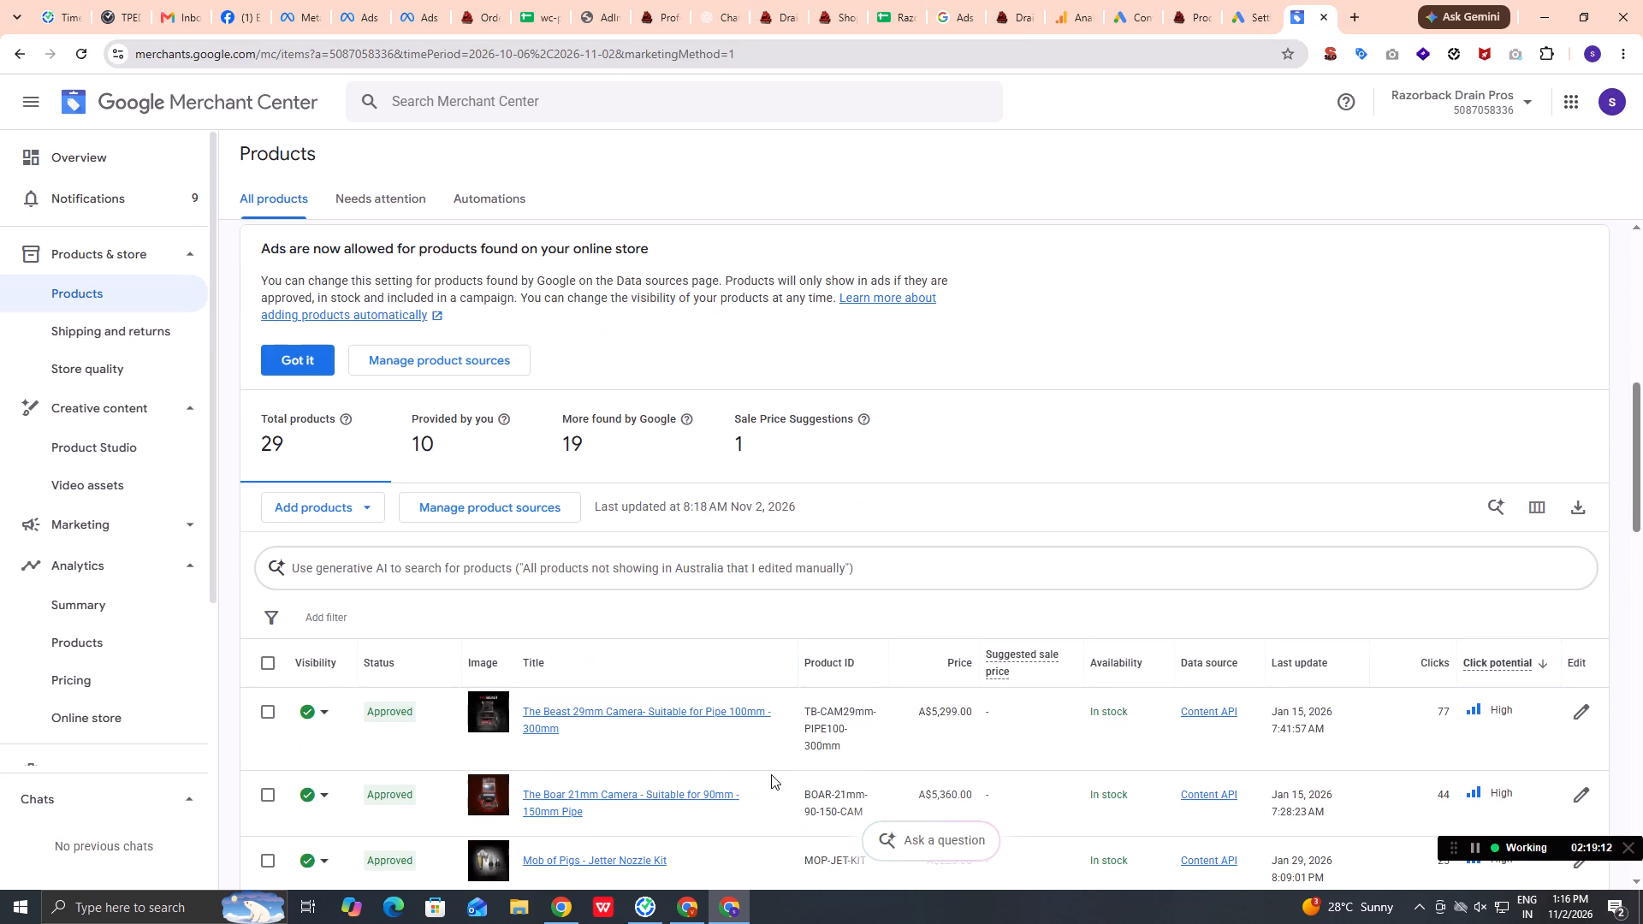
left_click_drag(842, 744, 799, 719)
key("ctrl+c")
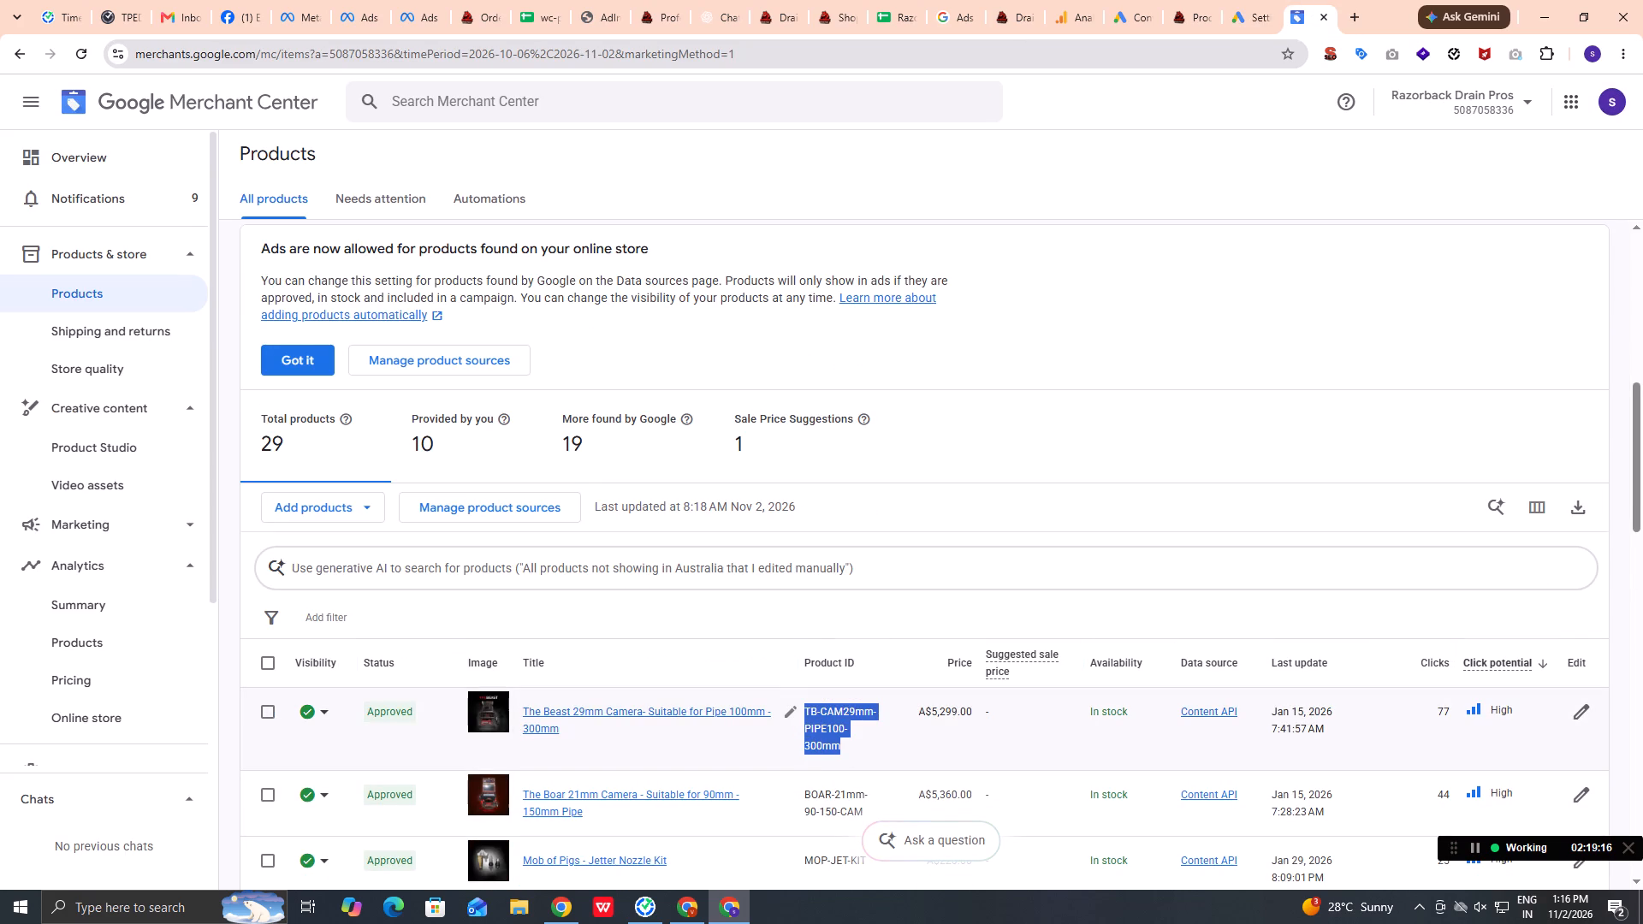
key("ctrl+shift+Tab")
key("ctrl+v")
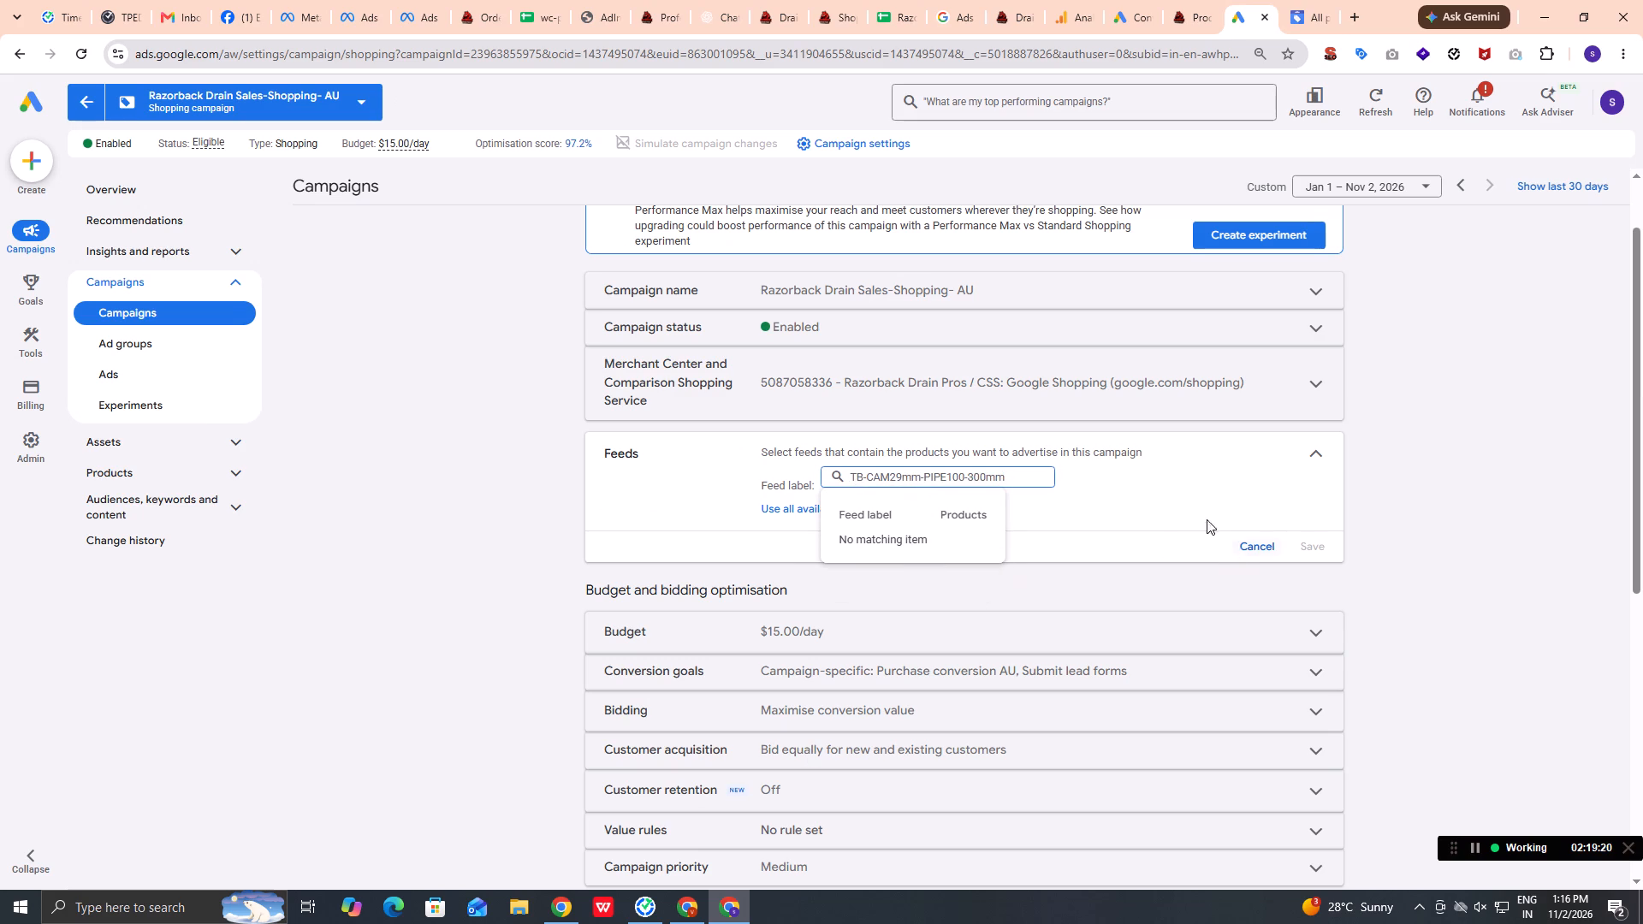
Look over the Merchant Center product list again and recheck the feed label choices in the AU Shopping campaign settings.
left_click(1316, 0)
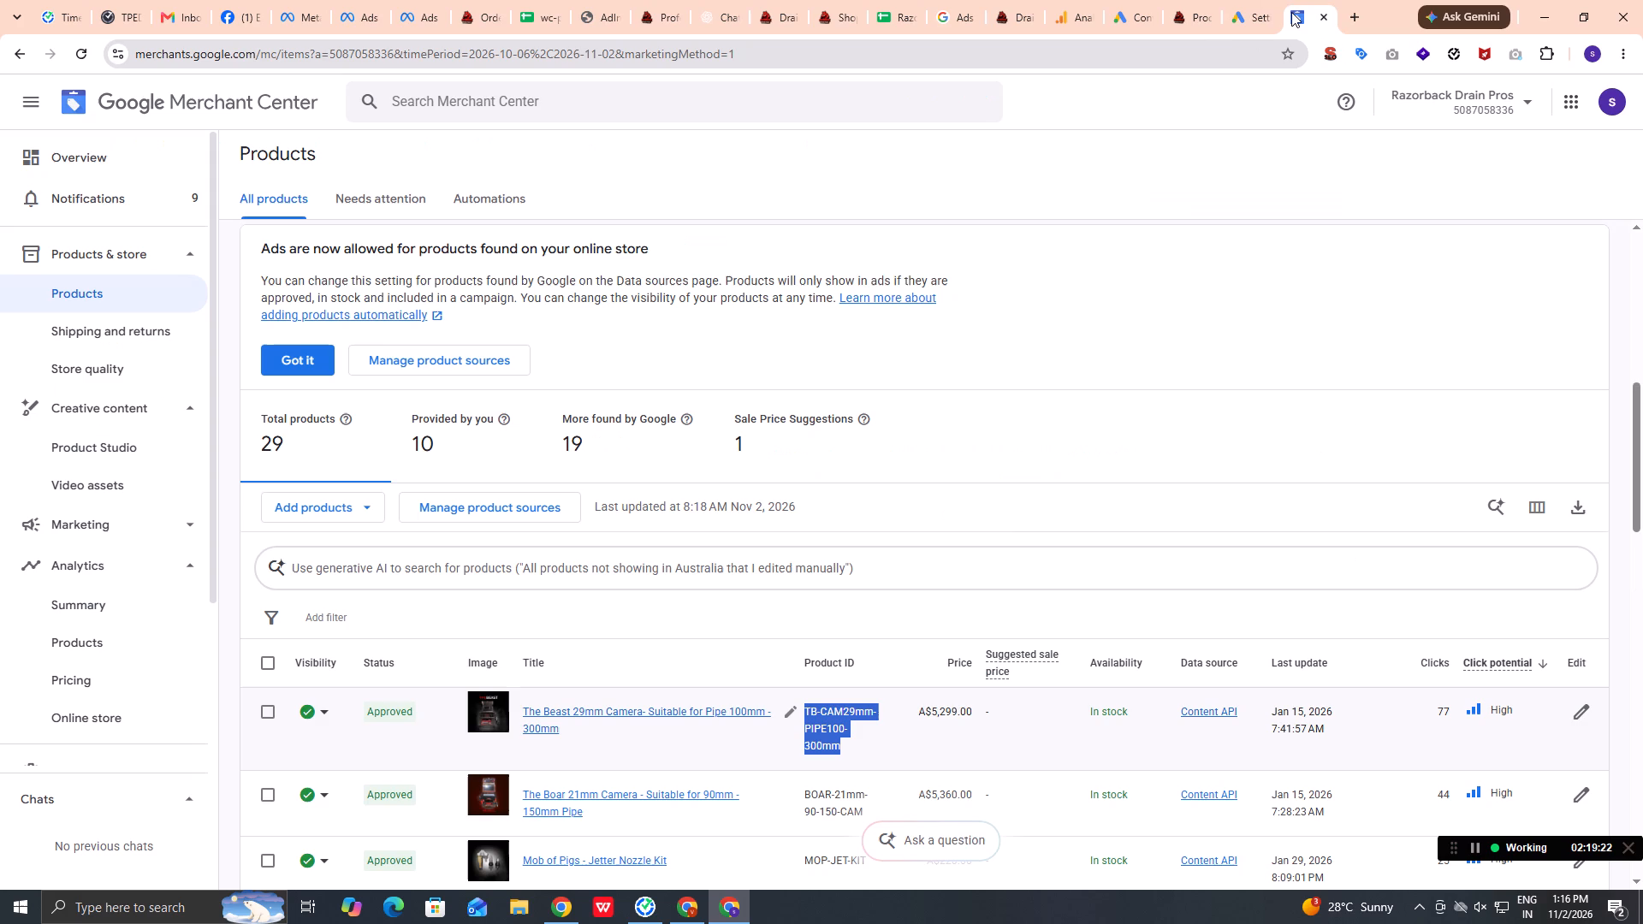
left_click(827, 725)
scroll(827, 725, "down", 2)
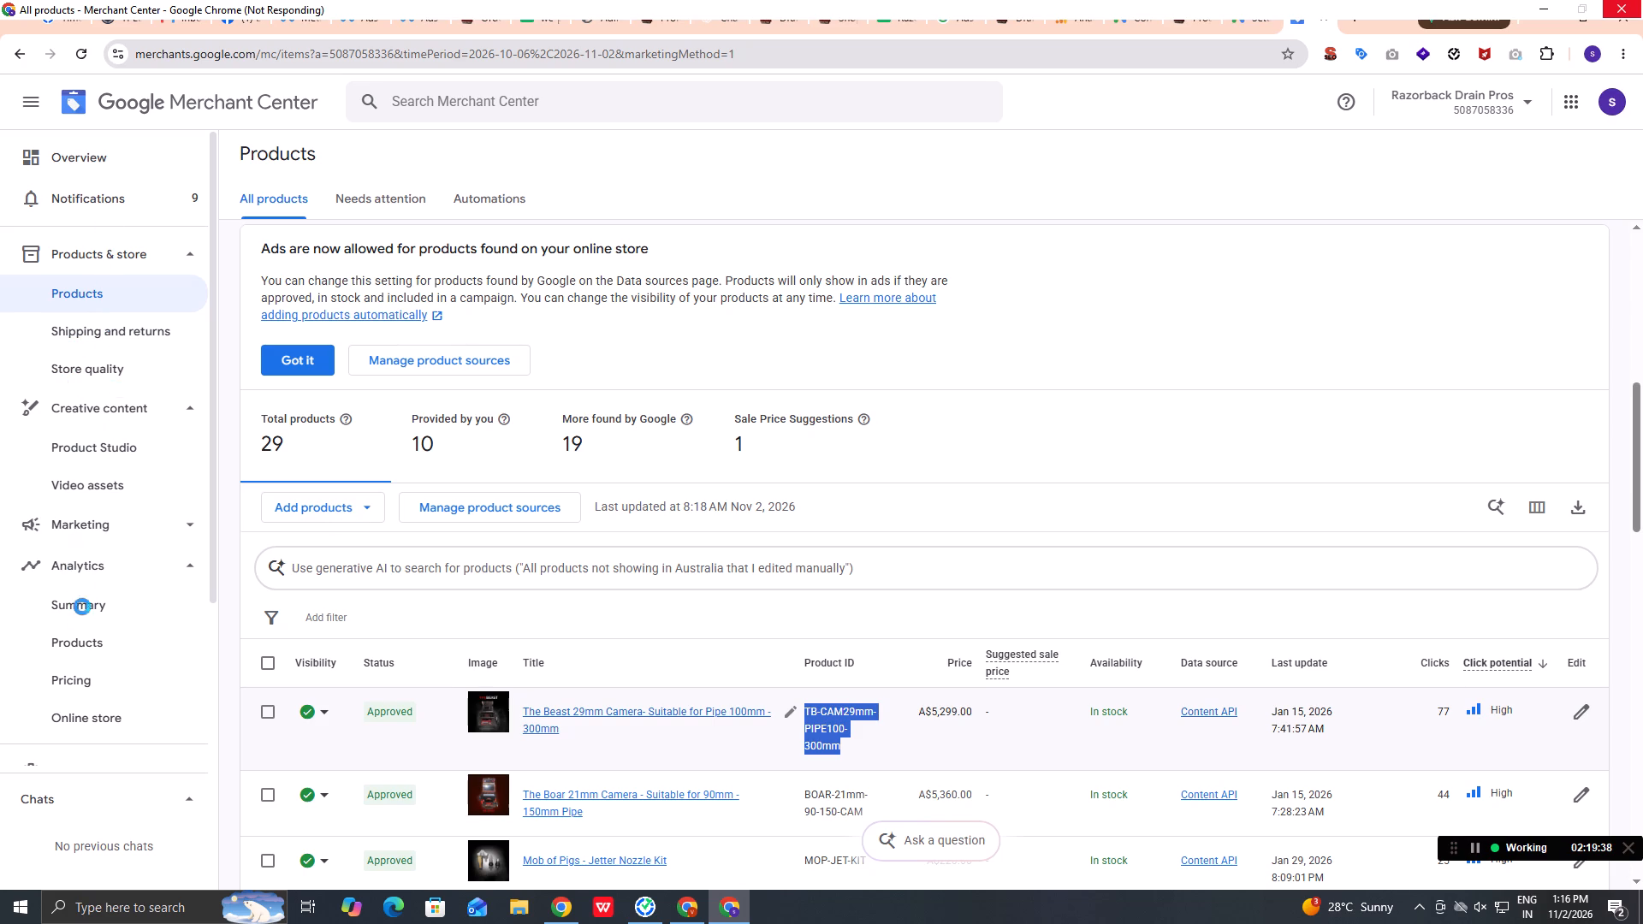
scroll(117, 677, "down", 1)
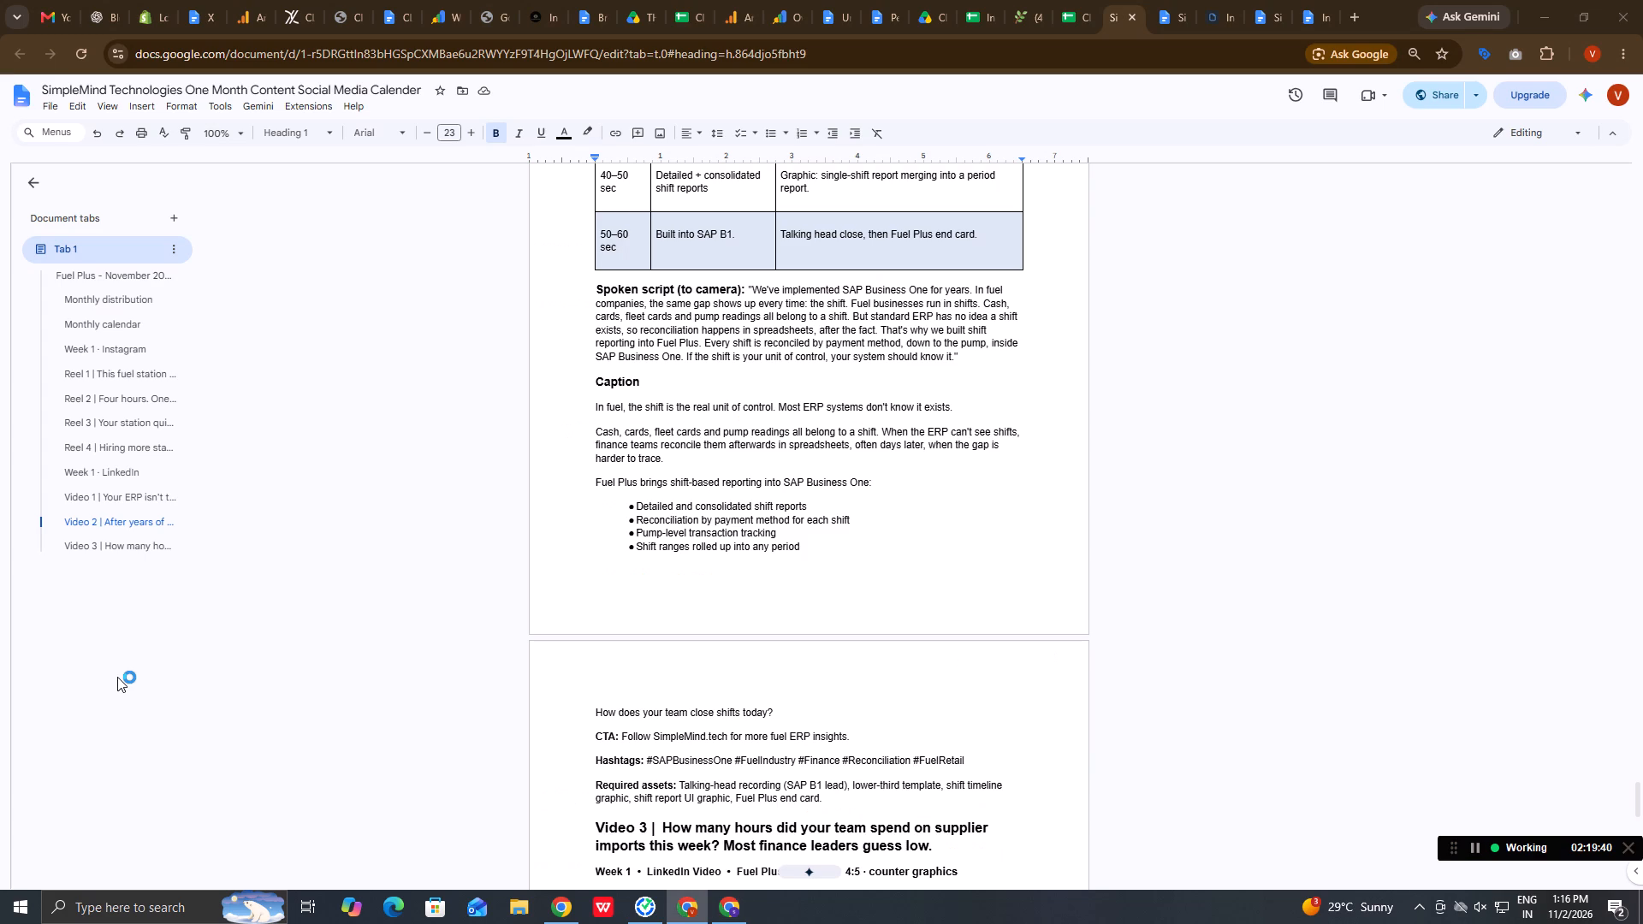
left_click(728, 906)
scroll(119, 634, "down", 4)
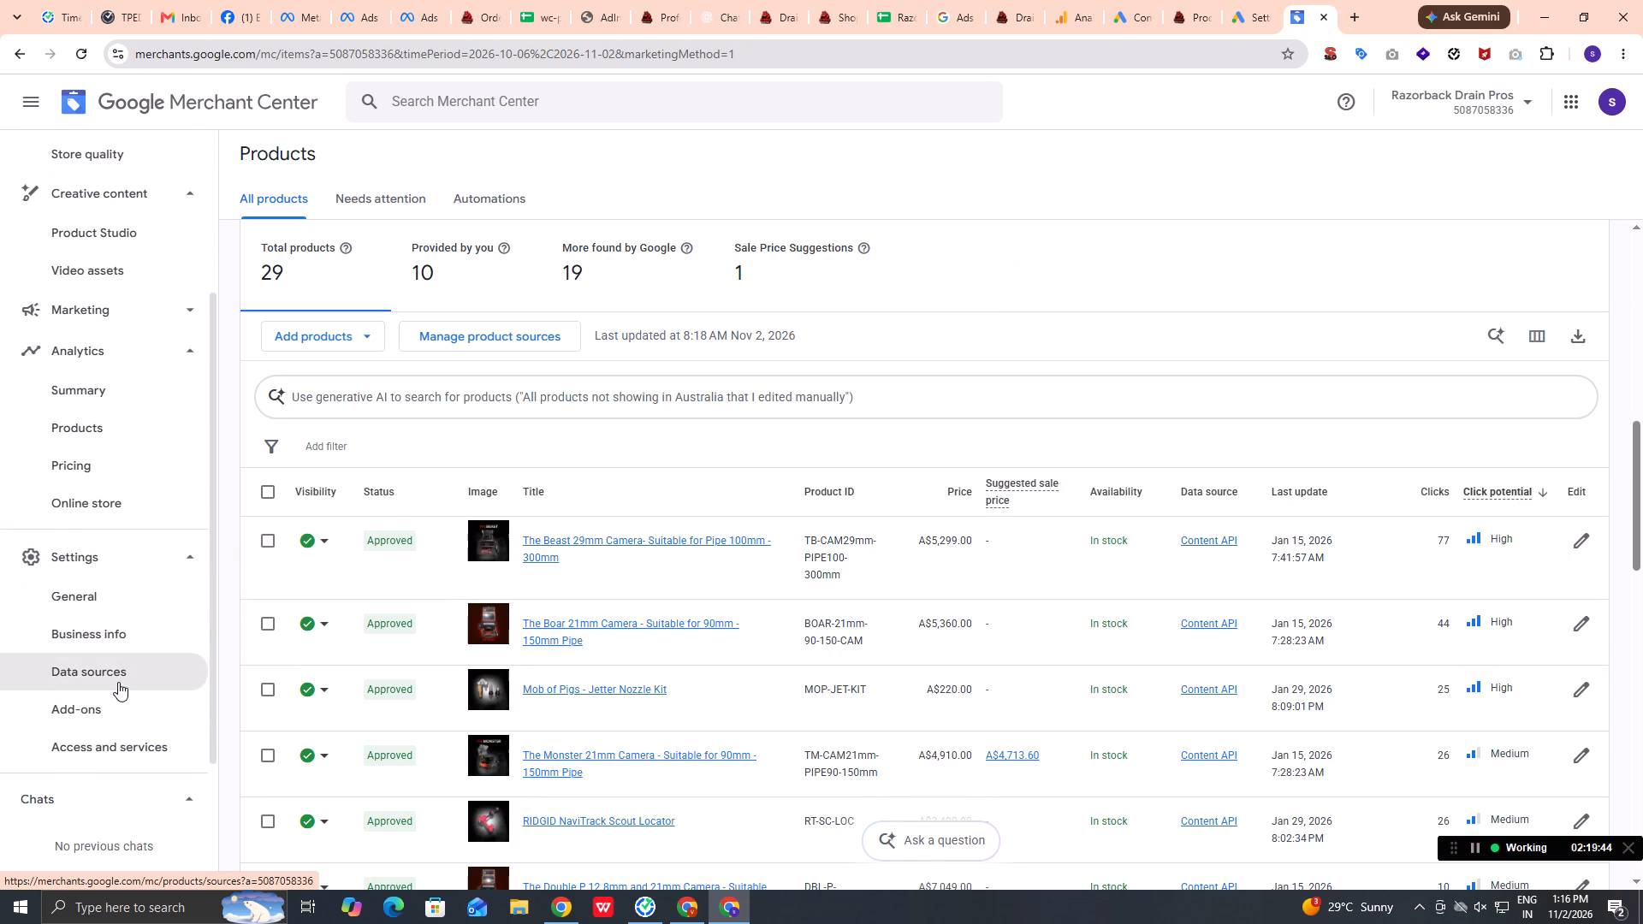
scroll(118, 682, "up", 2)
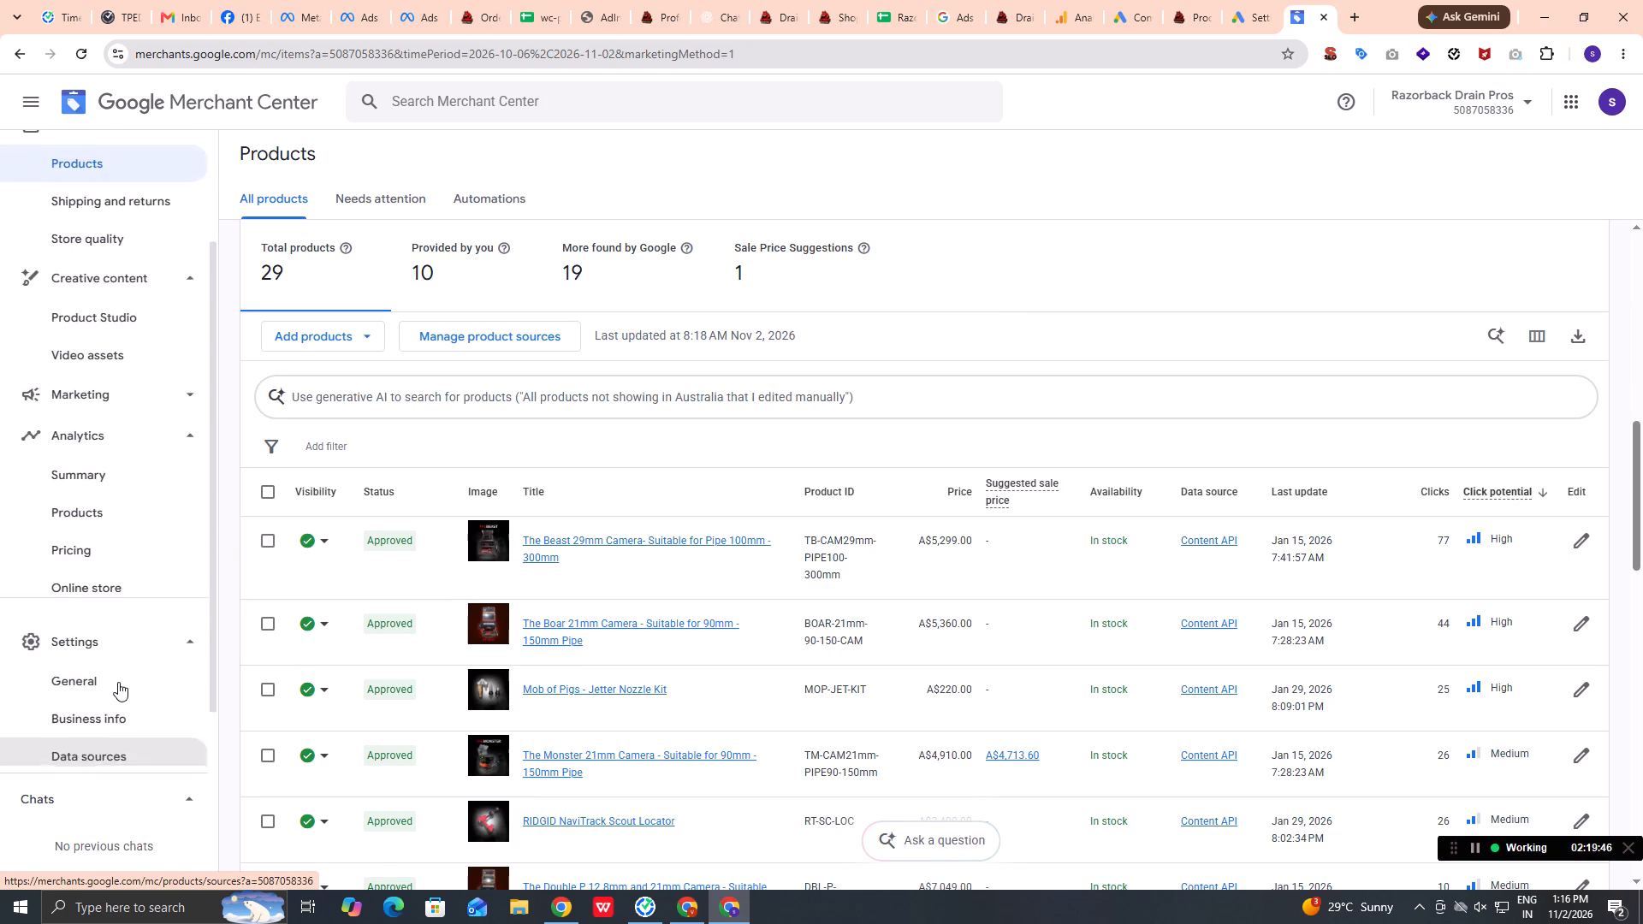
scroll(118, 682, "up", 2)
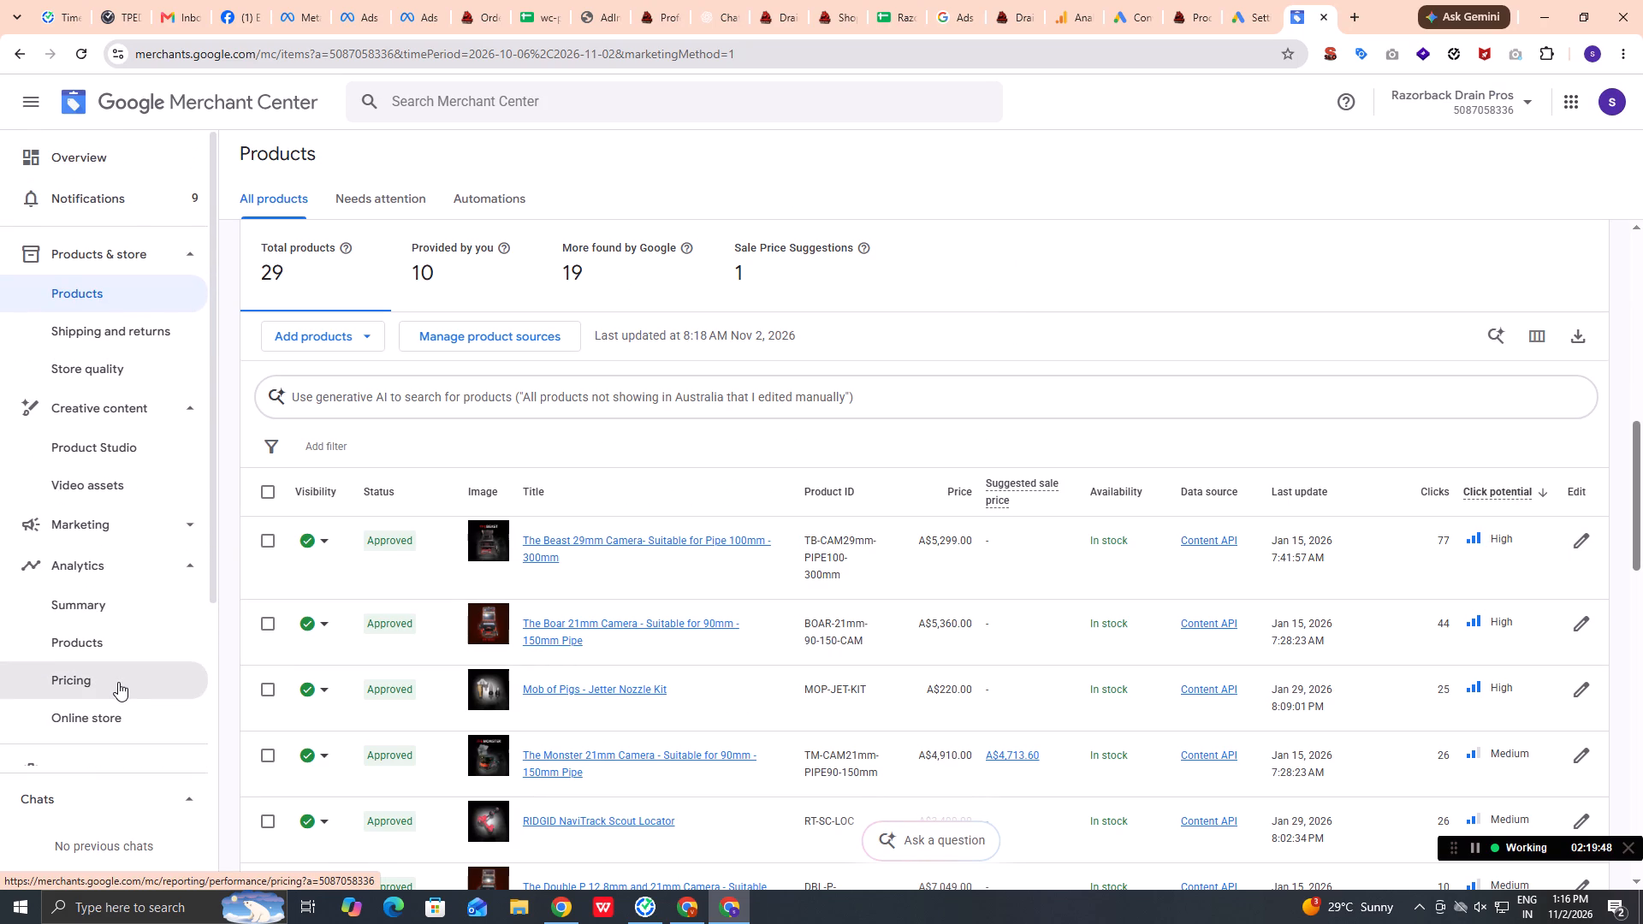
left_click(1243, 0)
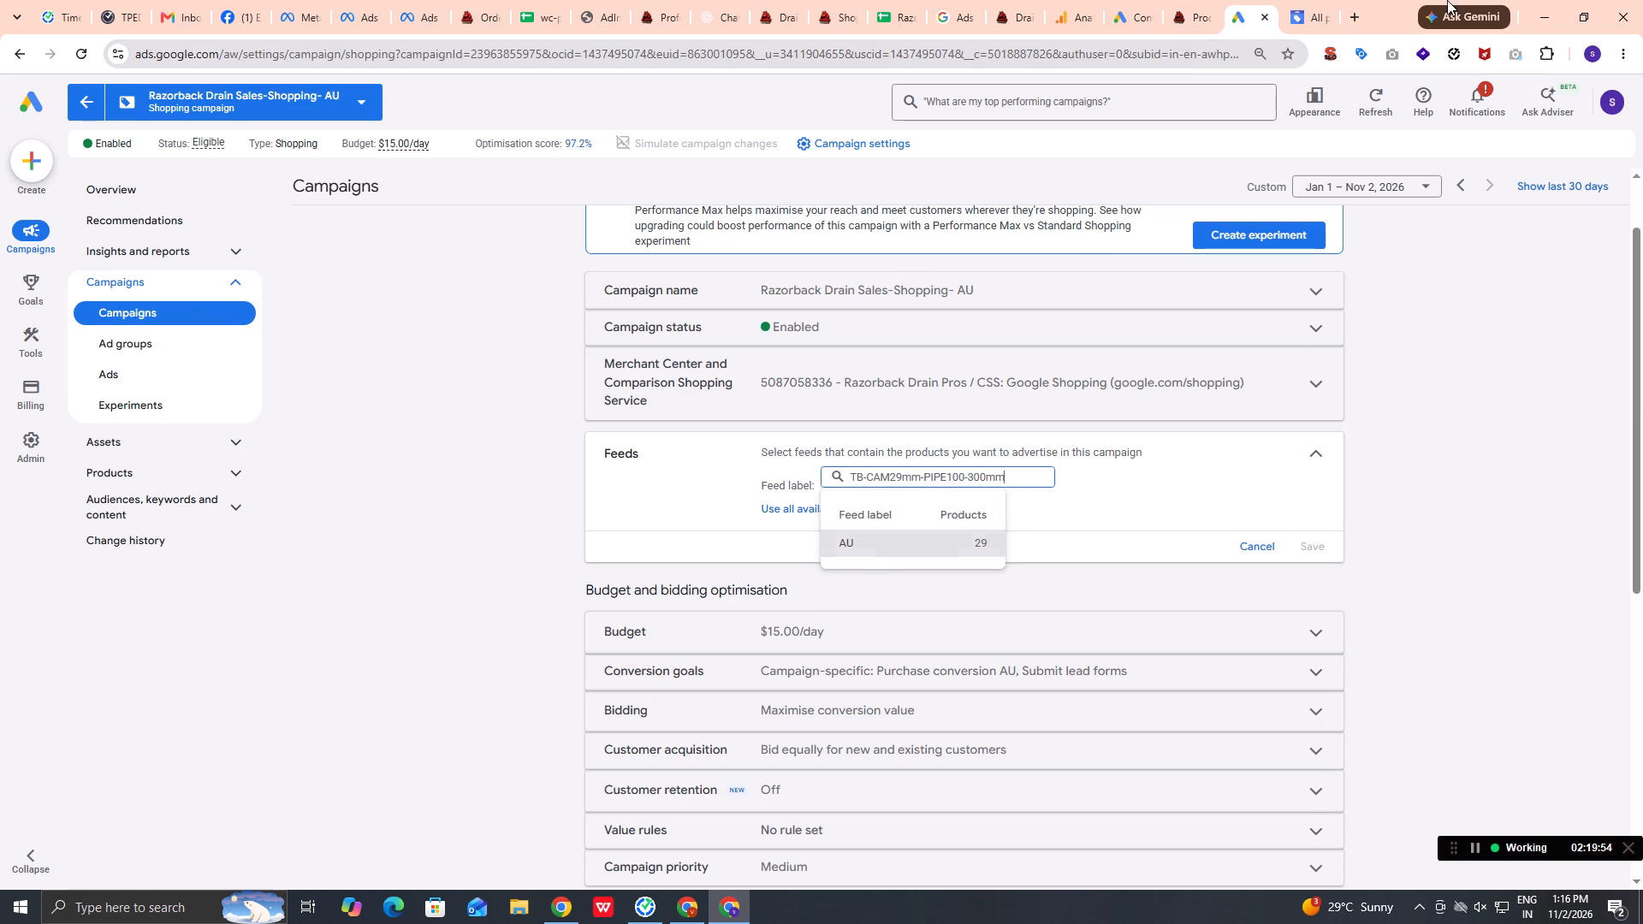
left_click(1310, 2)
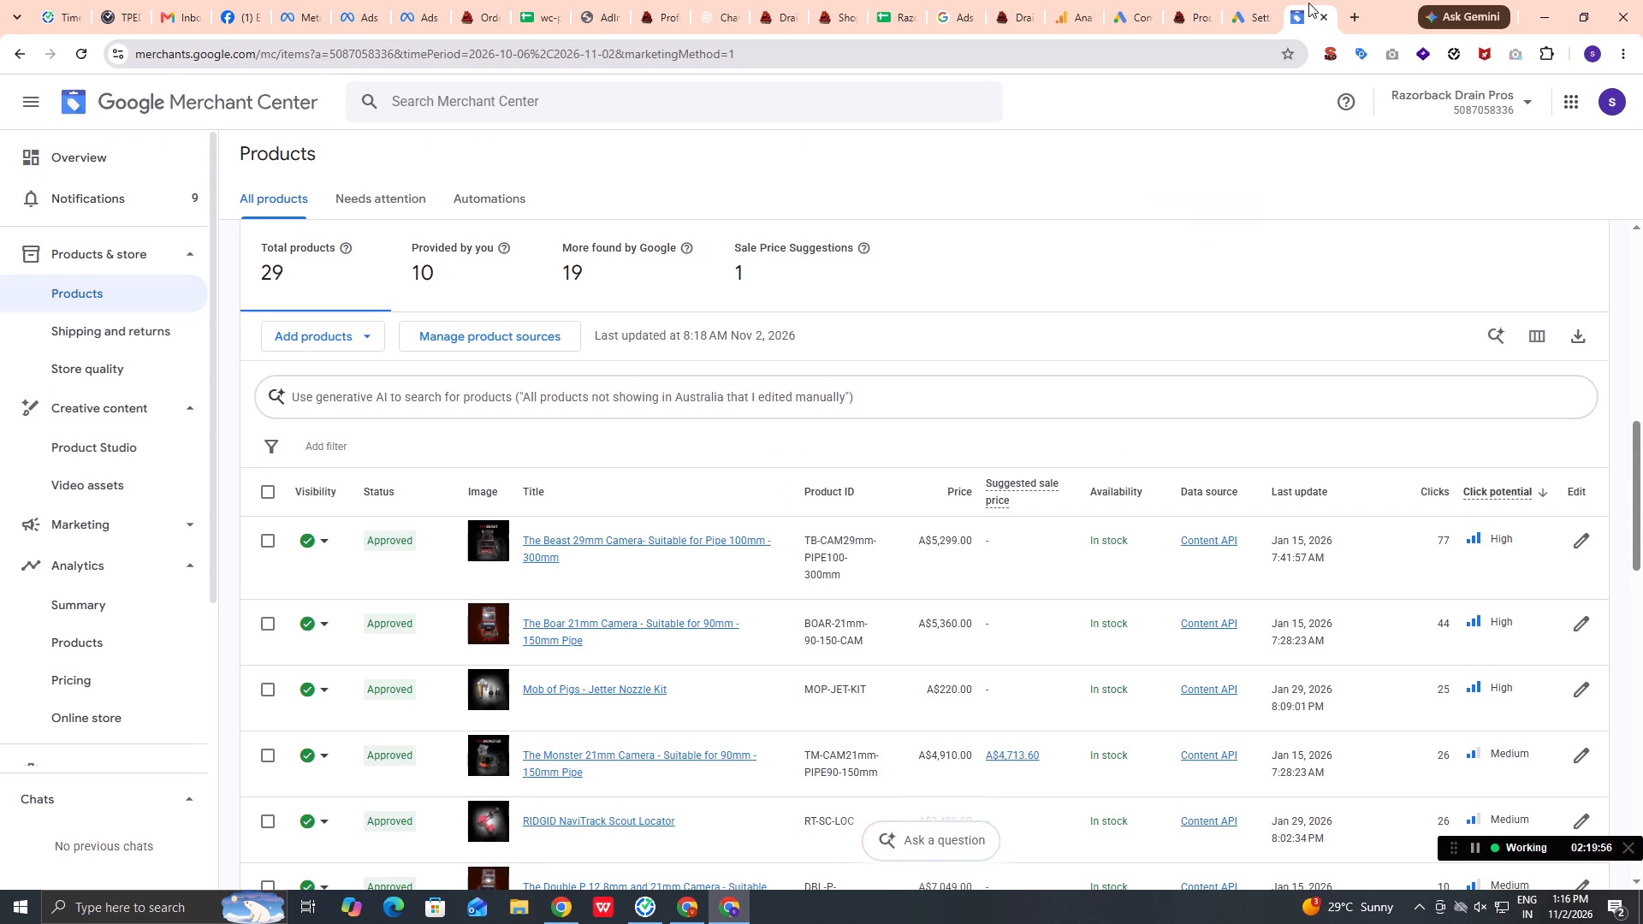
Check the options available for adding products from the product list.
left_click(339, 338)
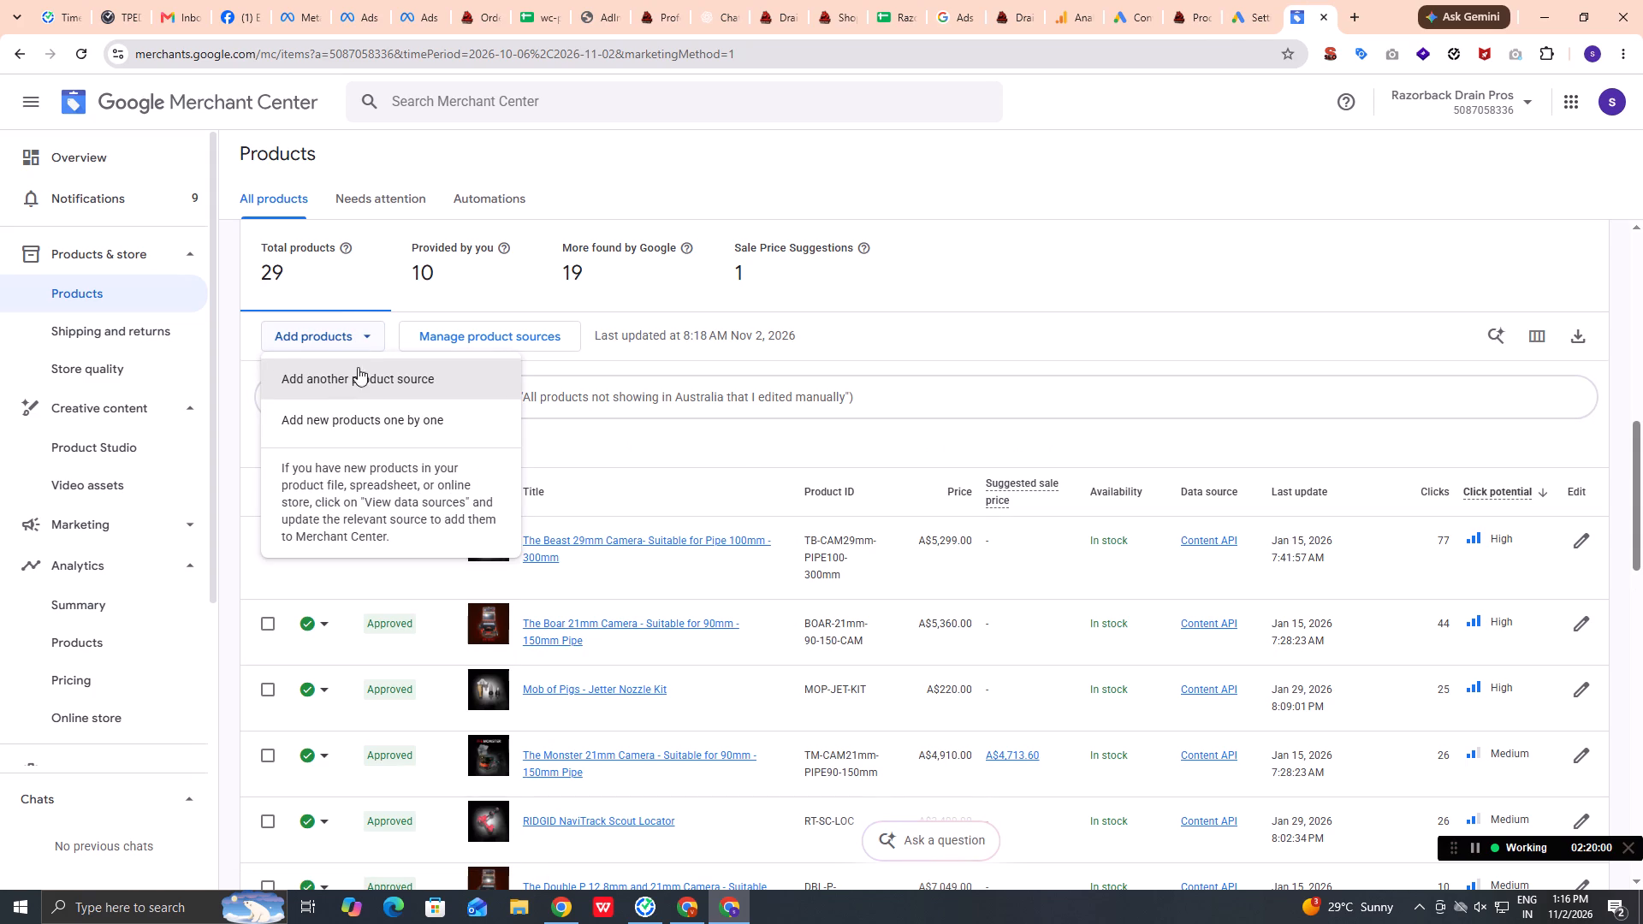
left_click(964, 152)
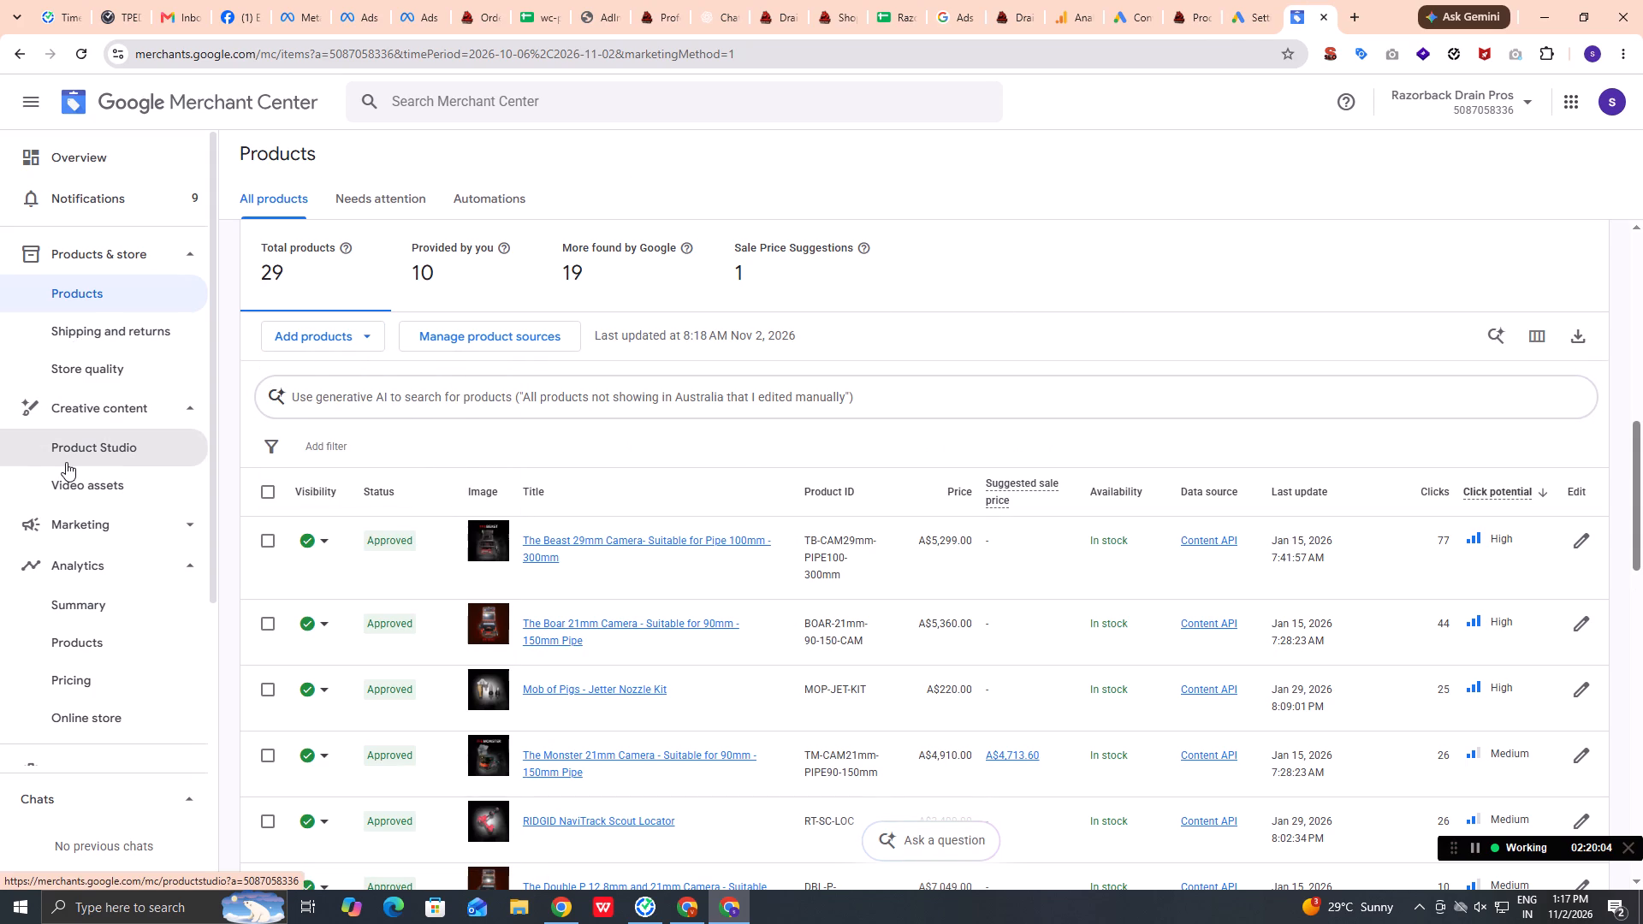
Open the account overview and examine click performance, product status, ad campaign results, store quality and suggested actions.
left_click(50, 163)
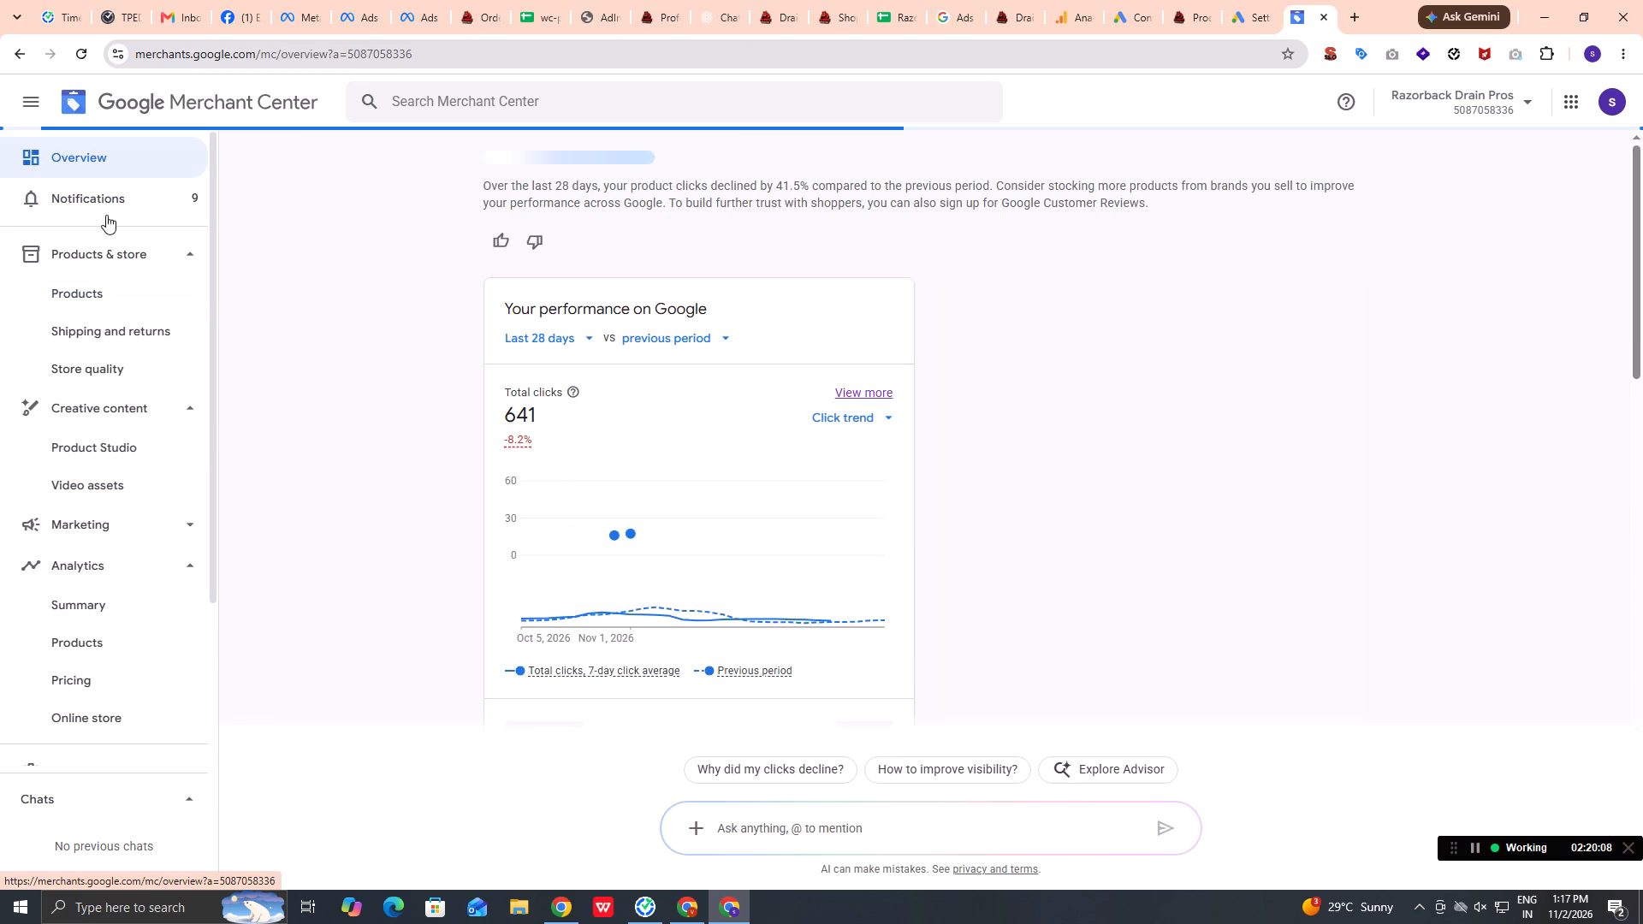
scroll(797, 660, "down", 3)
scroll(797, 660, "up", 1)
scroll(797, 660, "down", 4)
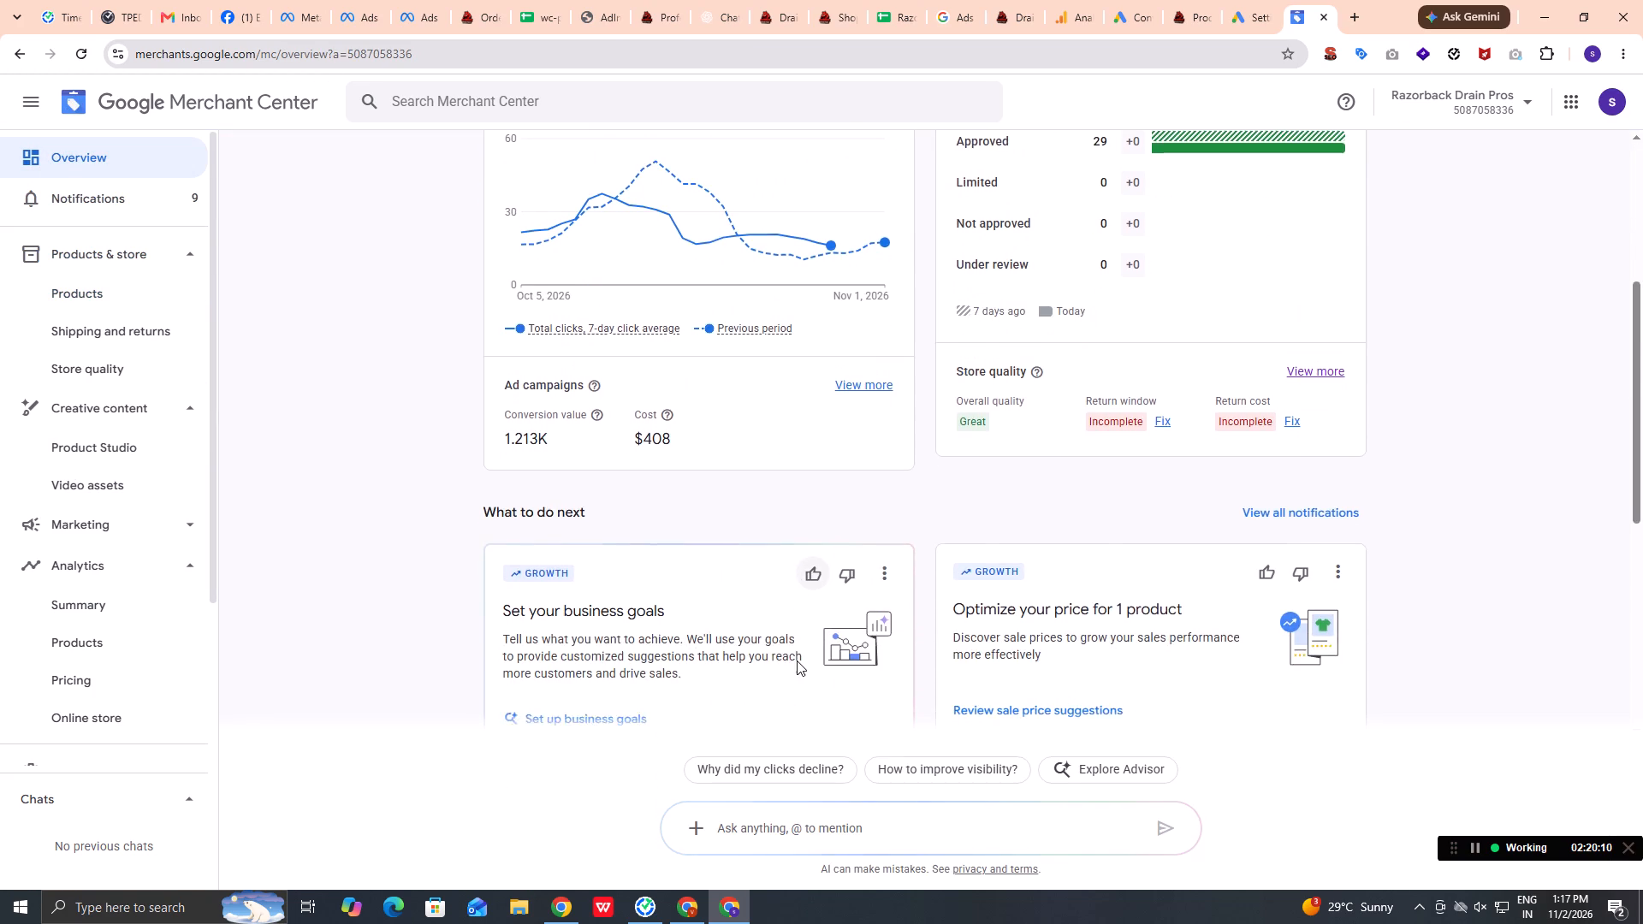
scroll(797, 660, "down", 4)
scroll(797, 660, "up", 11)
scroll(797, 660, "down", 2)
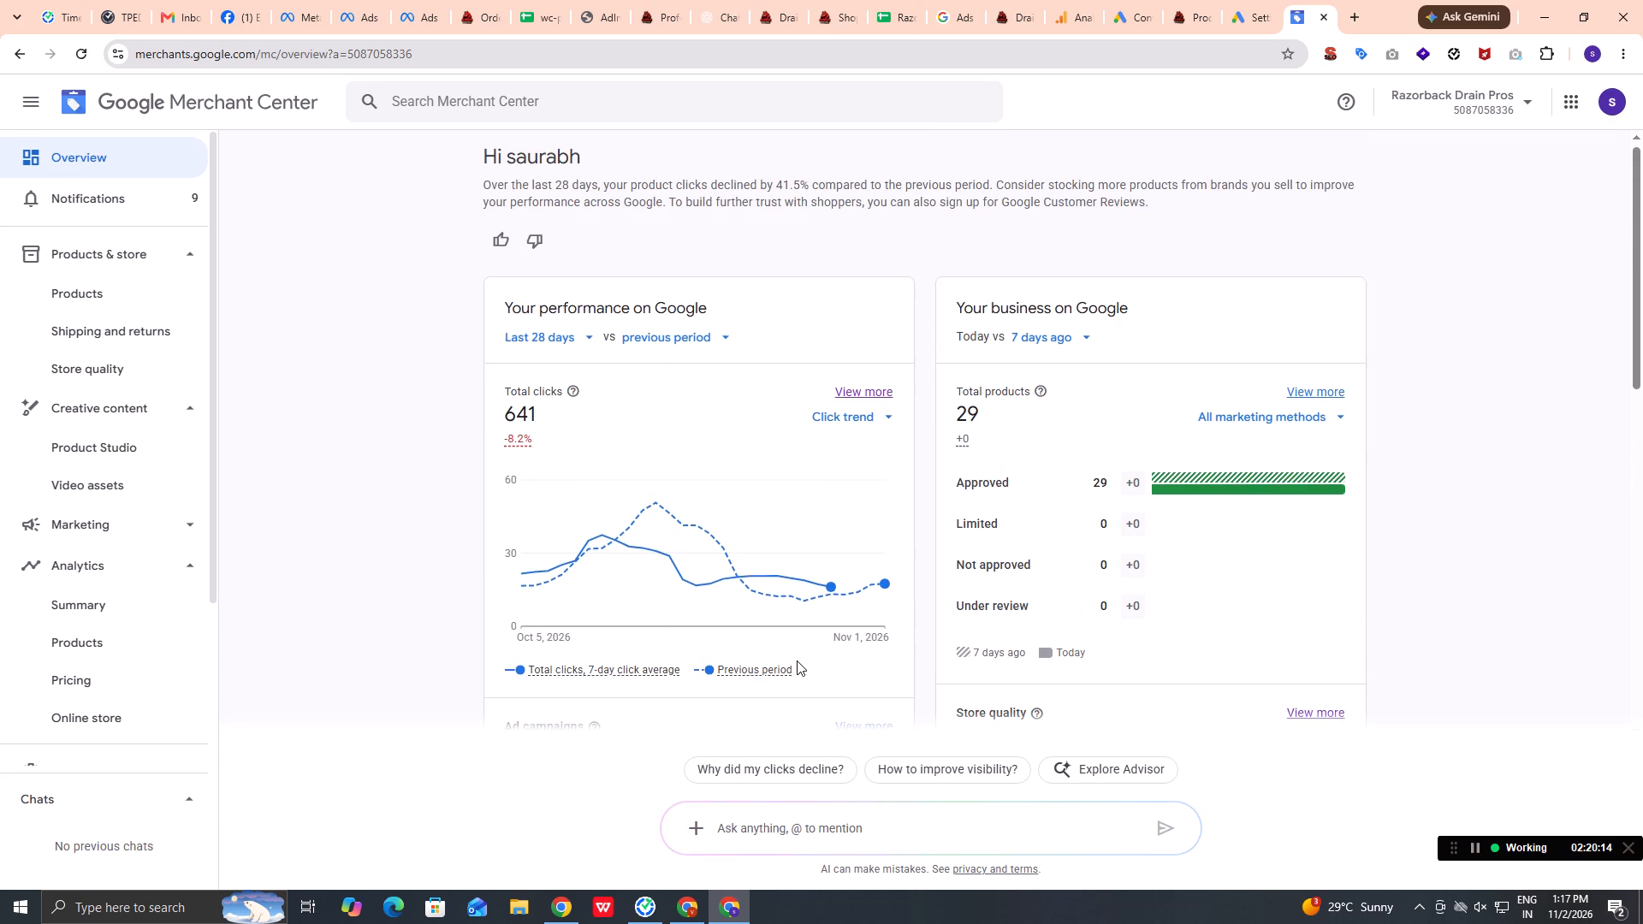
scroll(797, 660, "up", 1)
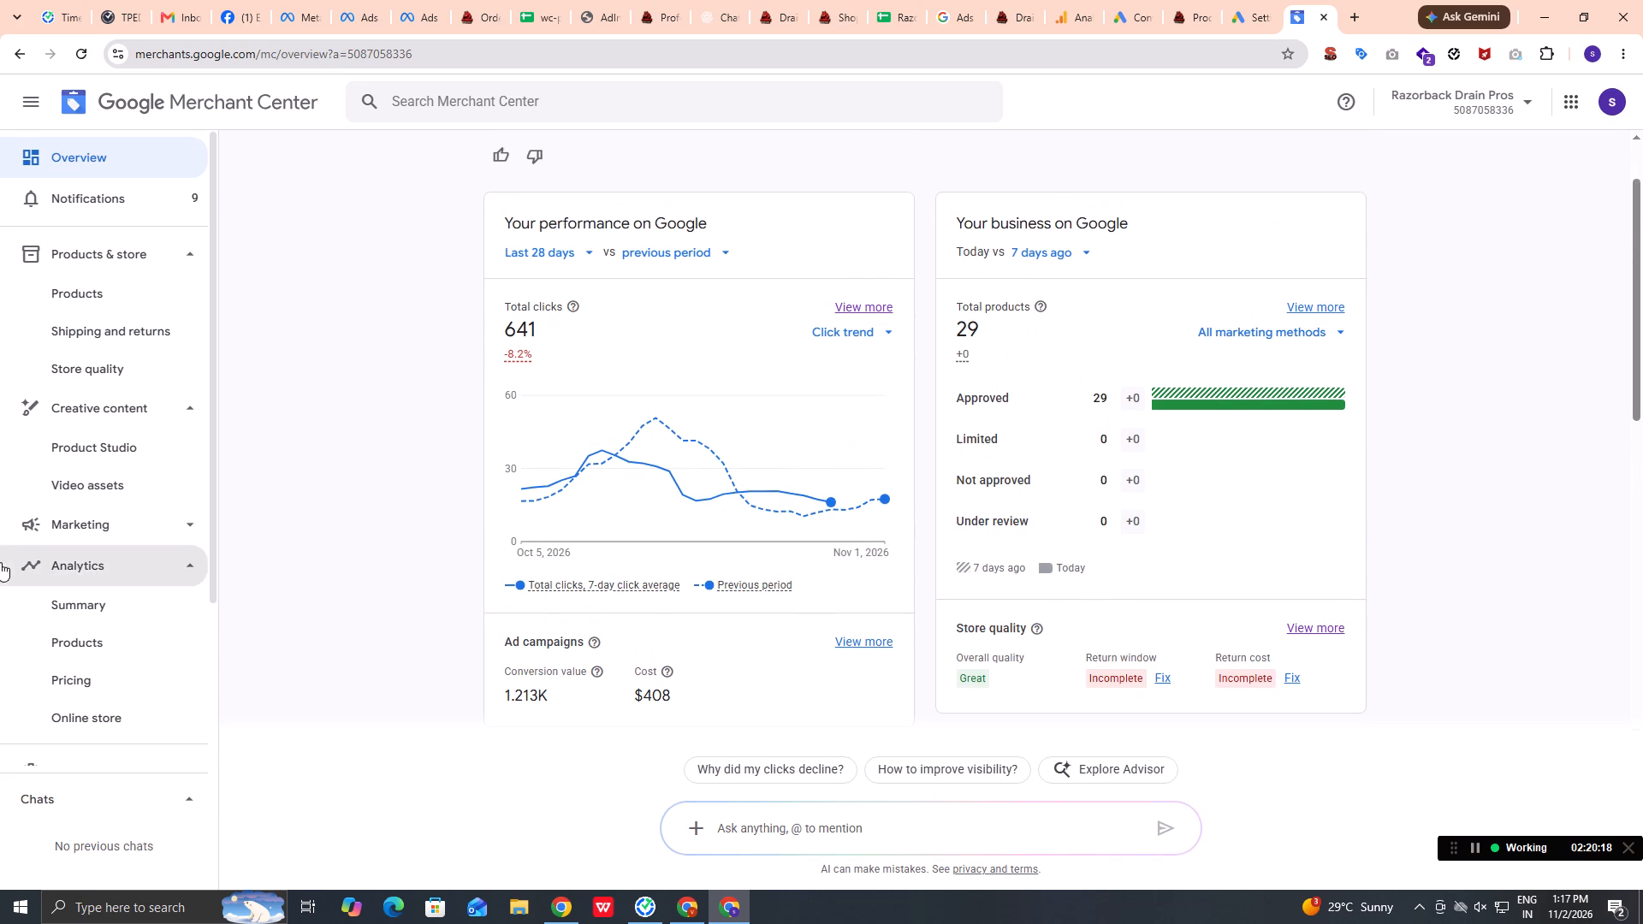
Visit the shipping and returns page and the ad campaigns page.
left_click(98, 326)
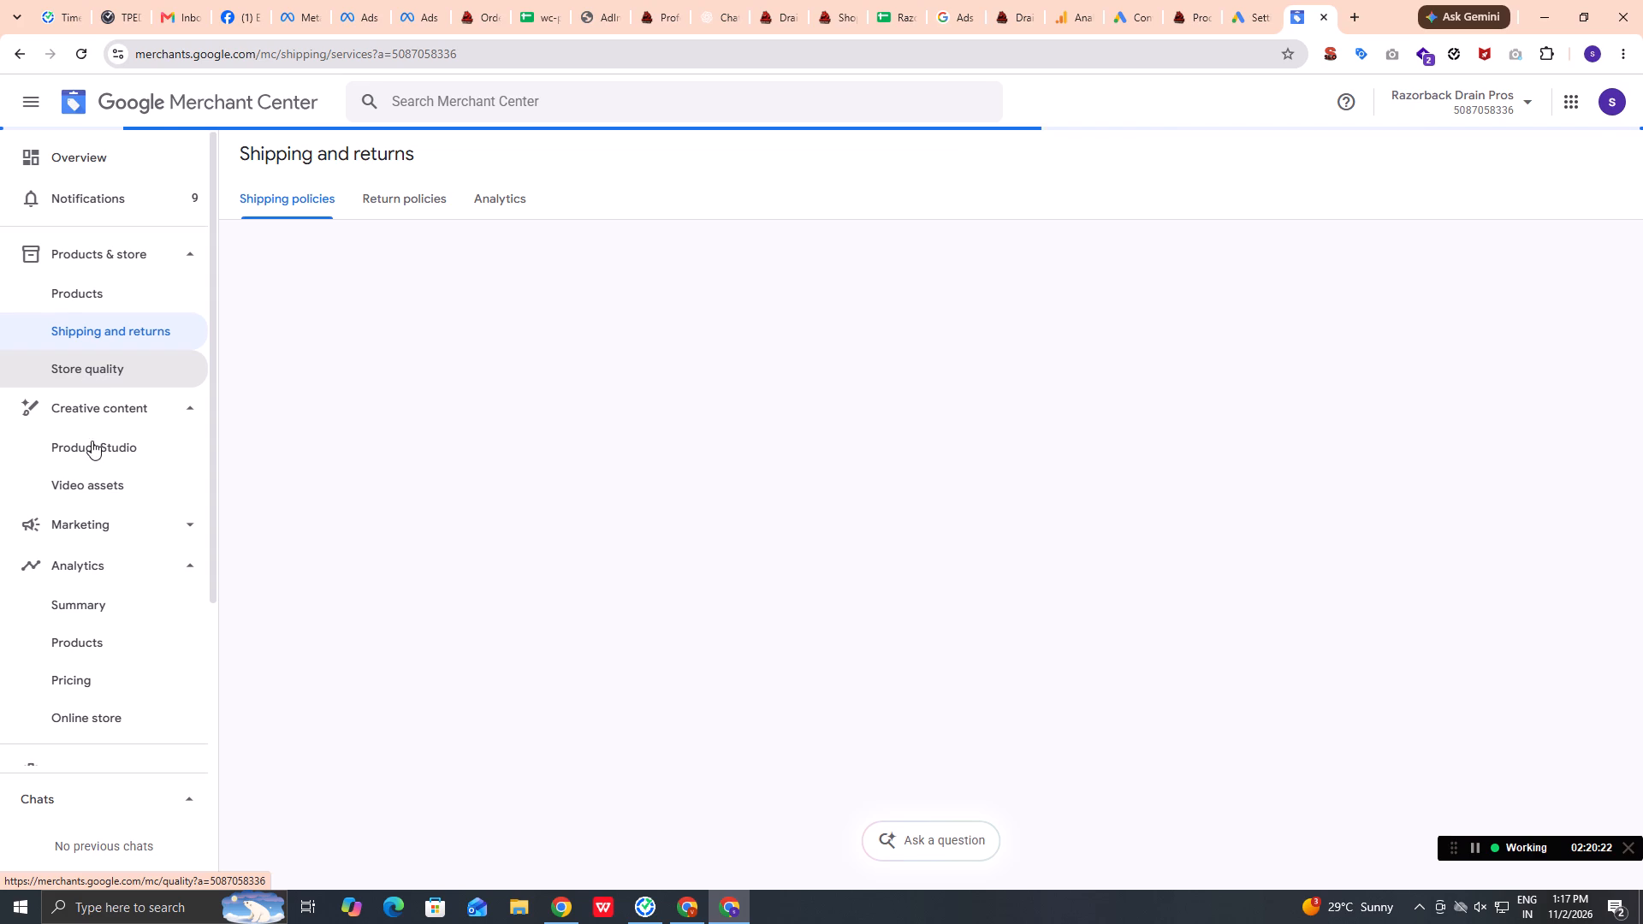
left_click(85, 526)
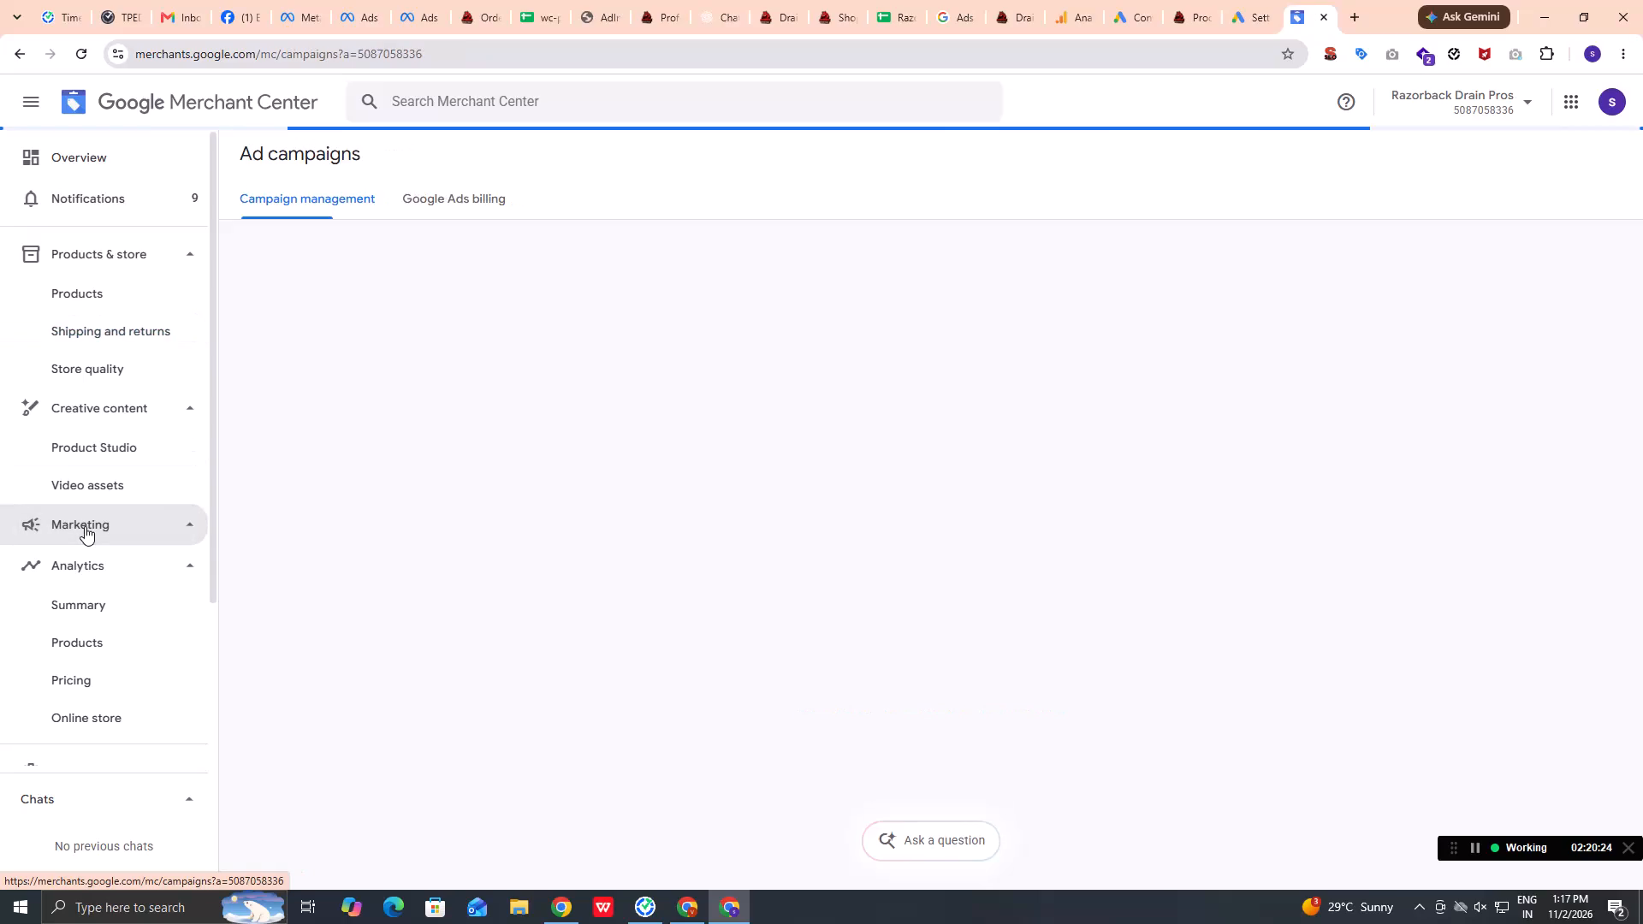
Open the product performance analytics and examine traffic, popular products, brands, categories and customer countries for the last 28 days.
scroll(85, 526, "down", 1)
scroll(89, 608, "down", 1)
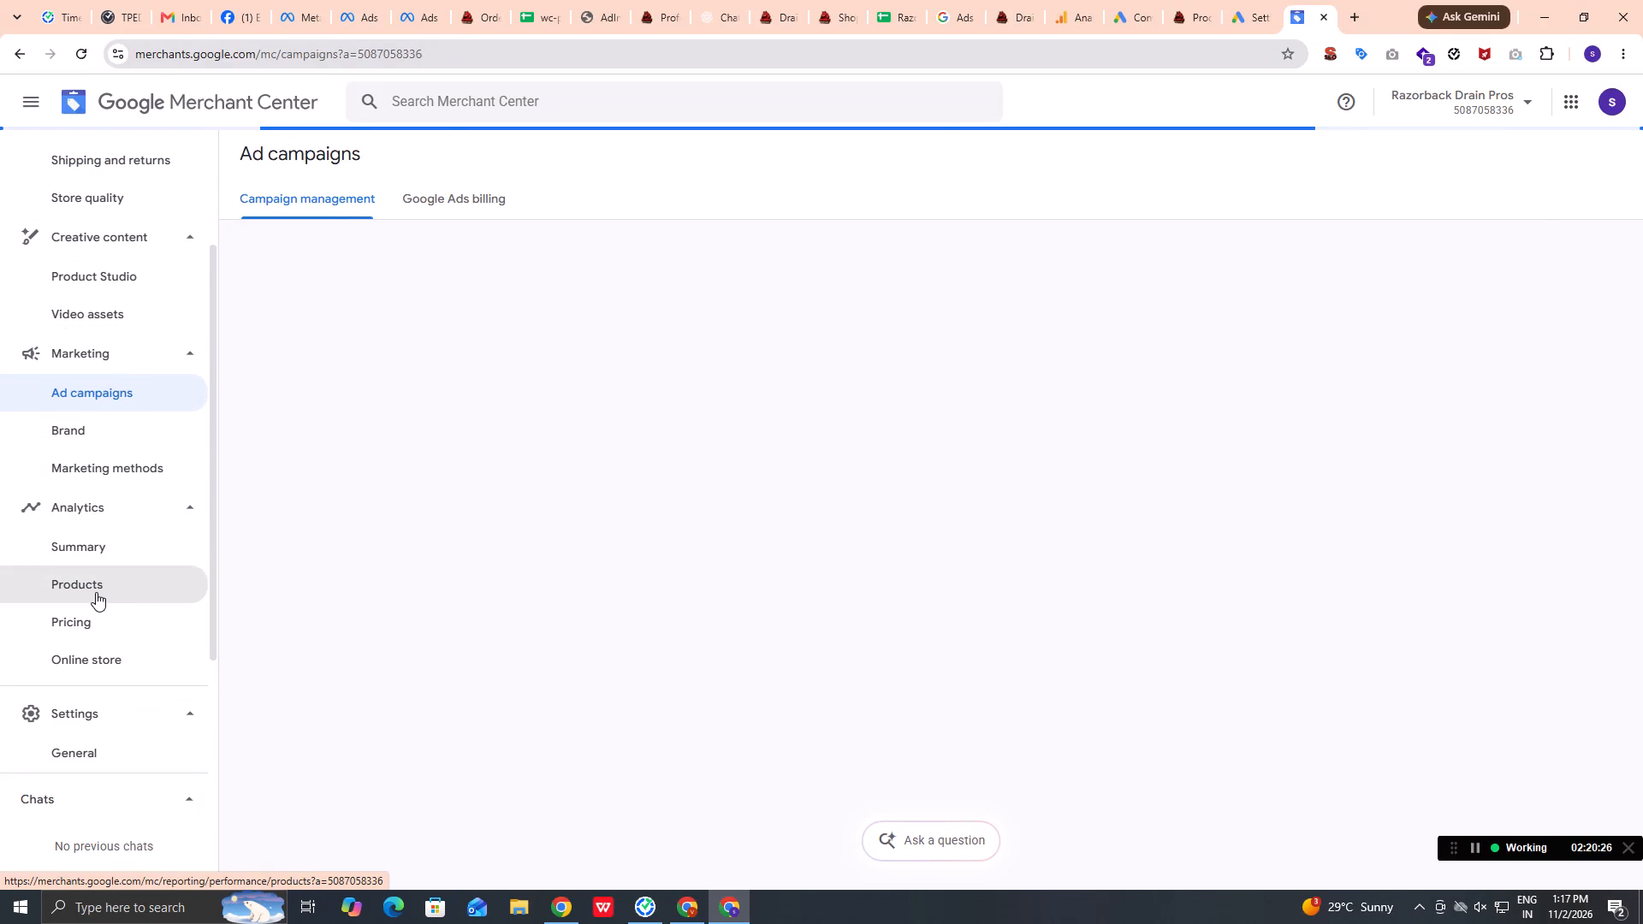
left_click(100, 589)
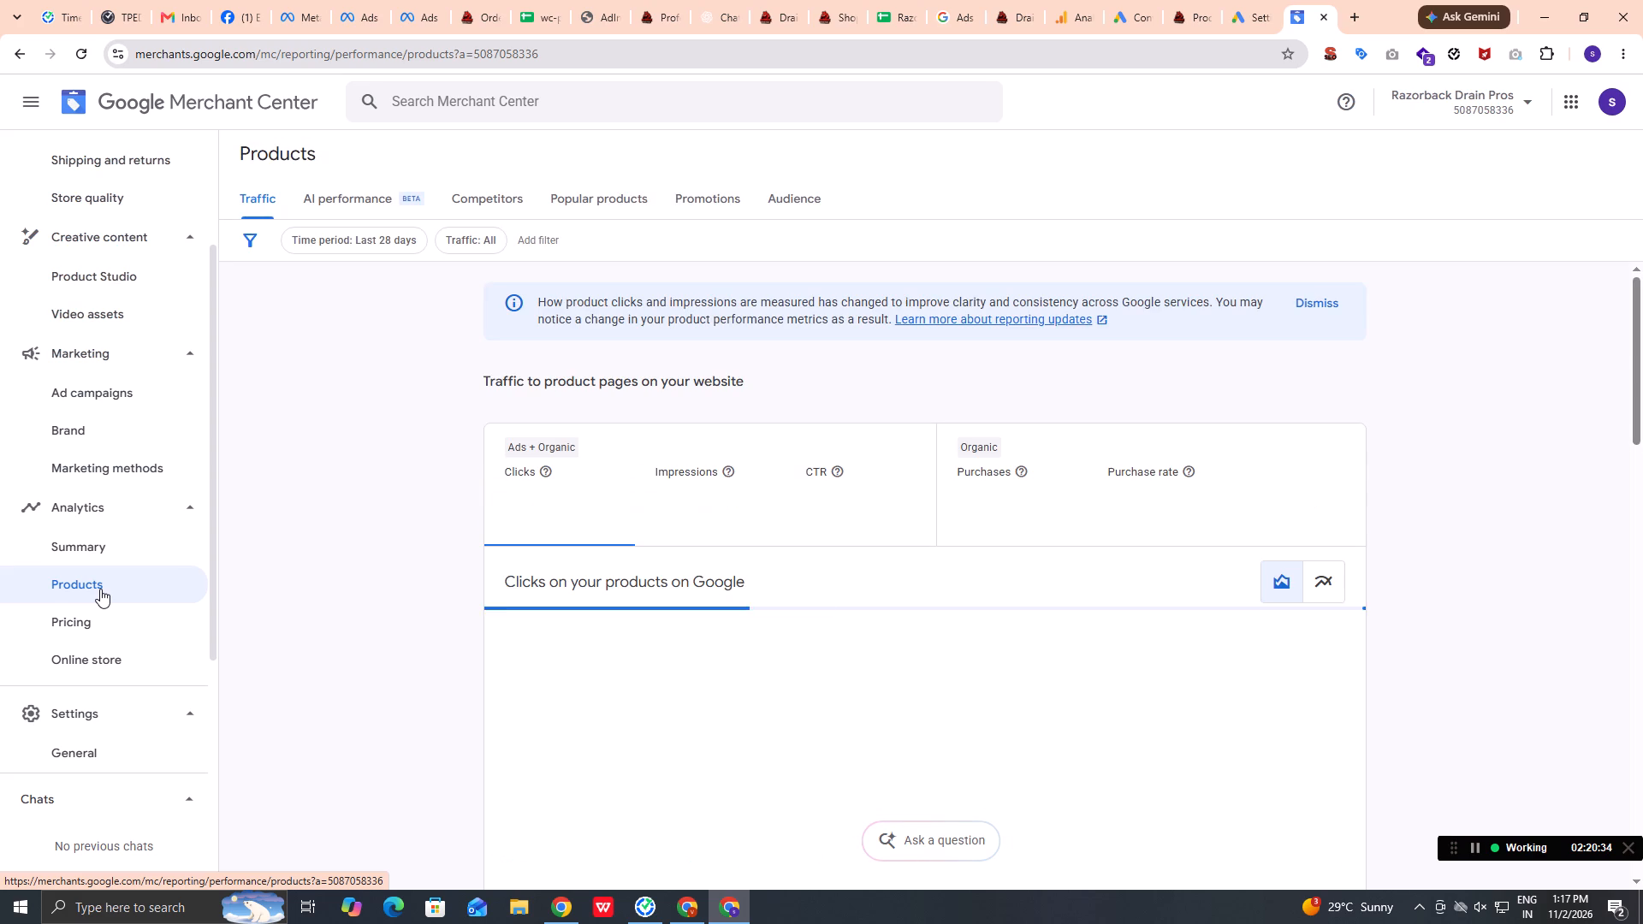
scroll(868, 746, "down", 6)
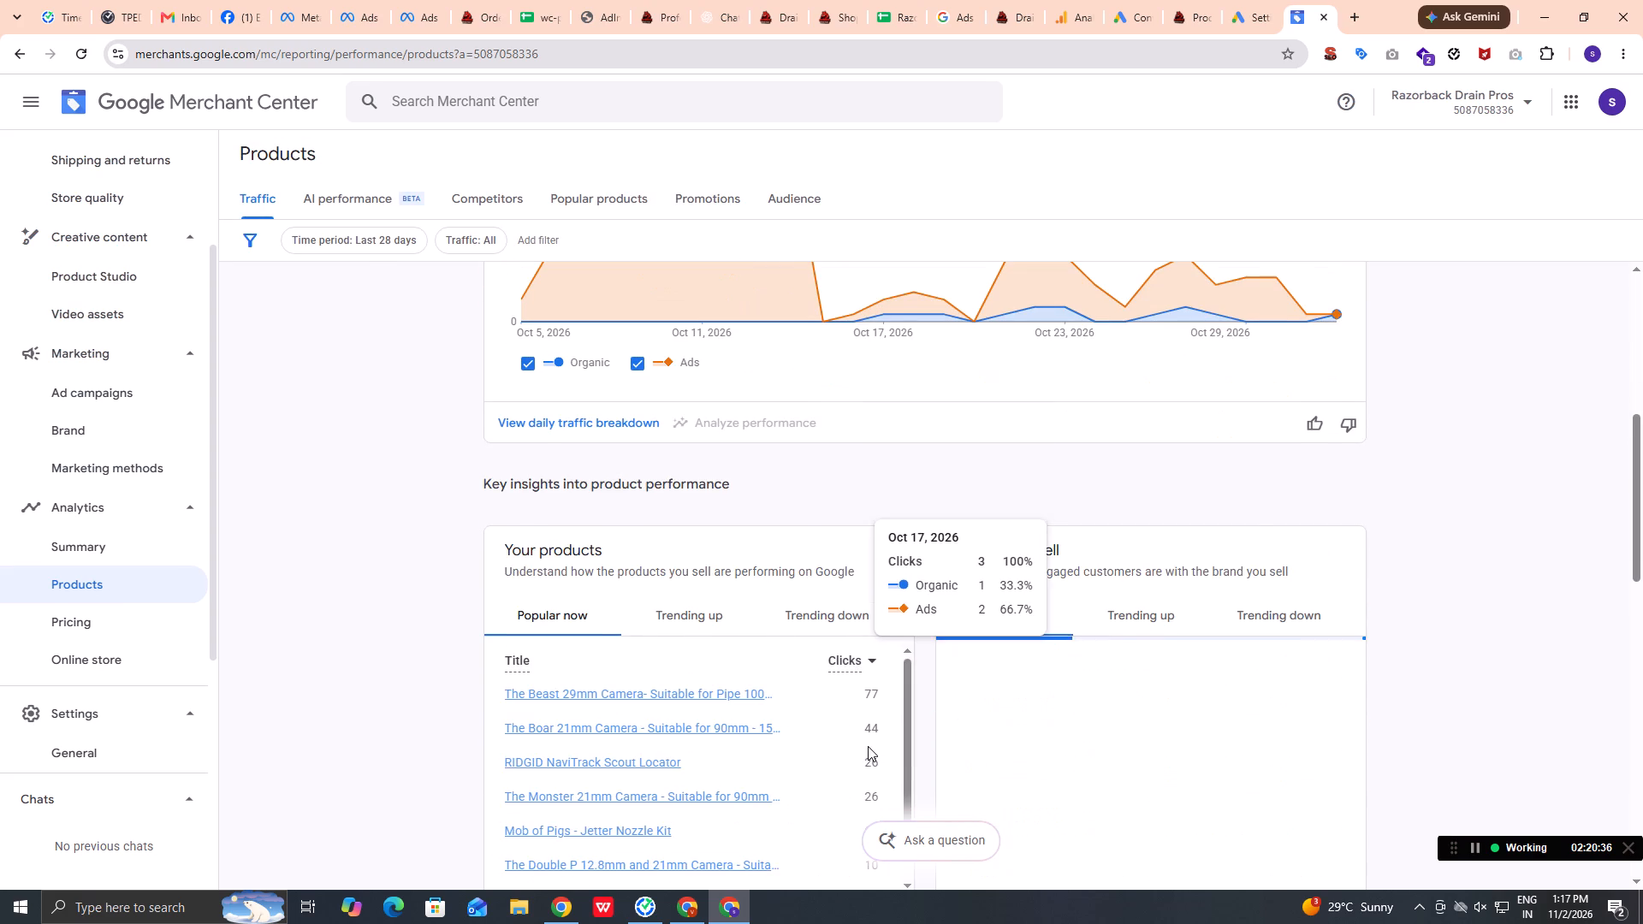
scroll(868, 746, "down", 1)
scroll(868, 746, "up", 1)
scroll(868, 746, "down", 3)
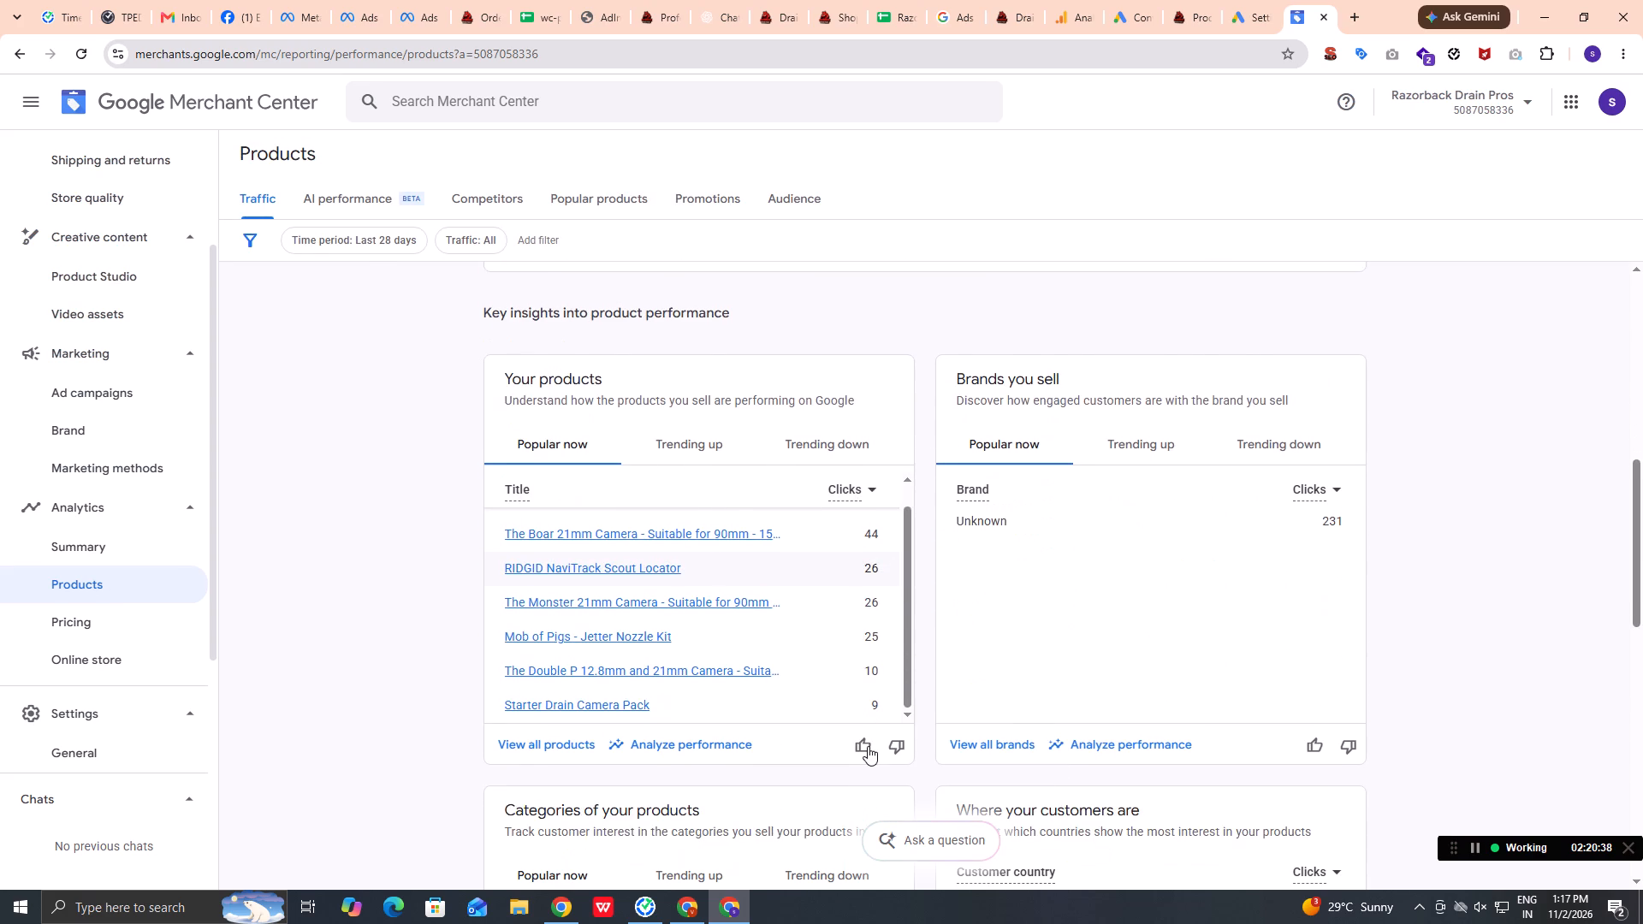
scroll(868, 746, "up", 1)
scroll(868, 746, "down", 6)
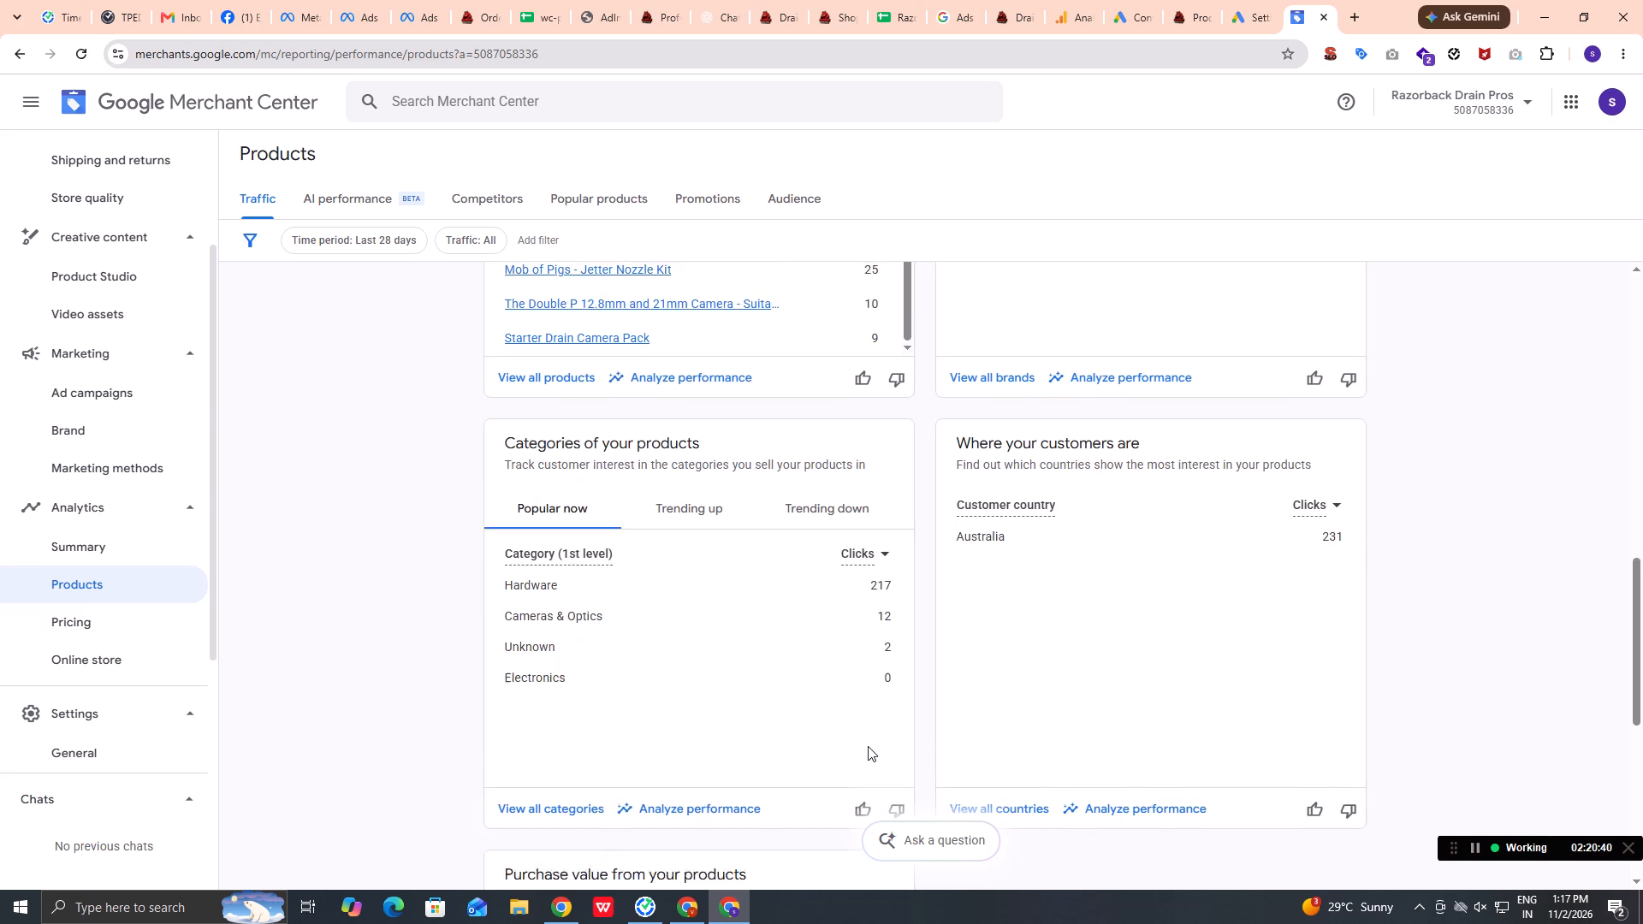
scroll(868, 746, "up", 3)
scroll(709, 740, "down", 4)
scroll(709, 740, "up", 2)
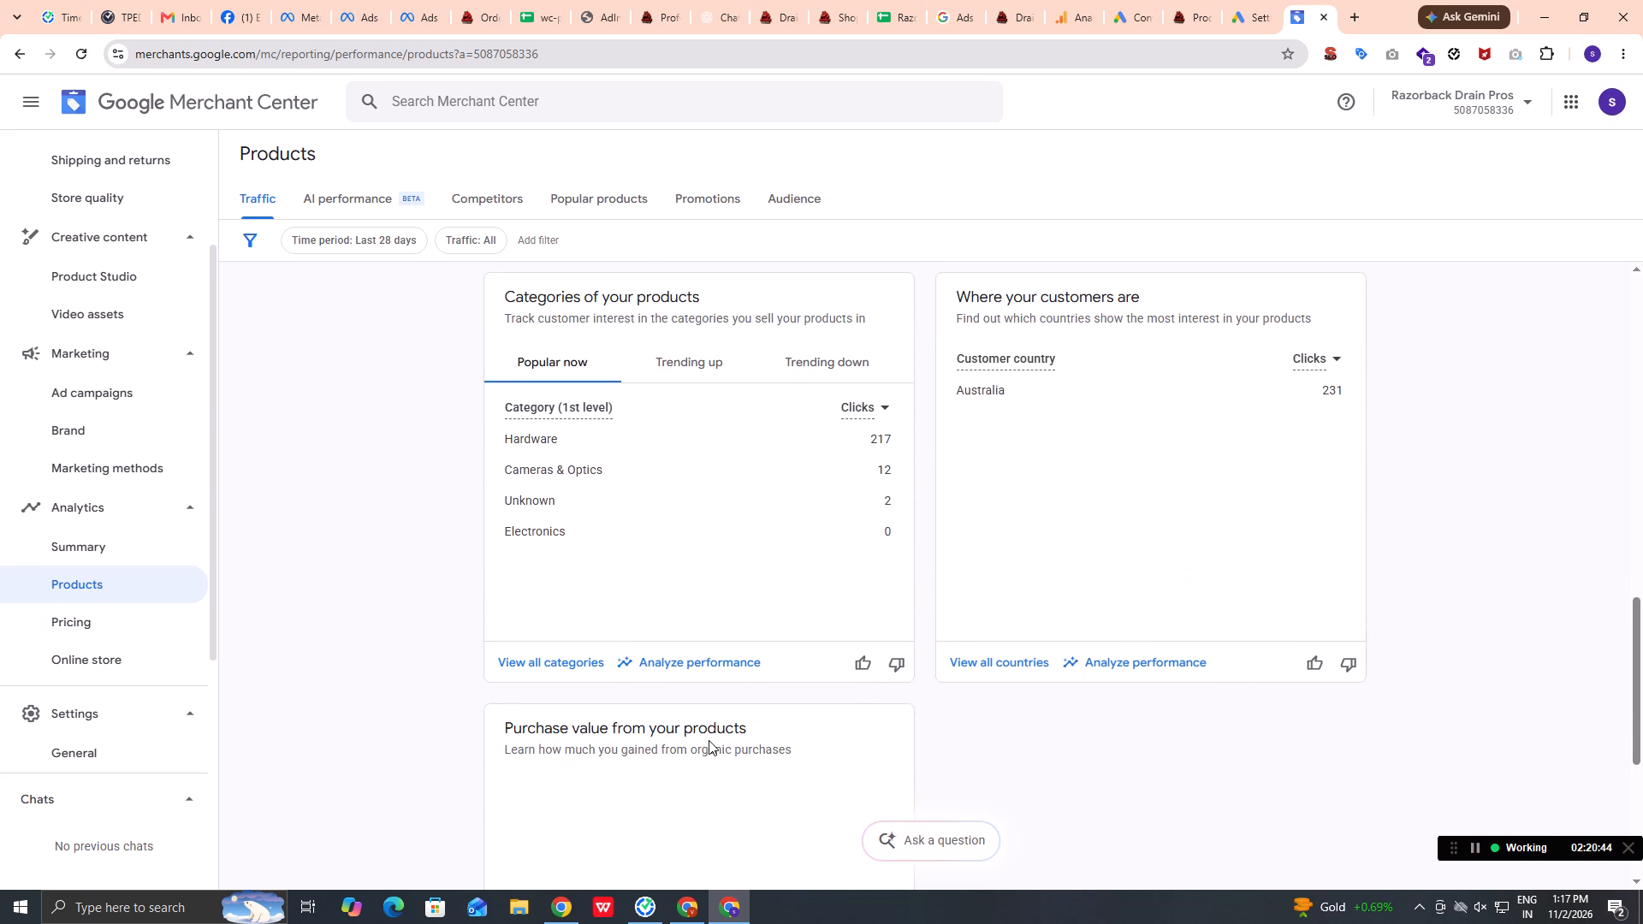
scroll(709, 740, "up", 3)
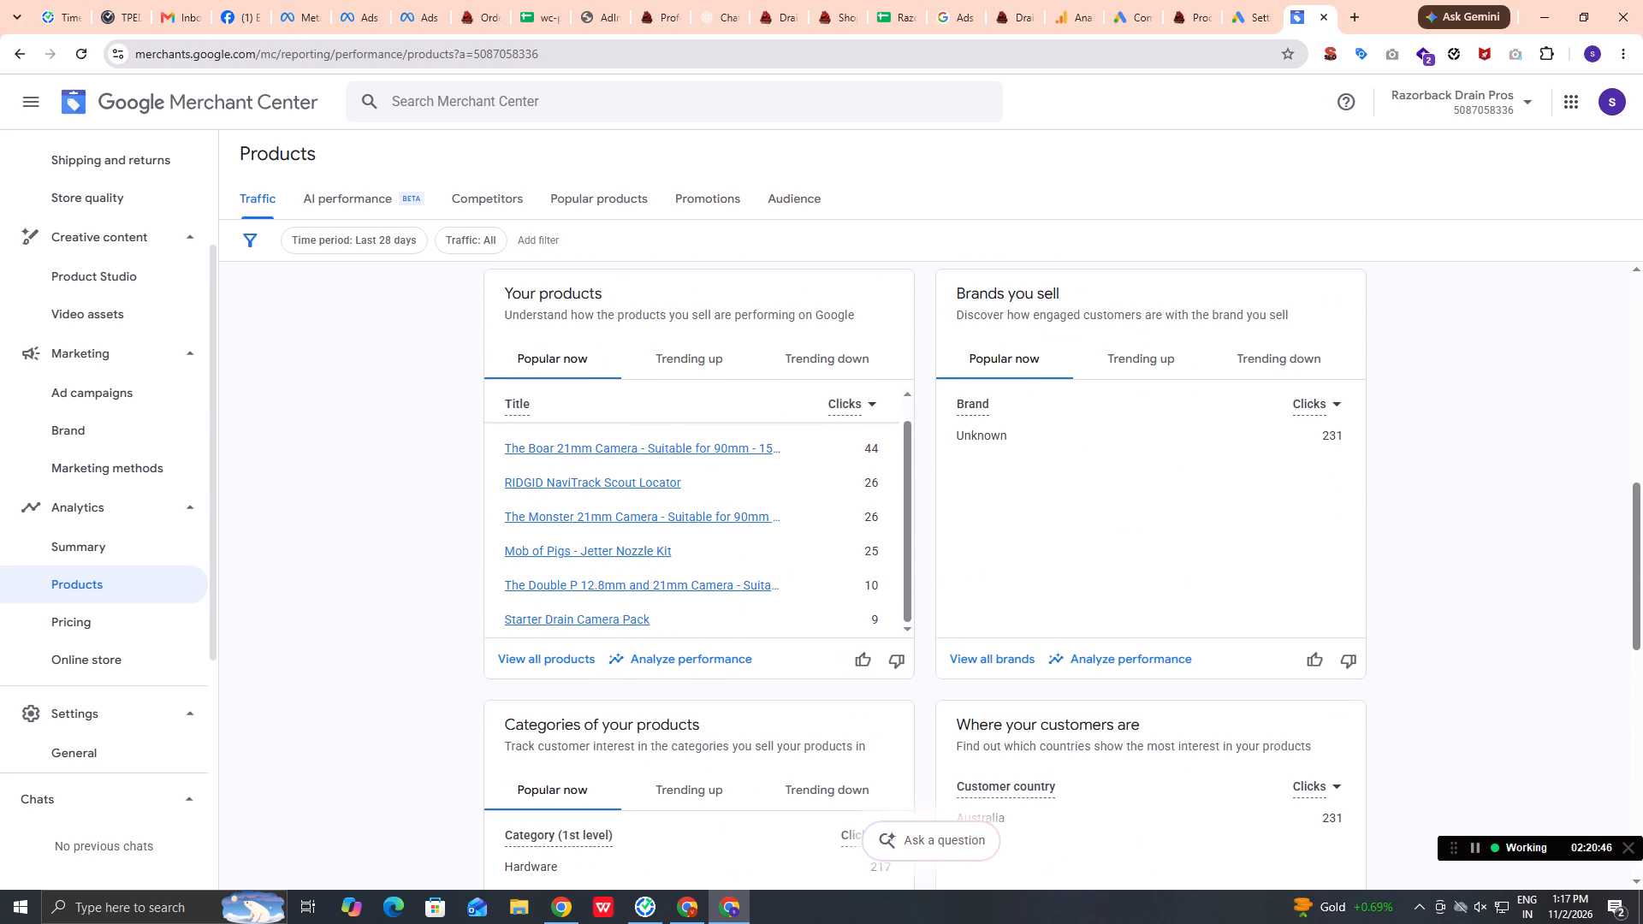
scroll(709, 740, "down", 6)
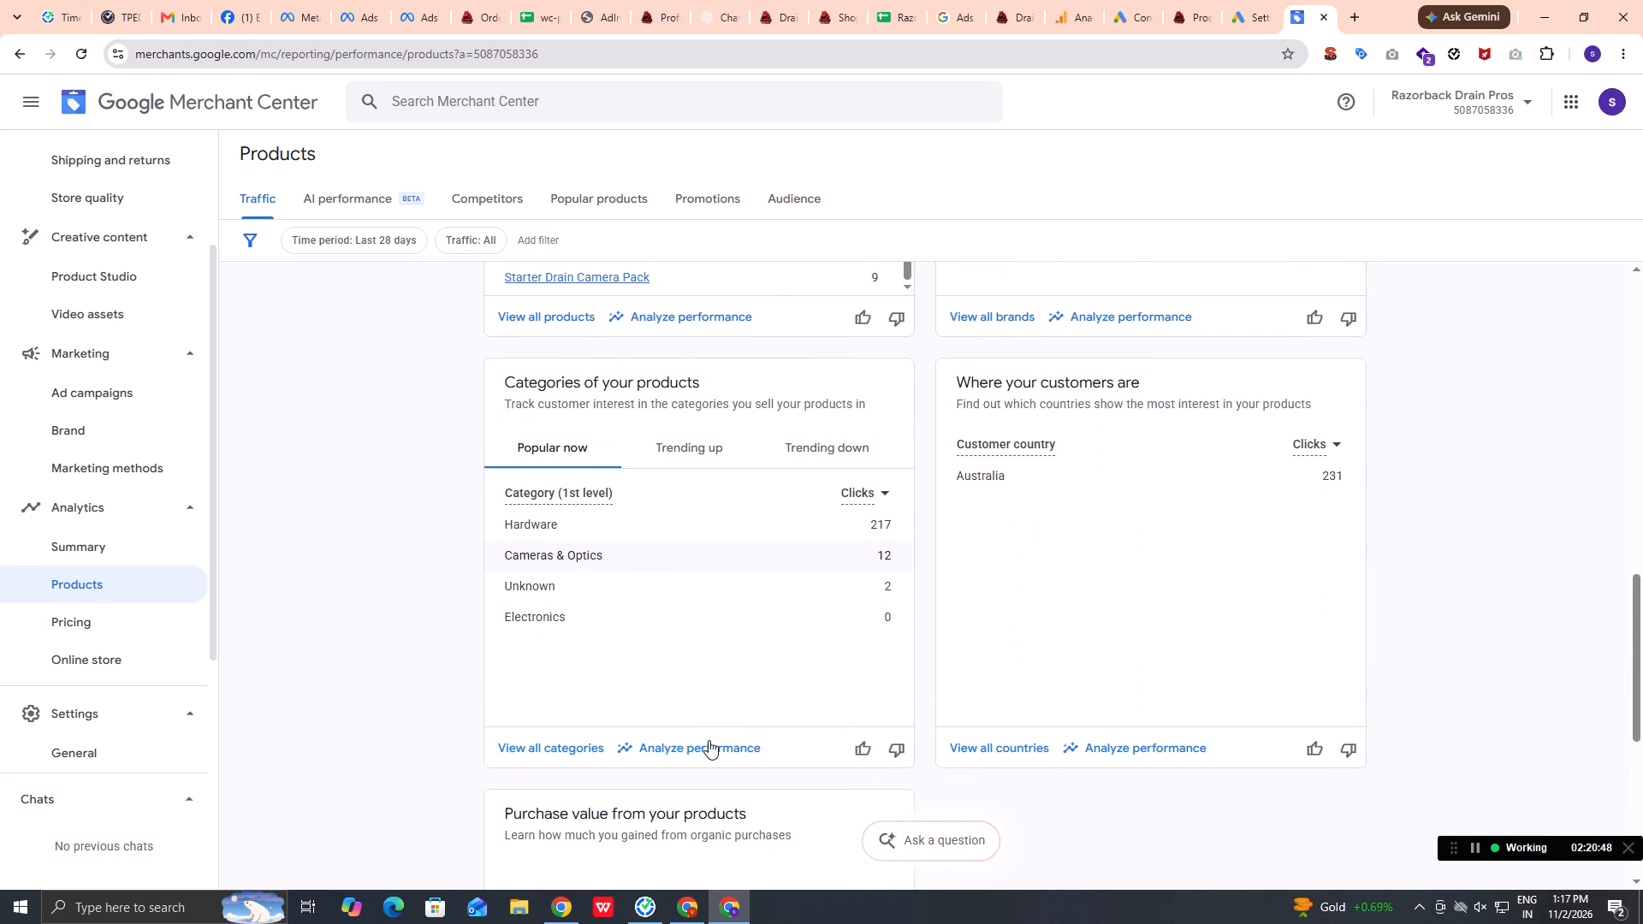
Examine the category performance report and the product performance report for the last 28 days.
scroll(709, 740, "down", 2)
scroll(709, 740, "up", 2)
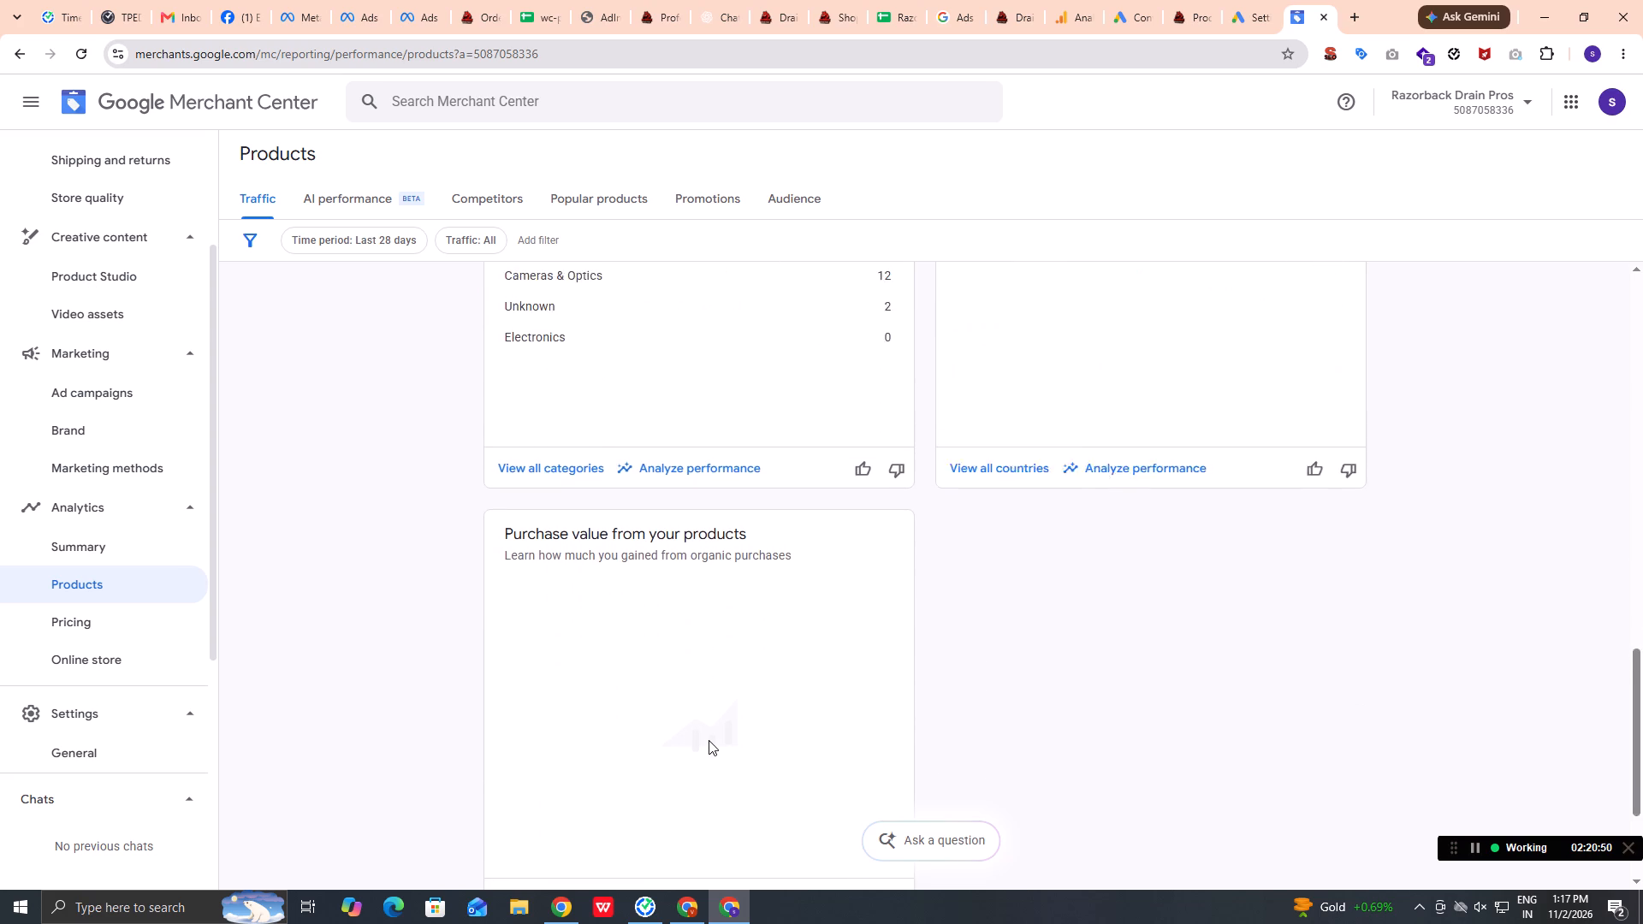
left_click(568, 570)
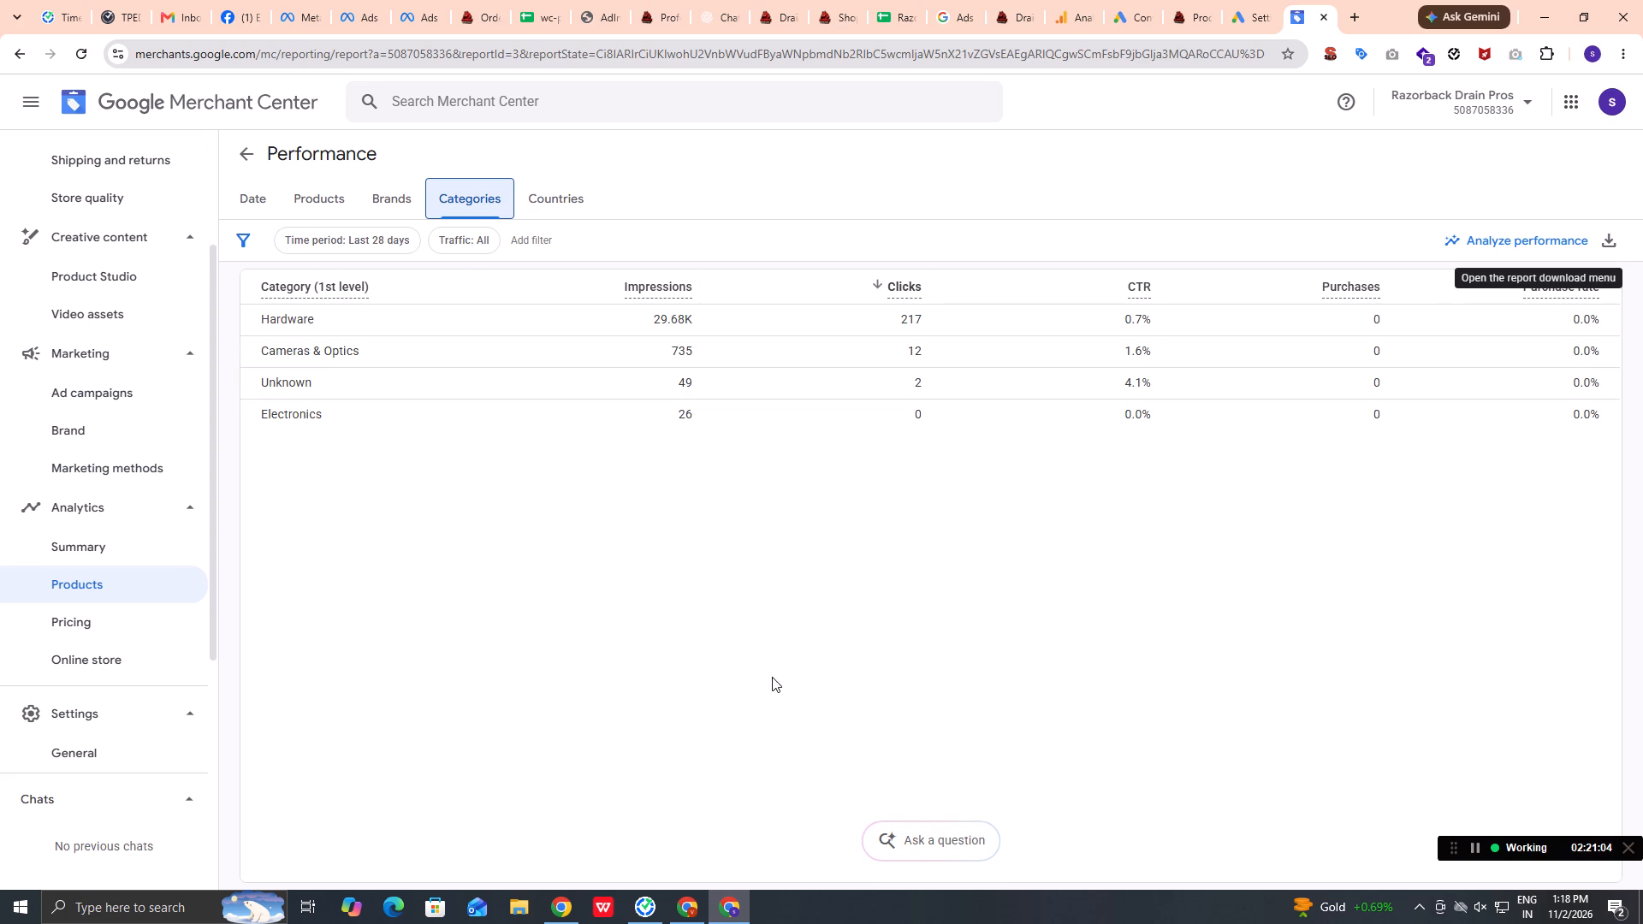
scroll(513, 468, "down", 5)
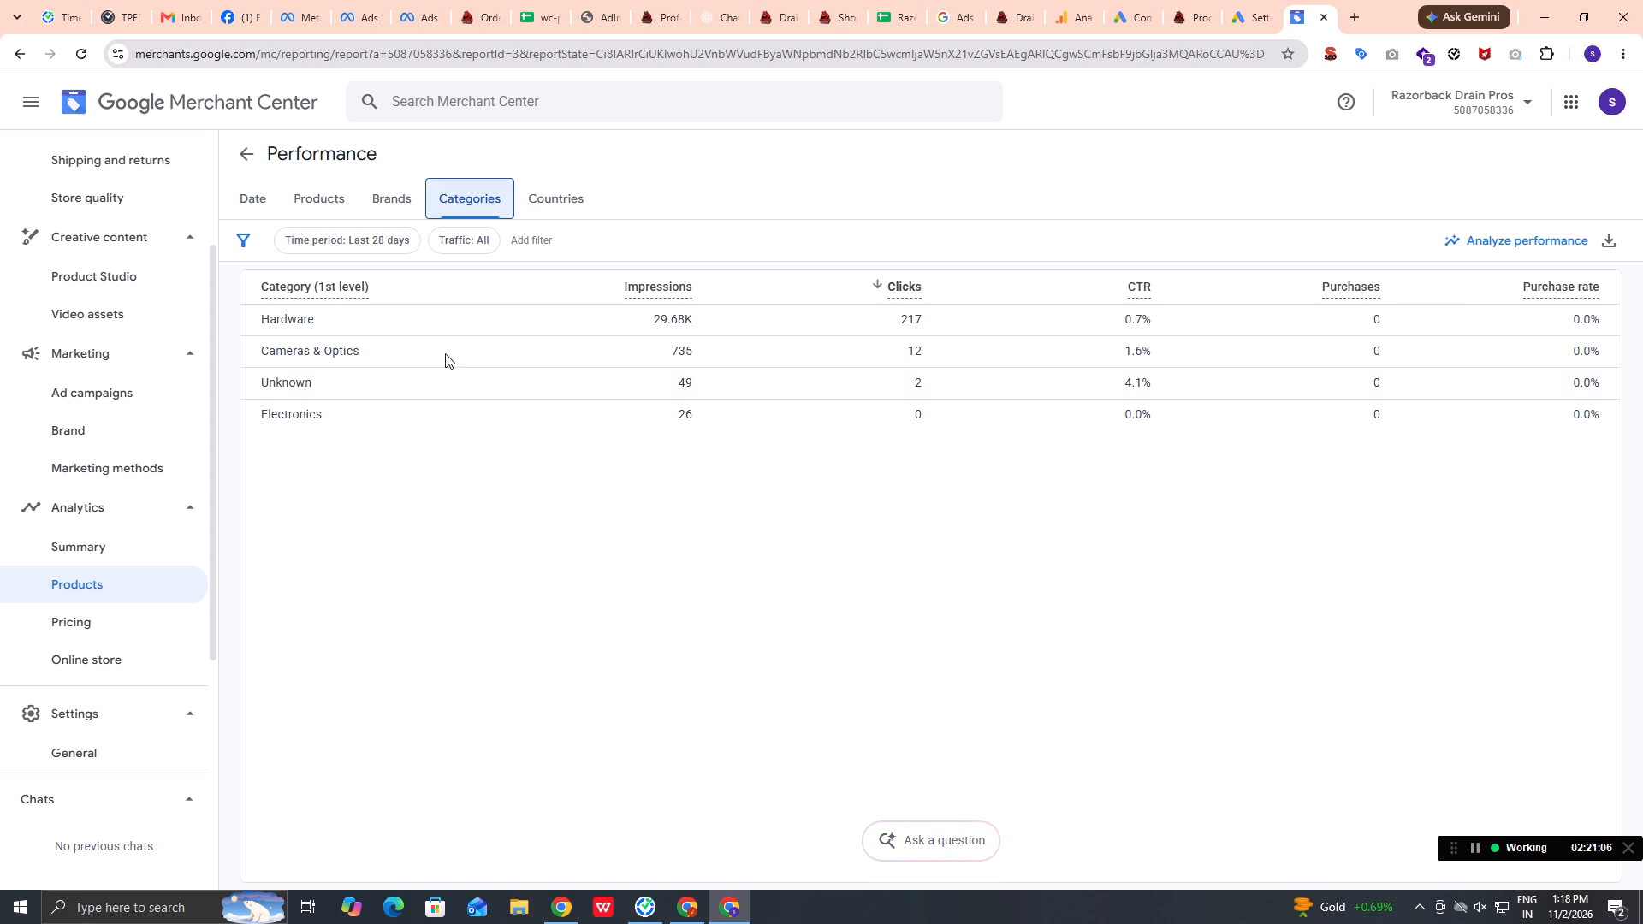
left_click(326, 197)
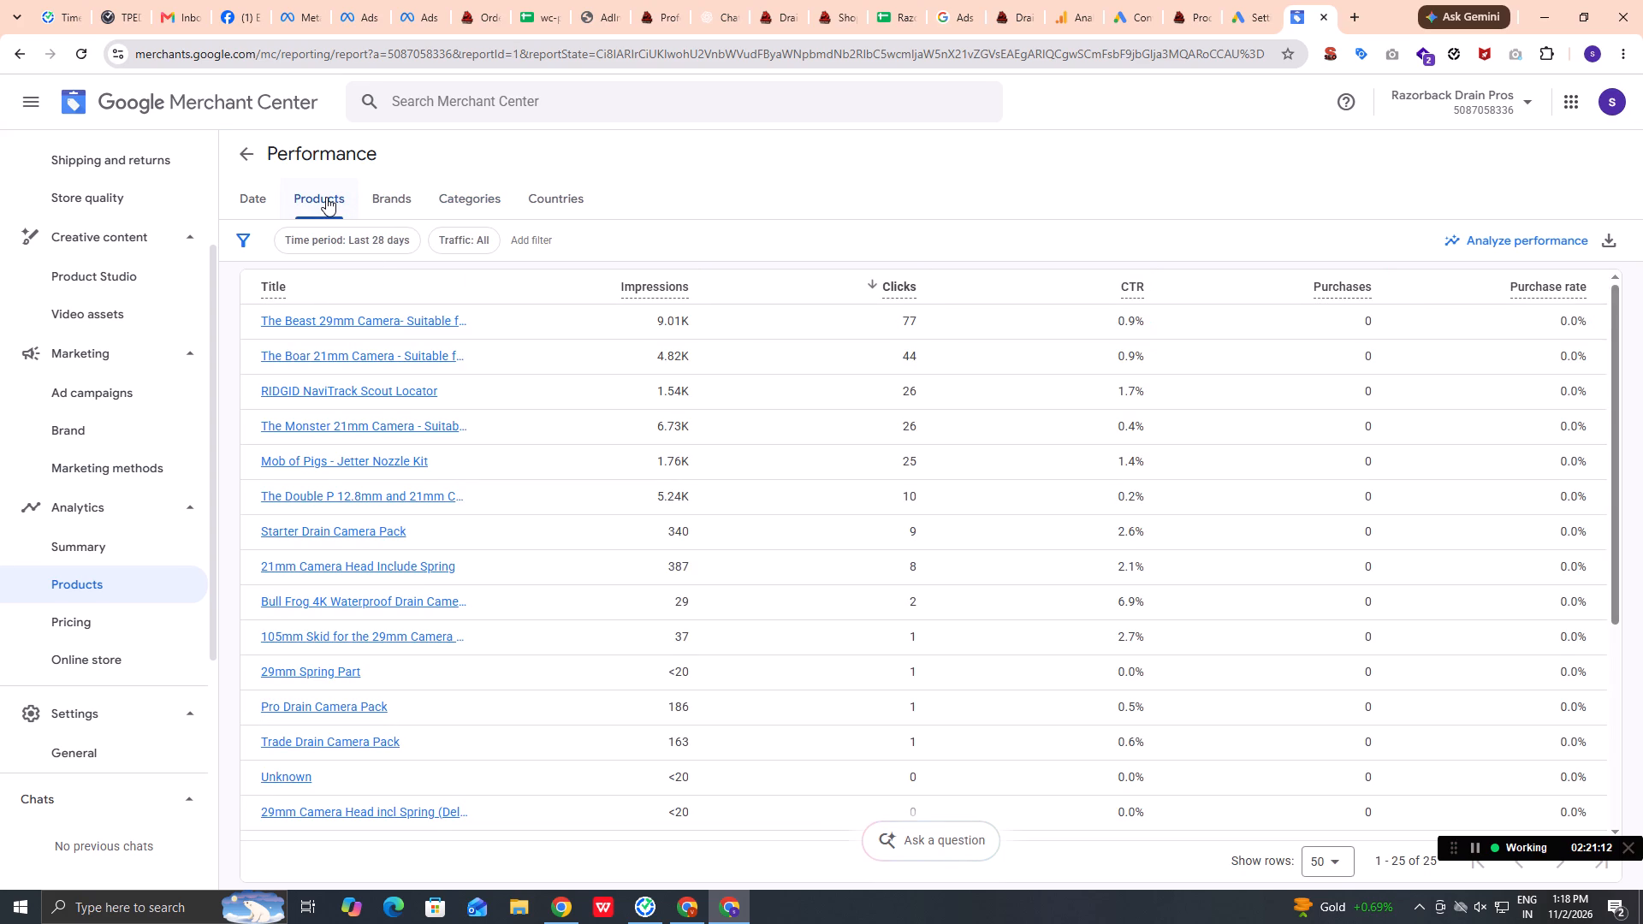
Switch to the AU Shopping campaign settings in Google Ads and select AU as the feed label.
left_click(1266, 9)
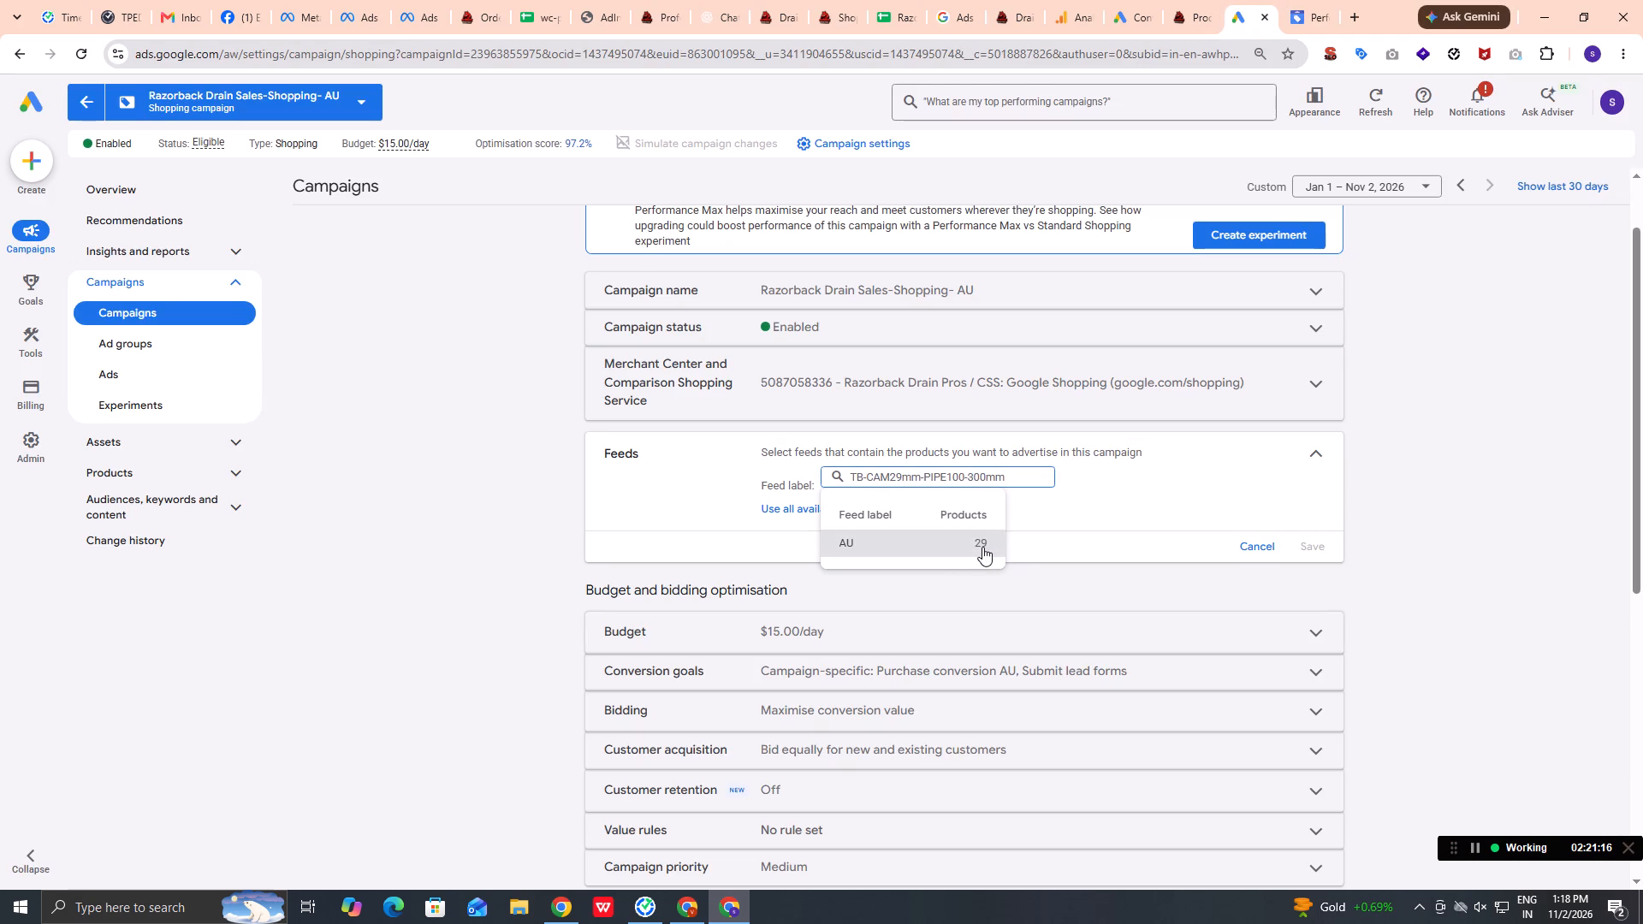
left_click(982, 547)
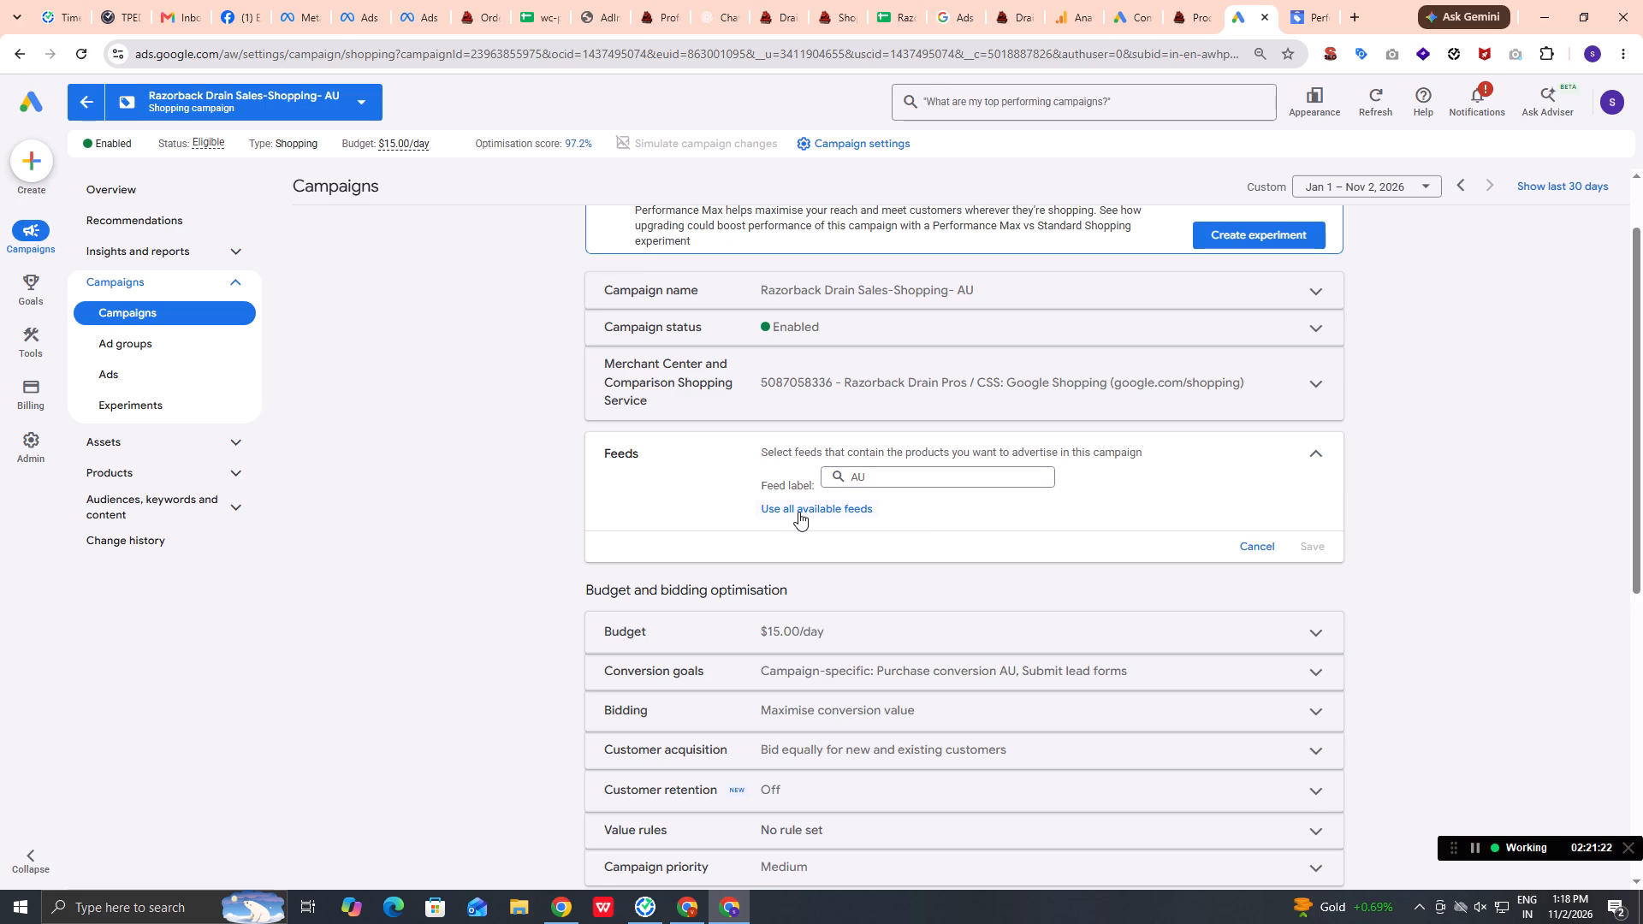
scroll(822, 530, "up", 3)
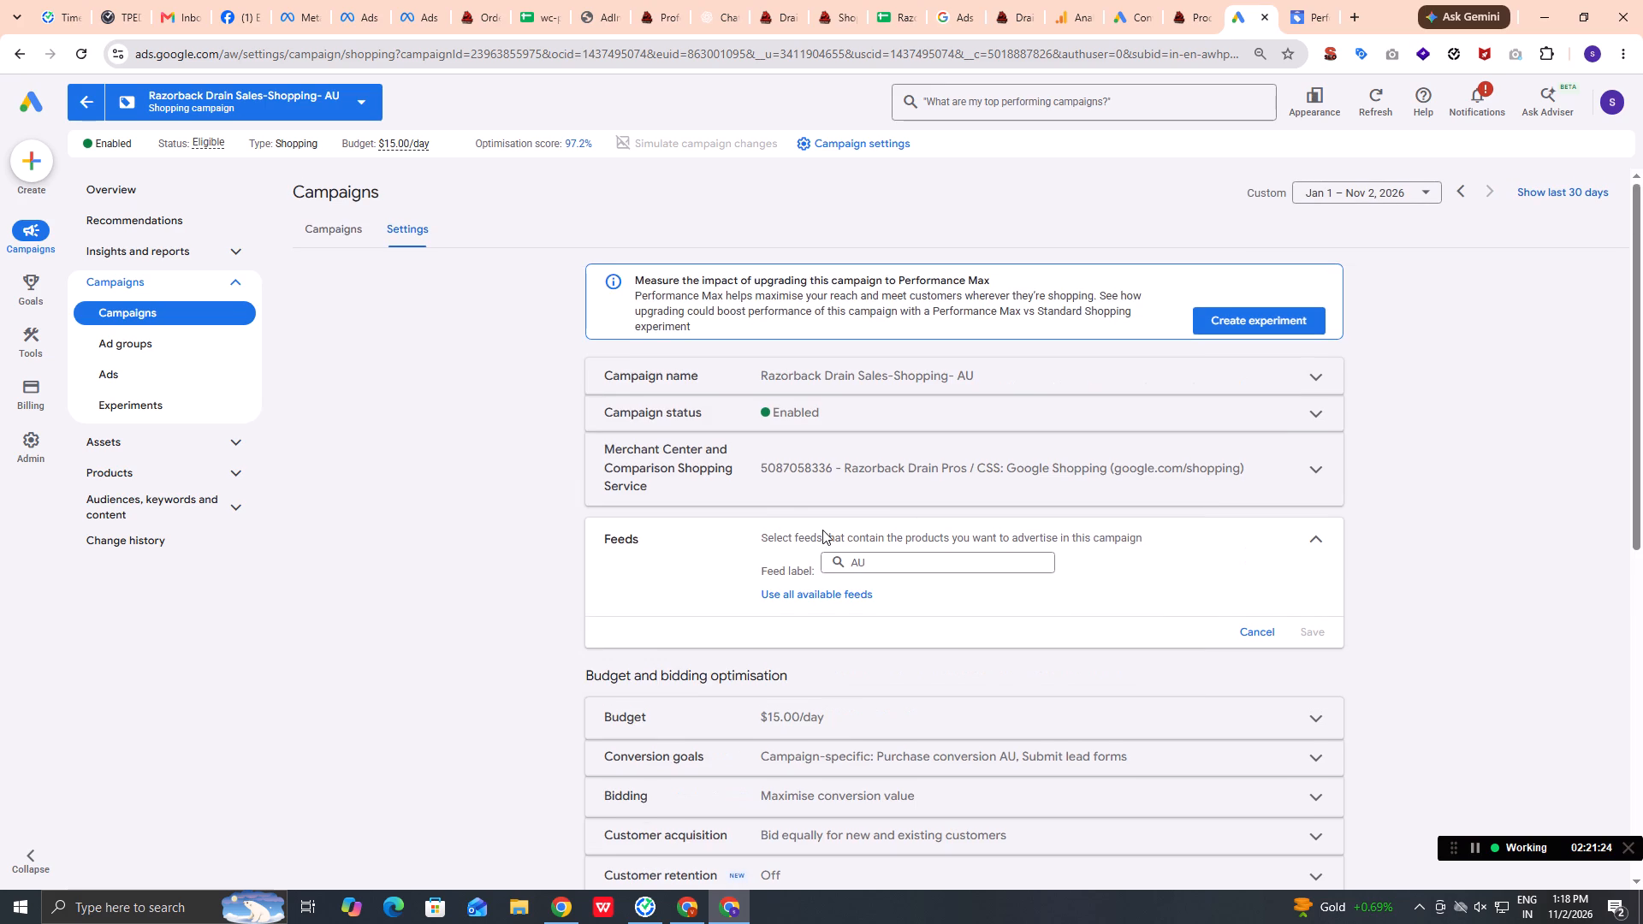
Open the AU Shopping campaign's ads and go into the Razorback Drain AU Shopping ad group.
left_click(129, 368)
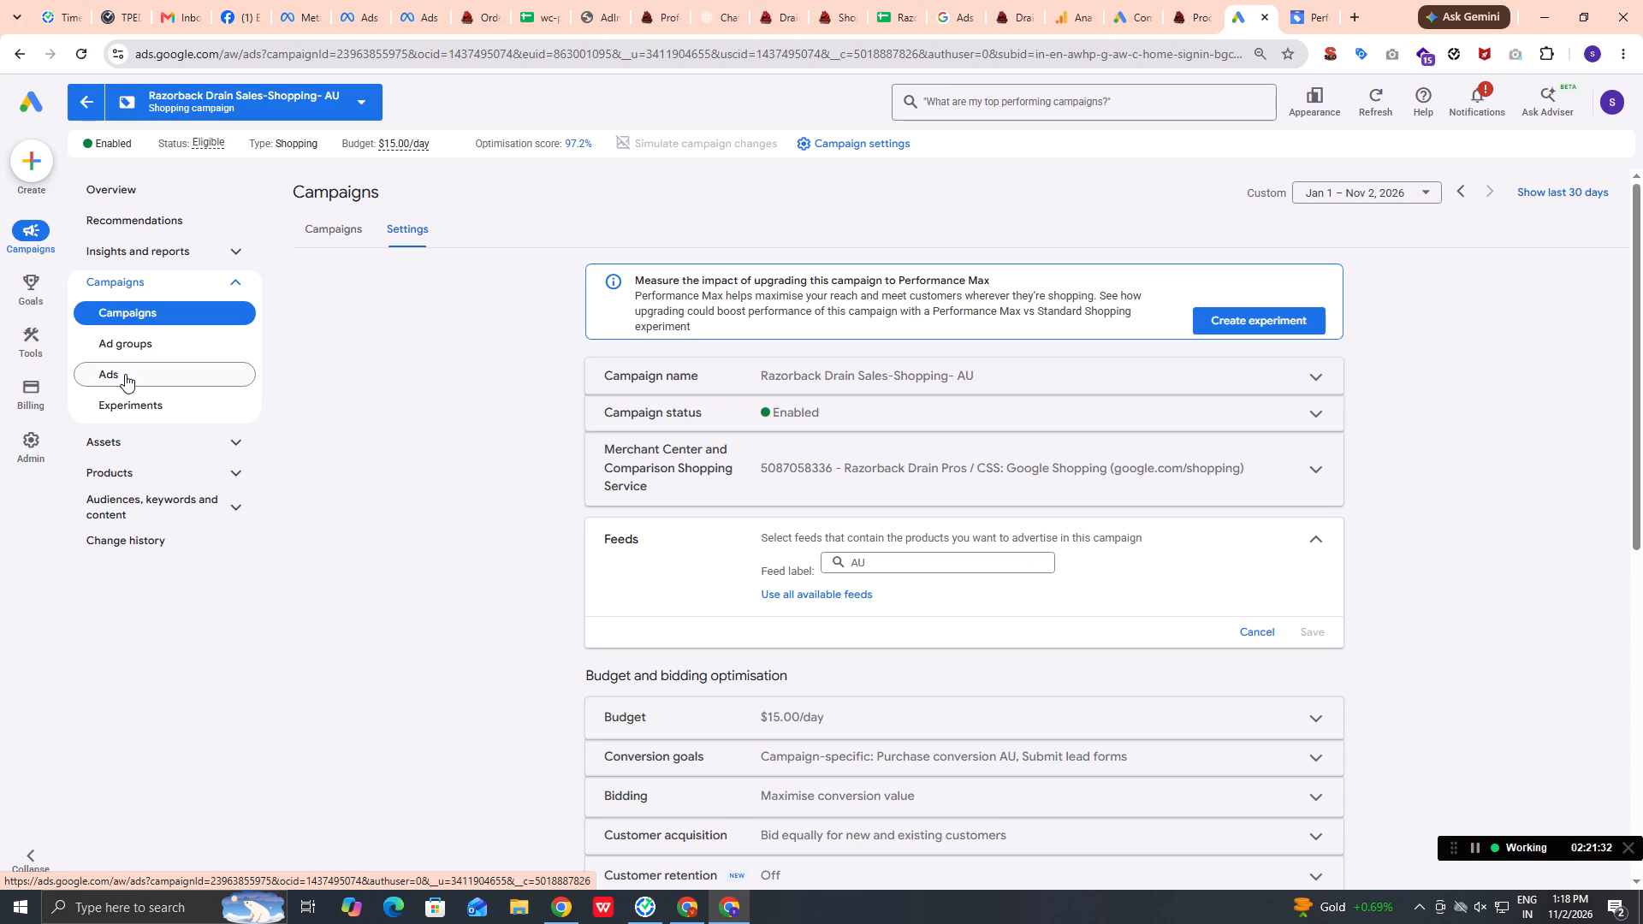
double_click(125, 374)
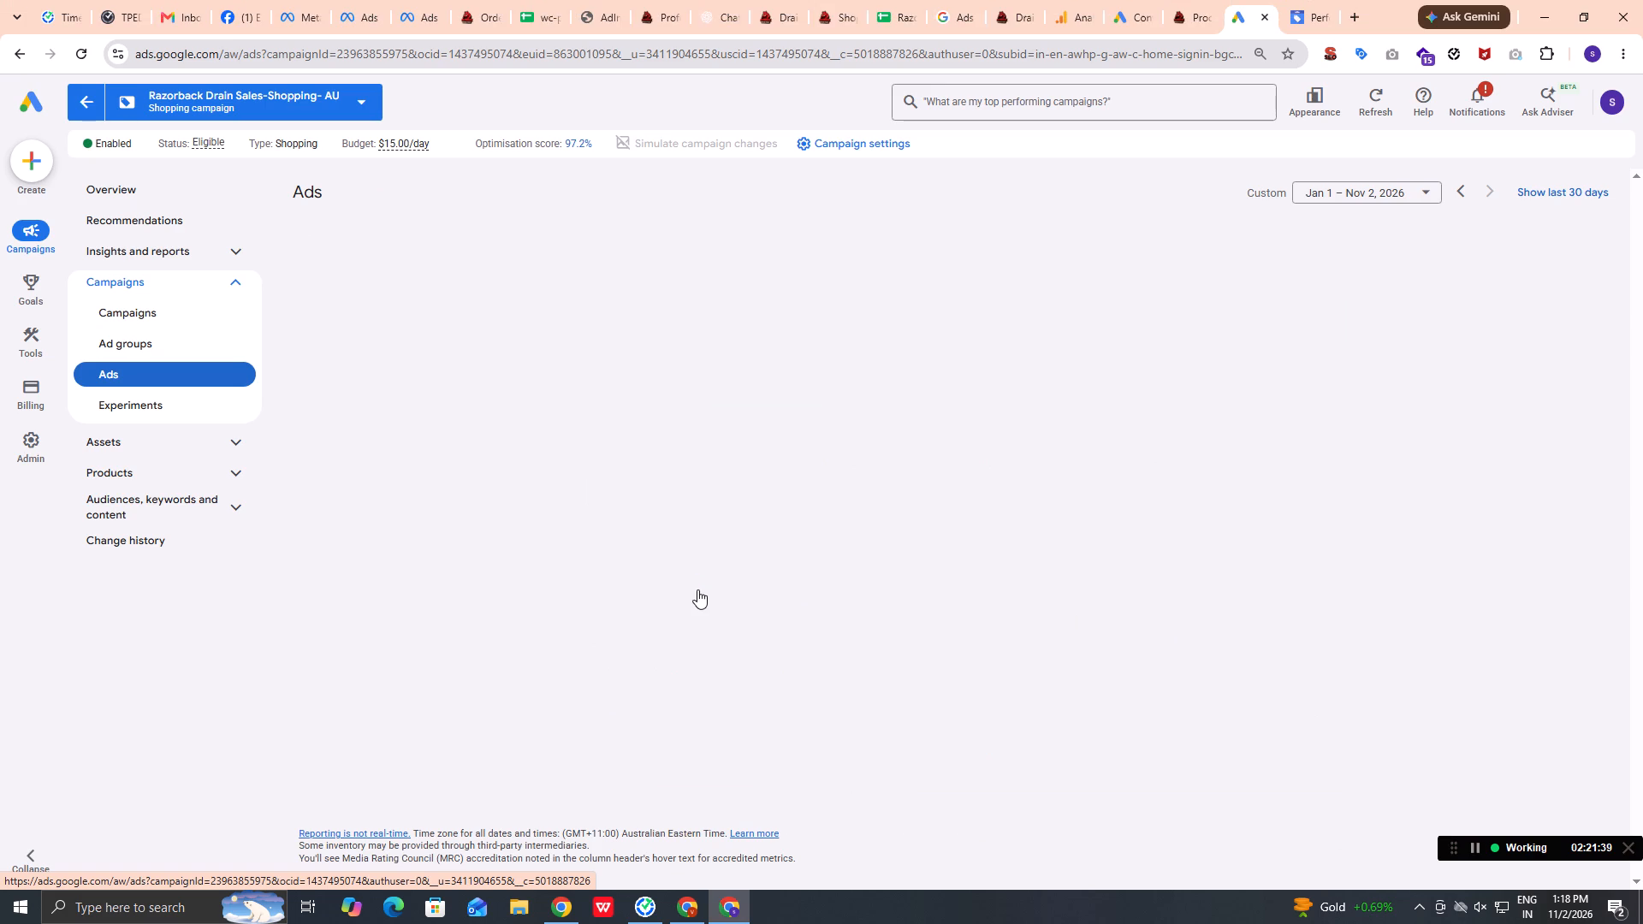
left_click(724, 912)
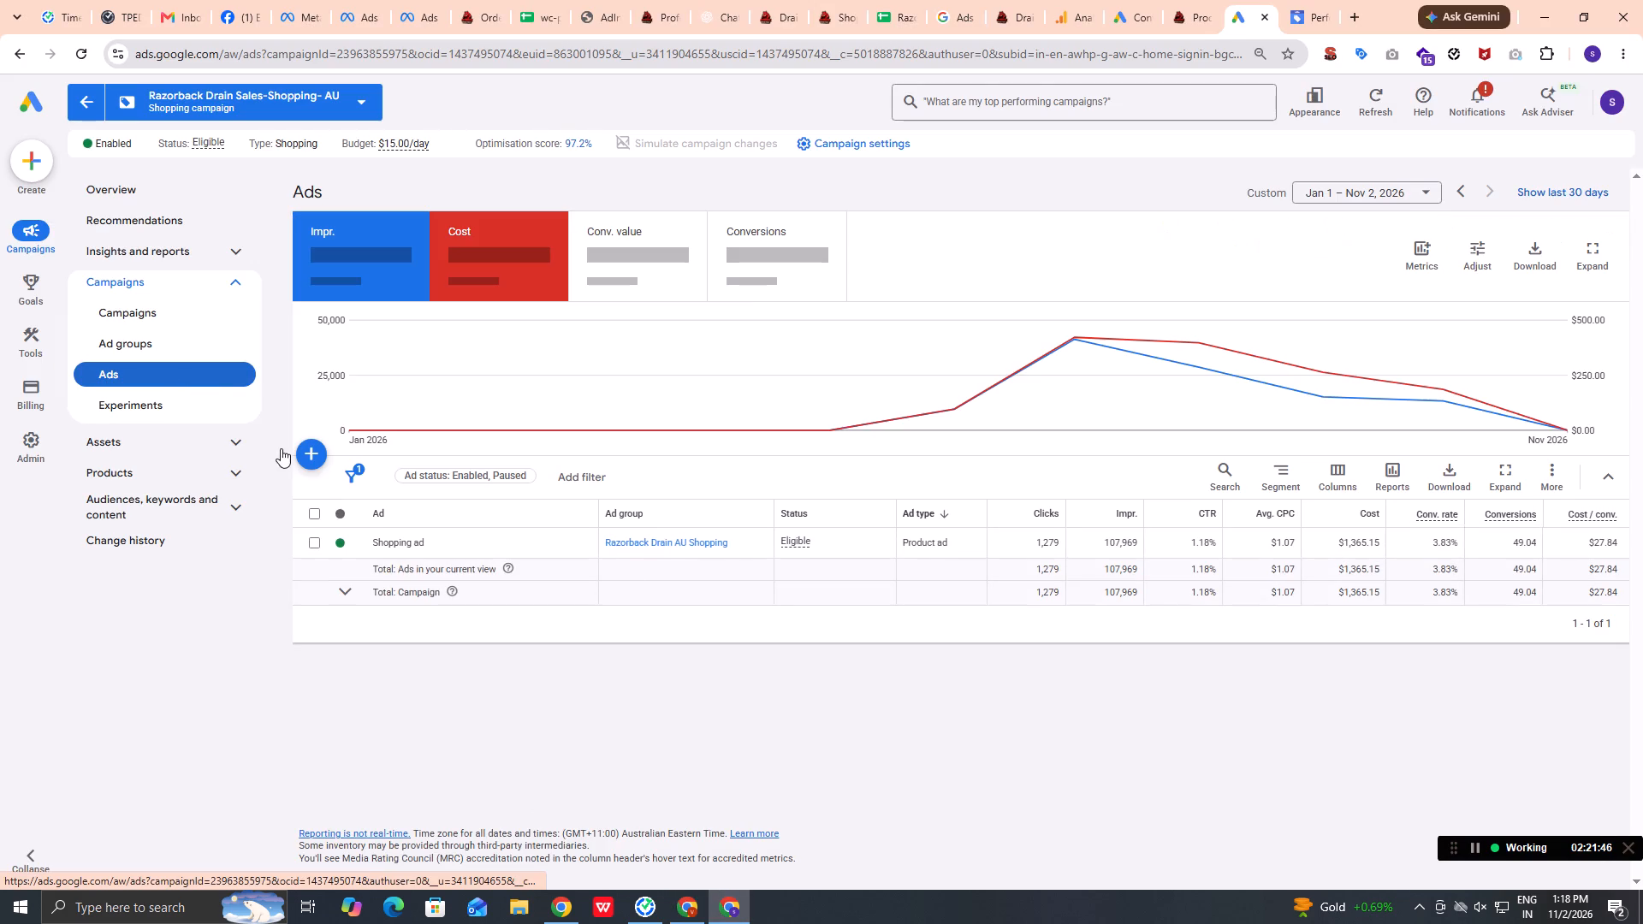
left_click(665, 542)
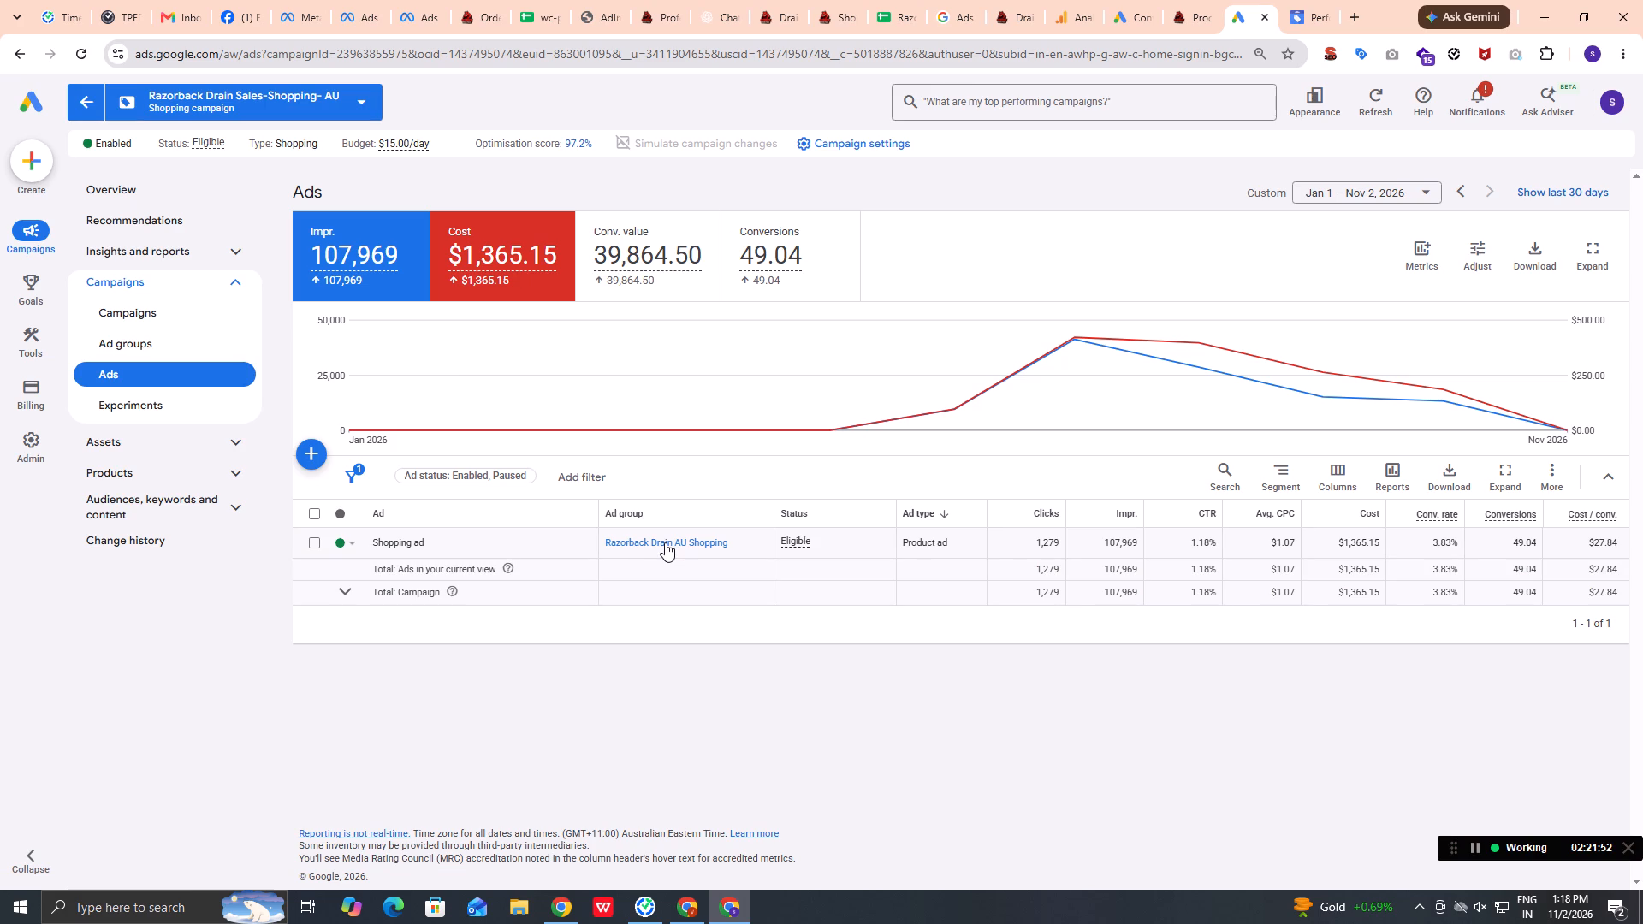
double_click(665, 542)
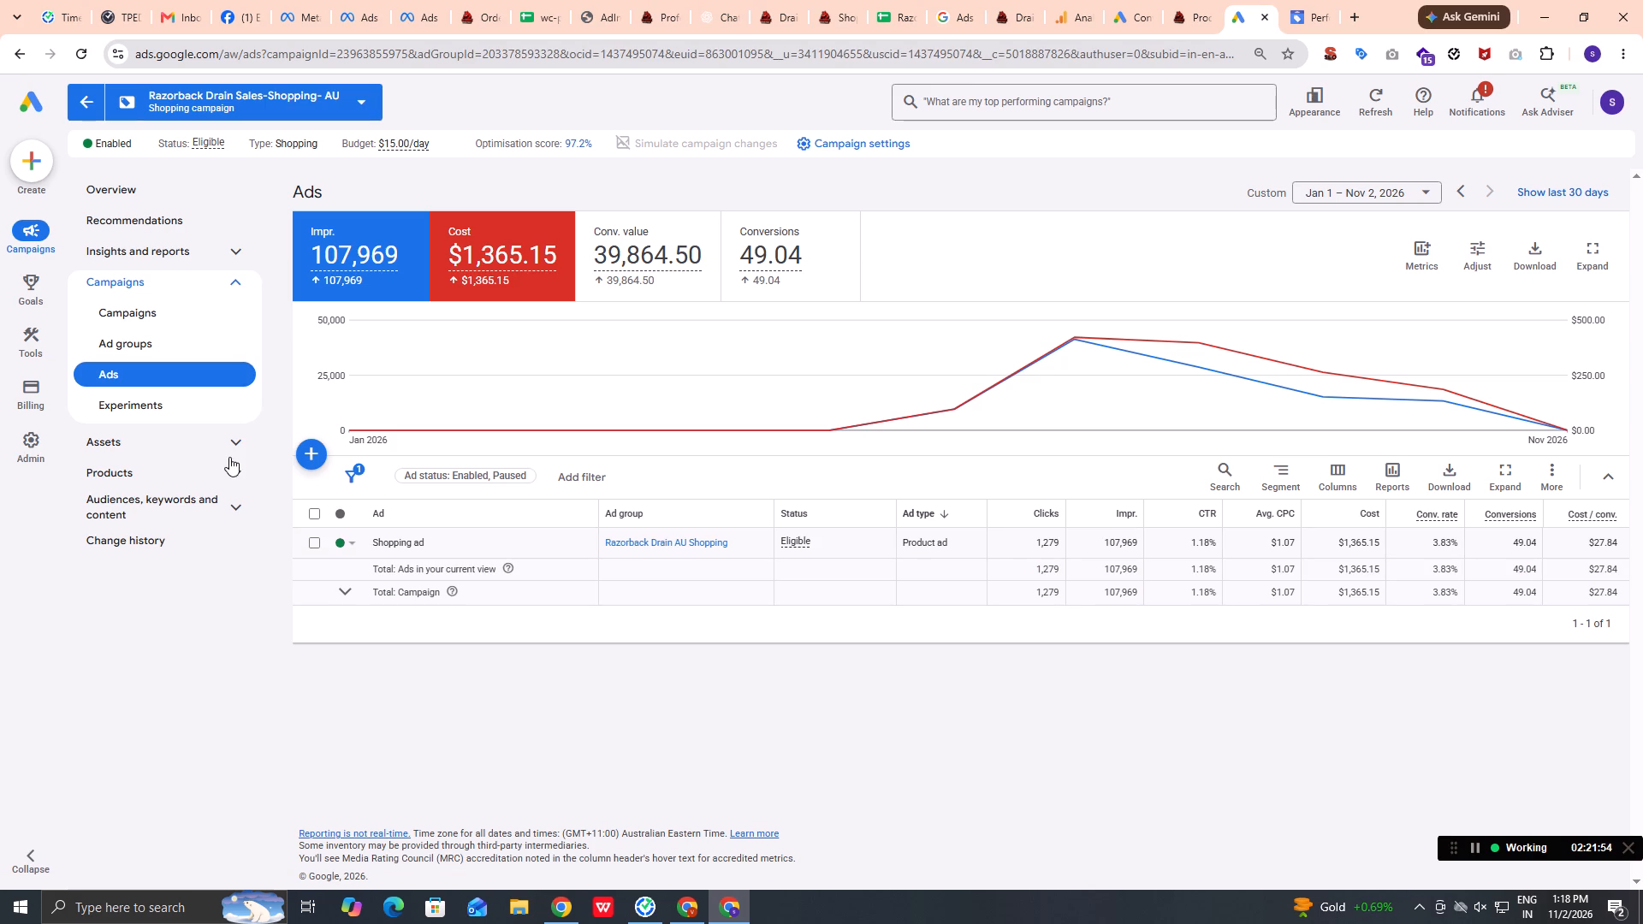
Open the ad group's product list and set it to show 500 rows.
left_click(233, 437)
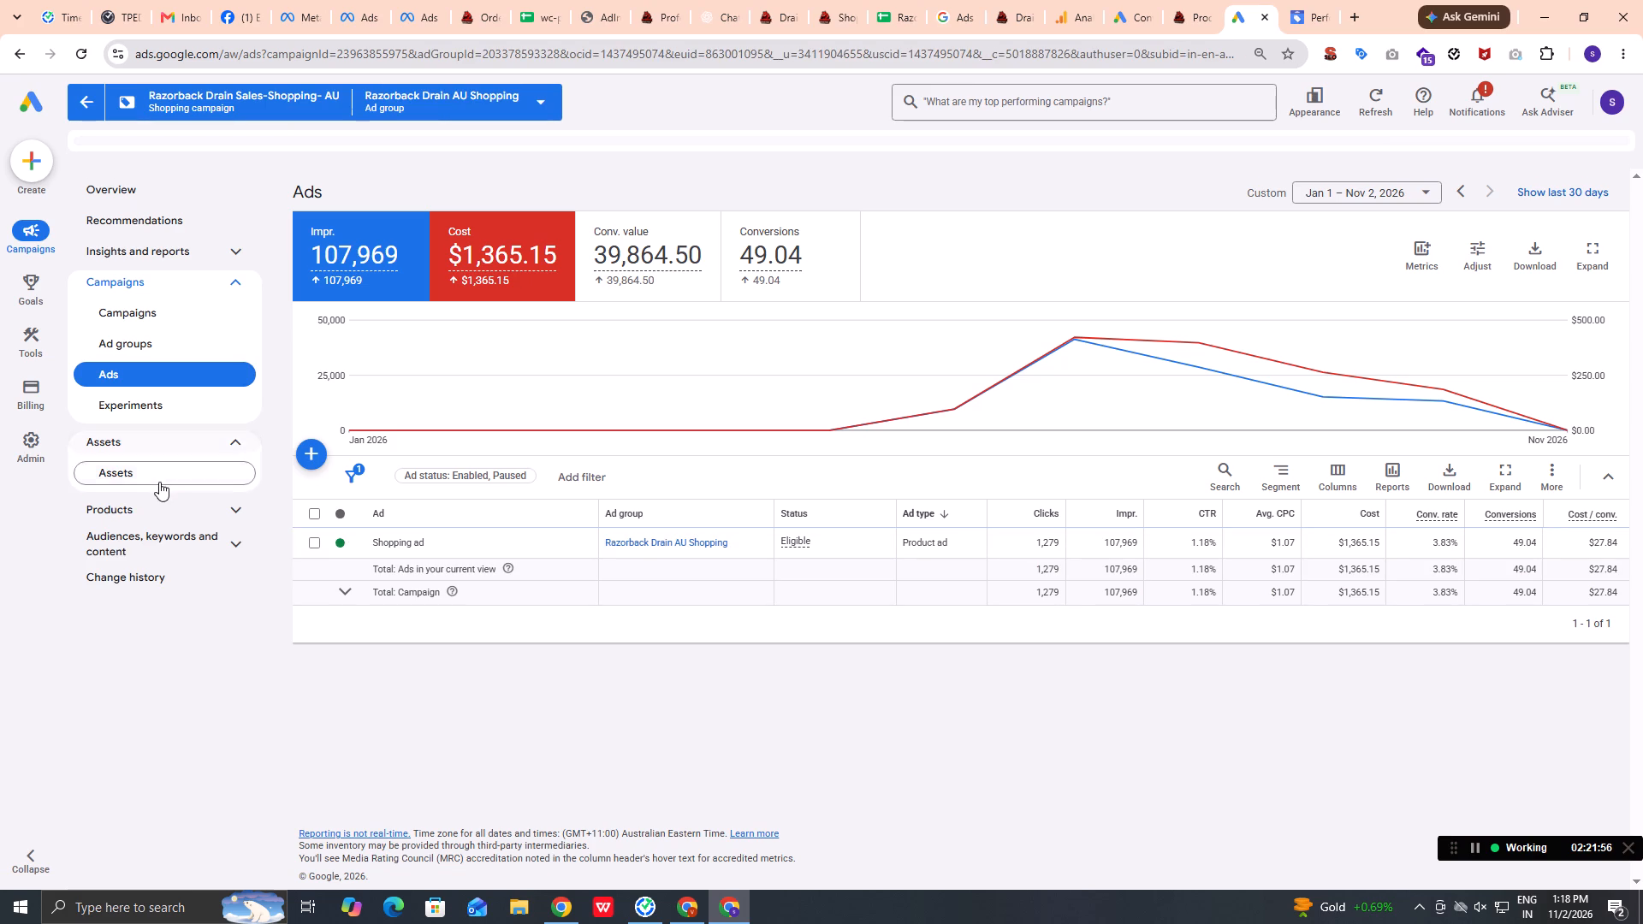
left_click(165, 510)
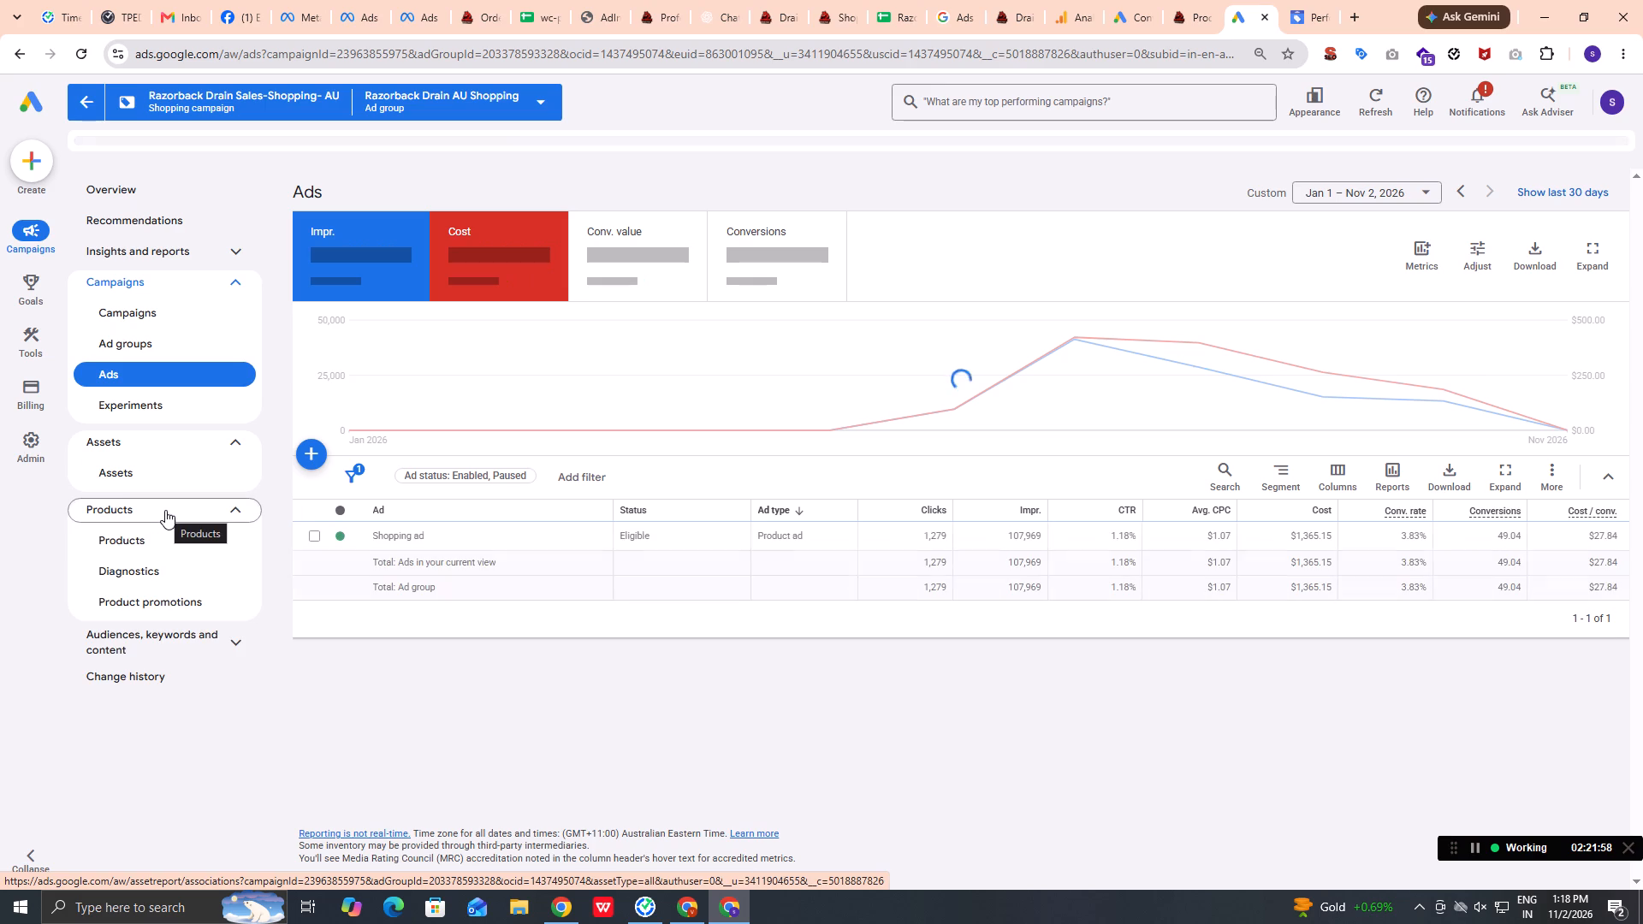
left_click(128, 540)
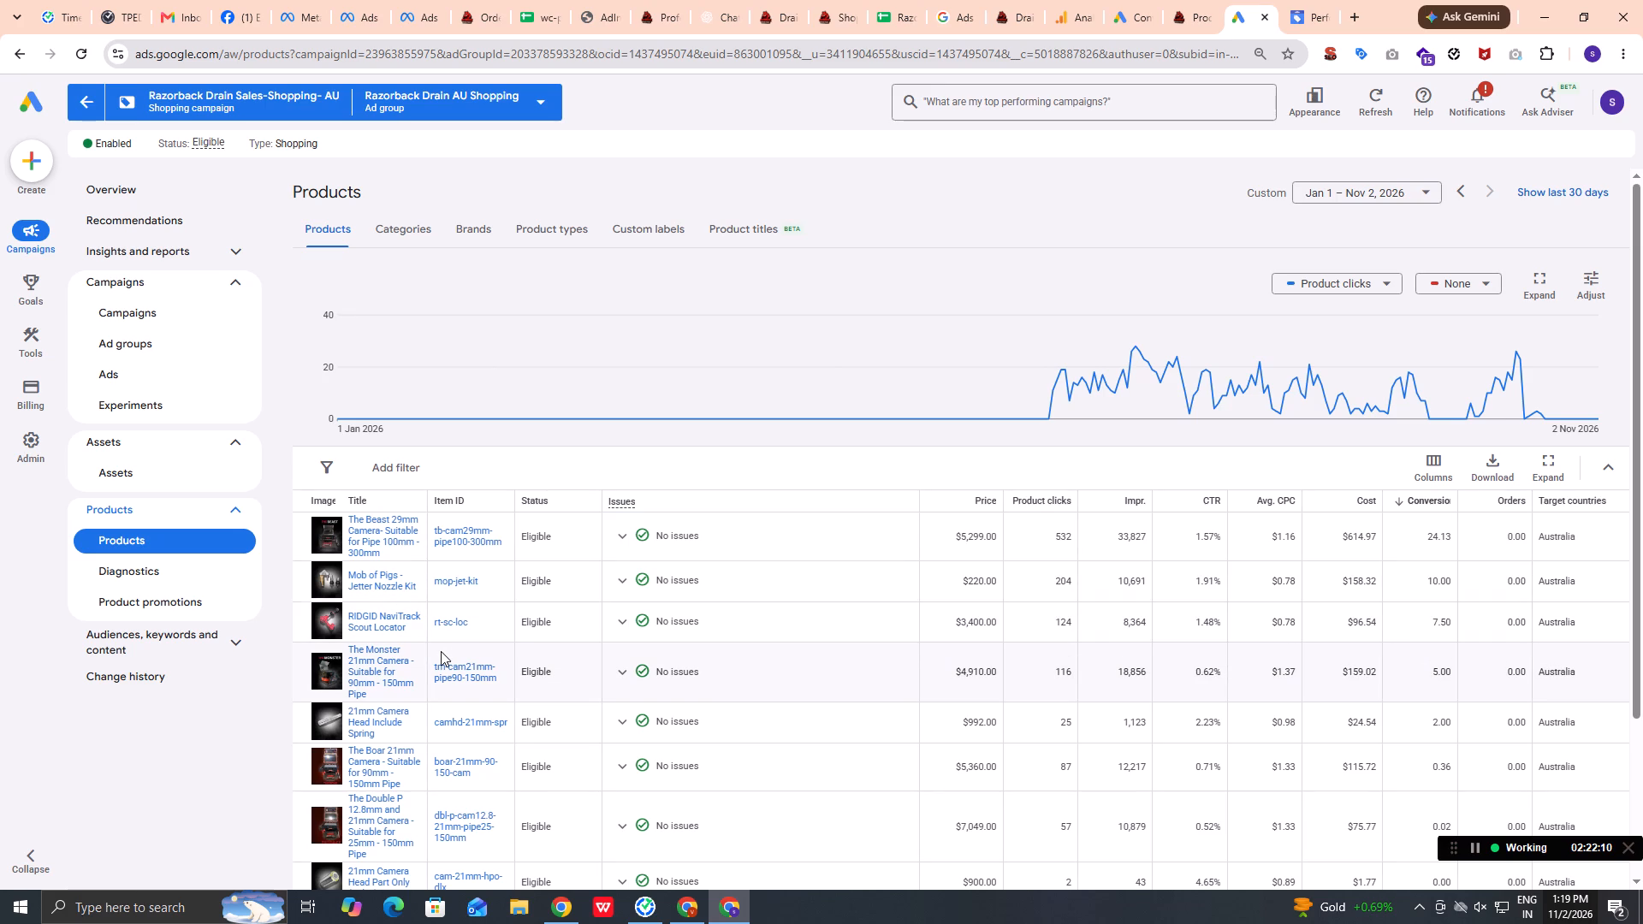
scroll(686, 695, "down", 5)
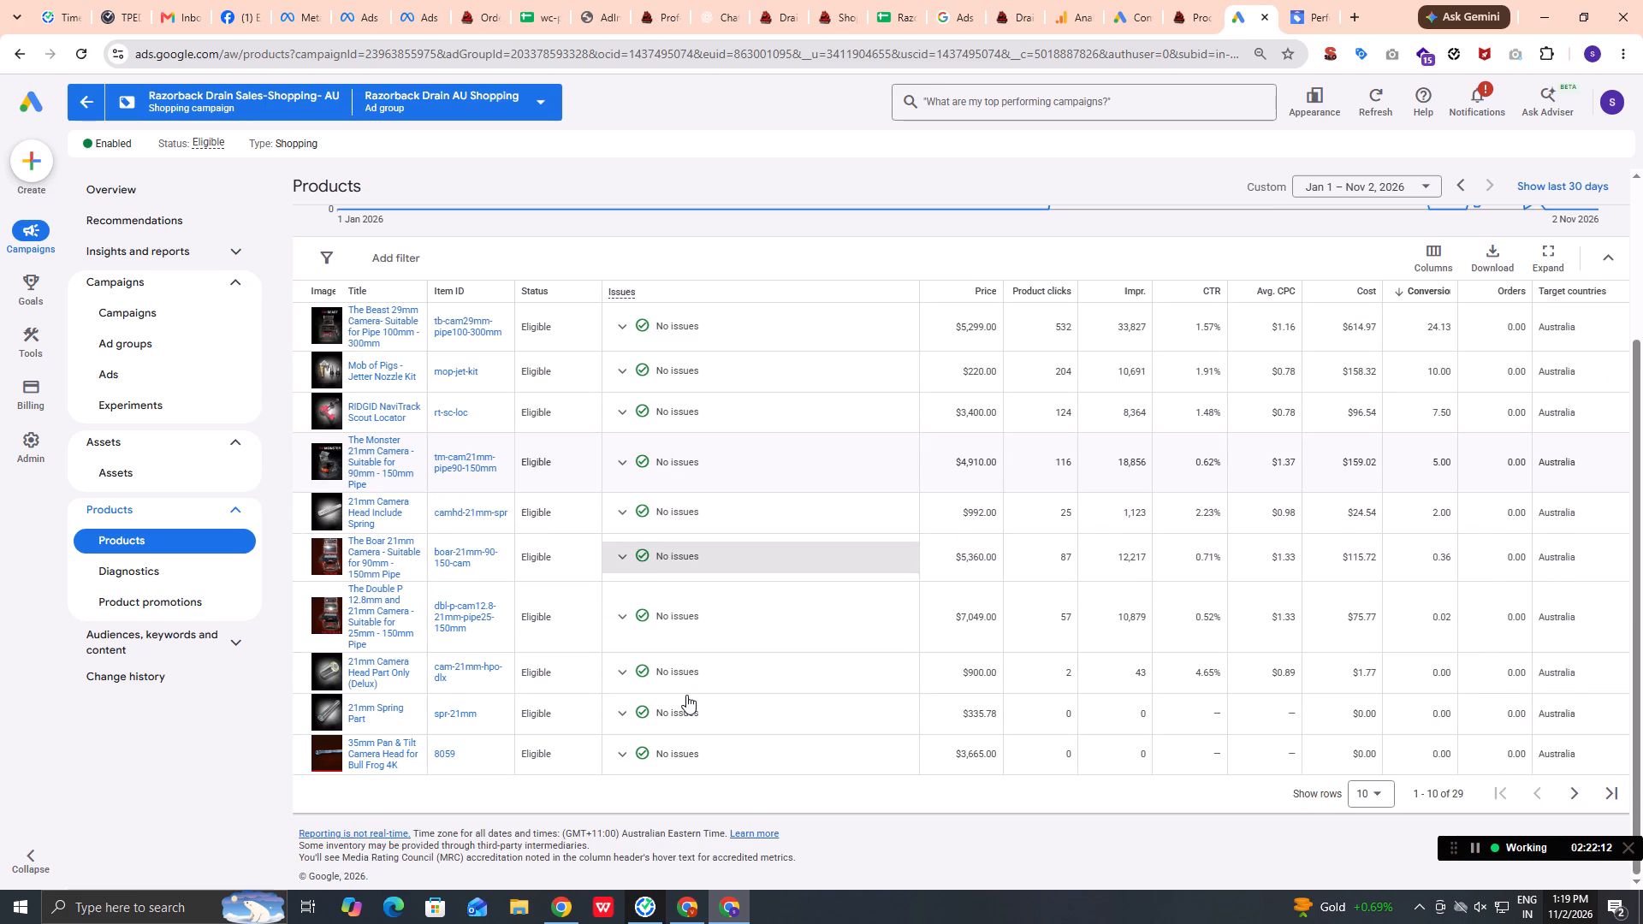
scroll(686, 695, "down", 2)
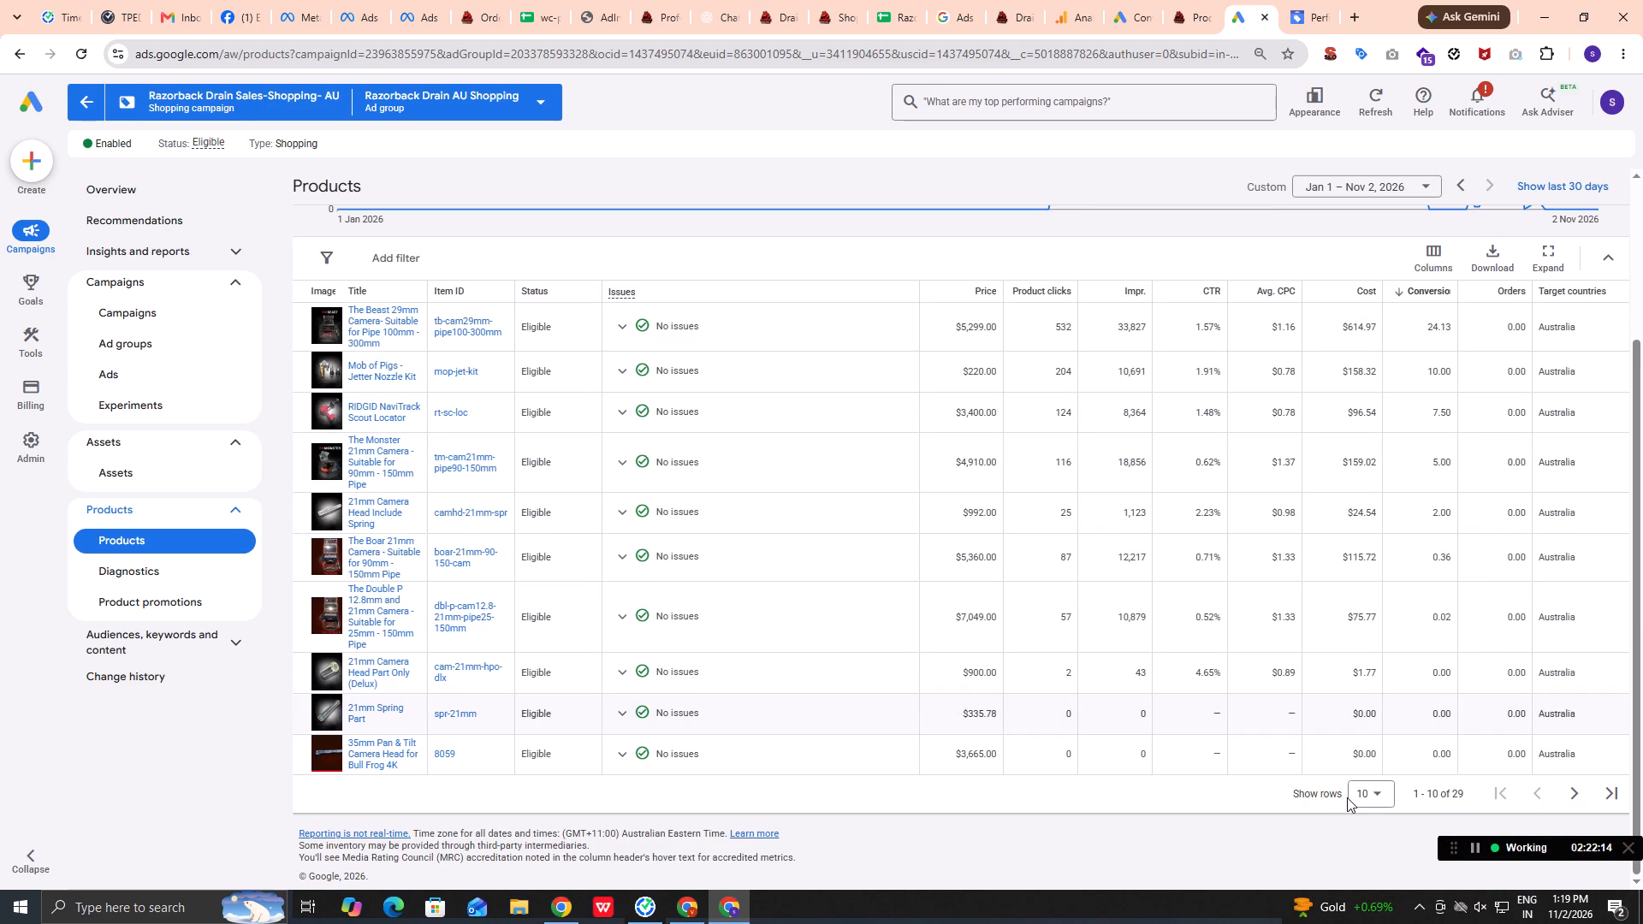
left_click(1362, 795)
left_click(1374, 787)
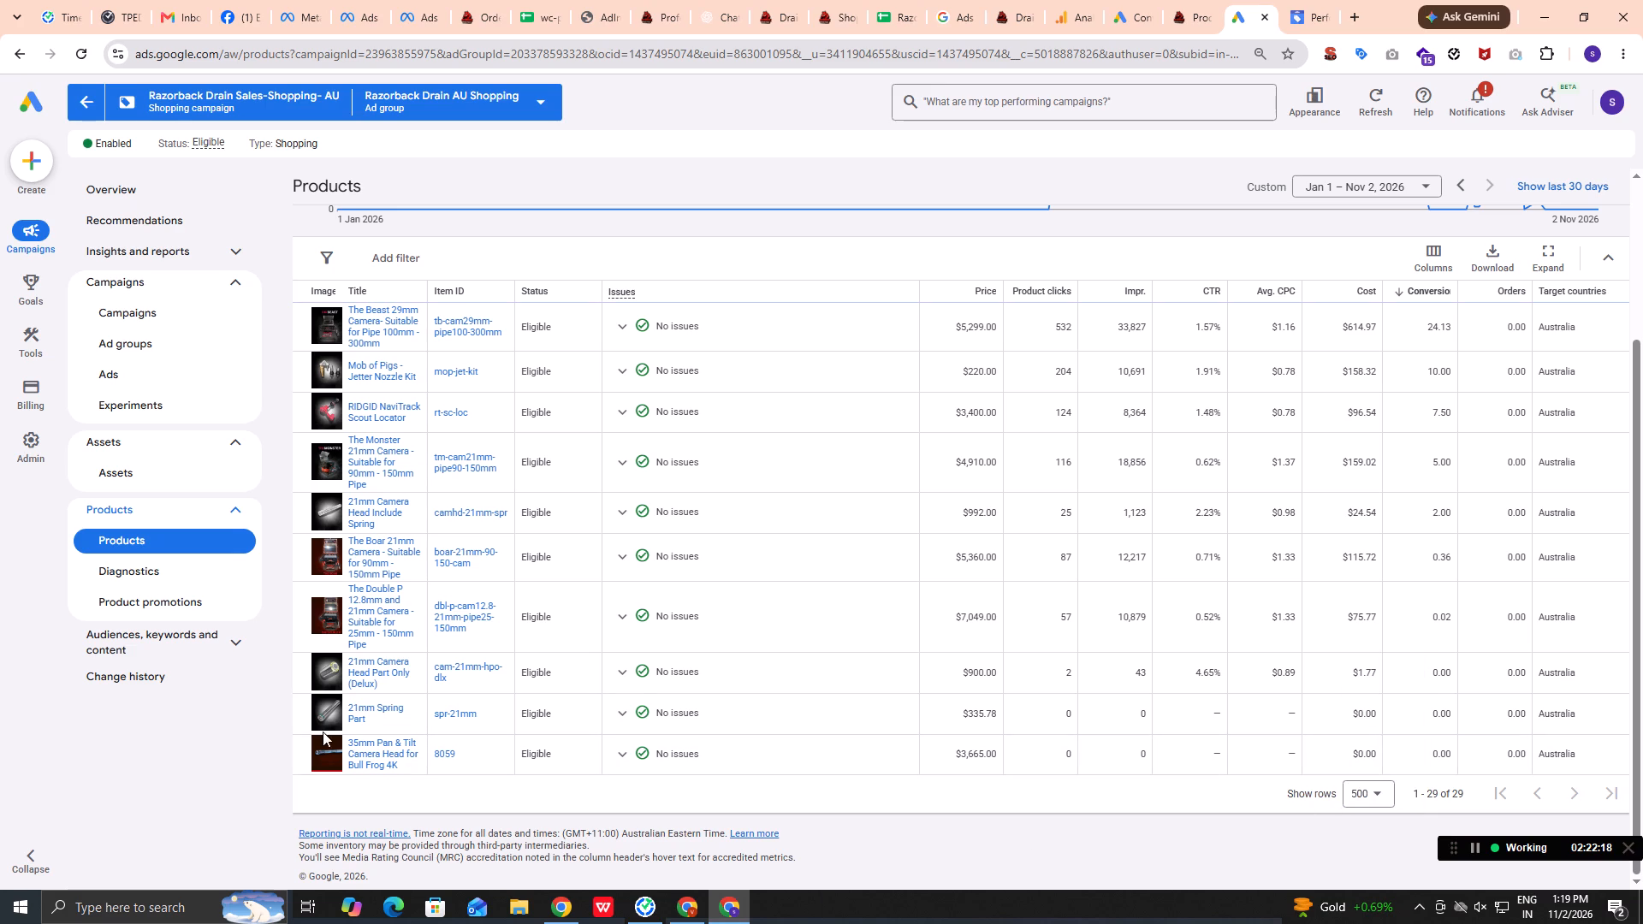
left_click(1362, 795)
Examine the status, issues, price, clicks, cost and conversions of every product in the ad group's list.
scroll(523, 740, "down", 7)
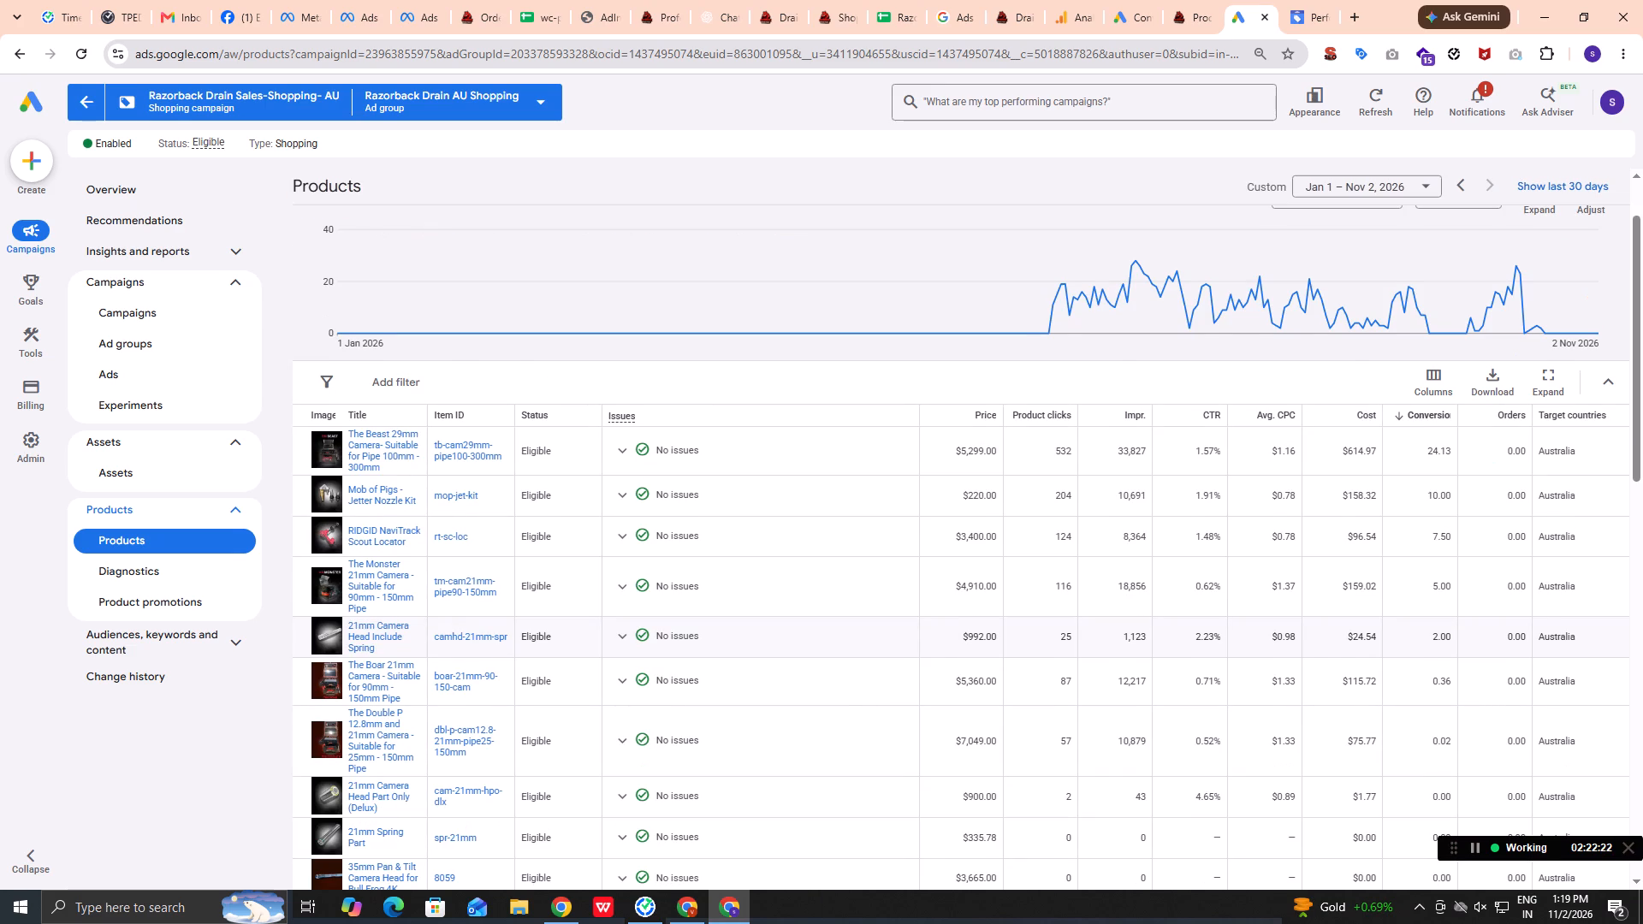
scroll(523, 740, "down", 1)
scroll(523, 740, "up", 1)
scroll(523, 740, "down", 11)
scroll(523, 740, "up", 1)
scroll(523, 740, "down", 1)
scroll(523, 740, "up", 1)
scroll(523, 740, "down", 2)
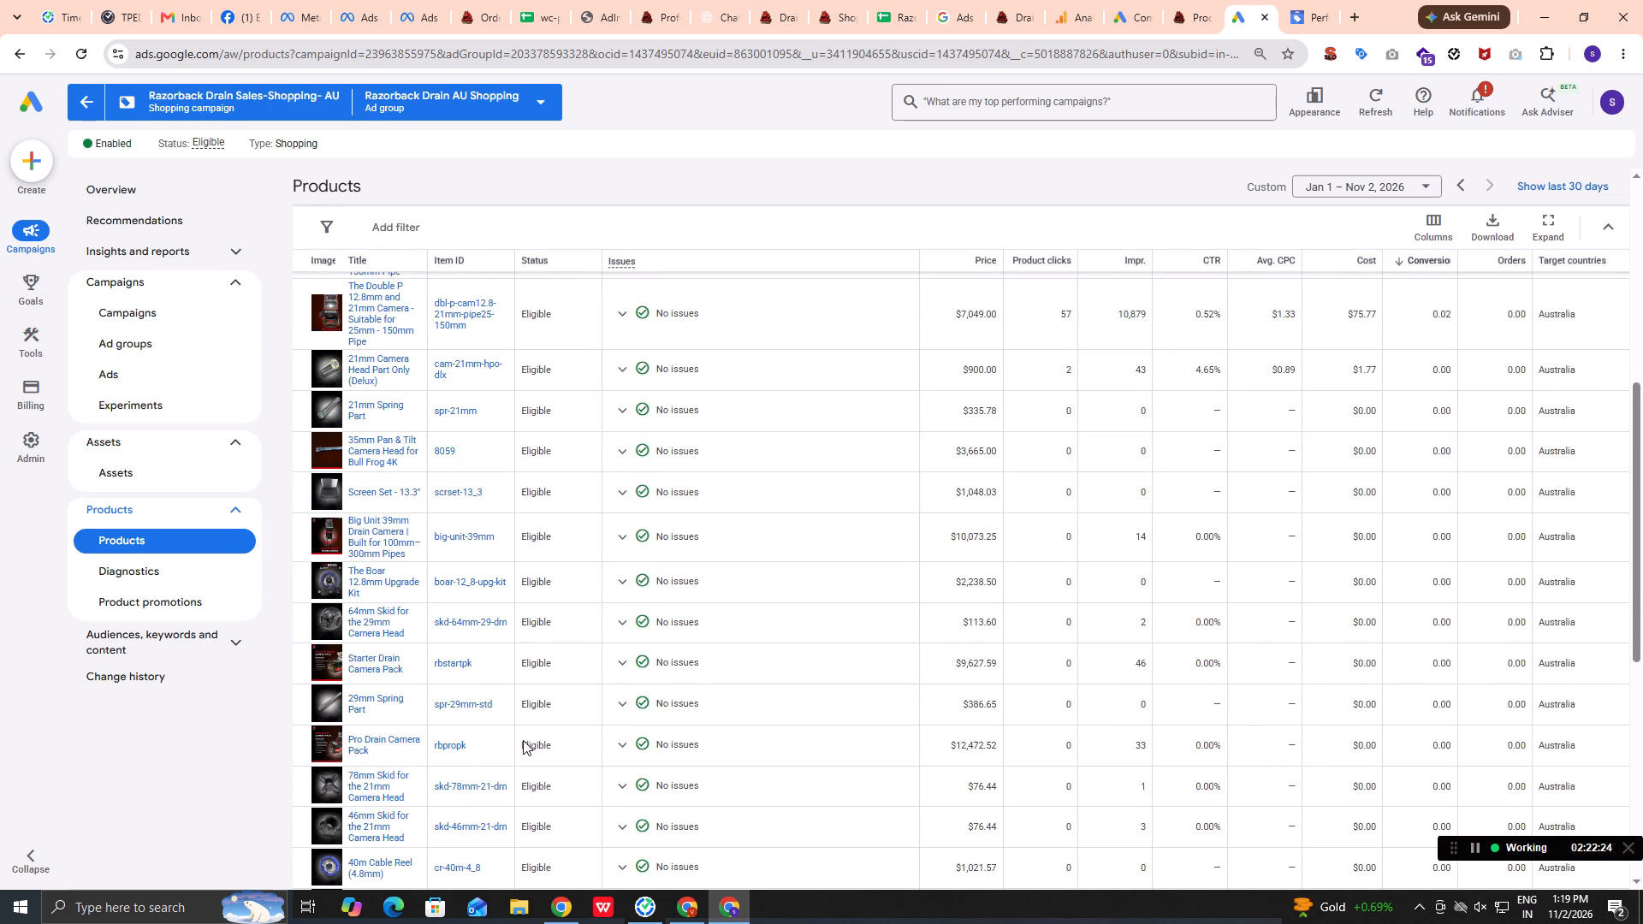
scroll(523, 740, "down", 1)
scroll(523, 740, "up", 1)
scroll(523, 740, "down", 5)
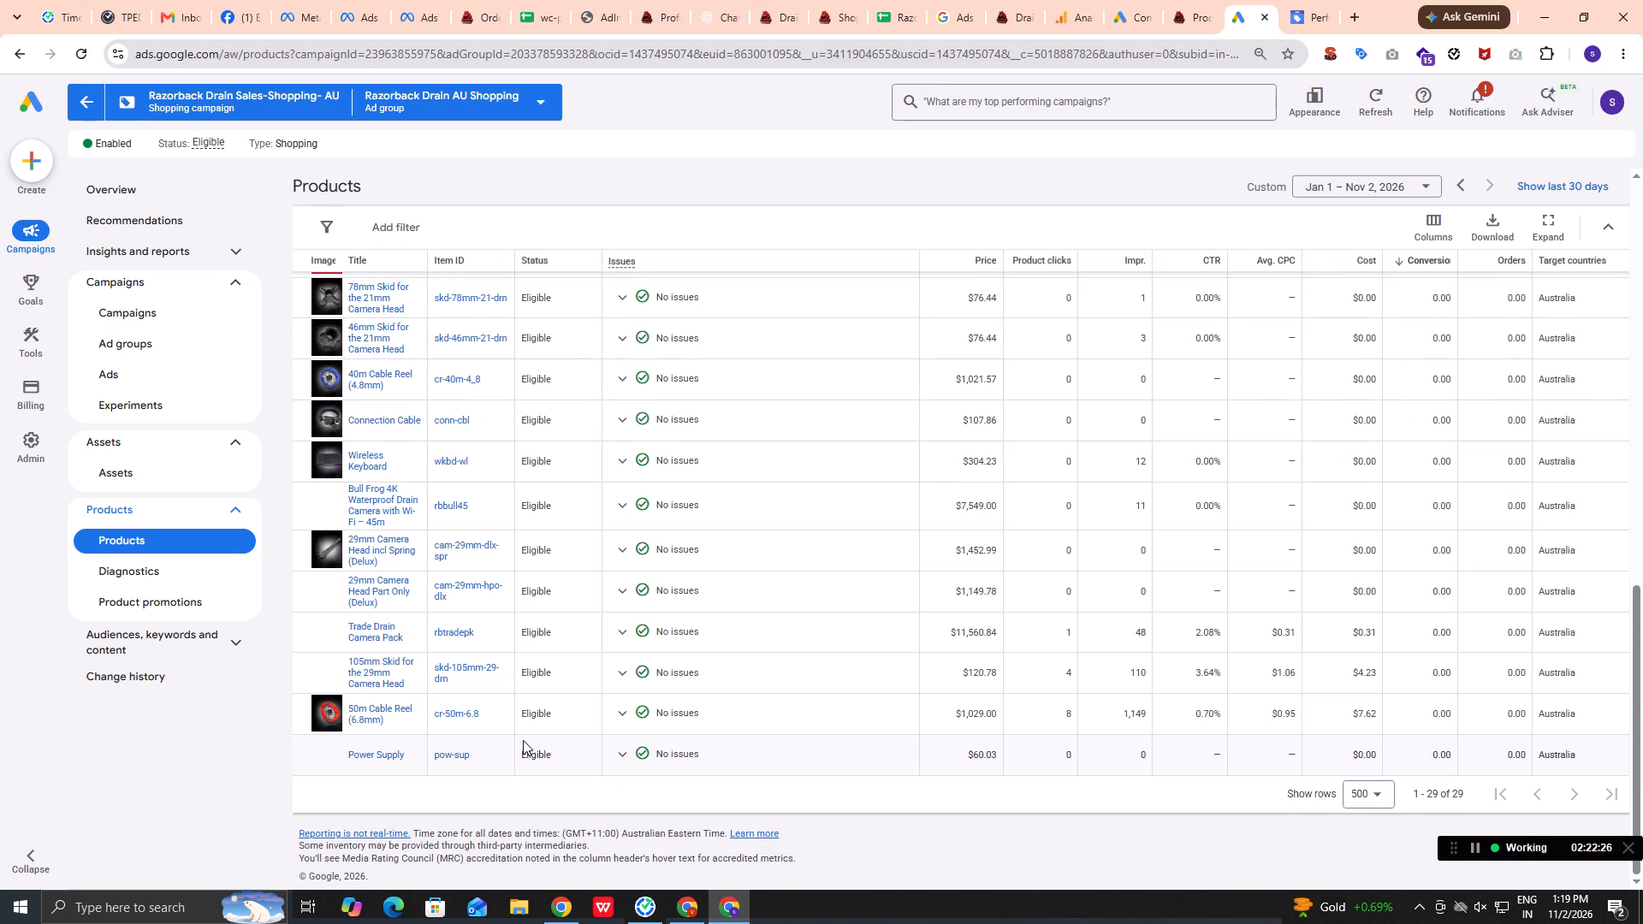
scroll(523, 740, "up", 9)
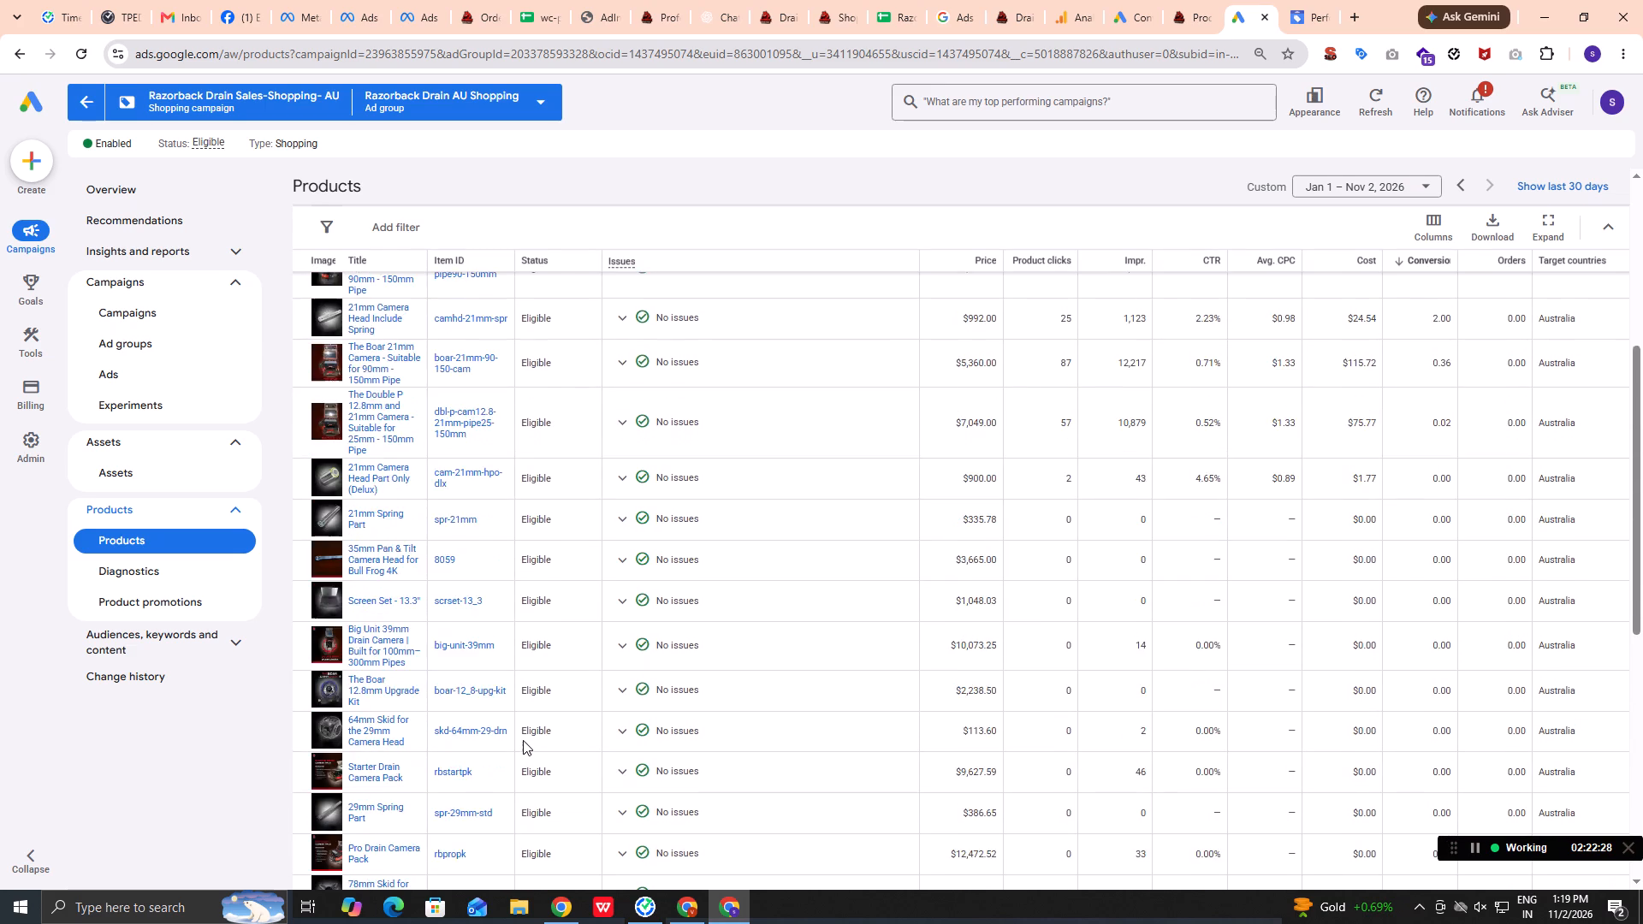
scroll(523, 740, "up", 4)
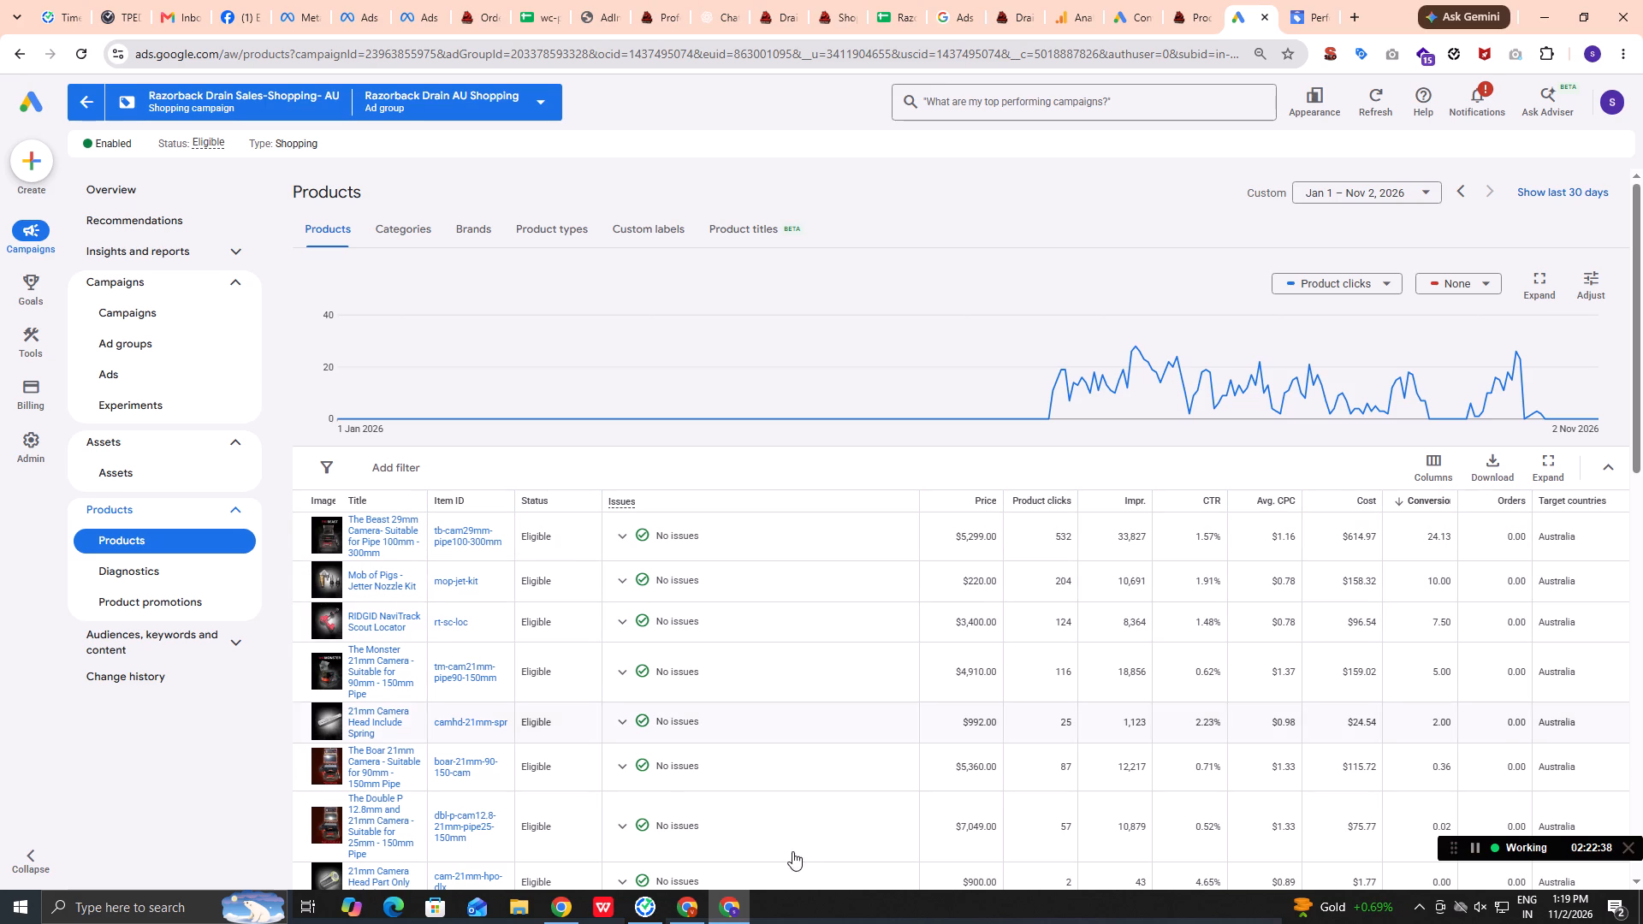
scroll(734, 894, "down", 3)
scroll(620, 821, "down", 9)
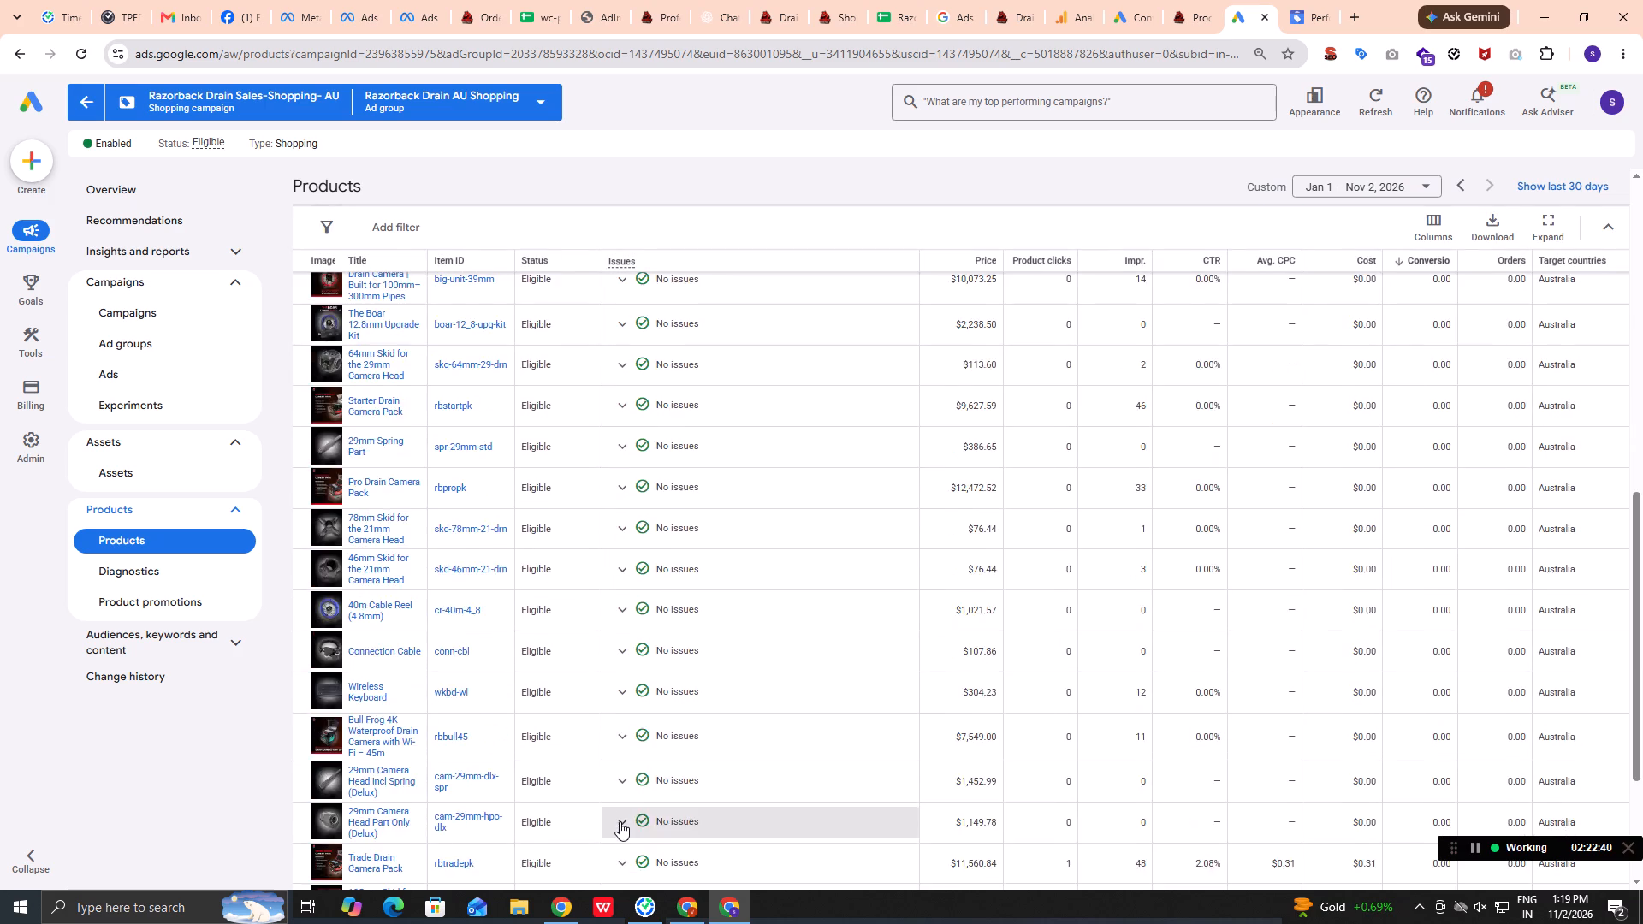
scroll(620, 821, "down", 4)
scroll(620, 821, "up", 1)
scroll(620, 821, "down", 1)
scroll(582, 757, "up", 6)
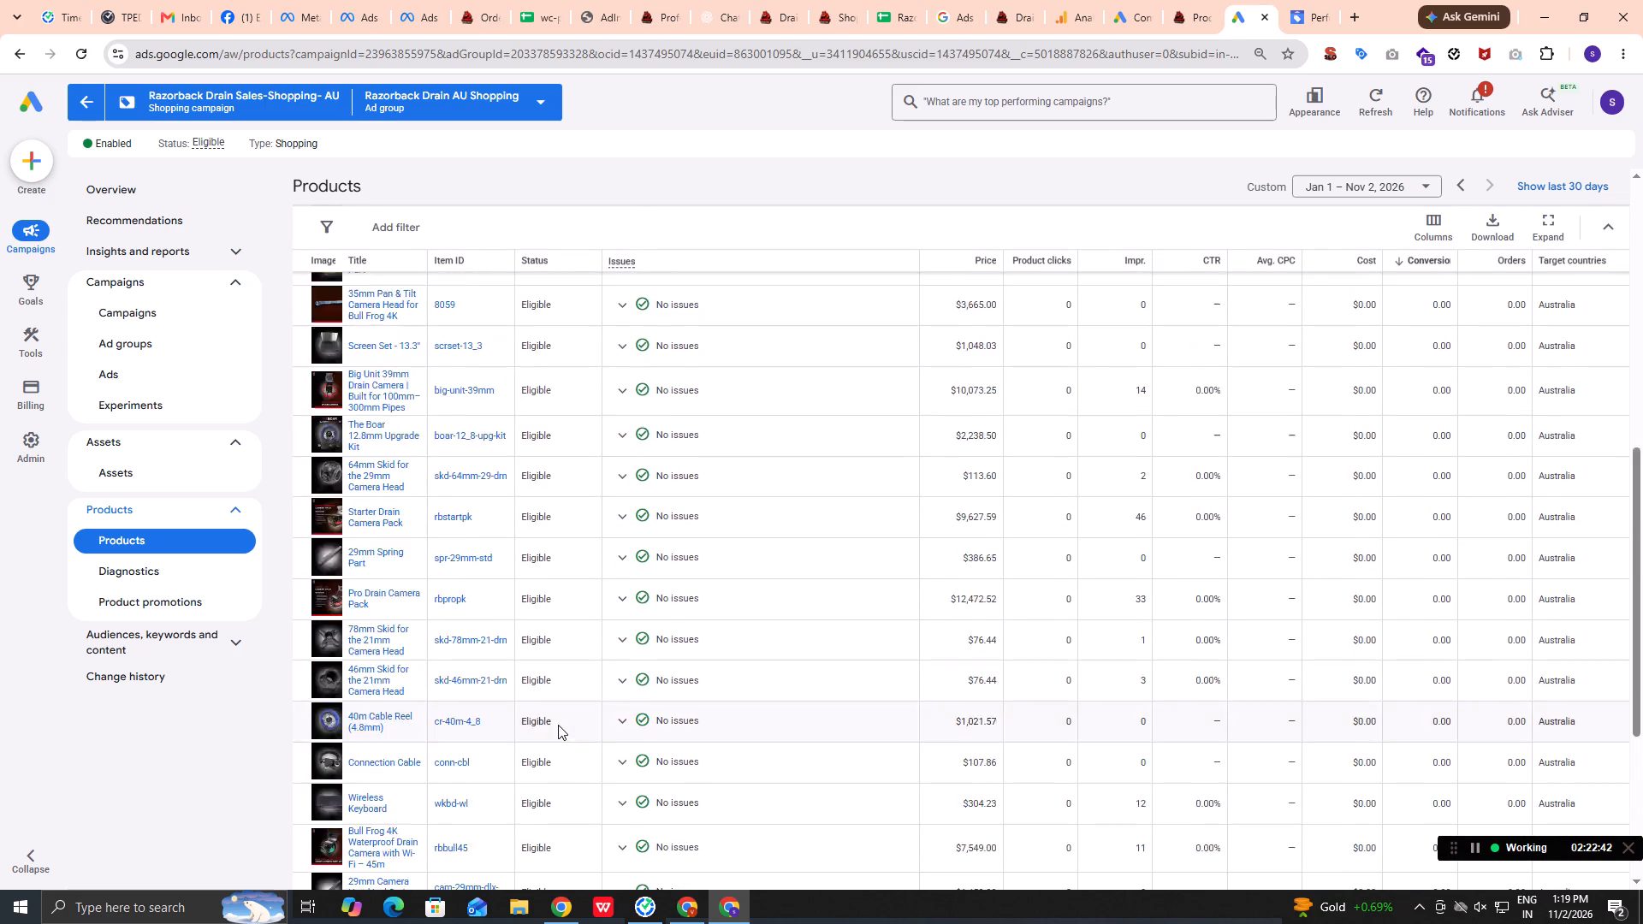
scroll(558, 725, "up", 7)
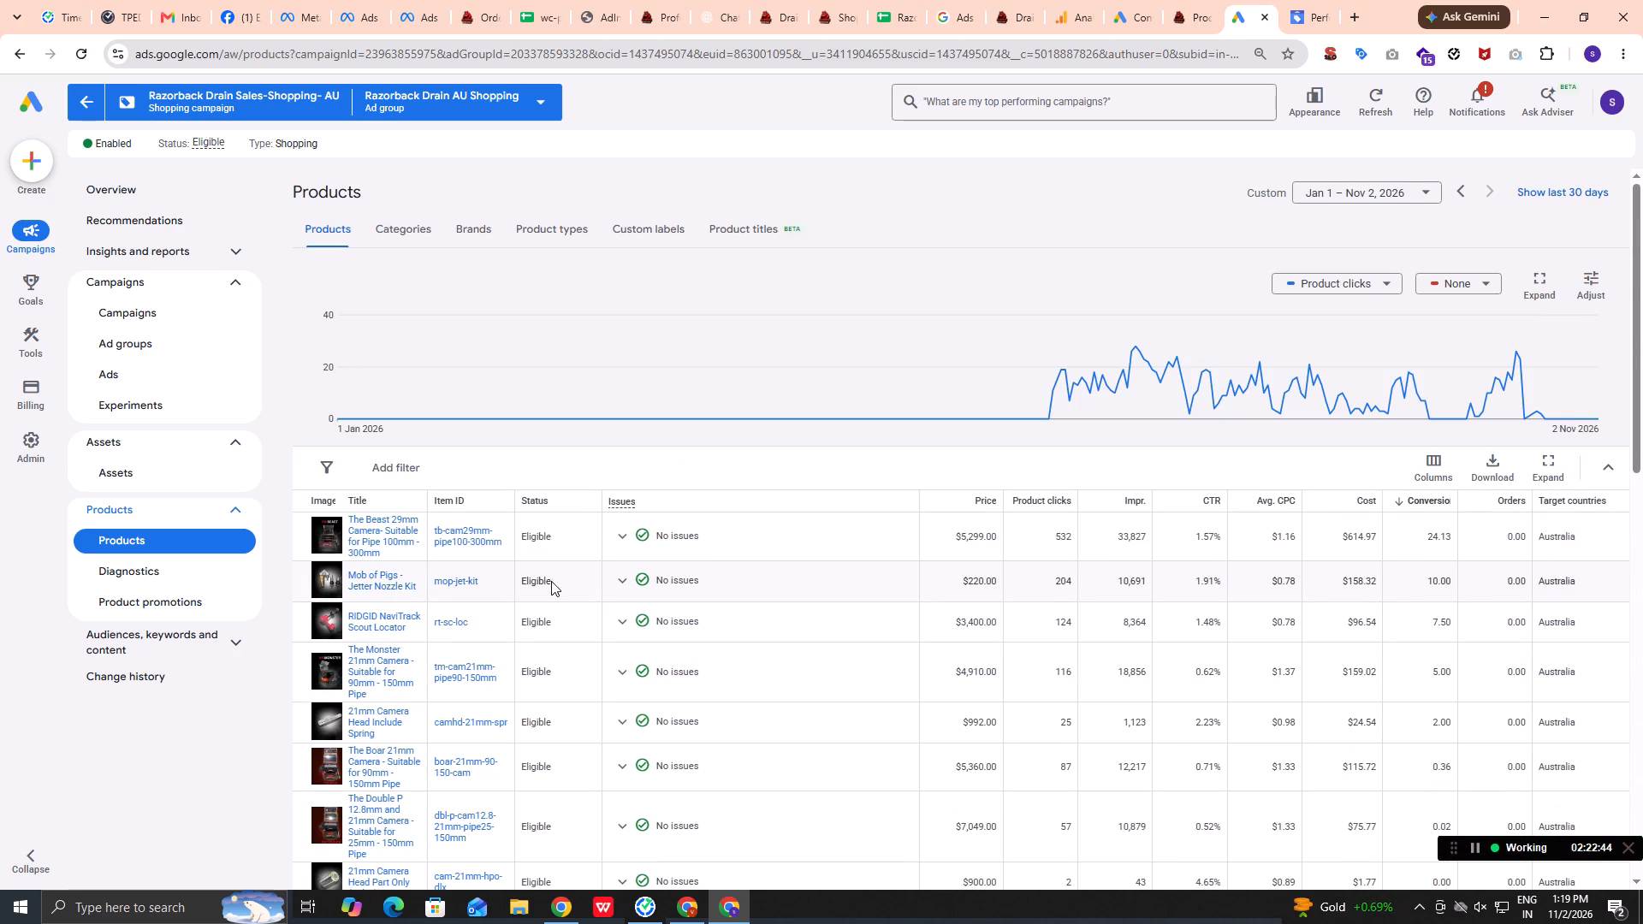
Check the issues of the Mob of Pigs - Jetter Nozzle Kit and open its product details.
left_click(625, 579)
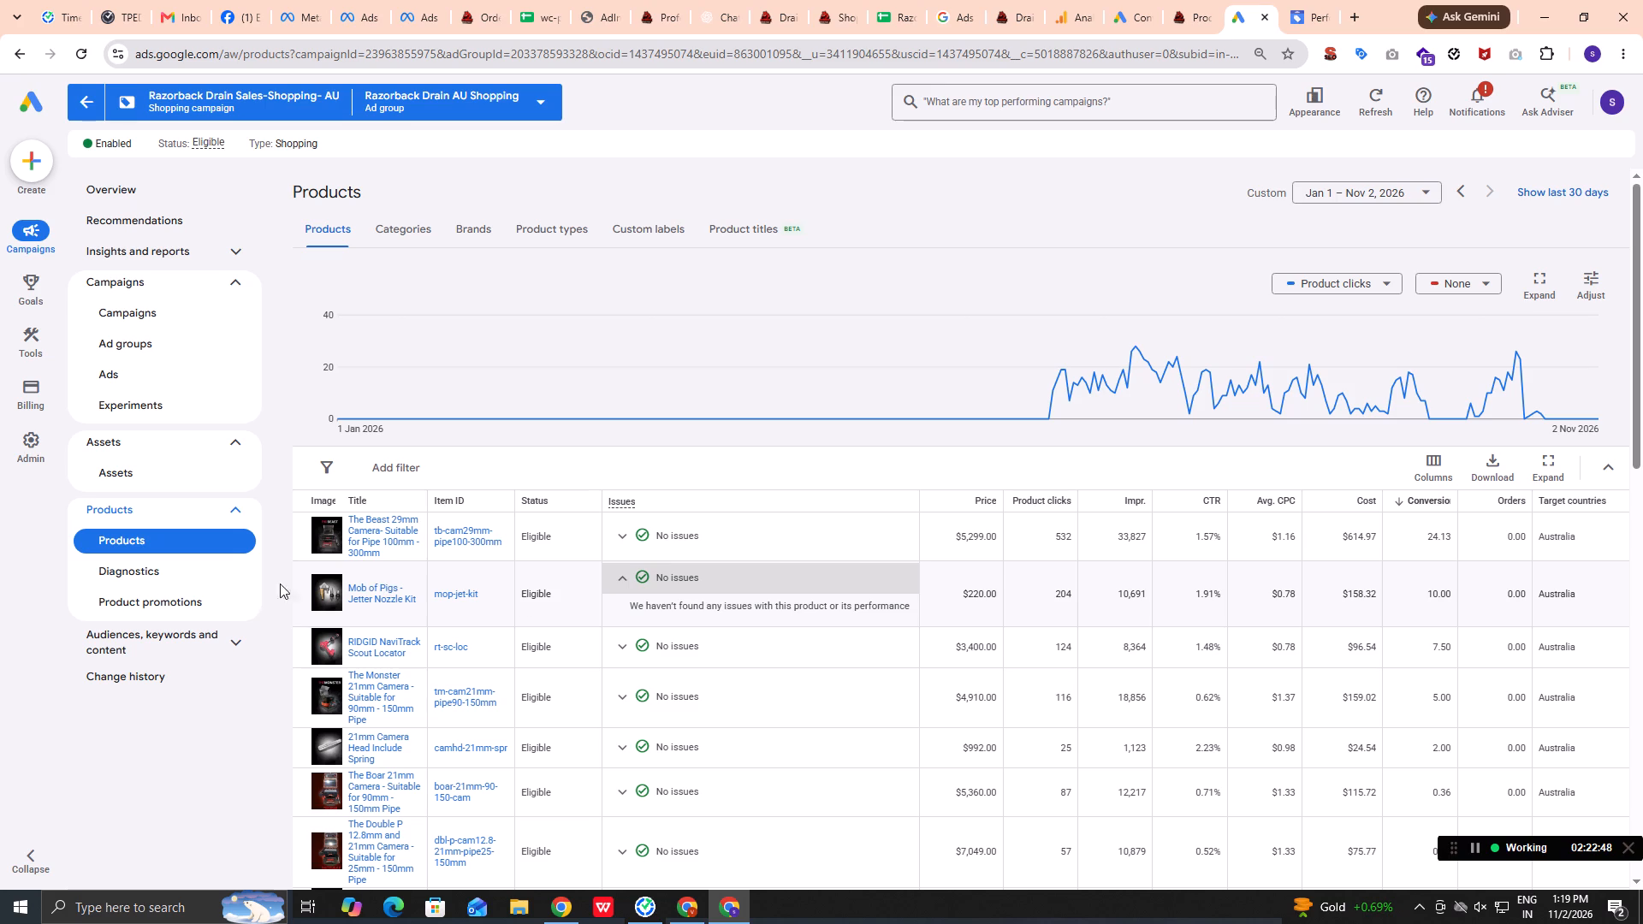
left_click(348, 589)
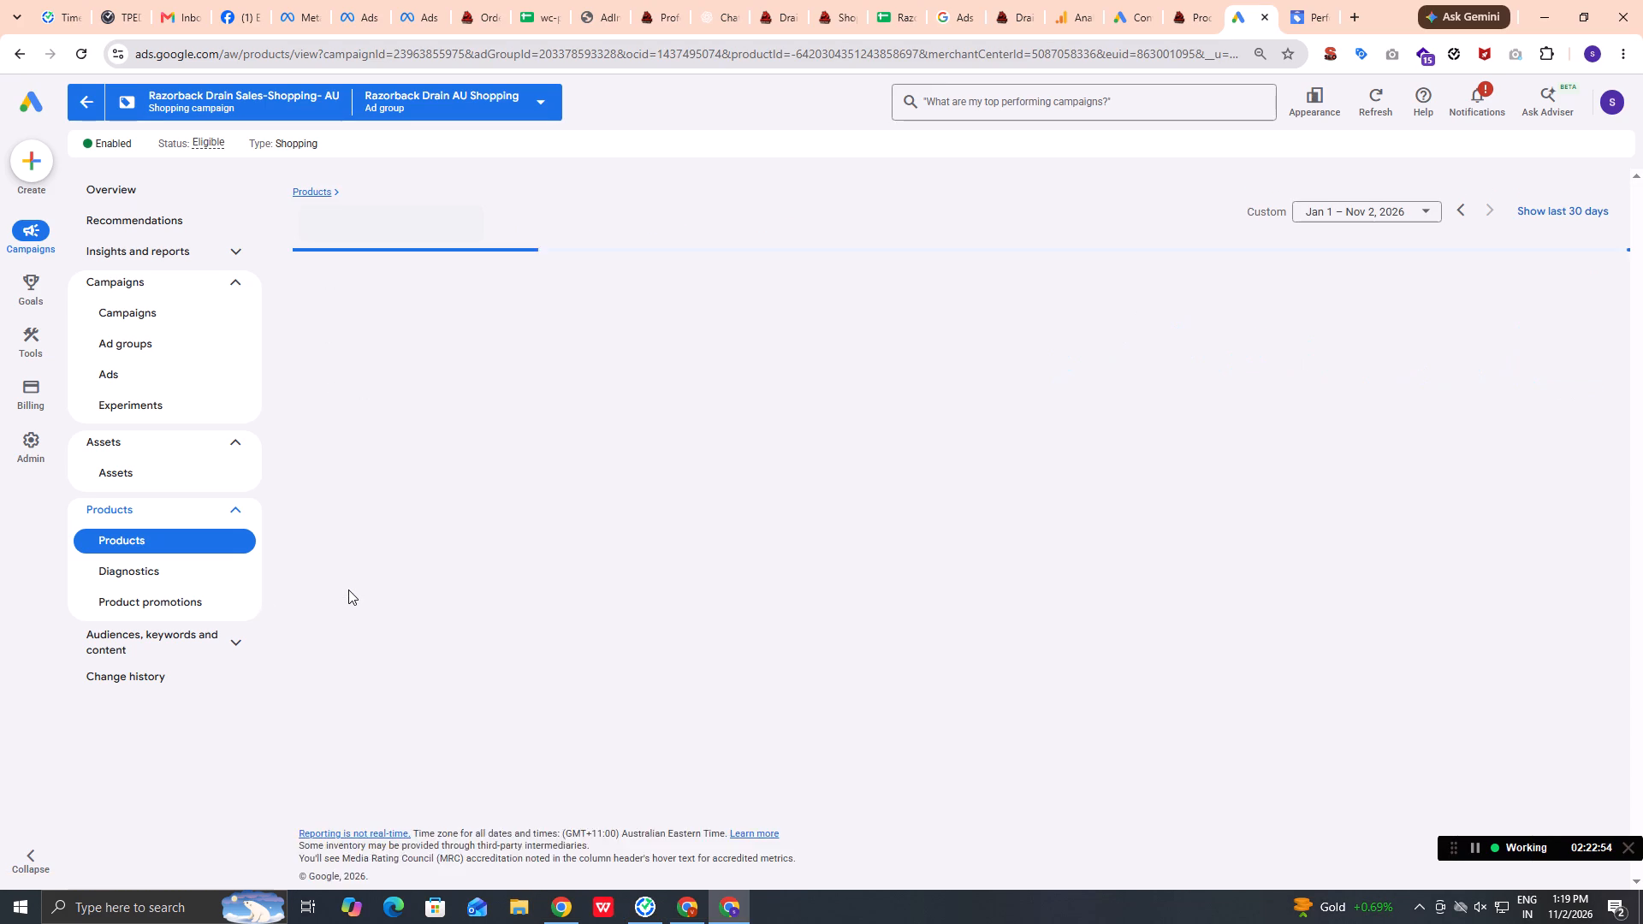
scroll(816, 704, "down", 4)
scroll(816, 704, "up", 3)
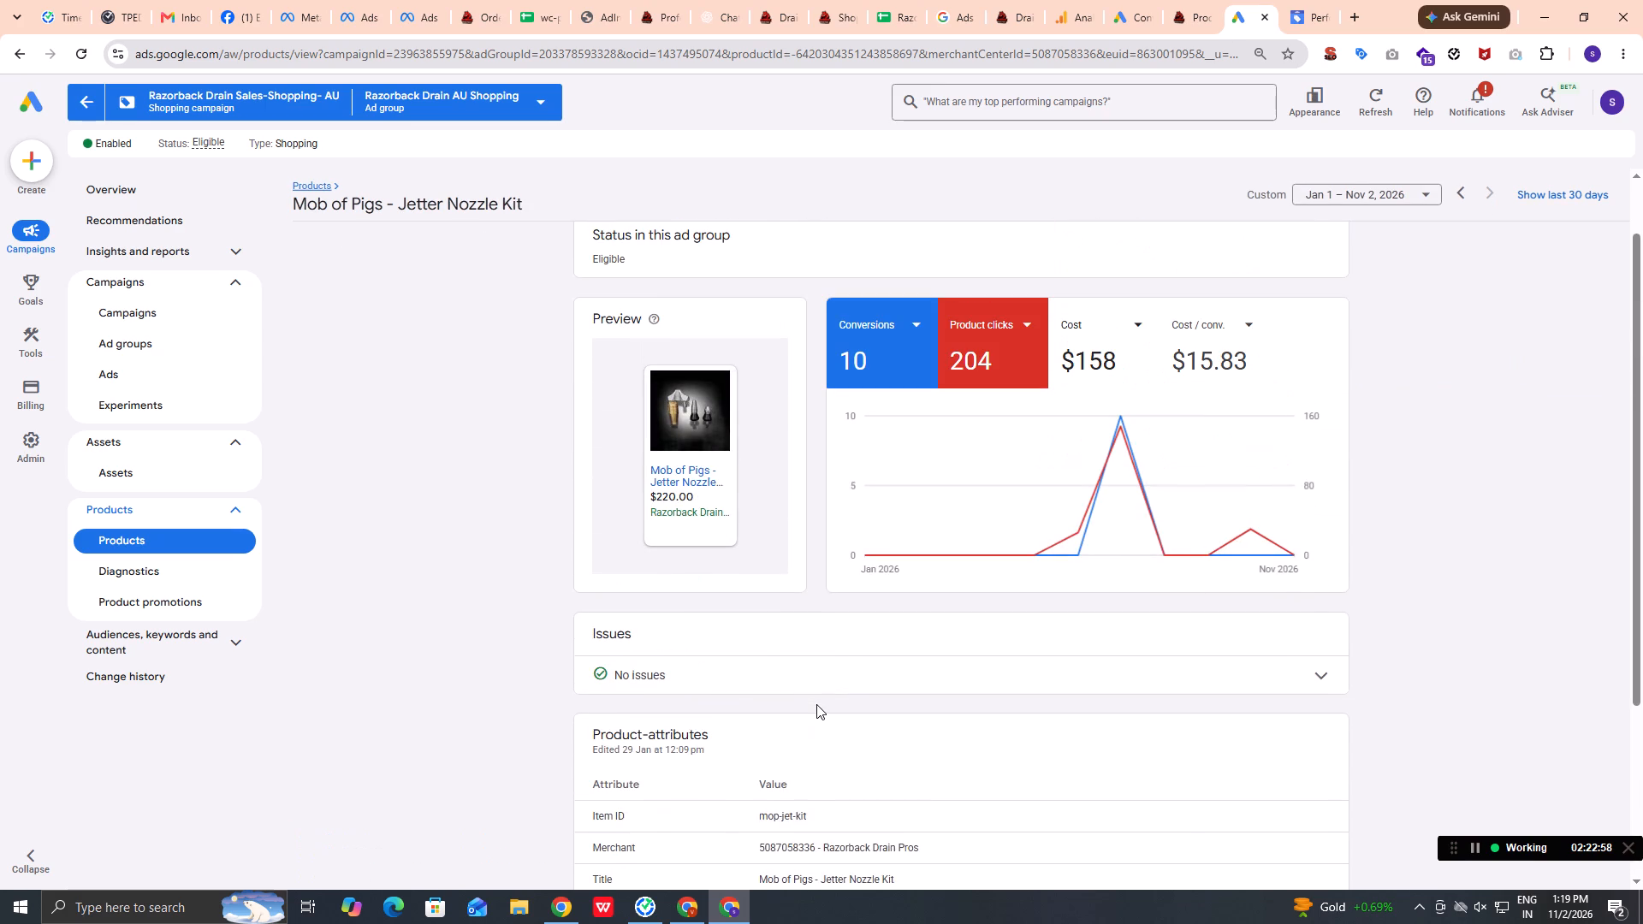
View the Jetter Nozzle Kit's details at campaign level and across all campaigns, examining its status, performance and attributes.
left_click(89, 105)
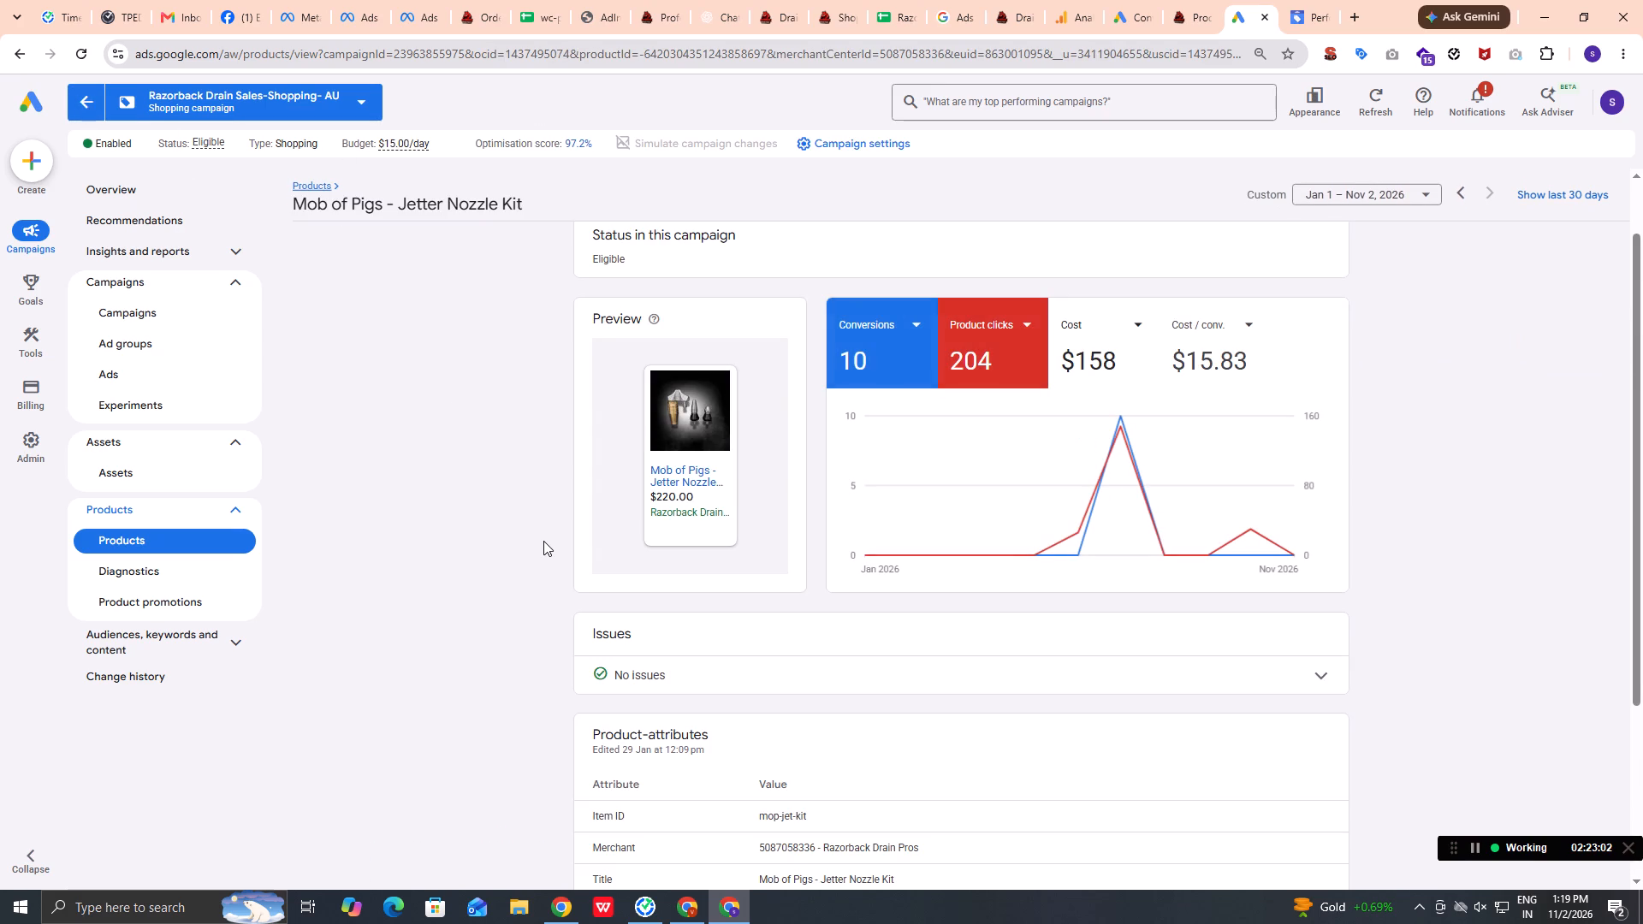
scroll(543, 541, "up", 4)
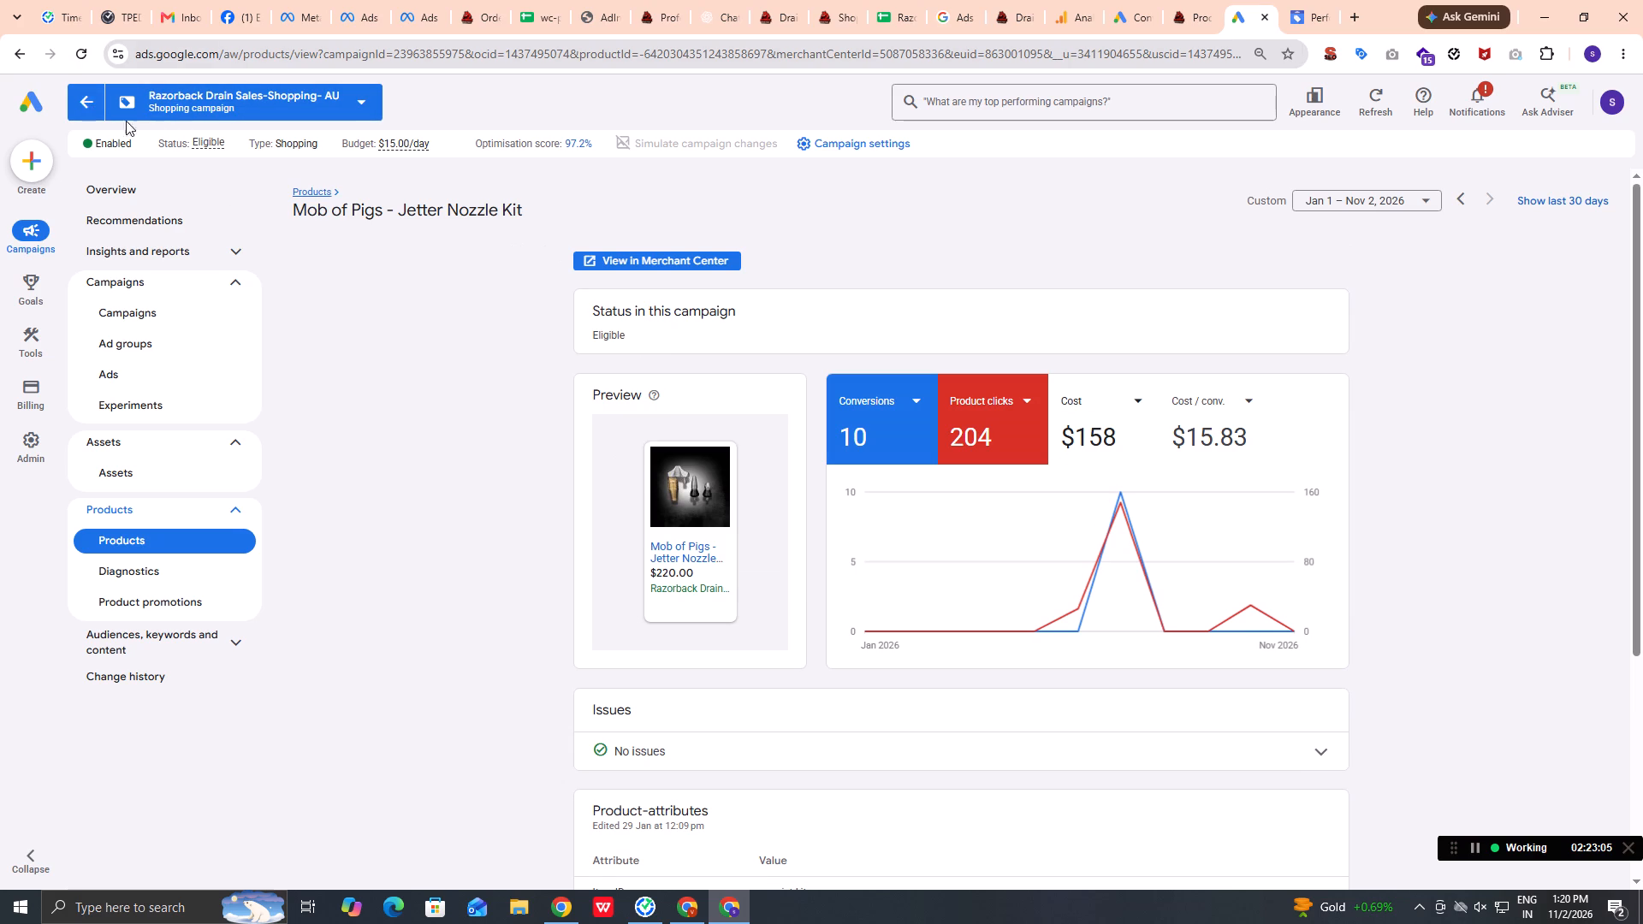
left_click(80, 98)
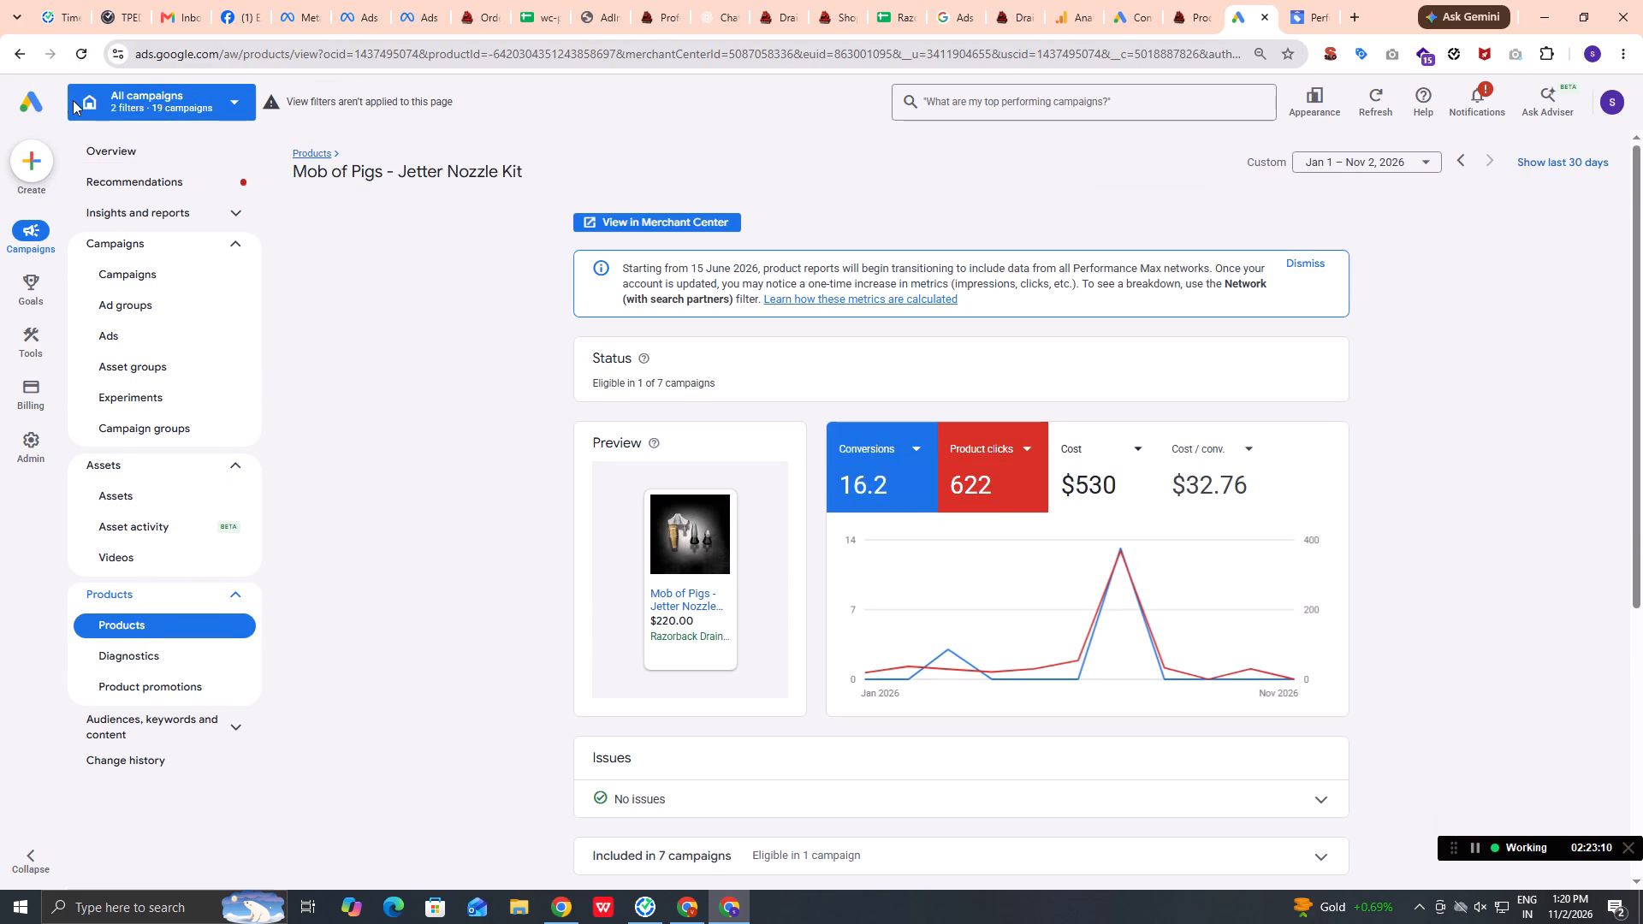
scroll(425, 502, "up", 3)
scroll(427, 507, "down", 3)
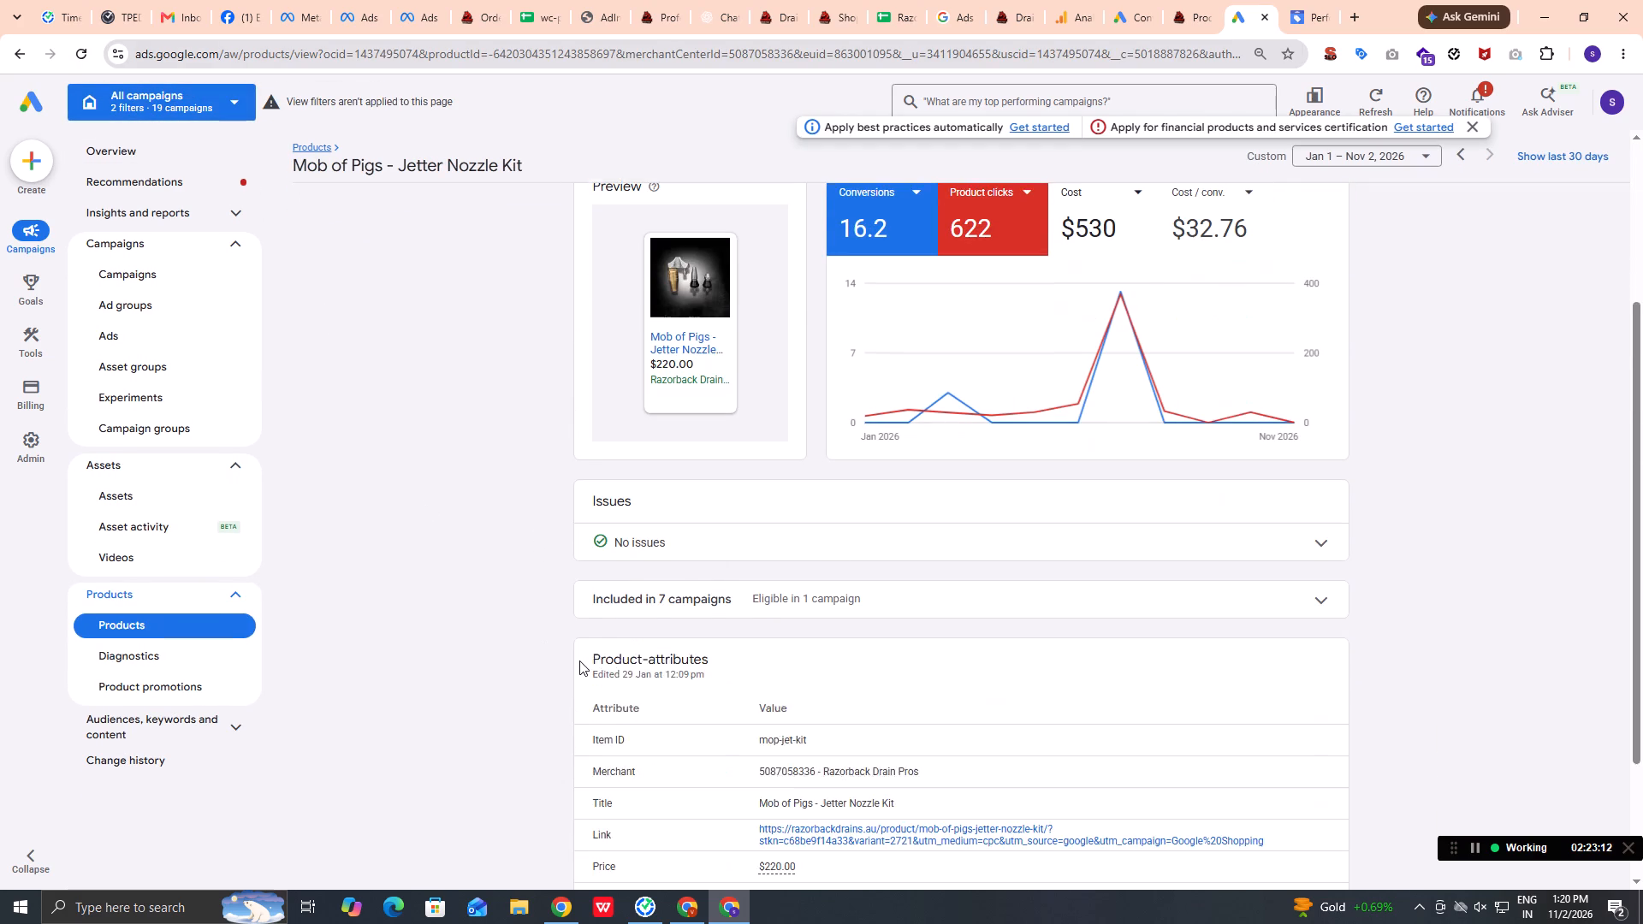
scroll(579, 660, "down", 3)
scroll(579, 660, "up", 6)
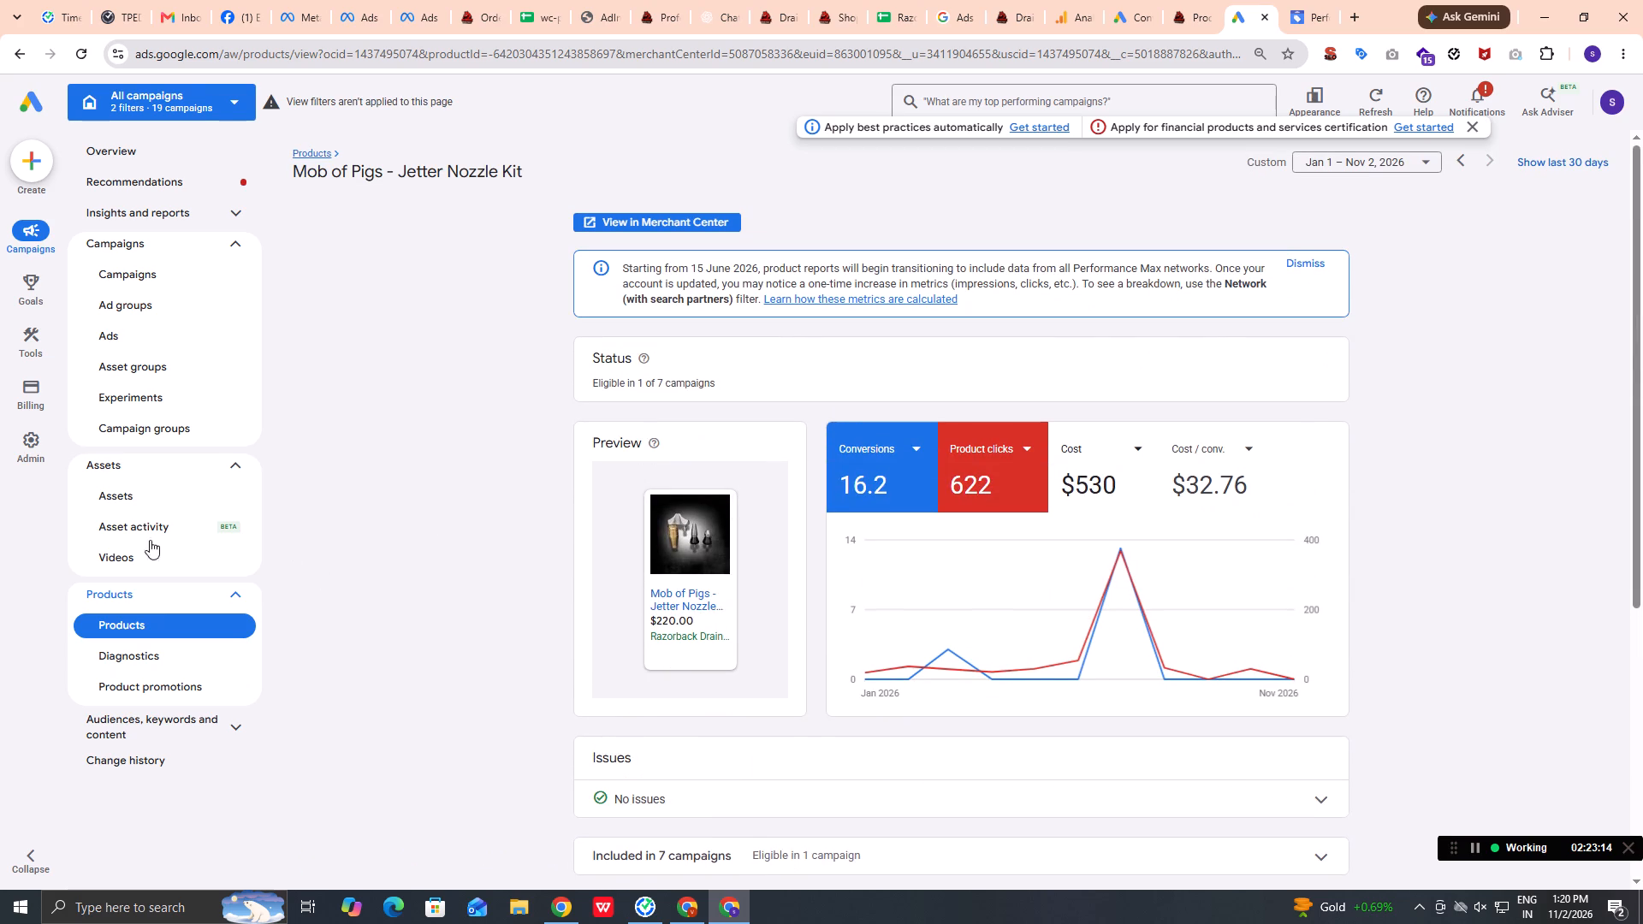
Open the product list for all campaigns and examine each product's status, issues, price, clicks, cost, conversions and target country.
left_click(185, 624)
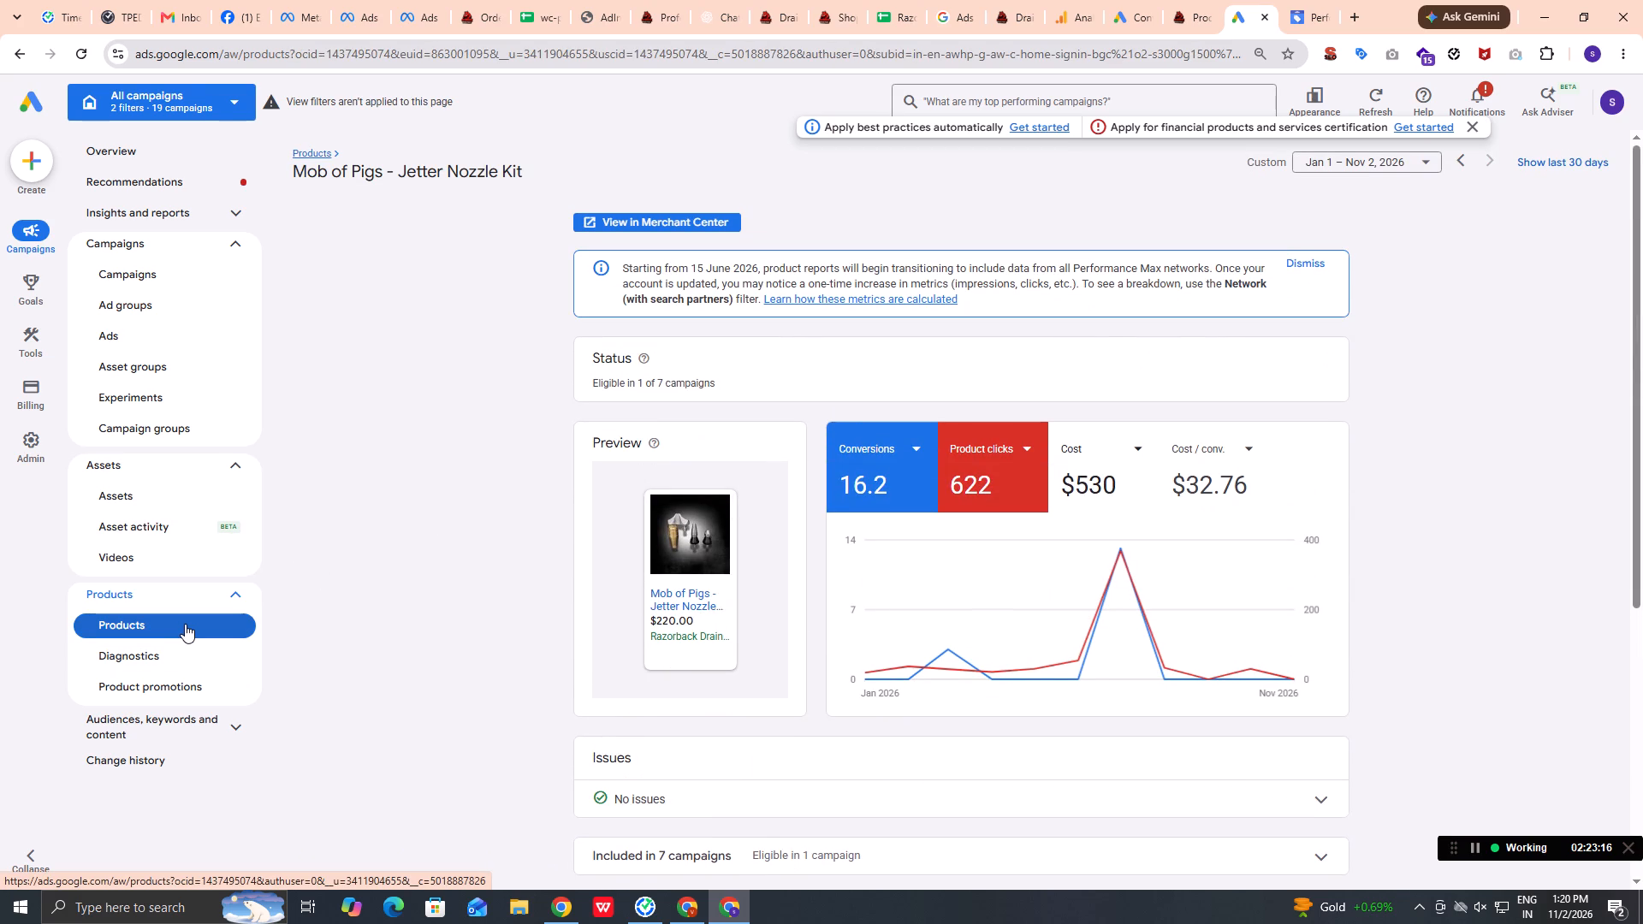
scroll(621, 762, "down", 1)
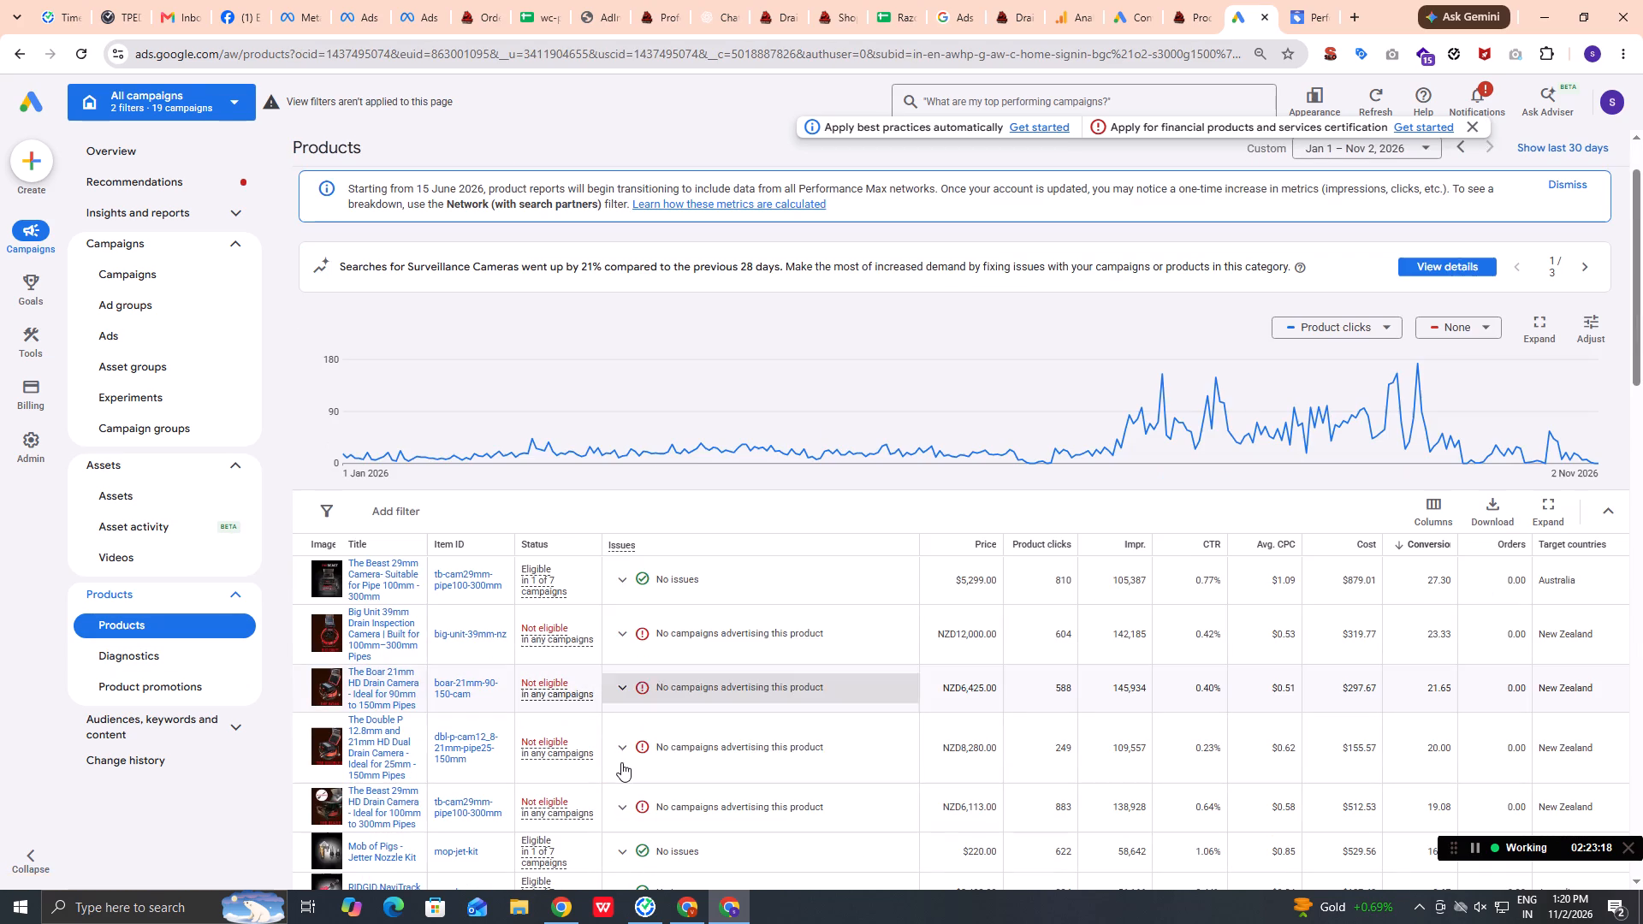
scroll(621, 762, "down", 2)
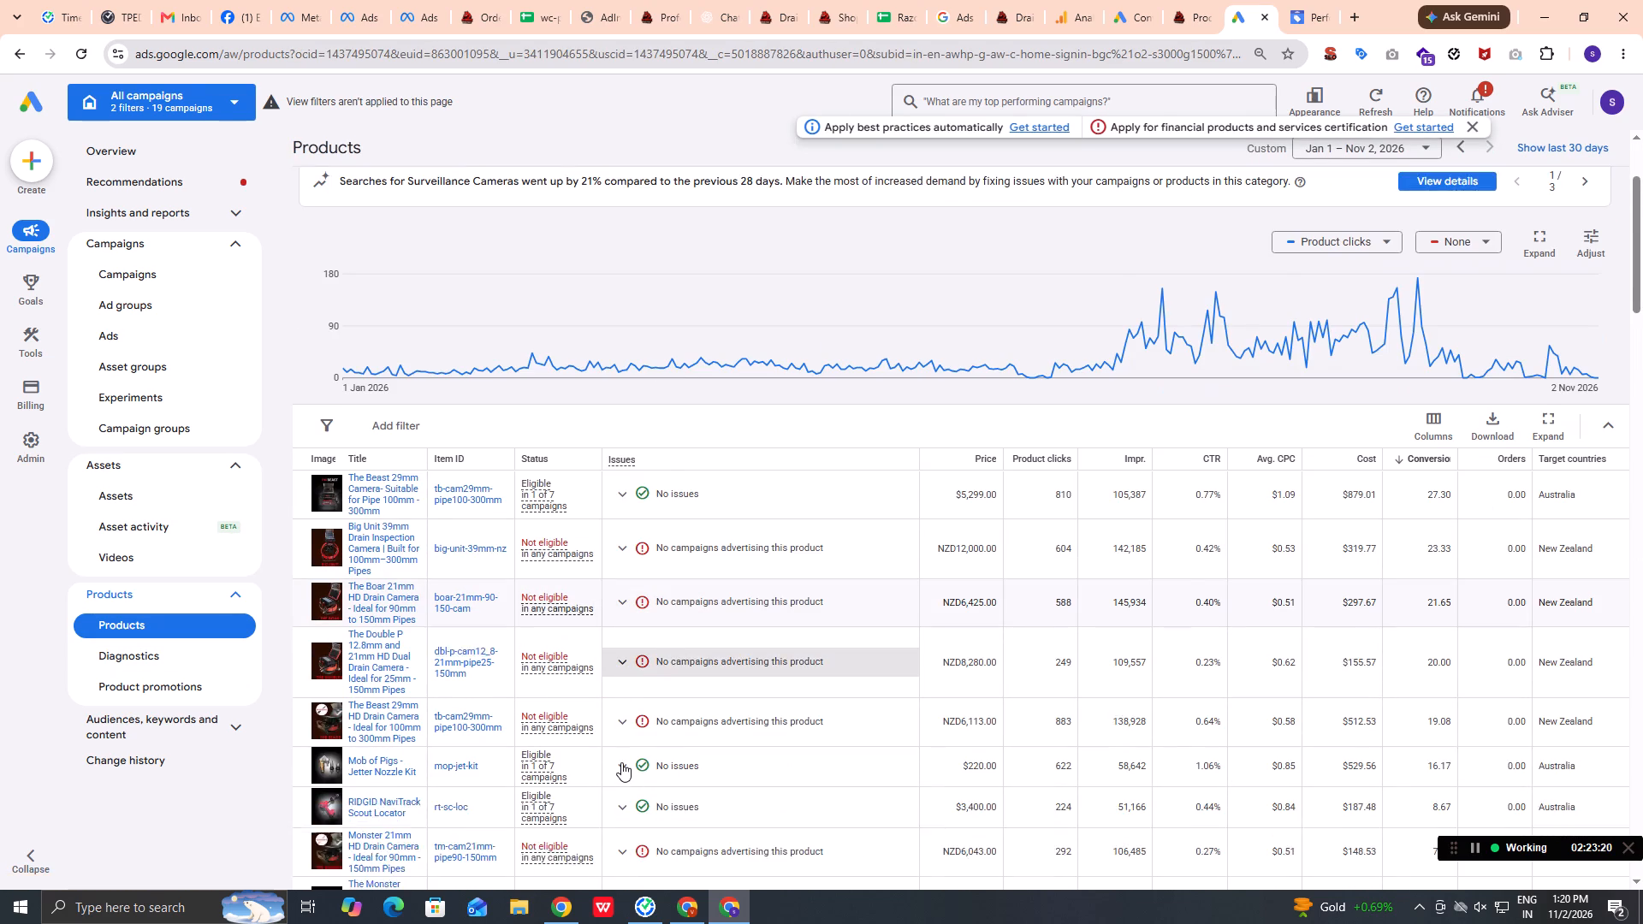
scroll(621, 762, "down", 12)
scroll(621, 762, "up", 1)
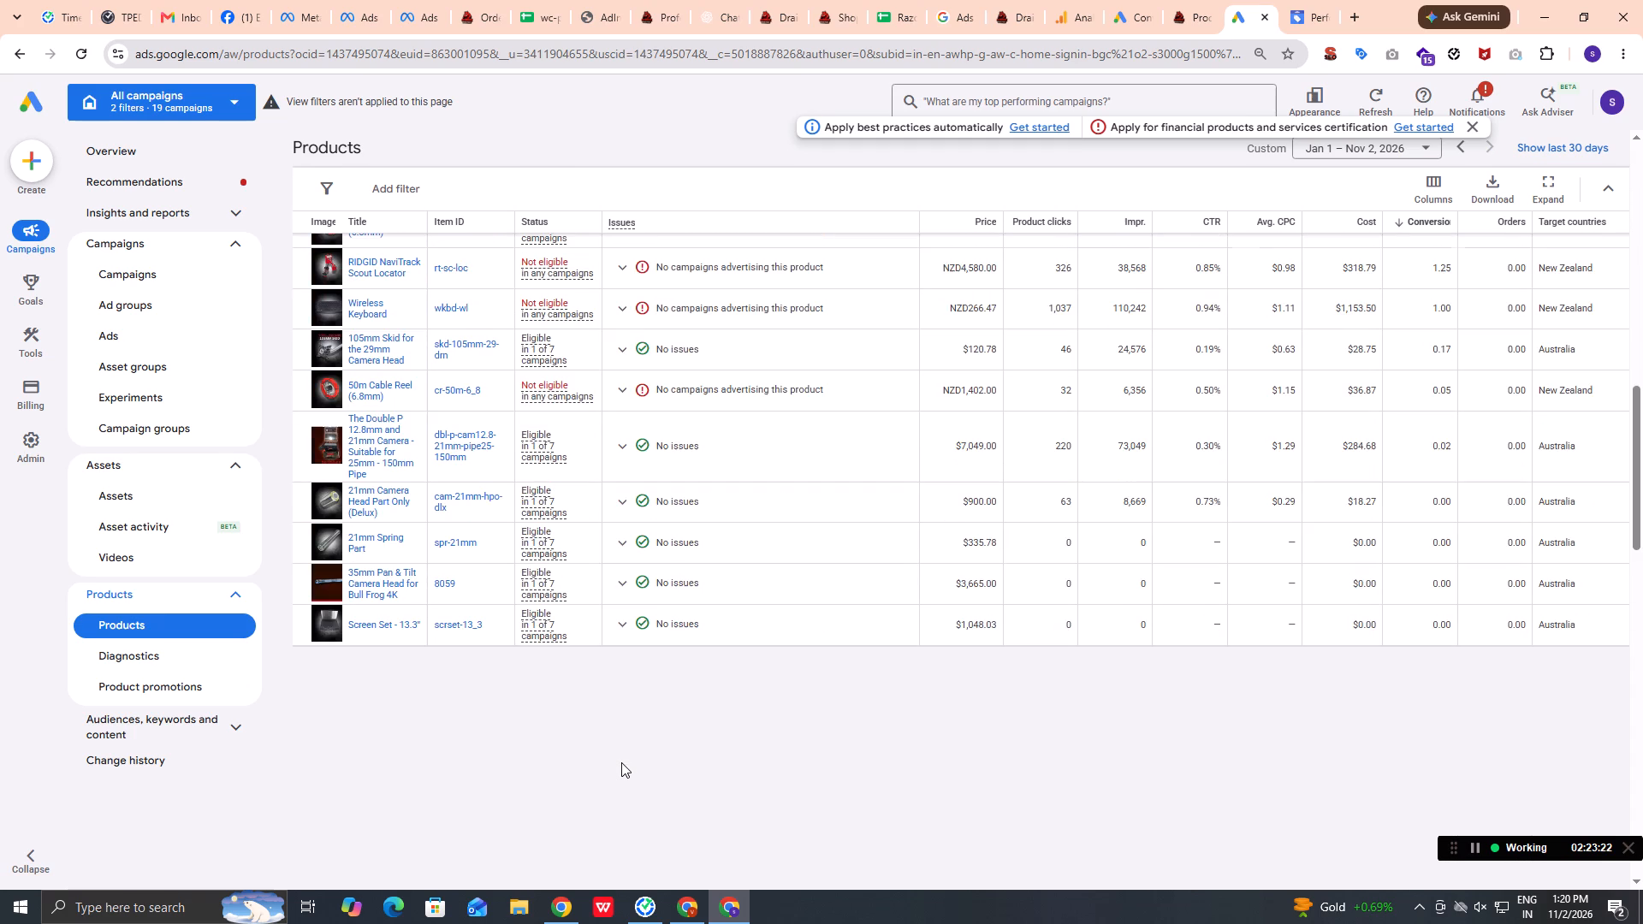
scroll(621, 762, "down", 9)
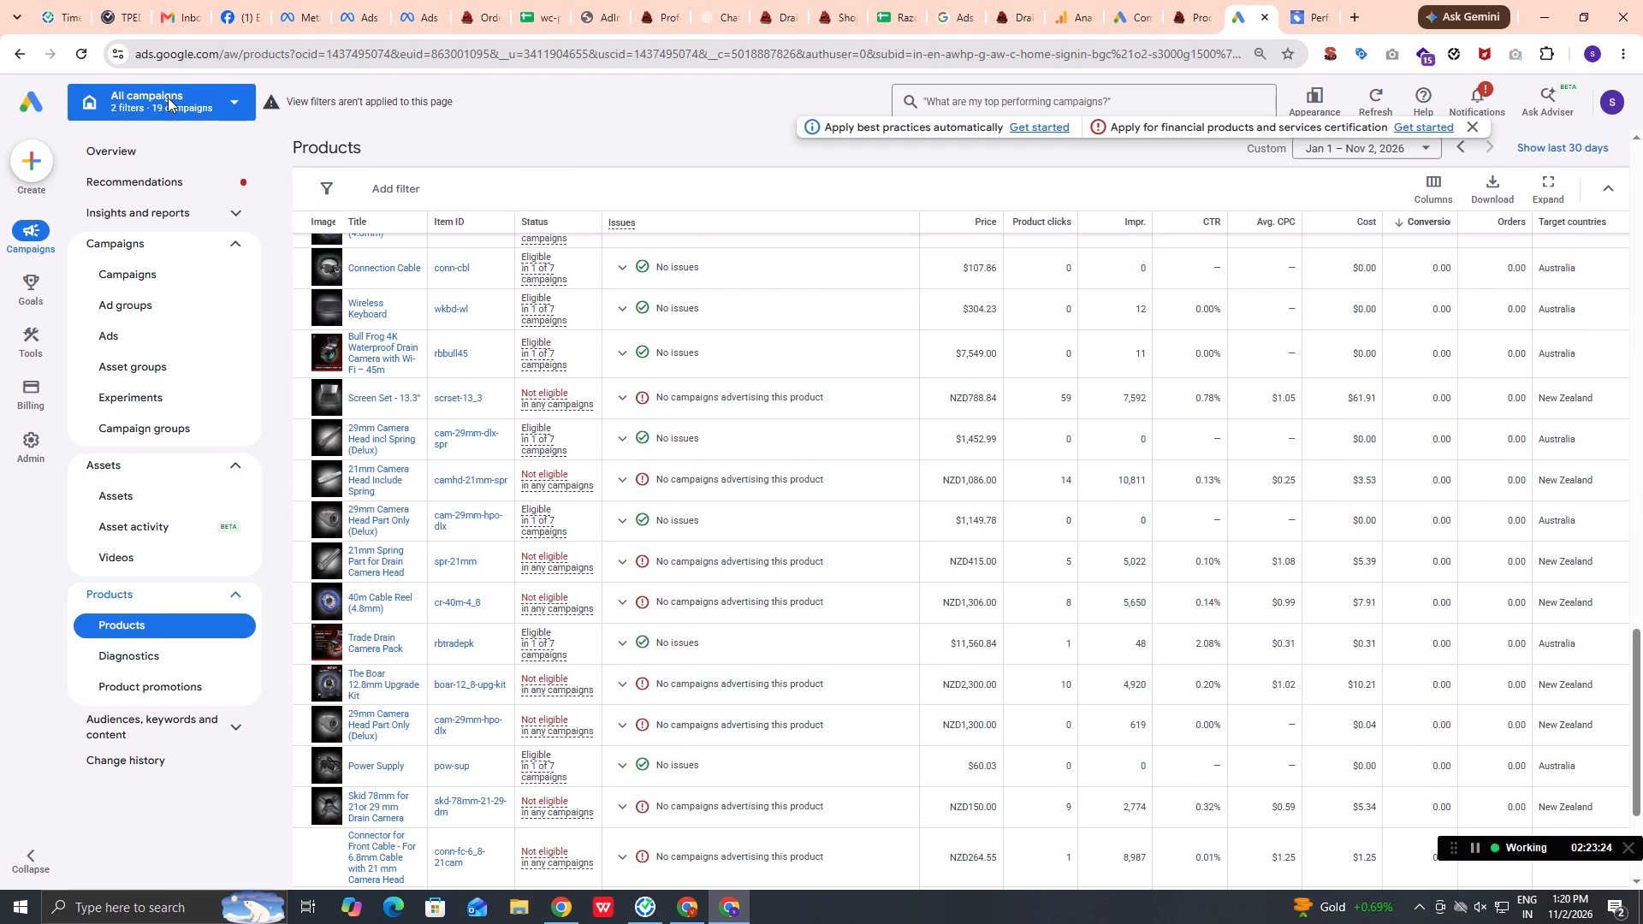
Switch the product list to the *Razorback | Shopping Ads campaign and examine its products' status, issues and performance.
left_click(168, 98)
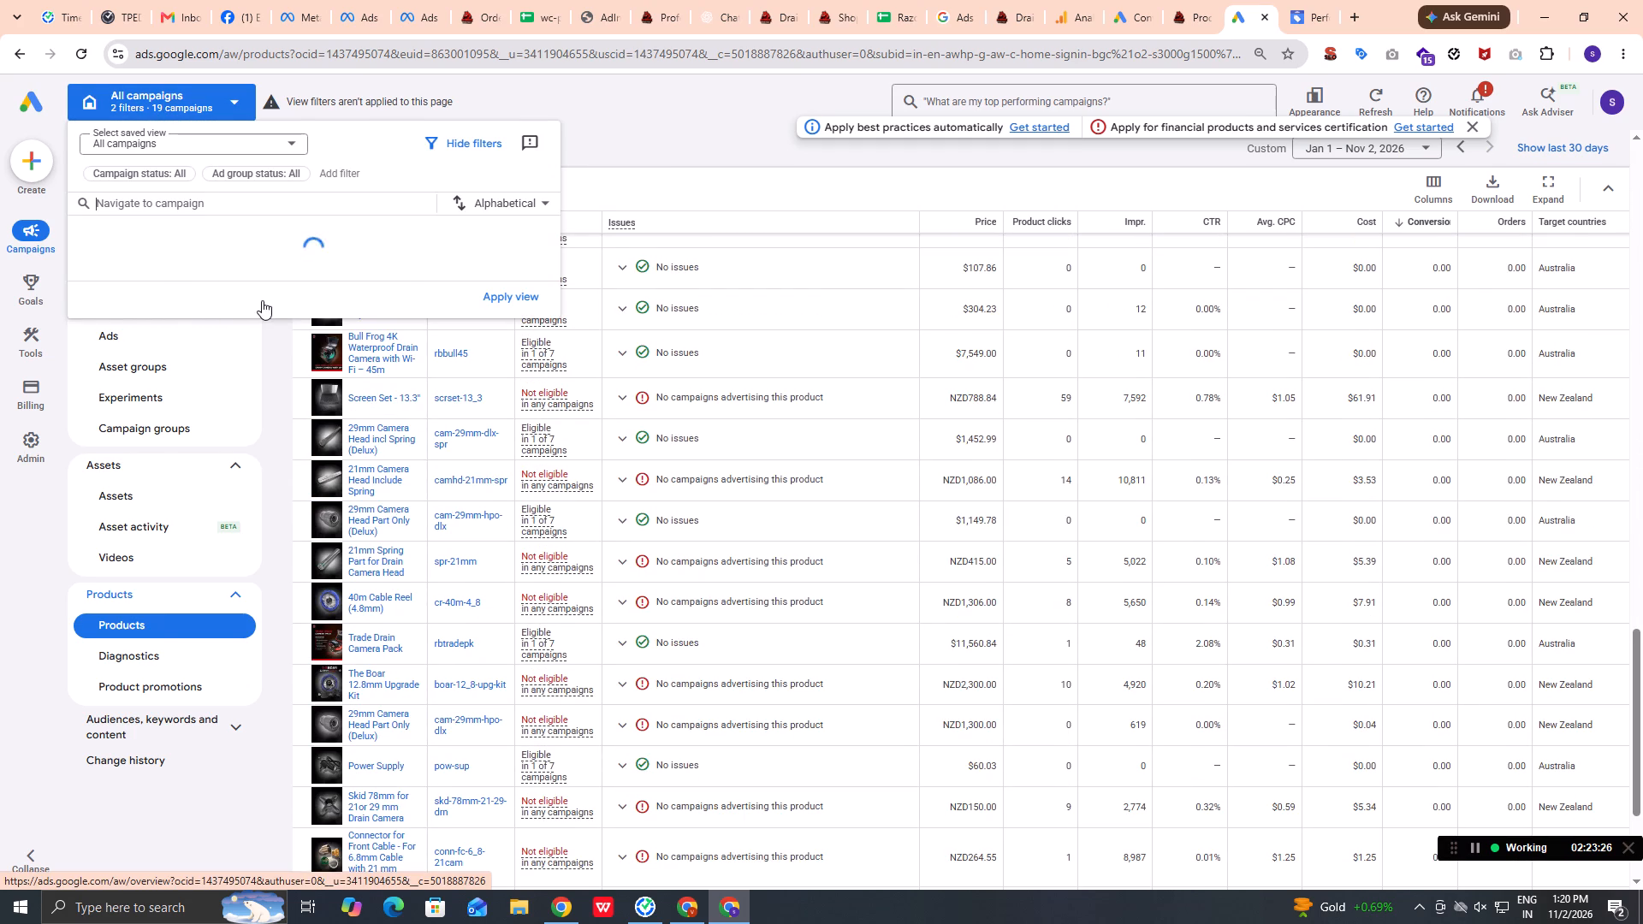
scroll(241, 429, "down", 1)
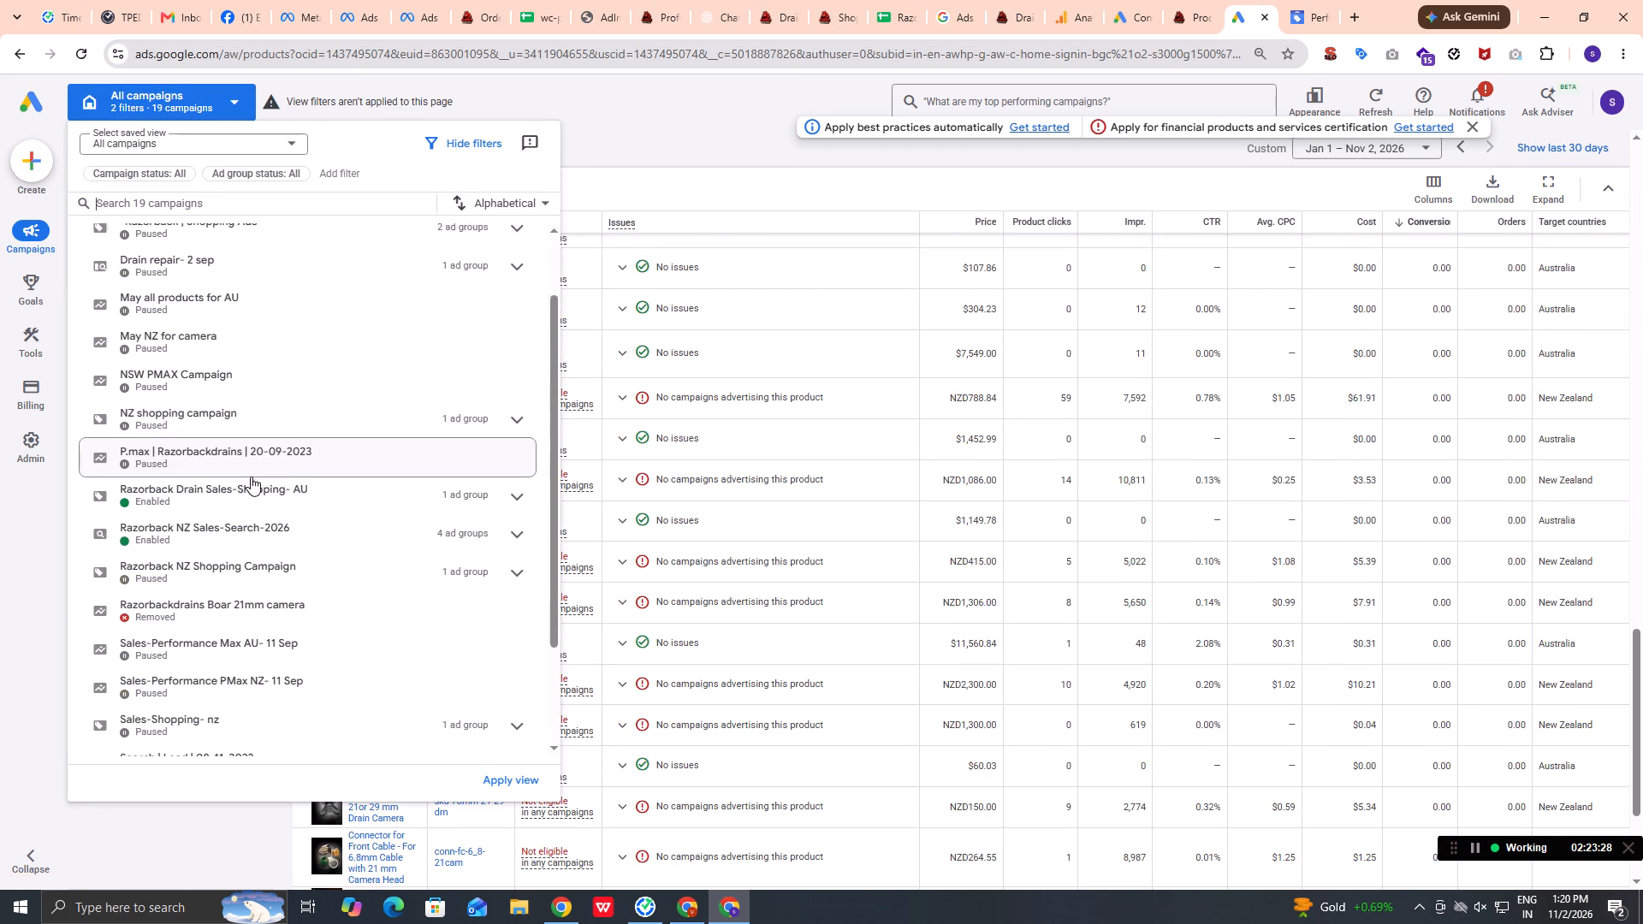
scroll(250, 400, "up", 3)
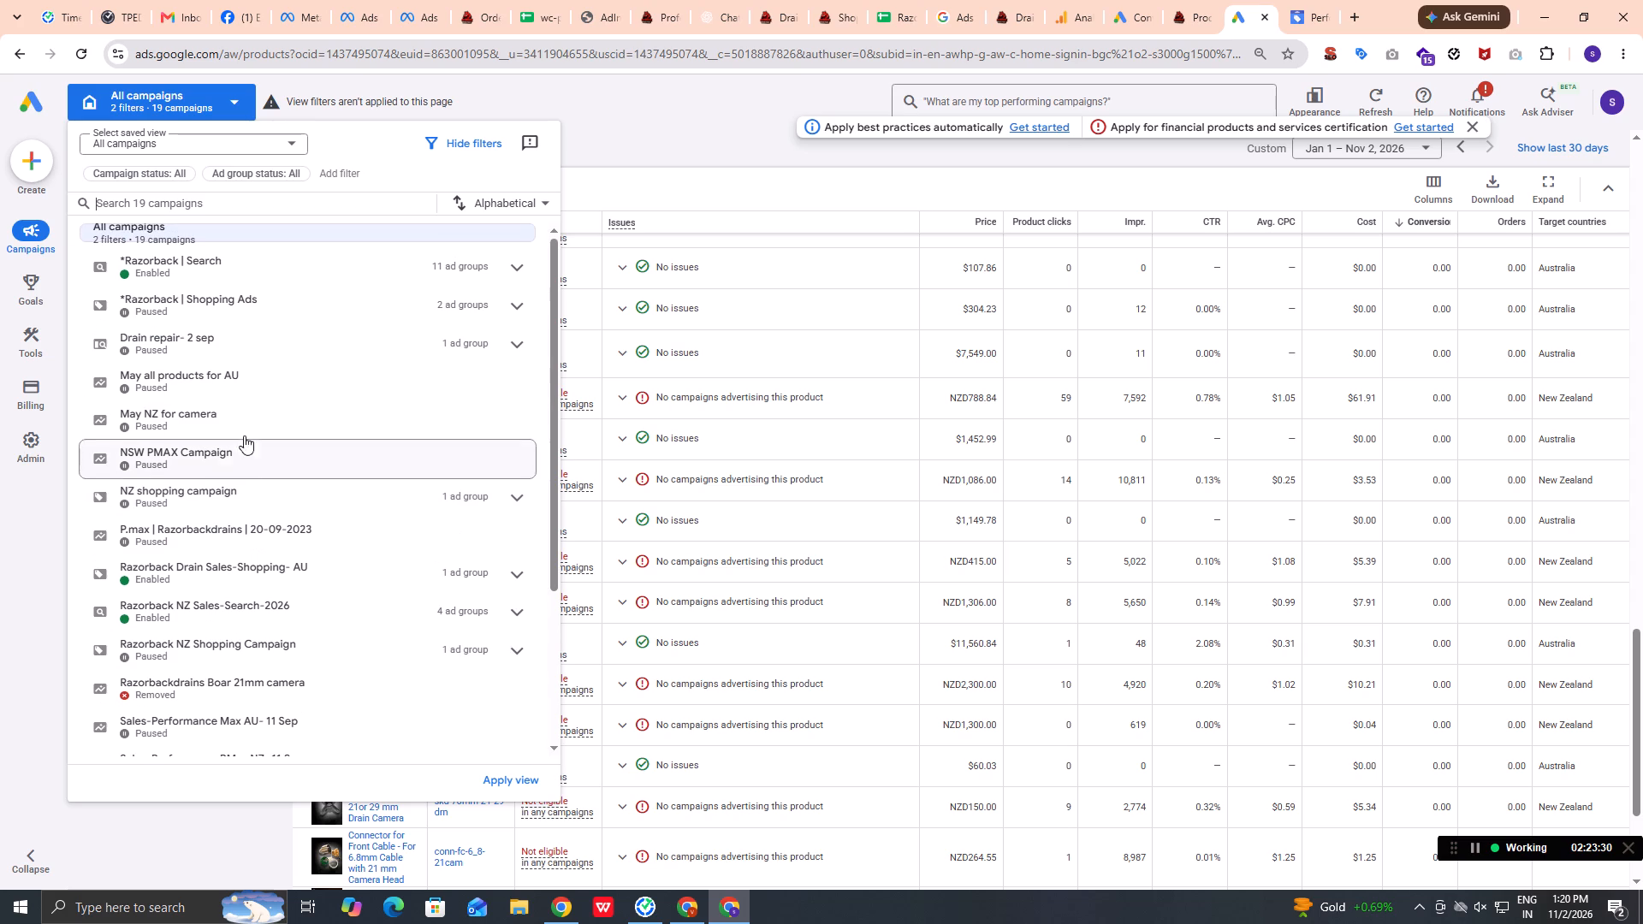
left_click(218, 305)
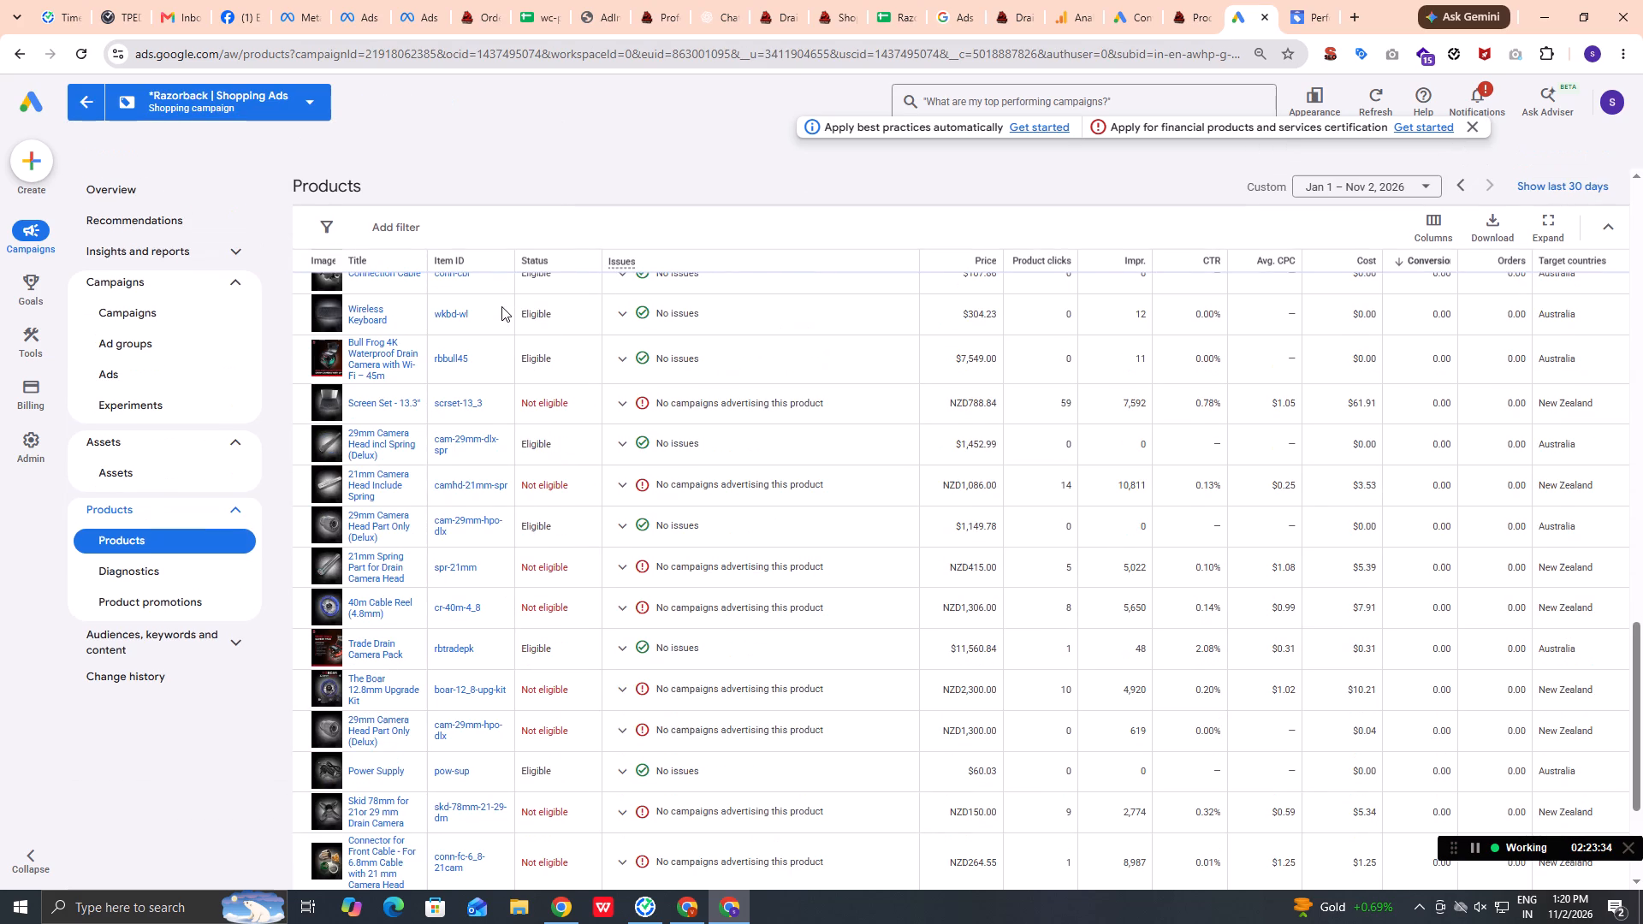
scroll(596, 585, "up", 15)
scroll(596, 585, "down", 2)
scroll(596, 585, "up", 1)
scroll(596, 585, "down", 1)
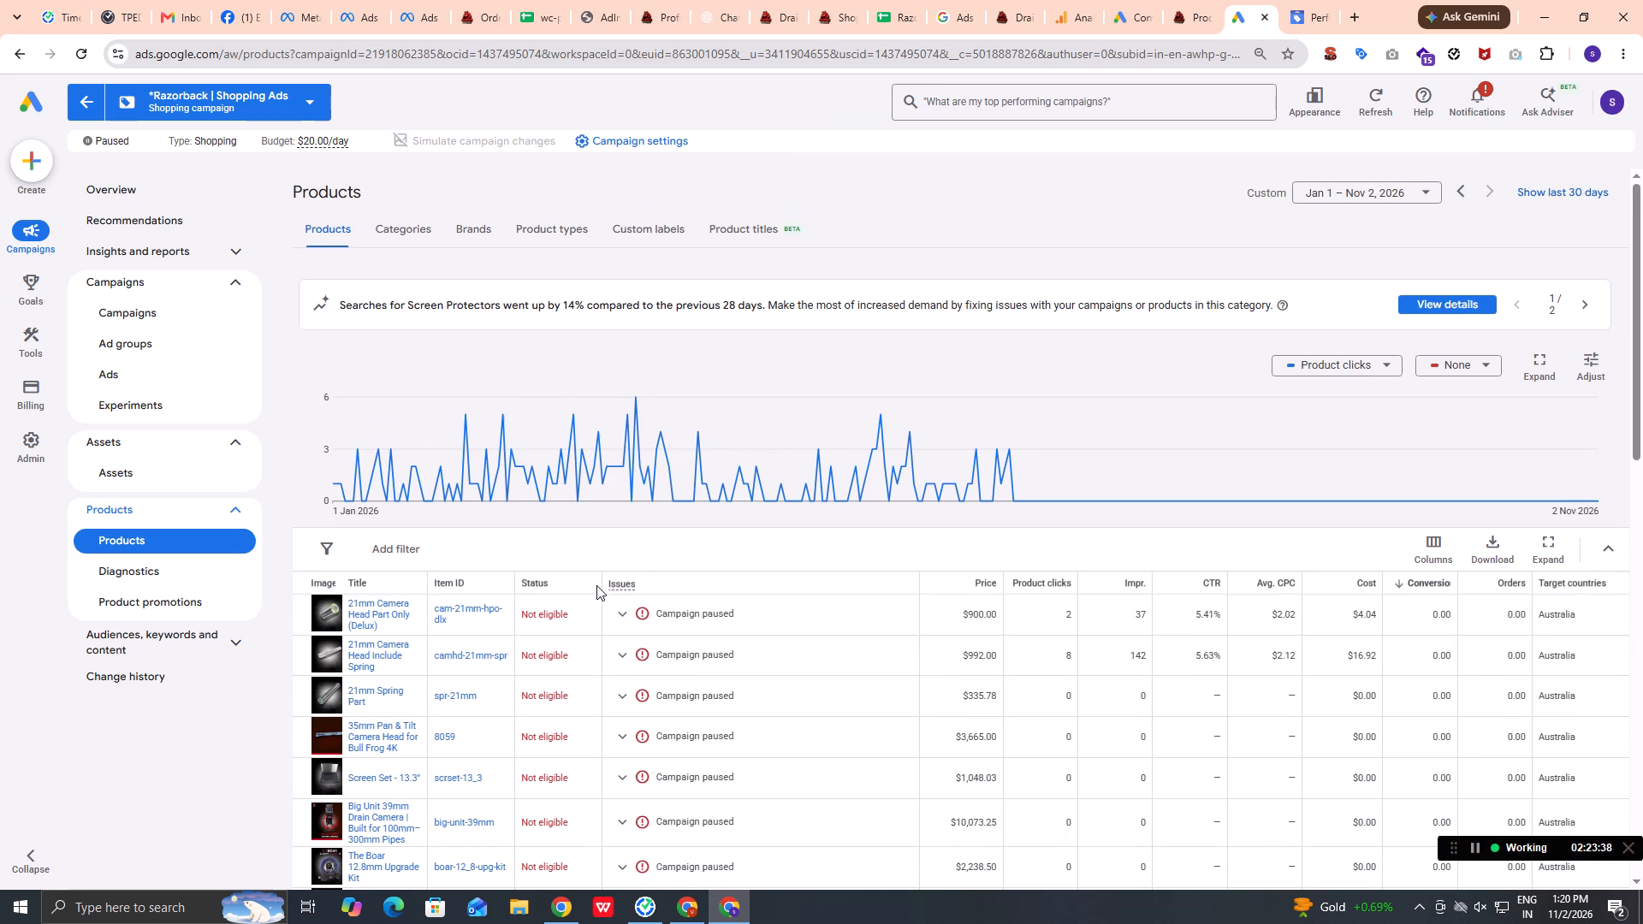
scroll(596, 585, "down", 10)
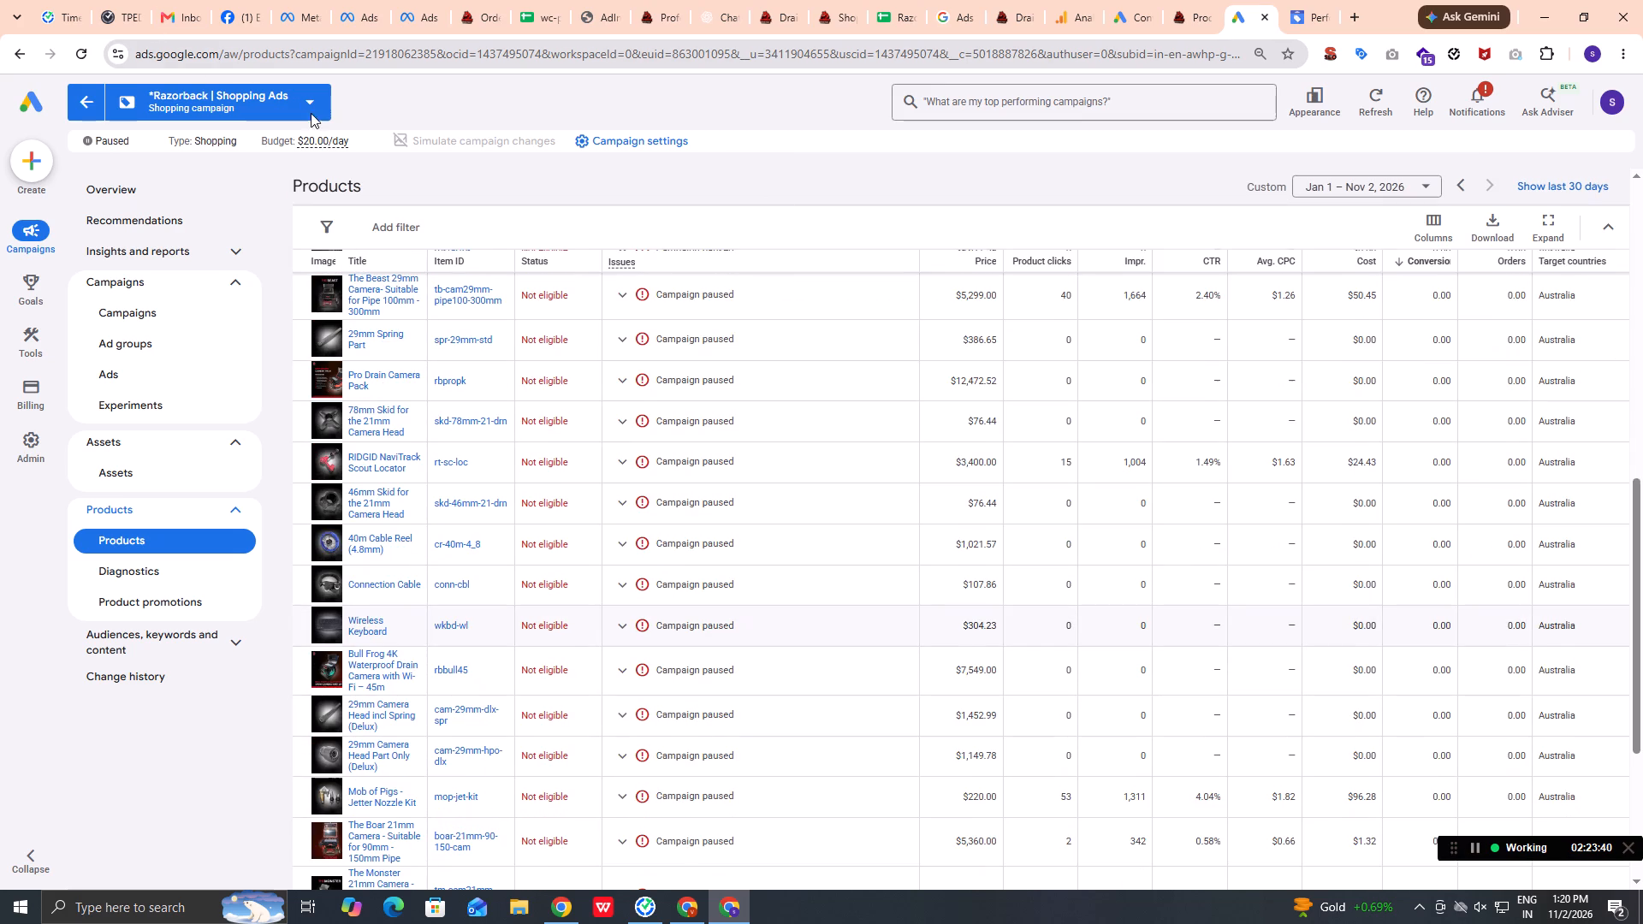
Switch the product list to the Razorback Drain Sales-Shopping- AU campaign and look through its products.
left_click(300, 100)
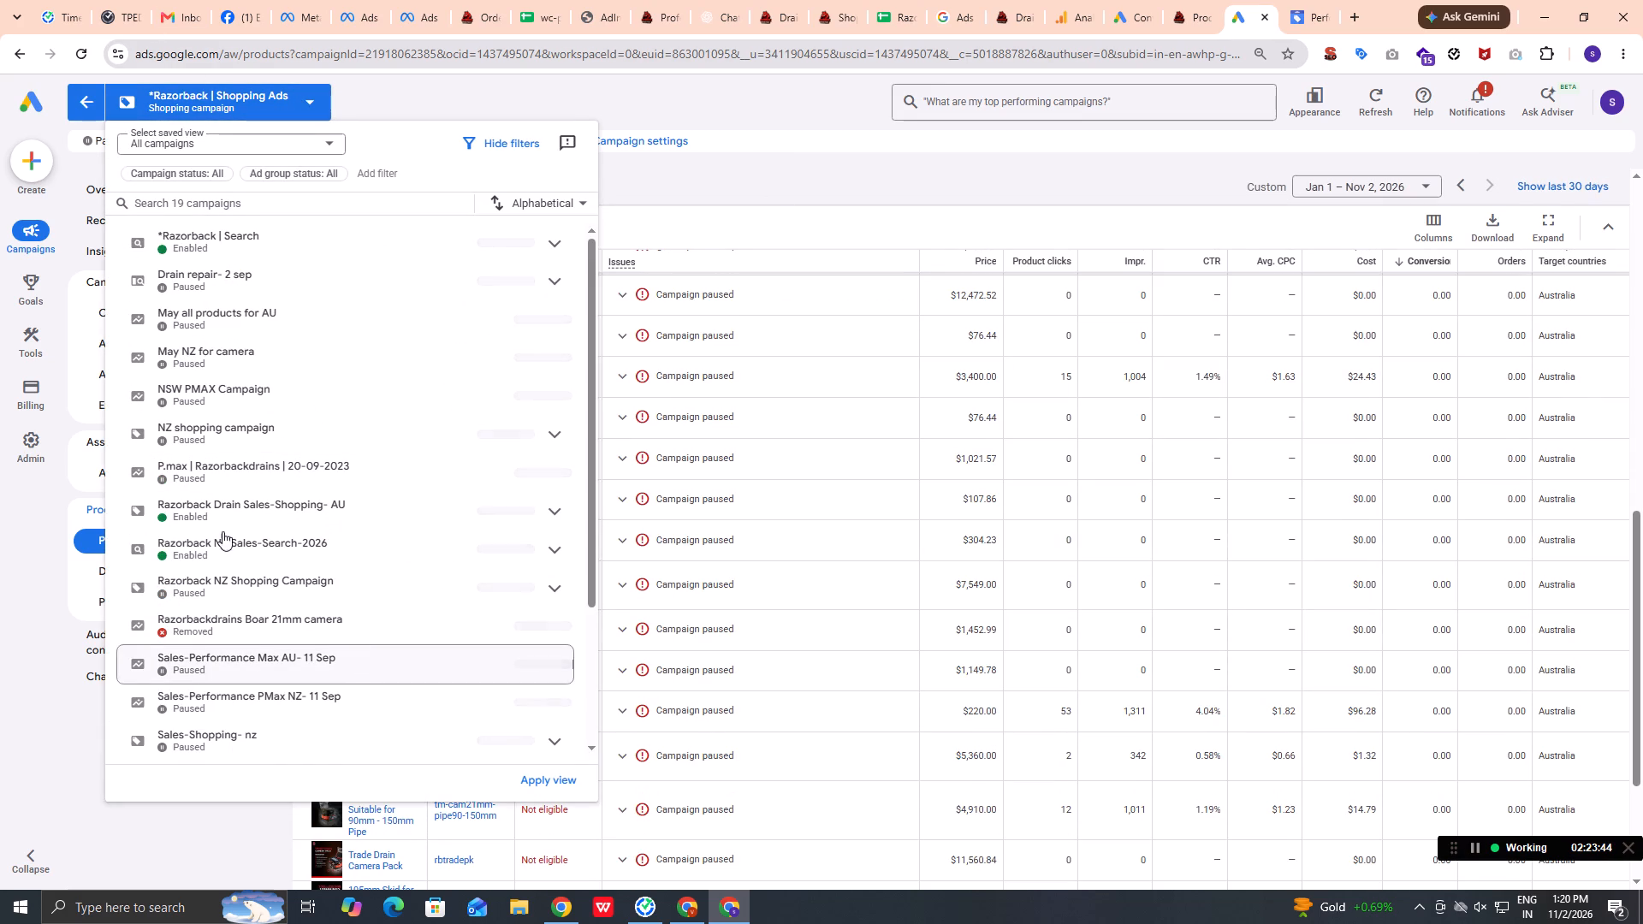
left_click(253, 577)
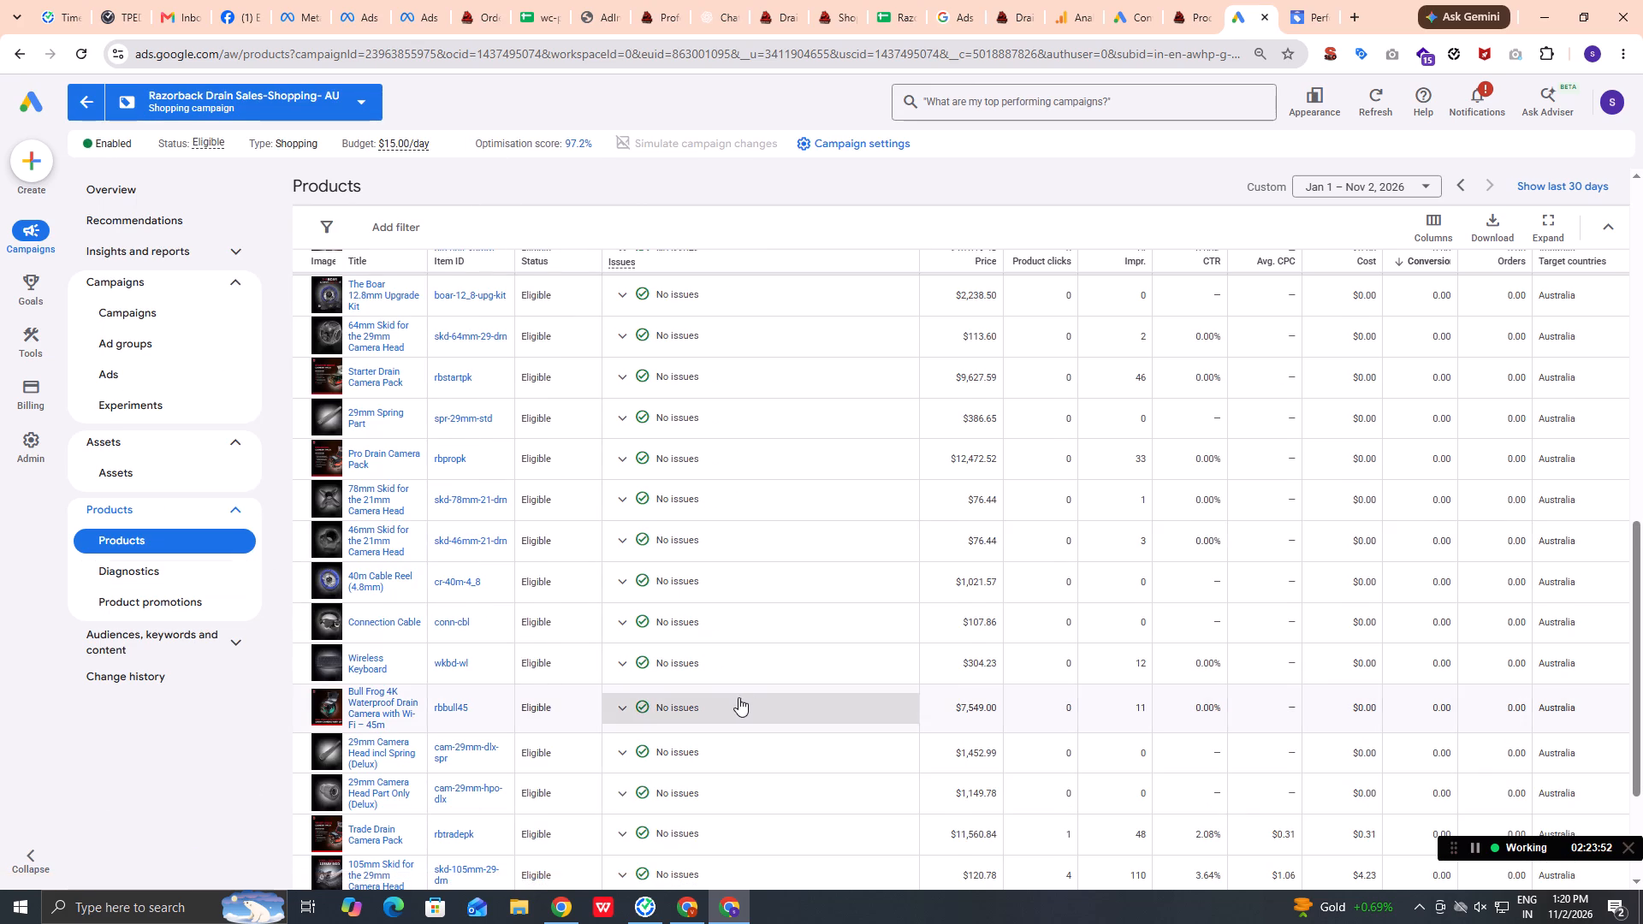
scroll(734, 697, "up", 11)
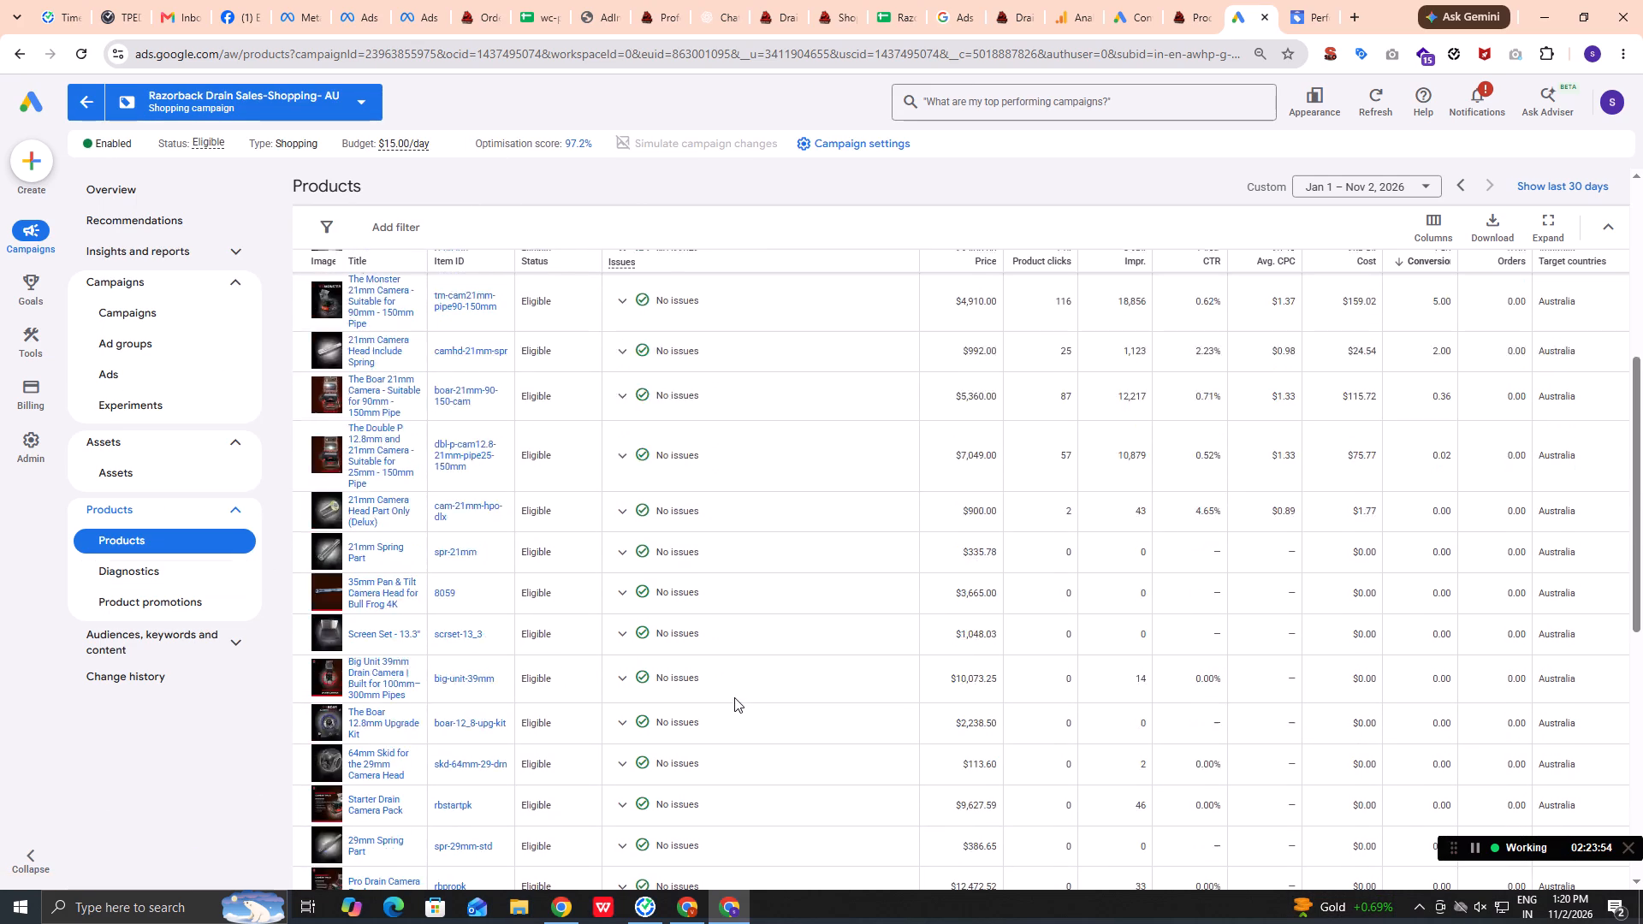
scroll(734, 697, "up", 2)
Sort the AU Shopping campaign's products by status and examine the status and issues of the whole list.
left_click(533, 587)
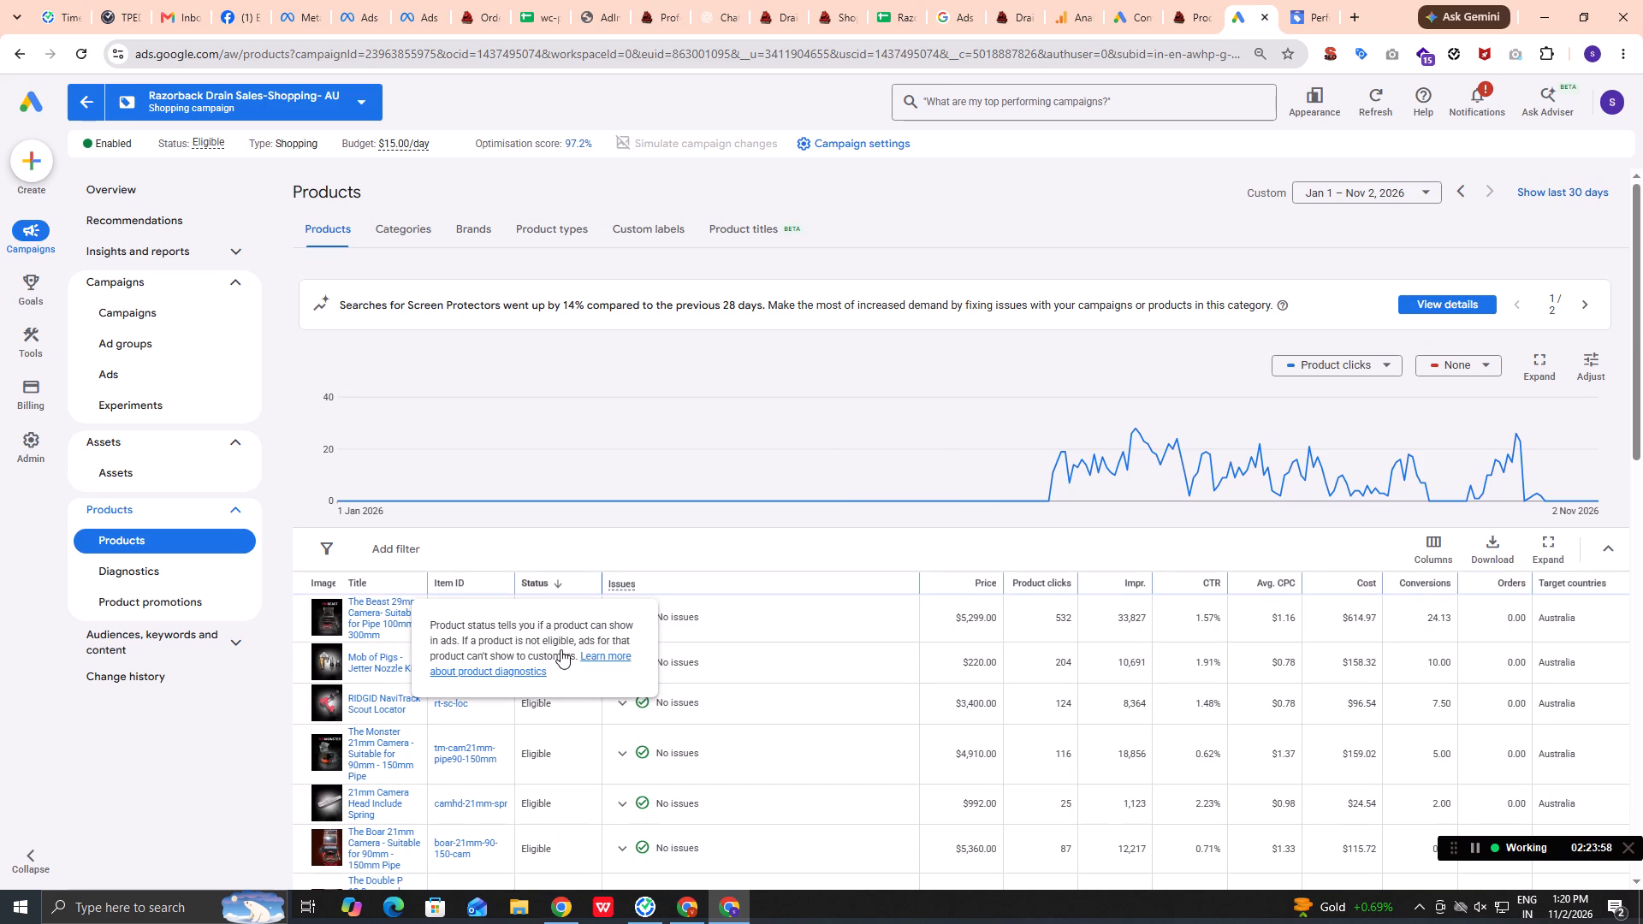
scroll(575, 832, "down", 1)
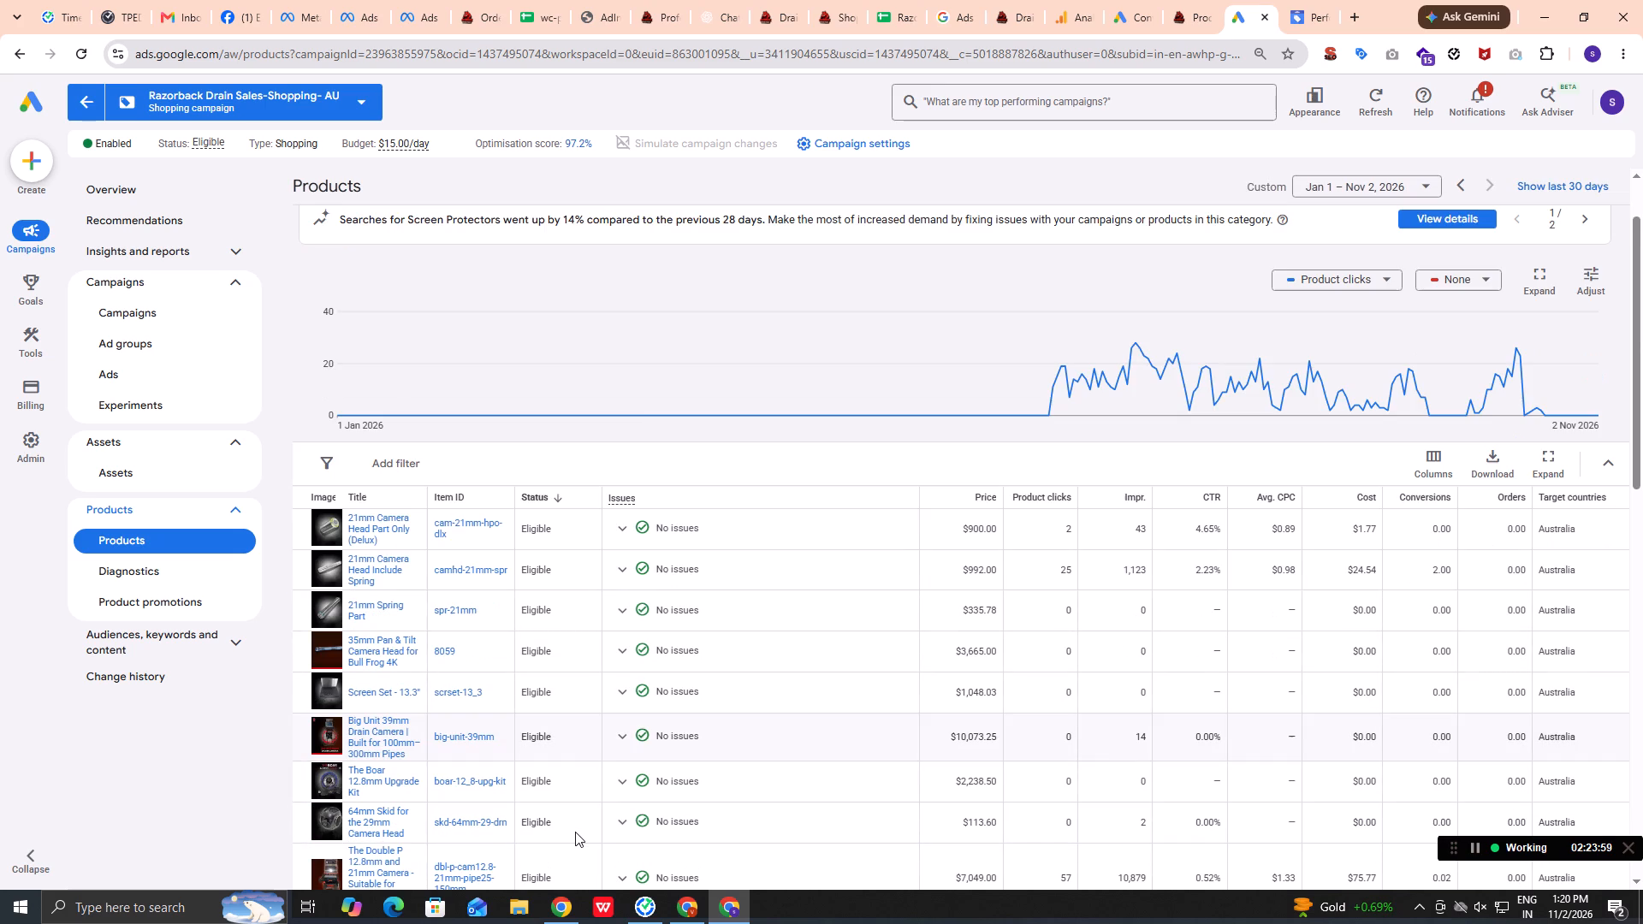
scroll(575, 832, "down", 2)
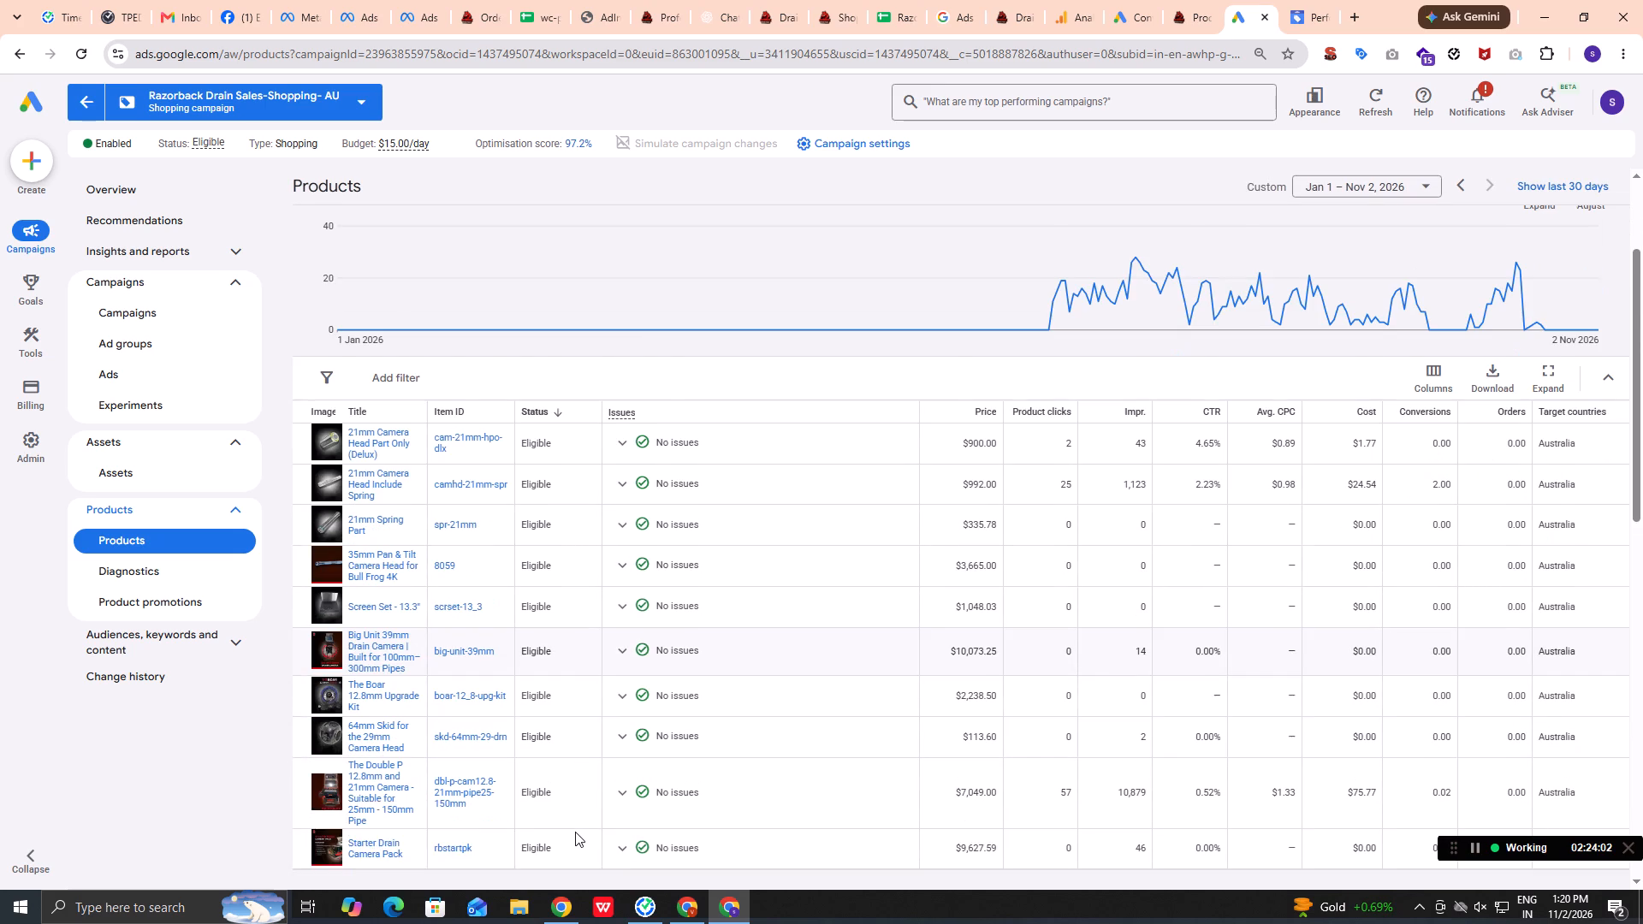
scroll(575, 832, "down", 12)
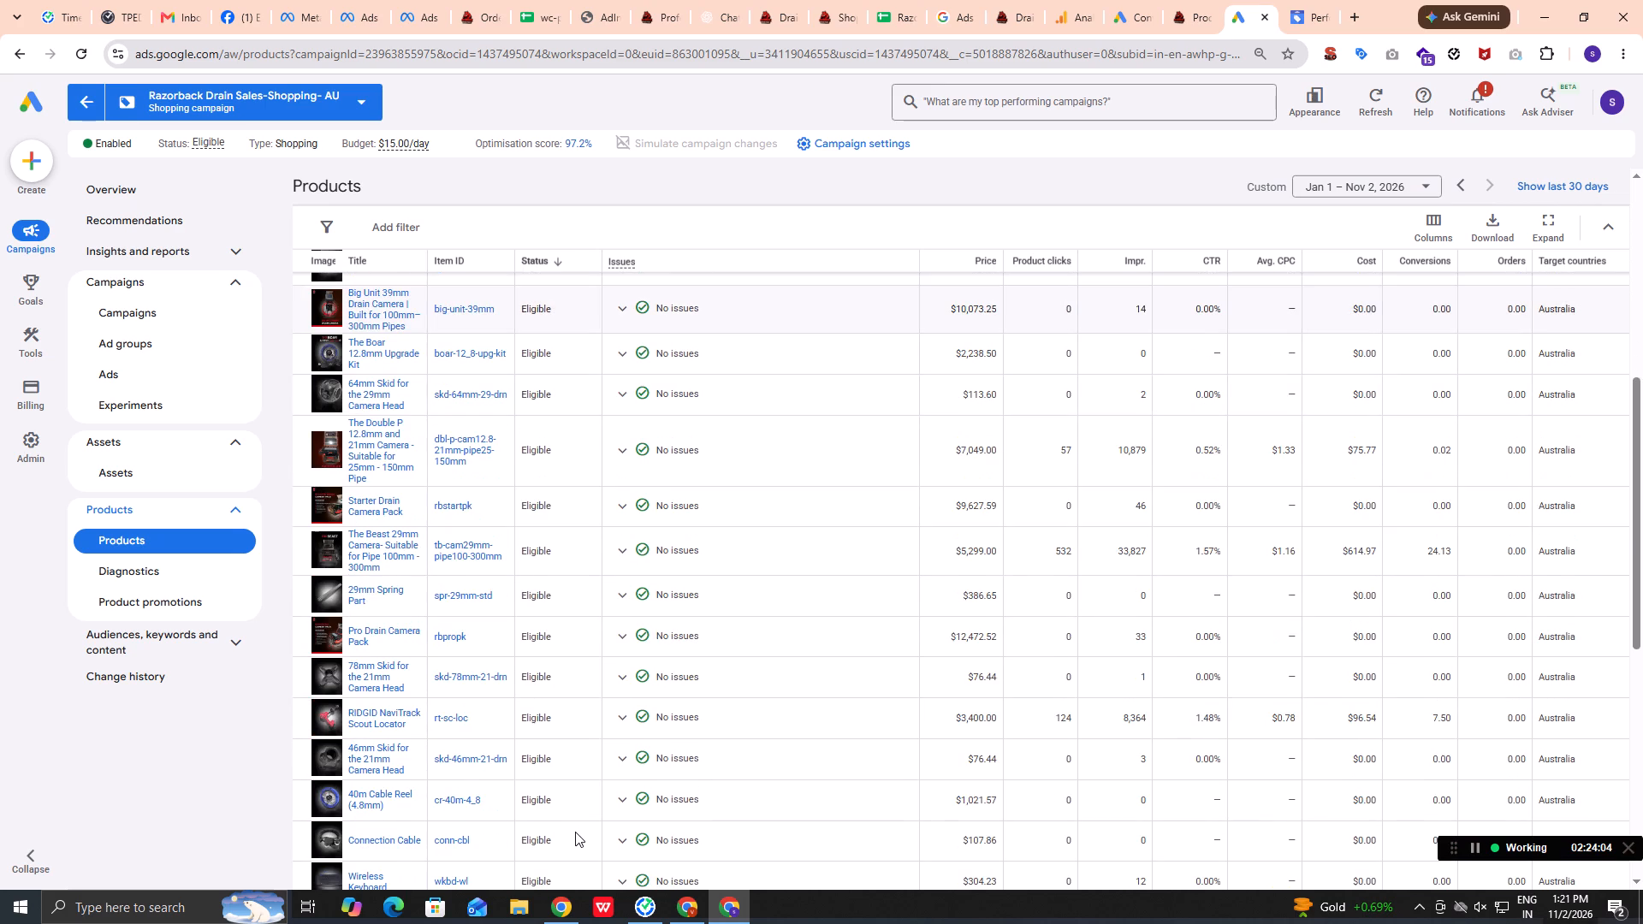
scroll(575, 832, "down", 2)
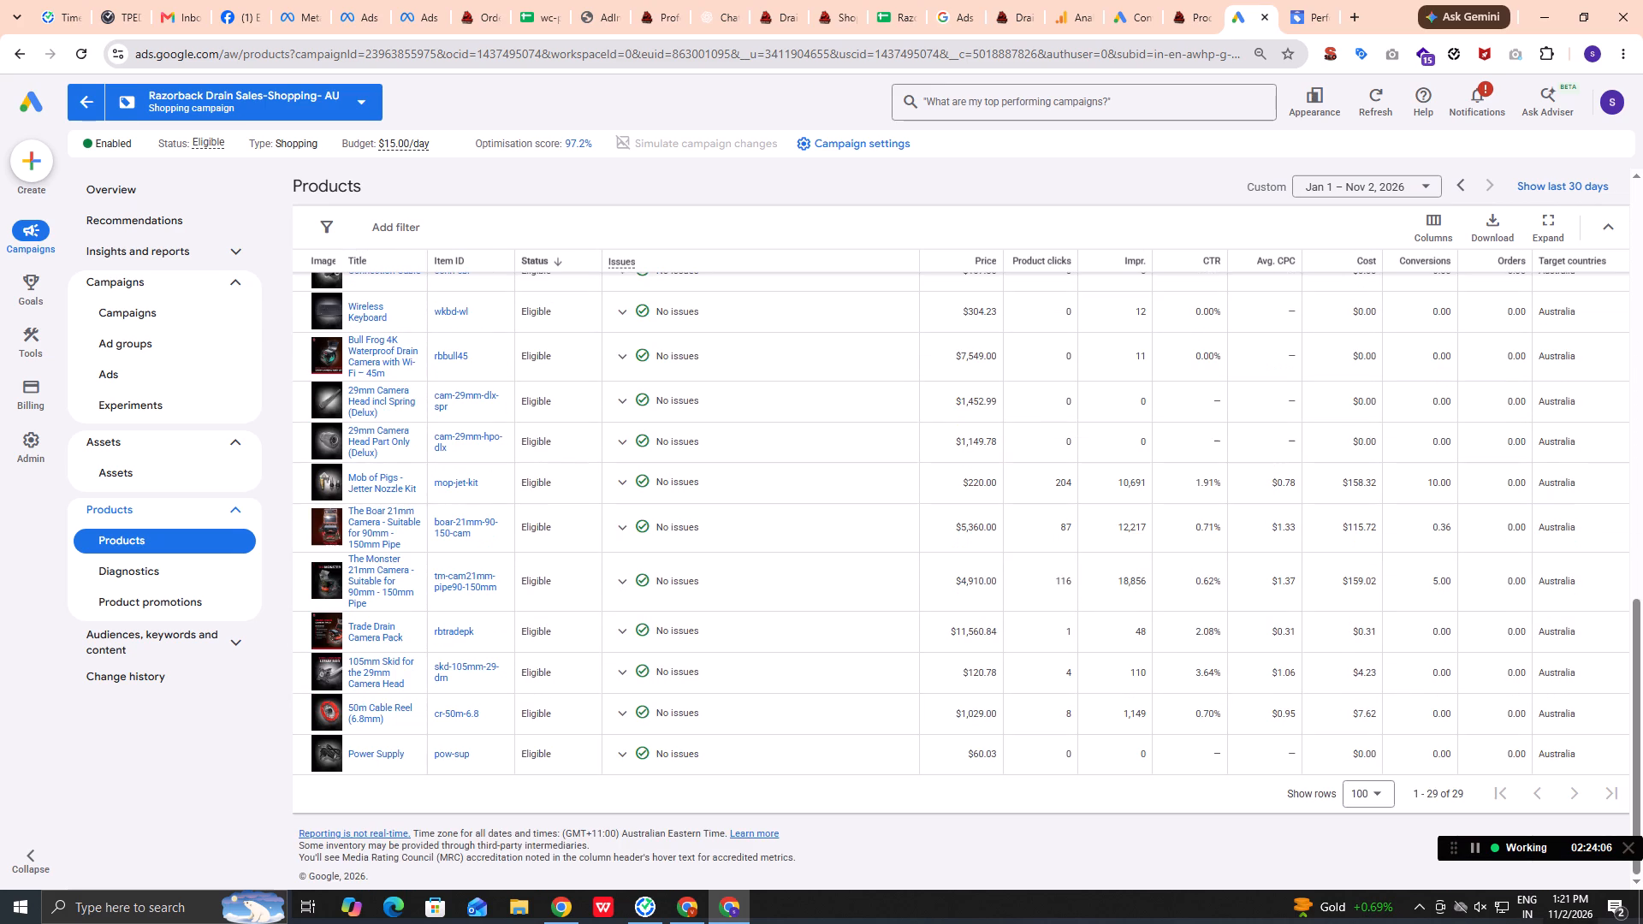
View the AU Shopping campaign's product diagnostics and its product promotions.
left_click(129, 578)
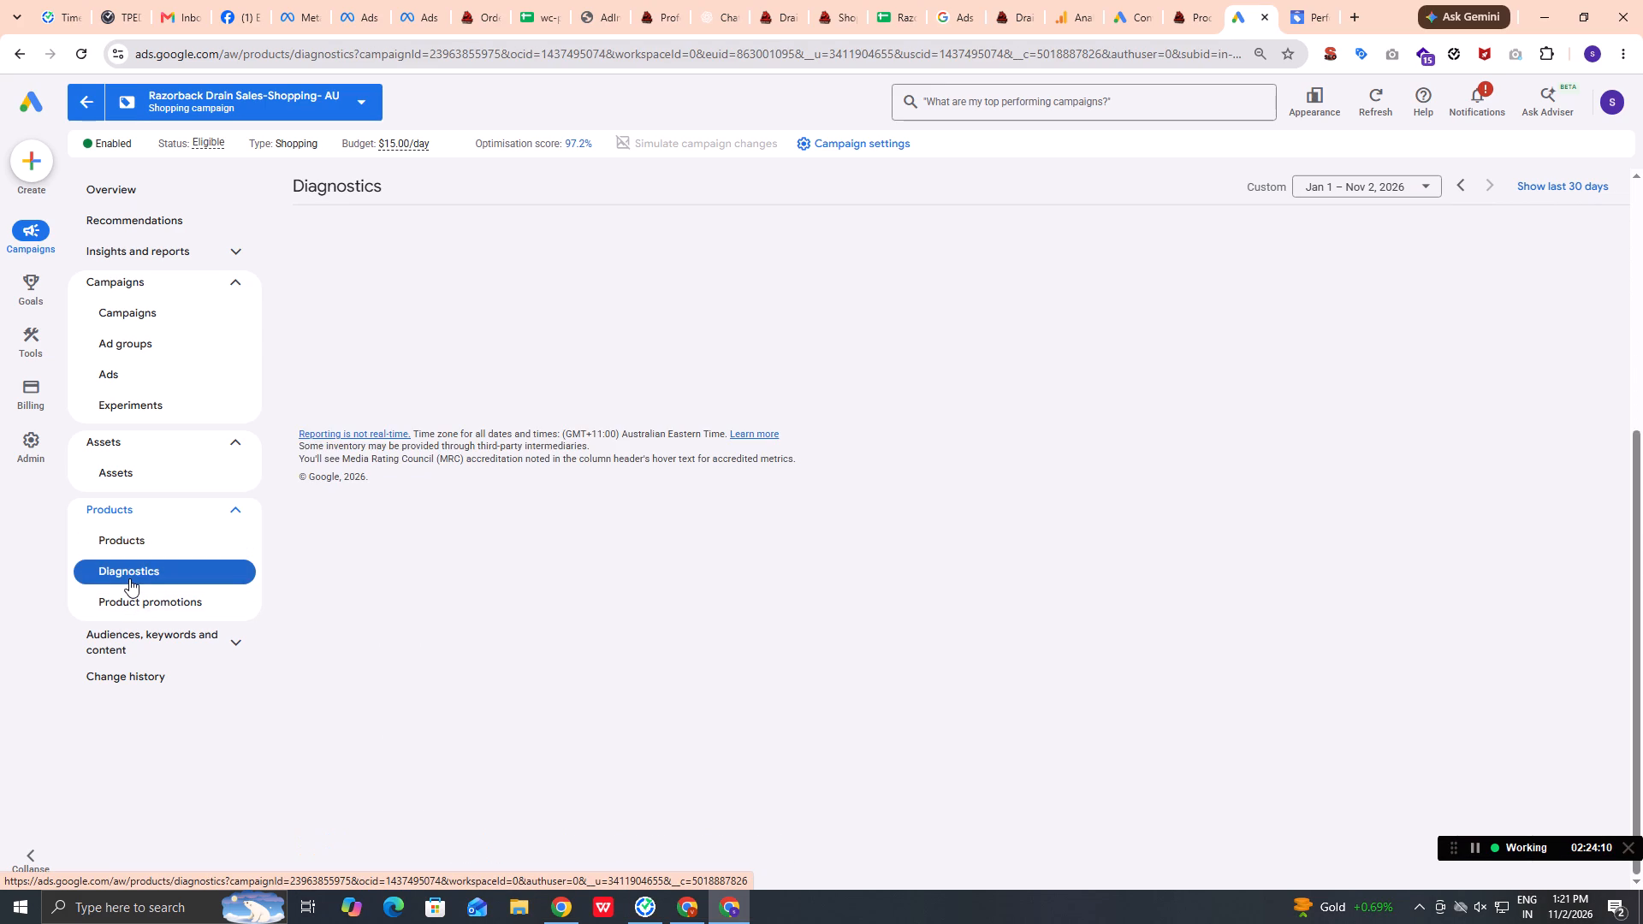
left_click(129, 593)
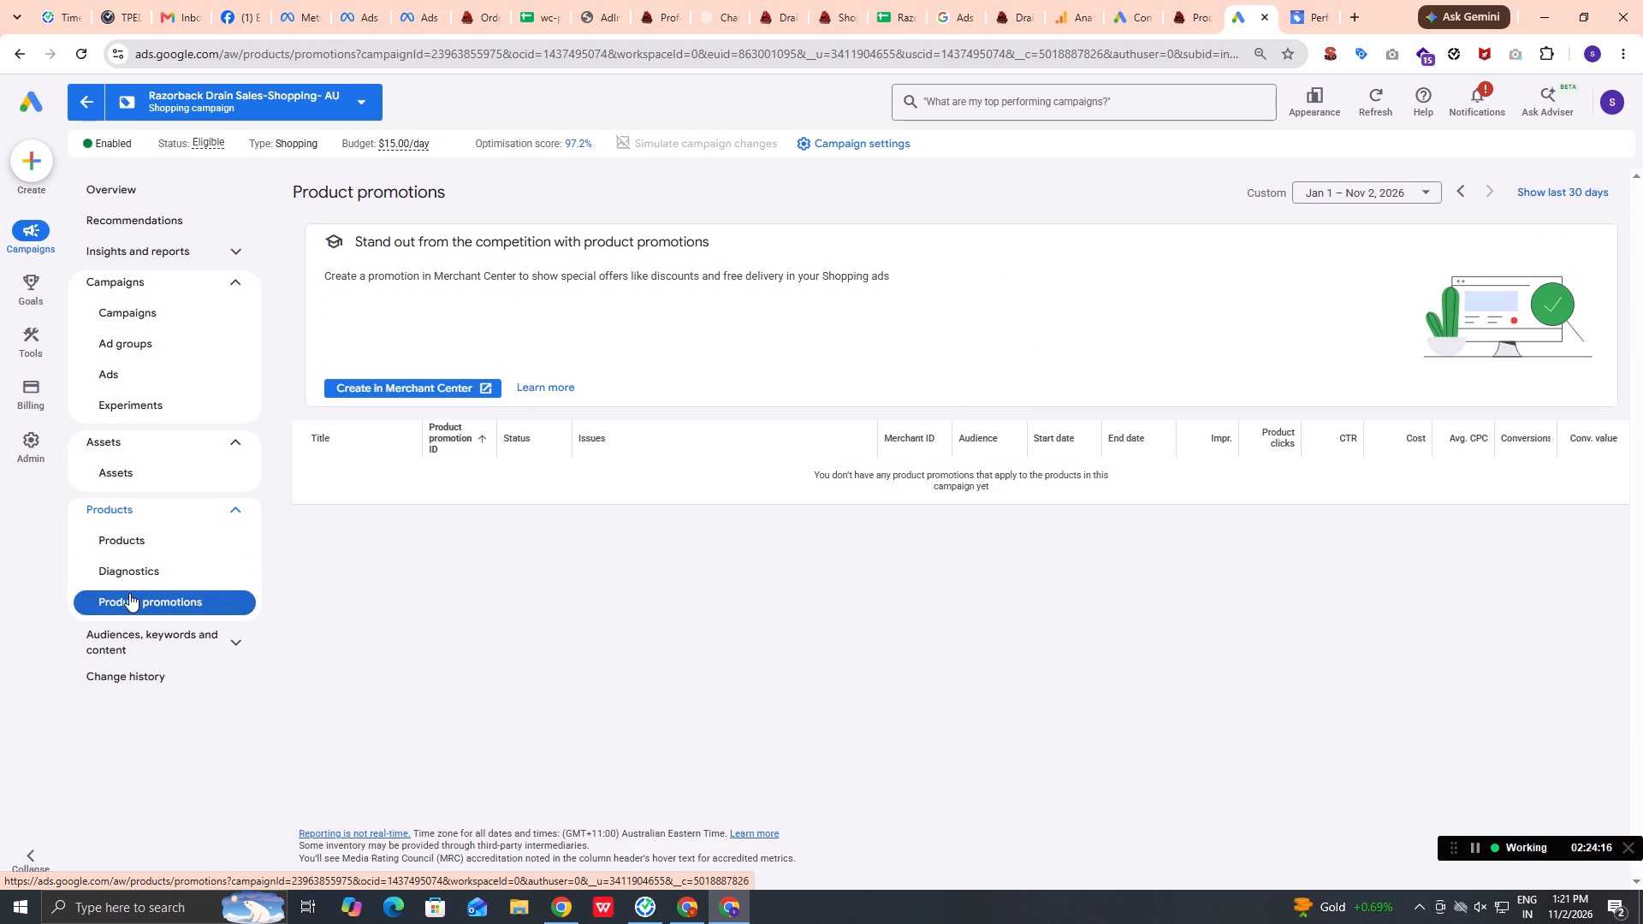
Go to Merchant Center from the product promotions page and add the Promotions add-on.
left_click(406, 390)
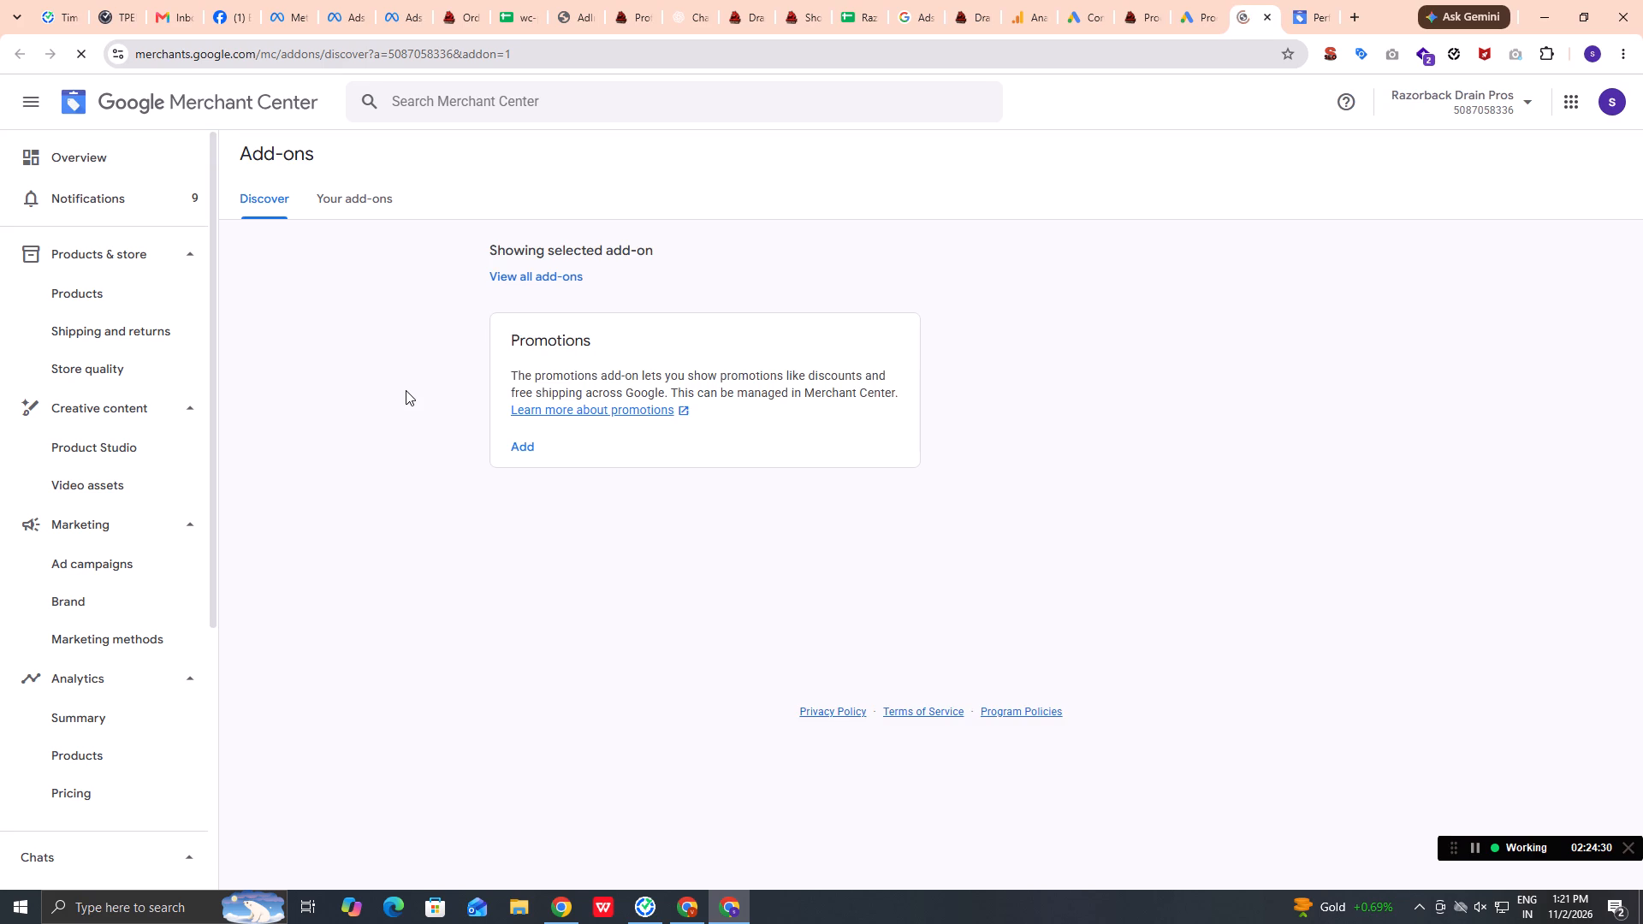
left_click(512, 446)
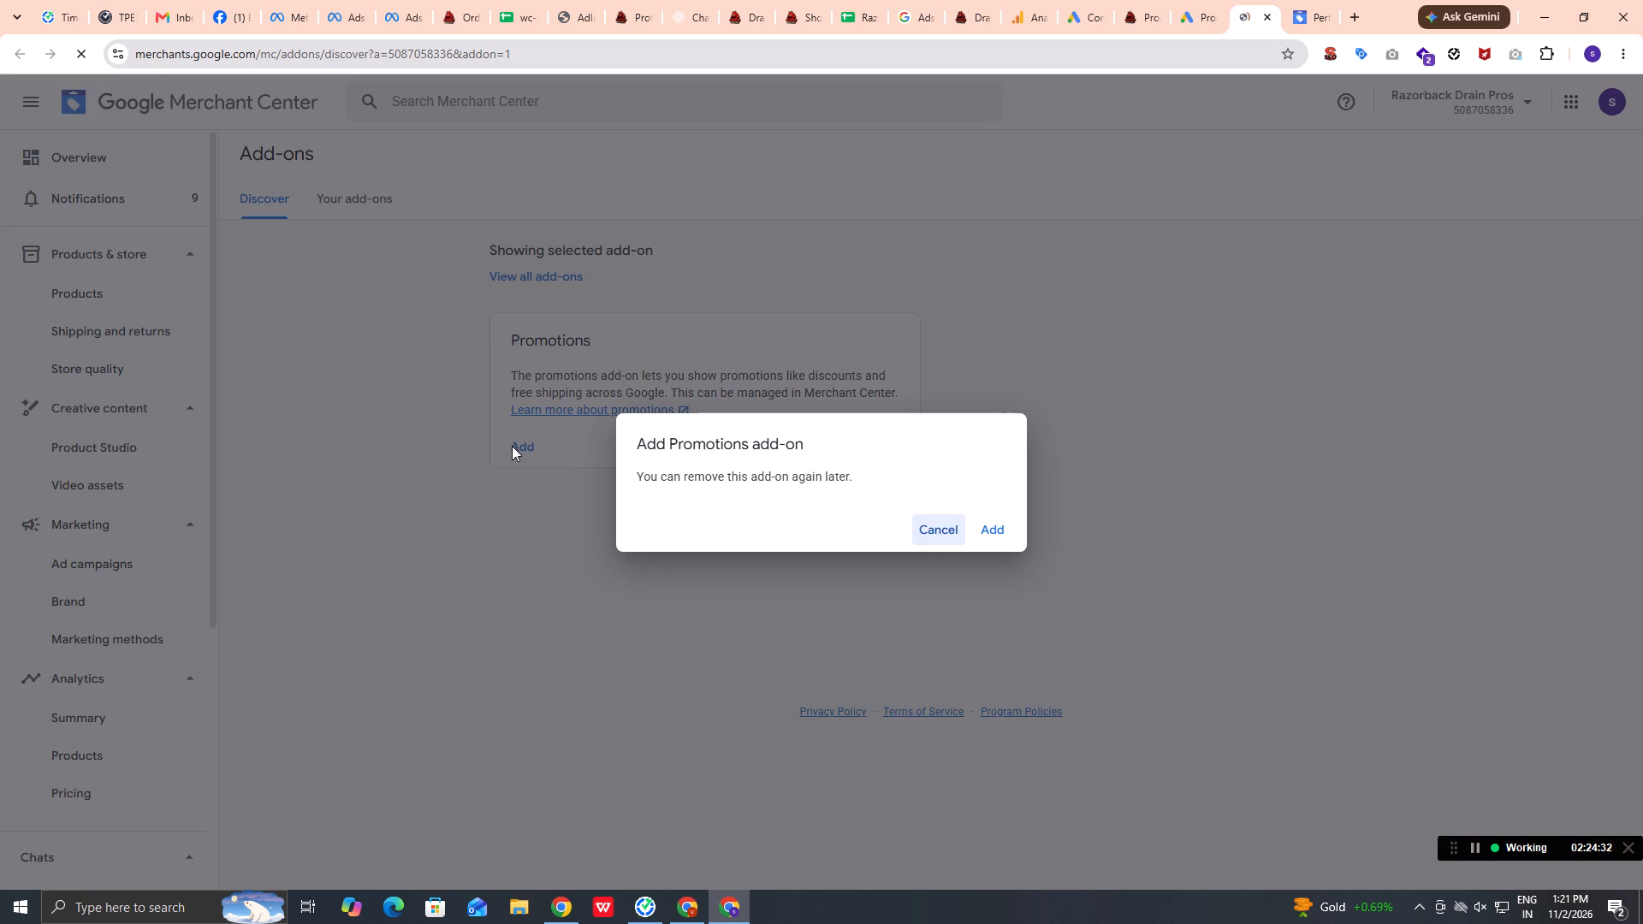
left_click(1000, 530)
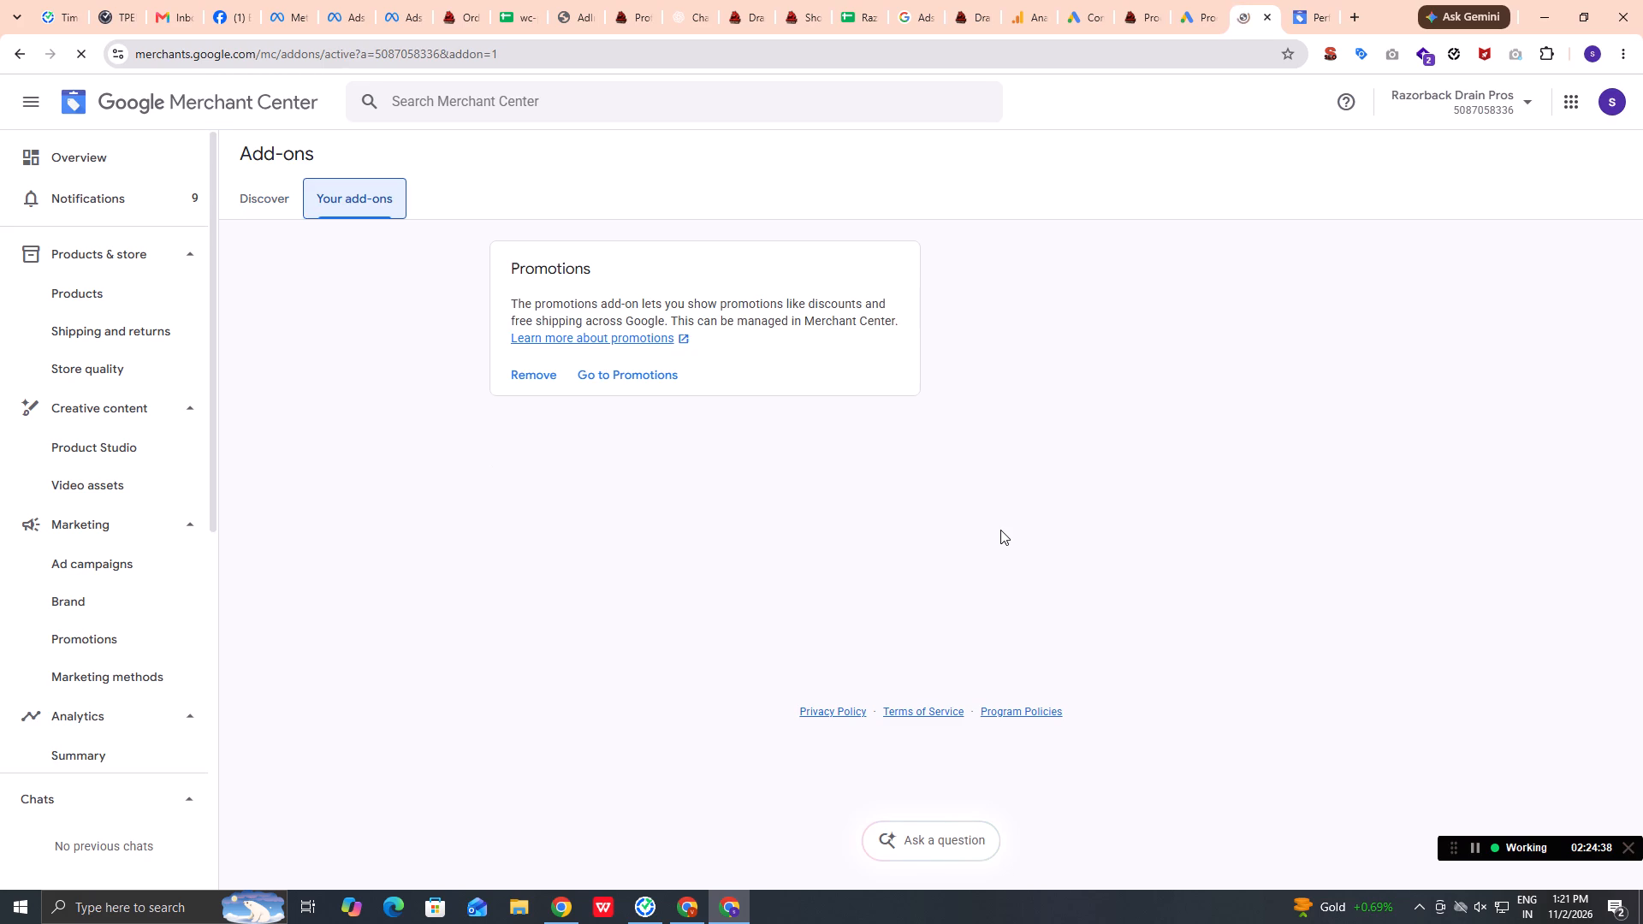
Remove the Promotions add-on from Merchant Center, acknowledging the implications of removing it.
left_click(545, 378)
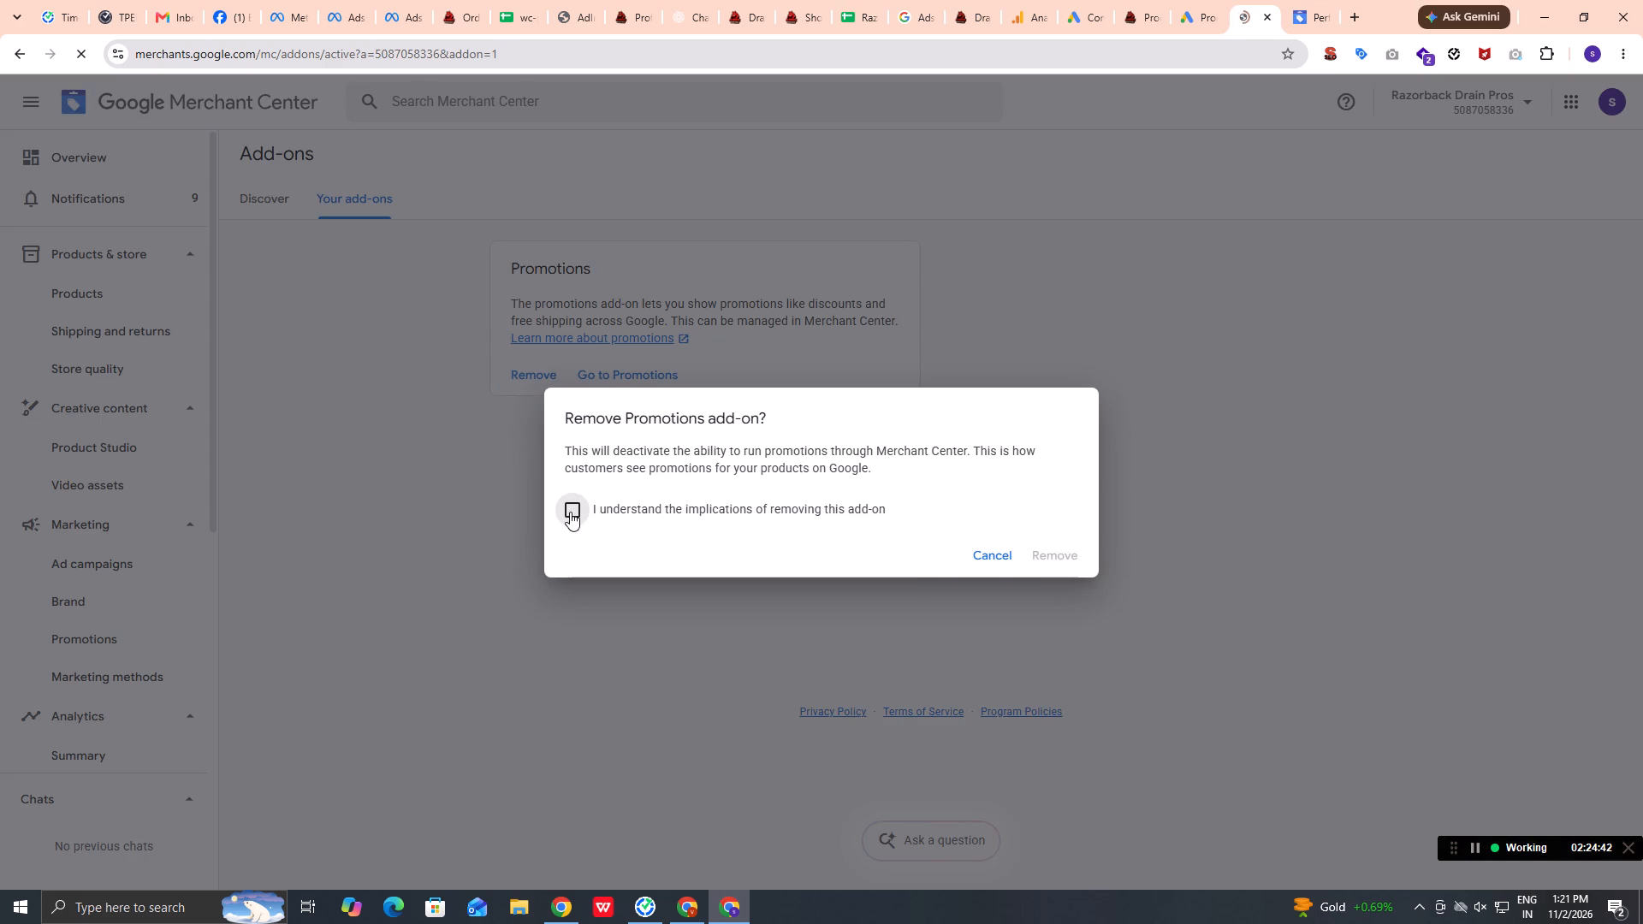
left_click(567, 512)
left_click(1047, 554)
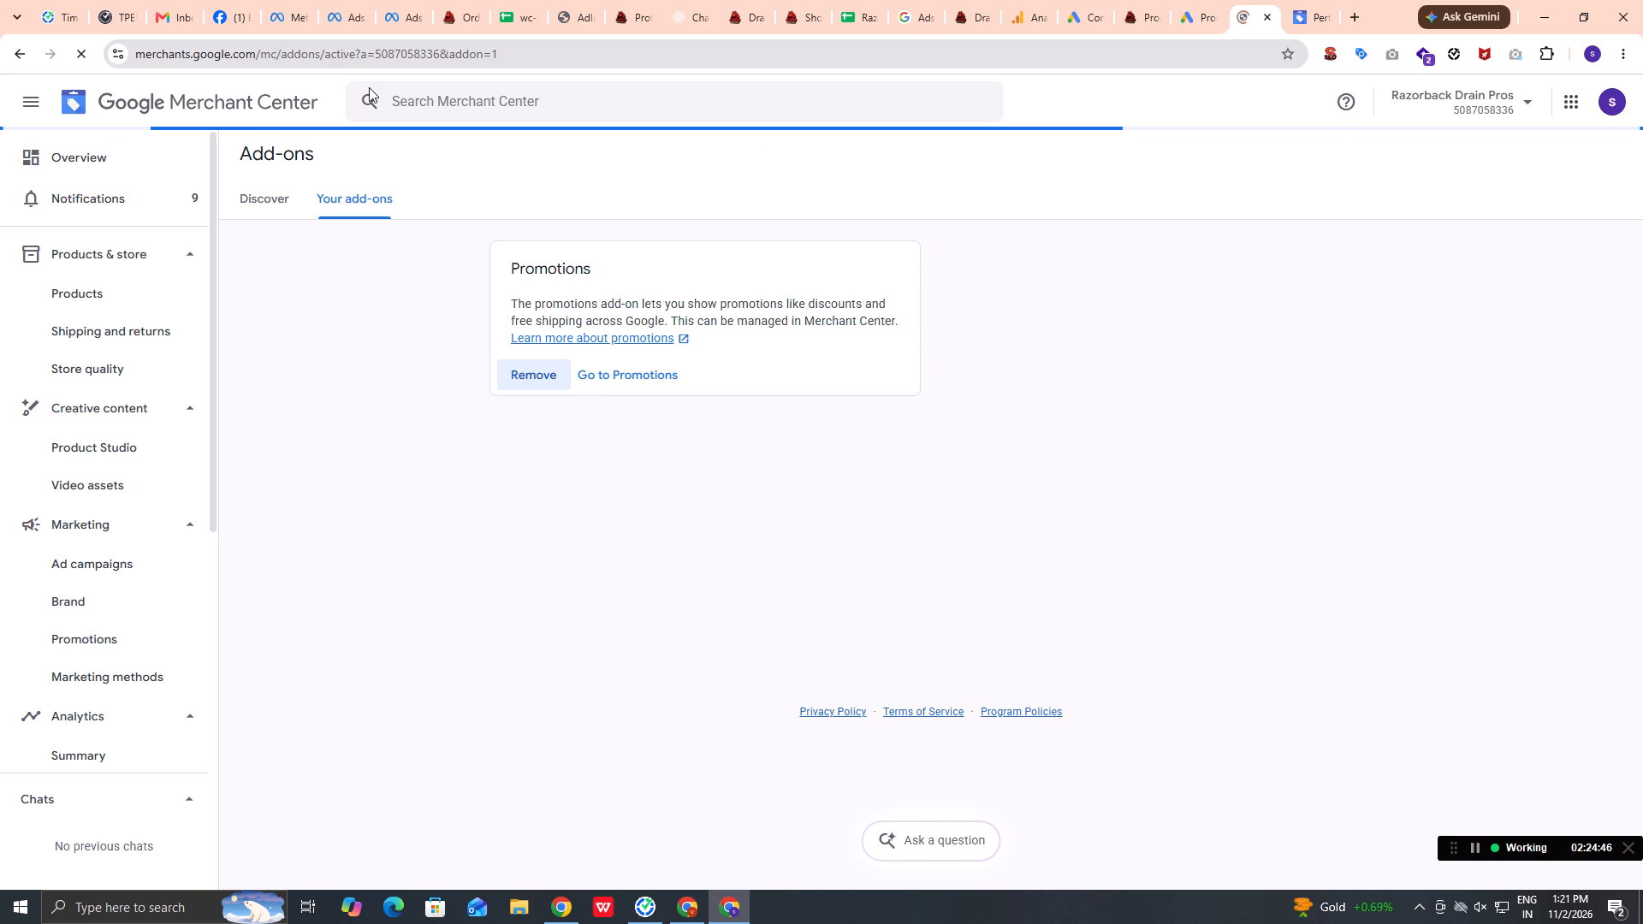
Return to Google Ads and check the AU Shopping campaign's product diagnostics.
left_click(1207, 0)
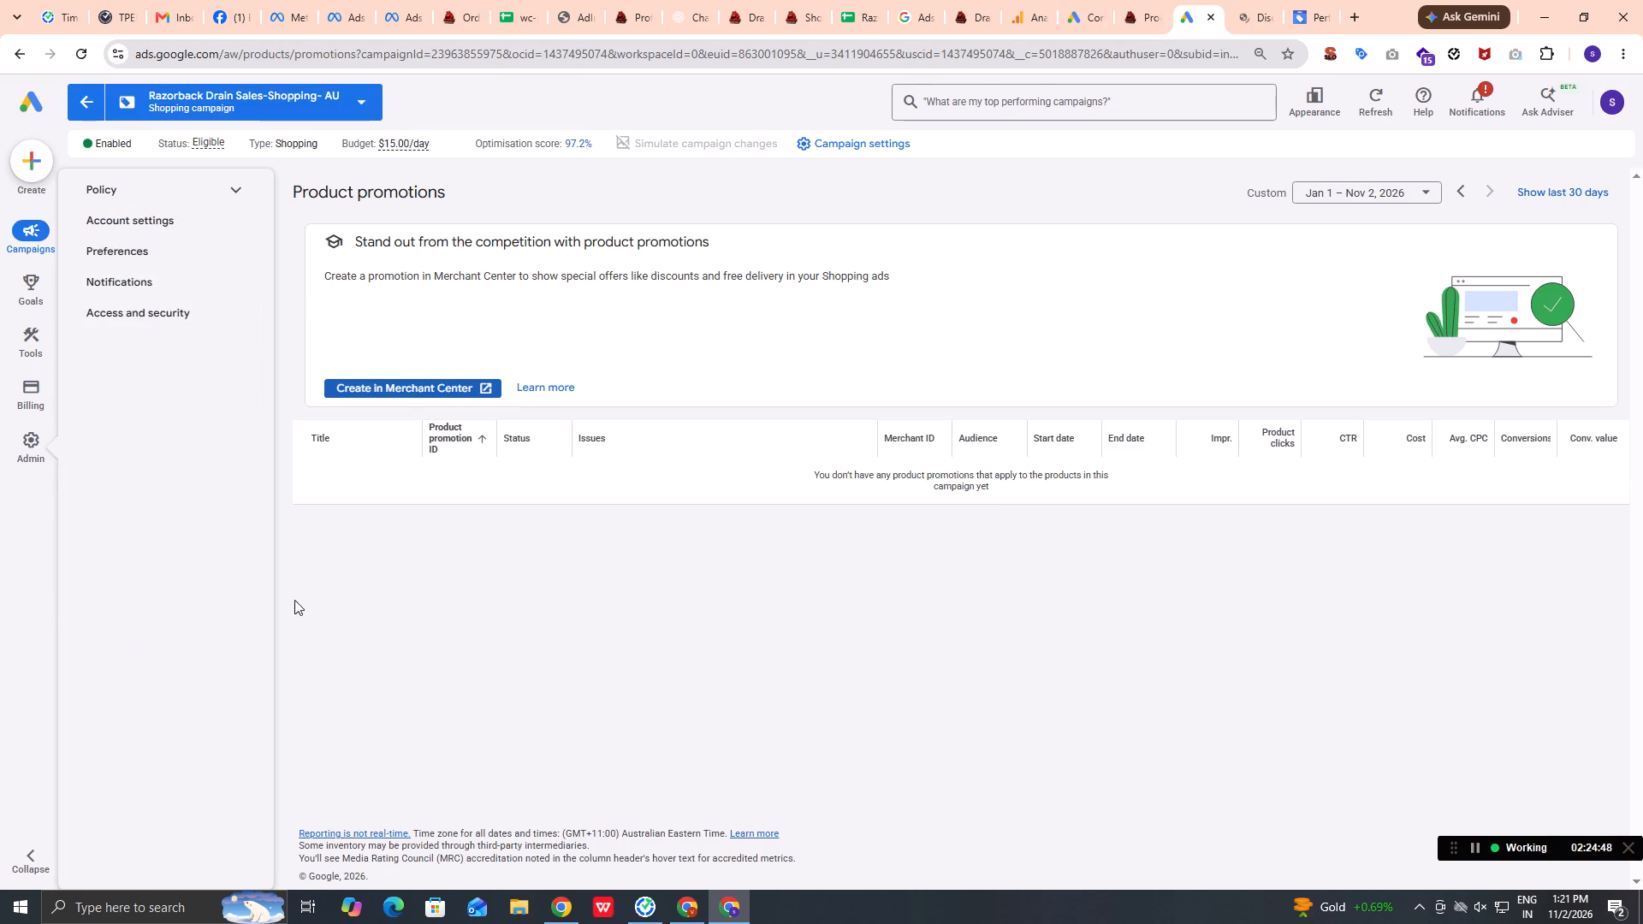
left_click(116, 575)
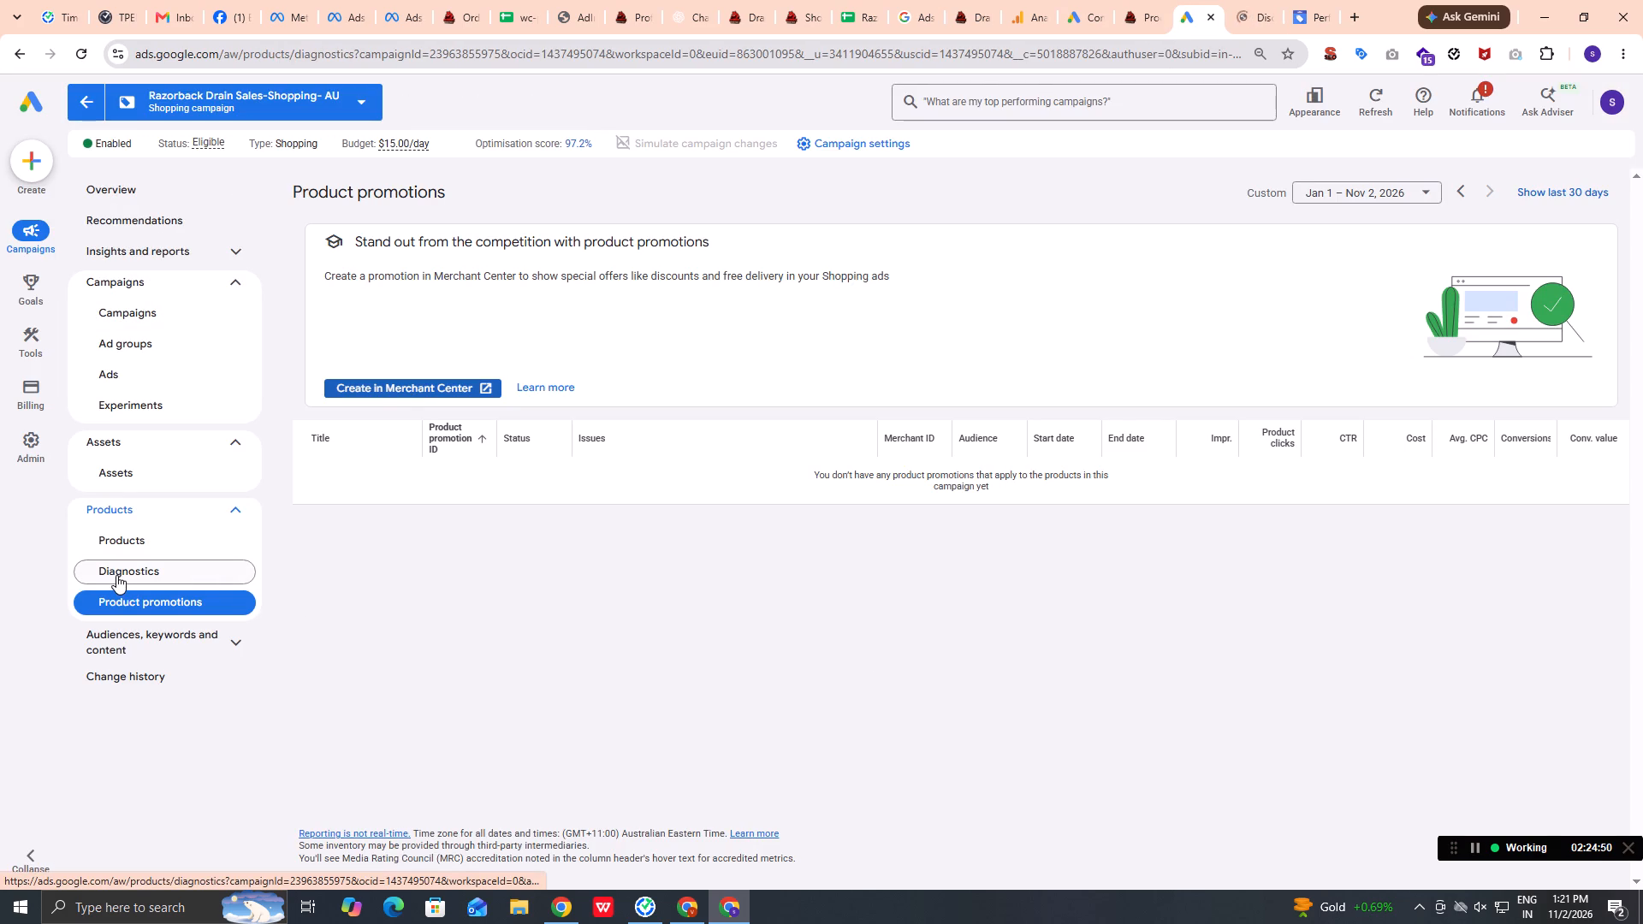
left_click(151, 548)
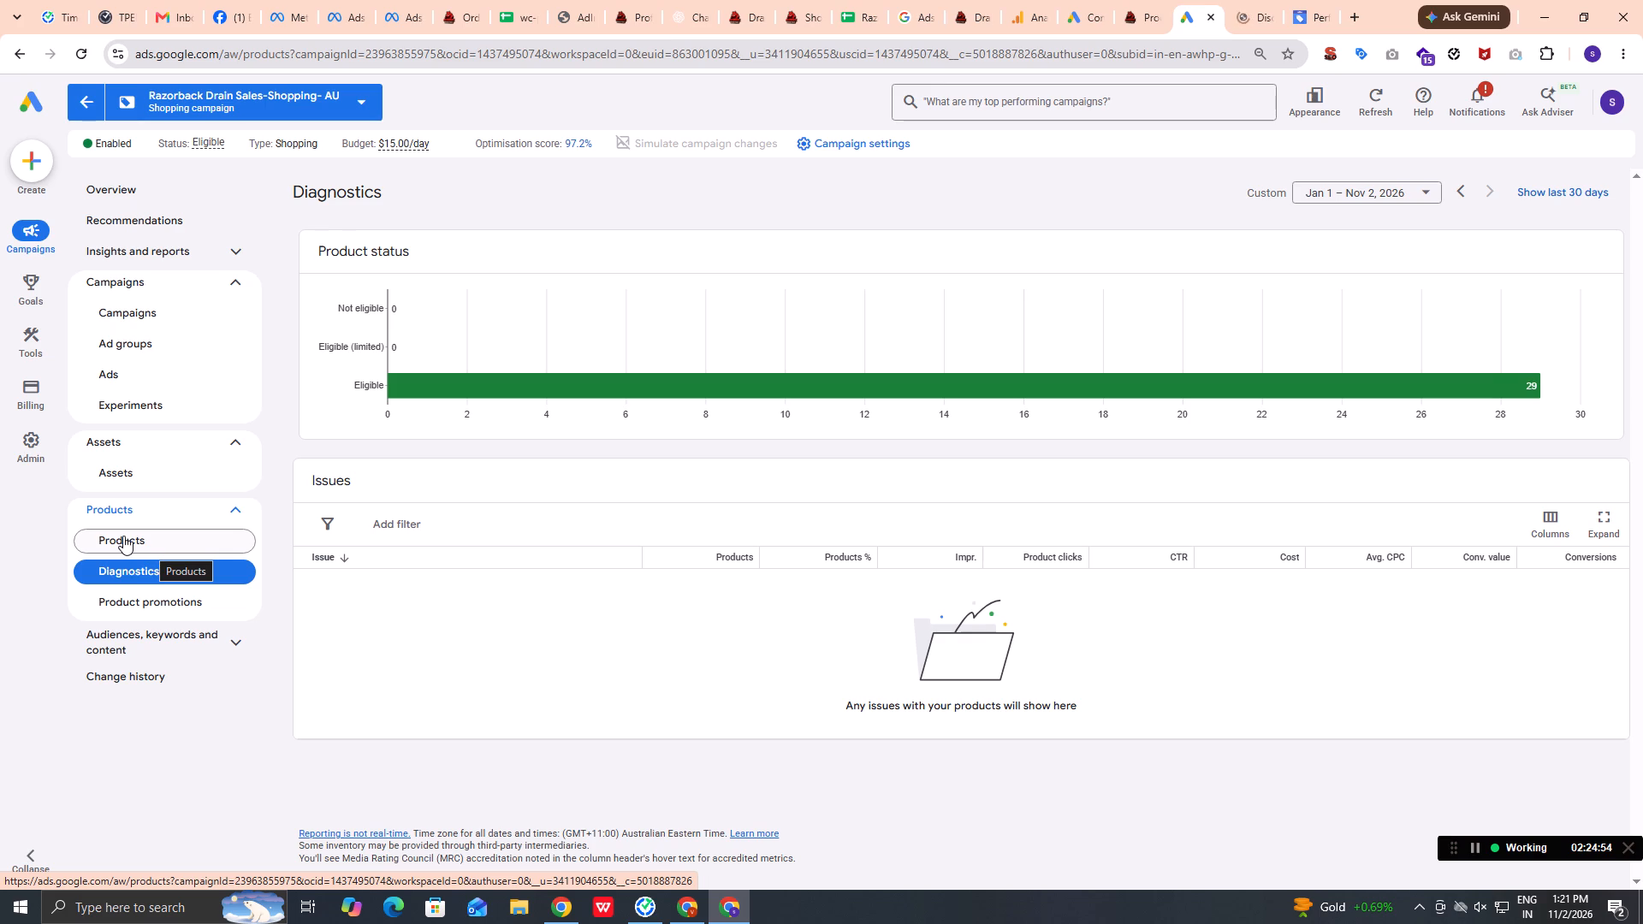
Reopen the AU Shopping campaign's product list and examine every product's status, issues, price and performance.
left_click(123, 536)
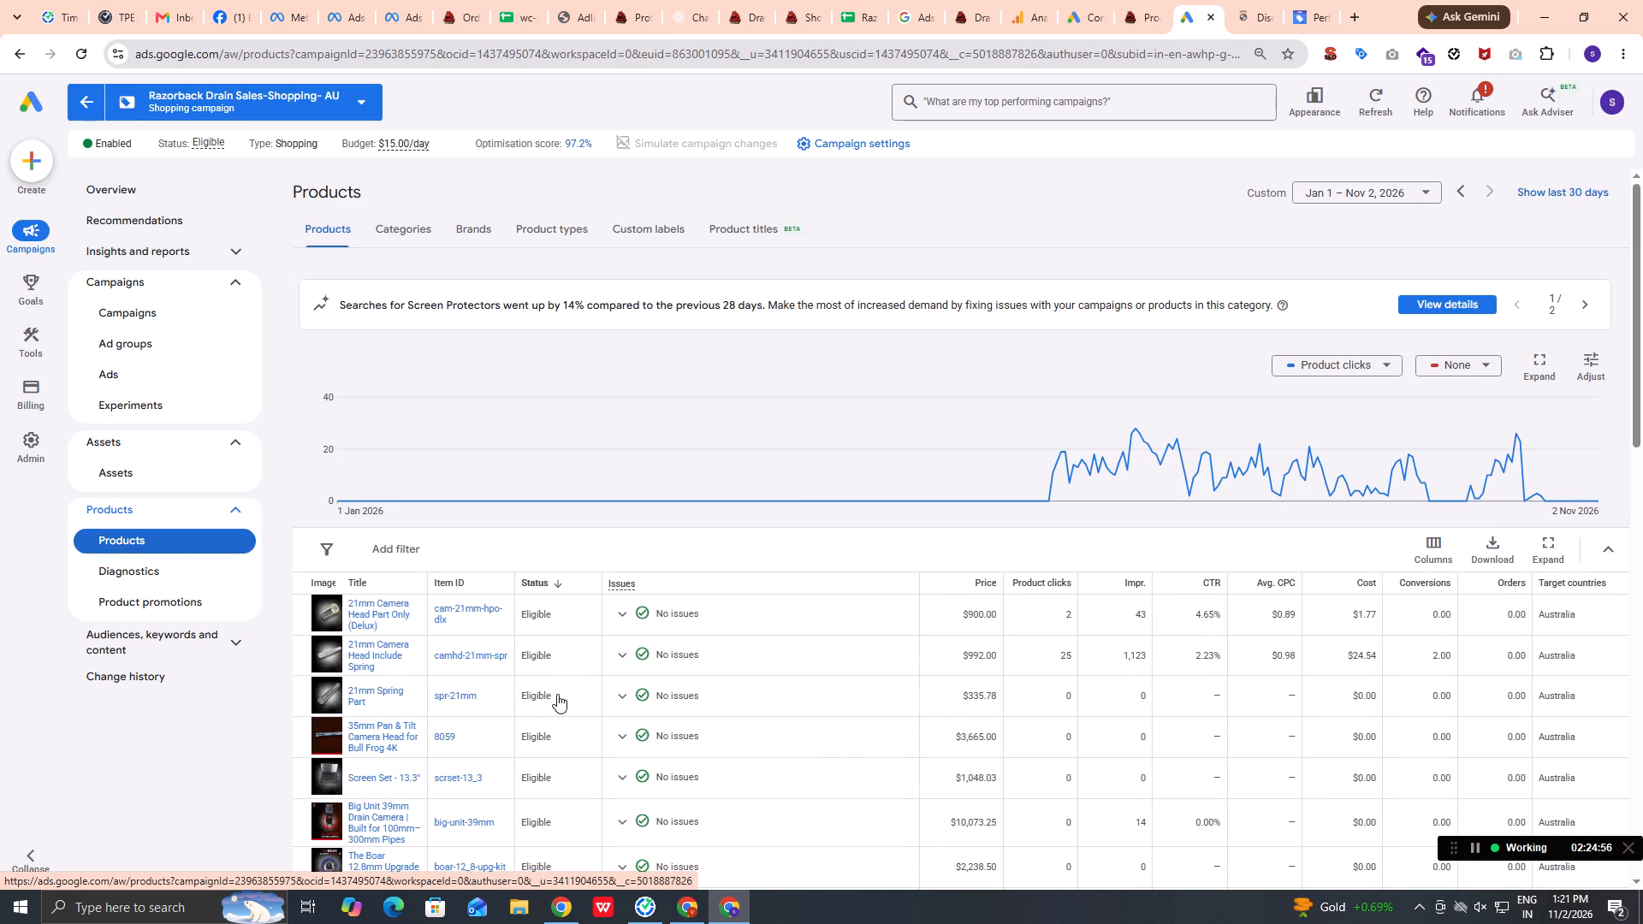
scroll(871, 740, "down", 6)
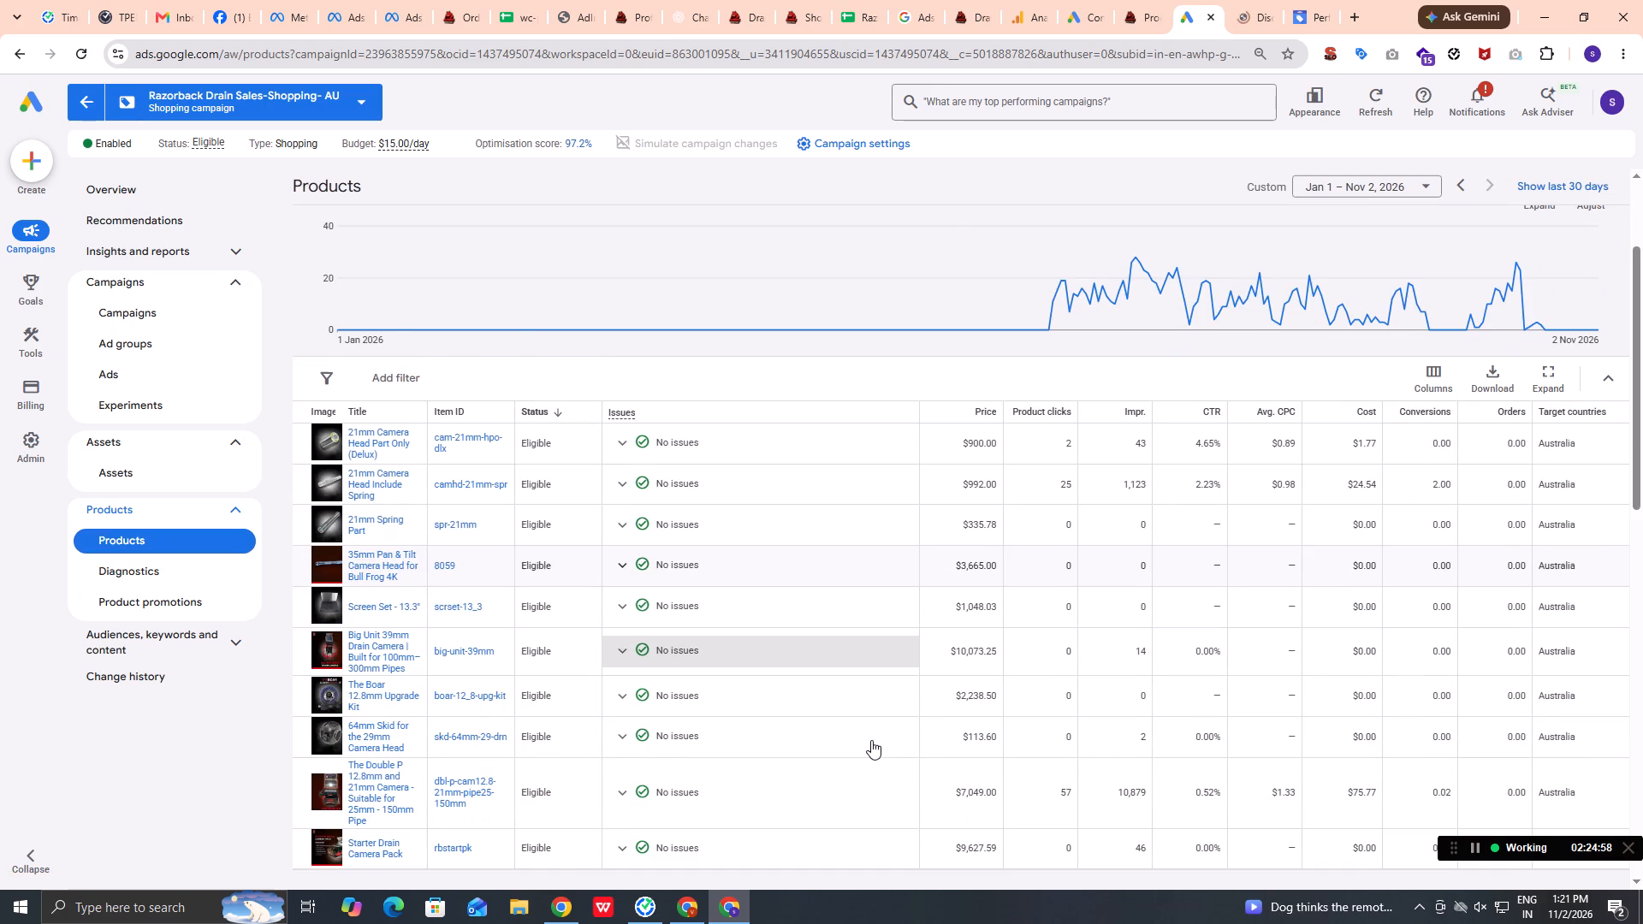
scroll(871, 740, "down", 11)
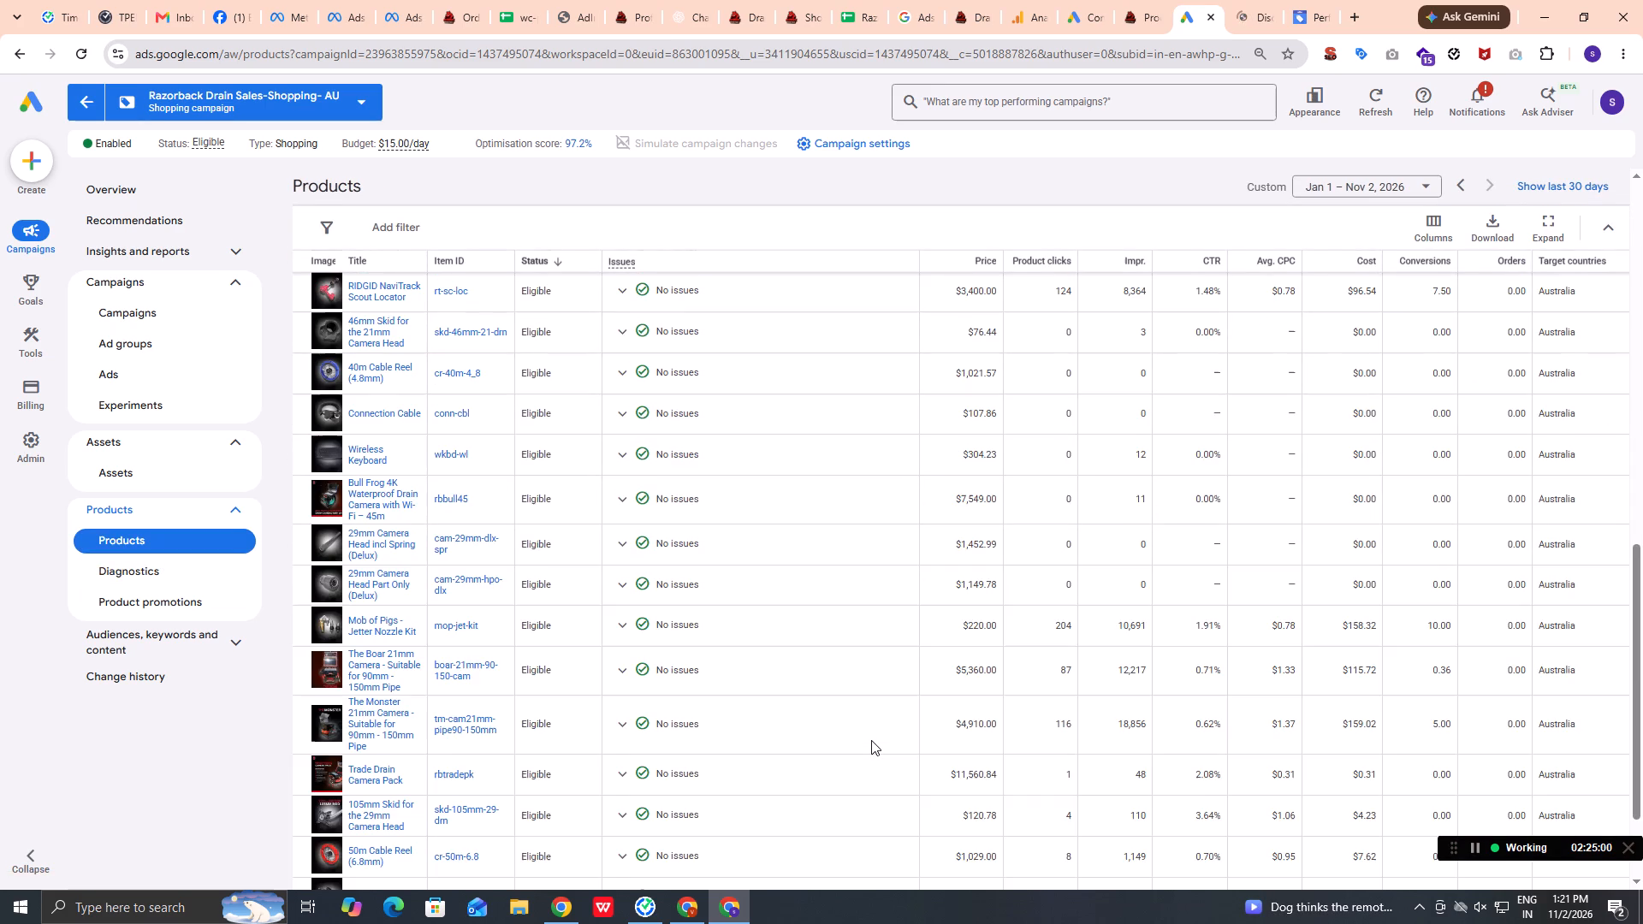
scroll(871, 740, "down", 6)
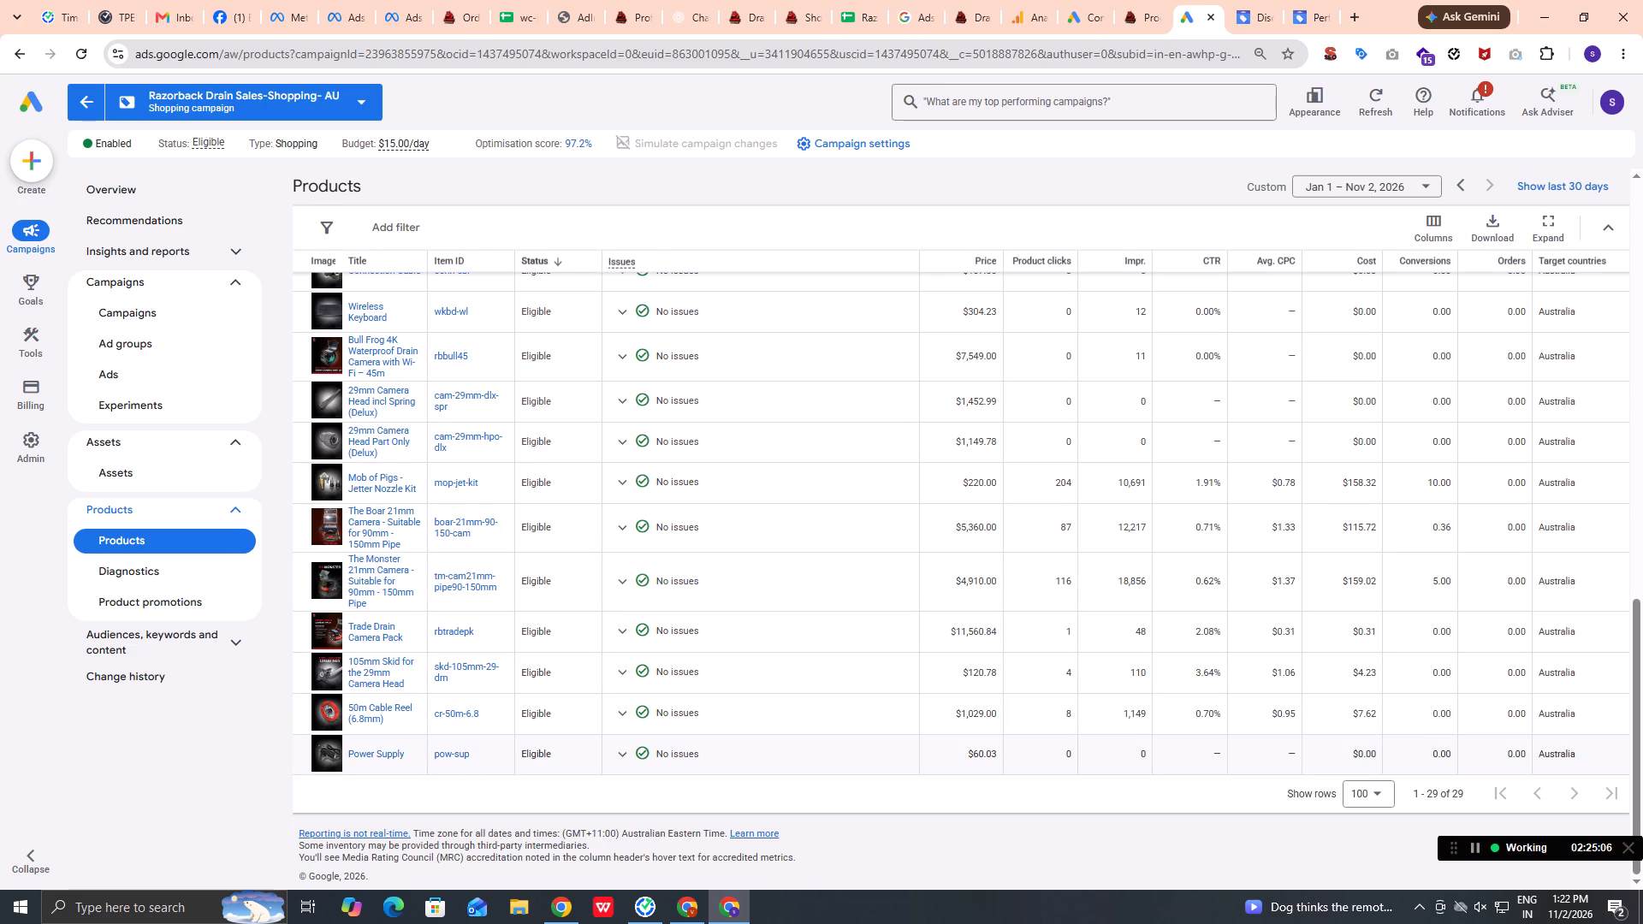
scroll(540, 754, "up", 12)
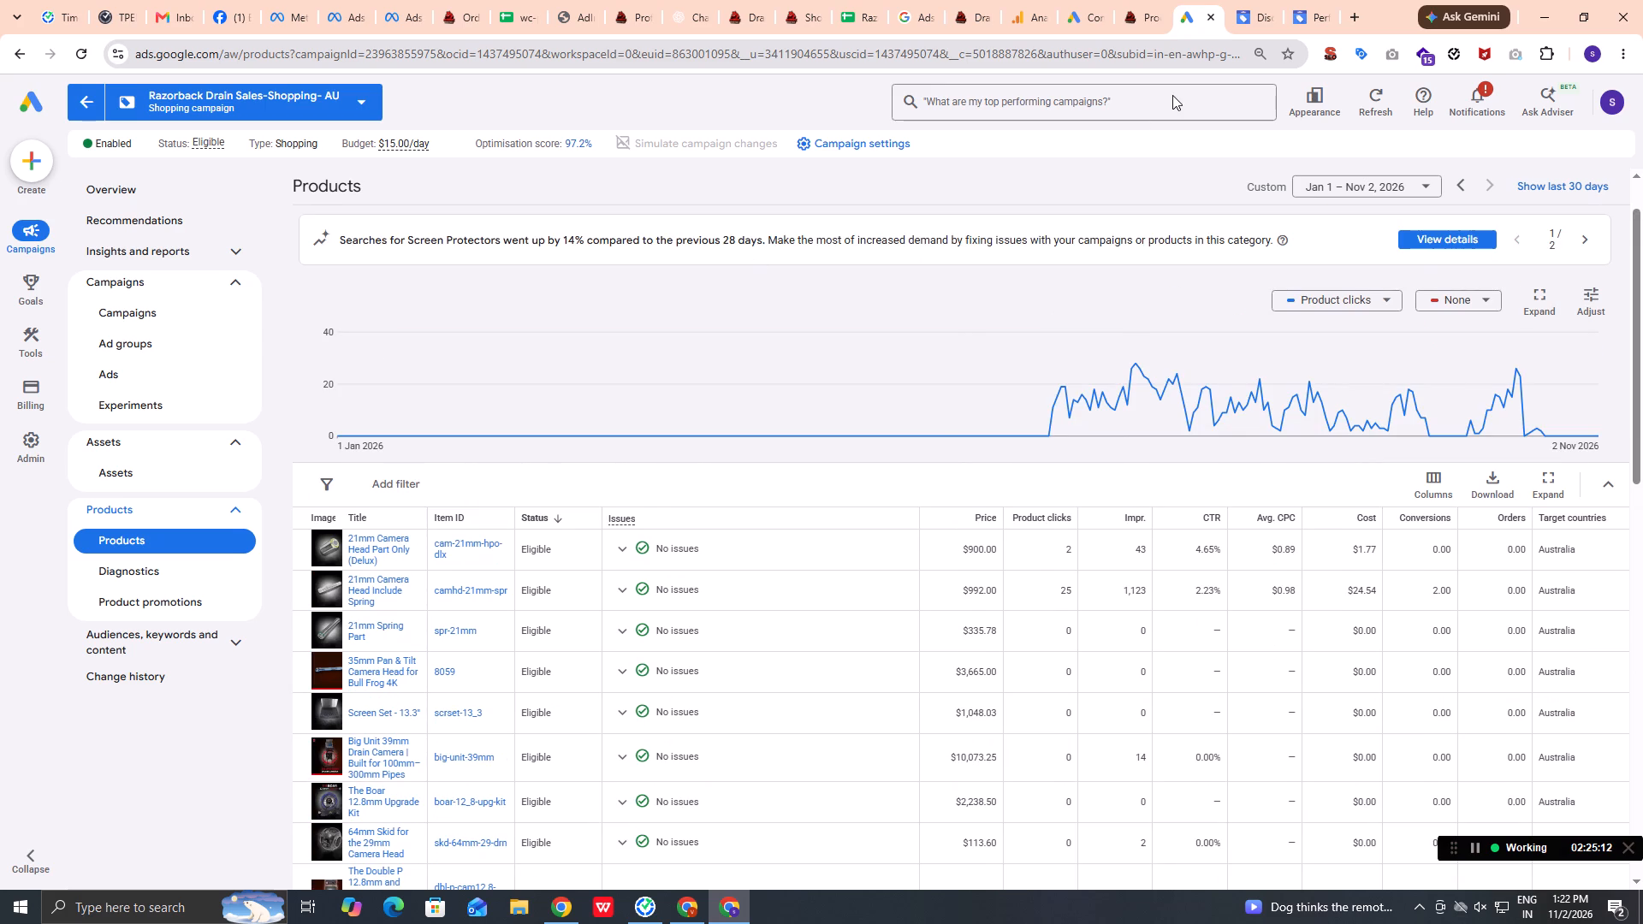
left_click(1240, 0)
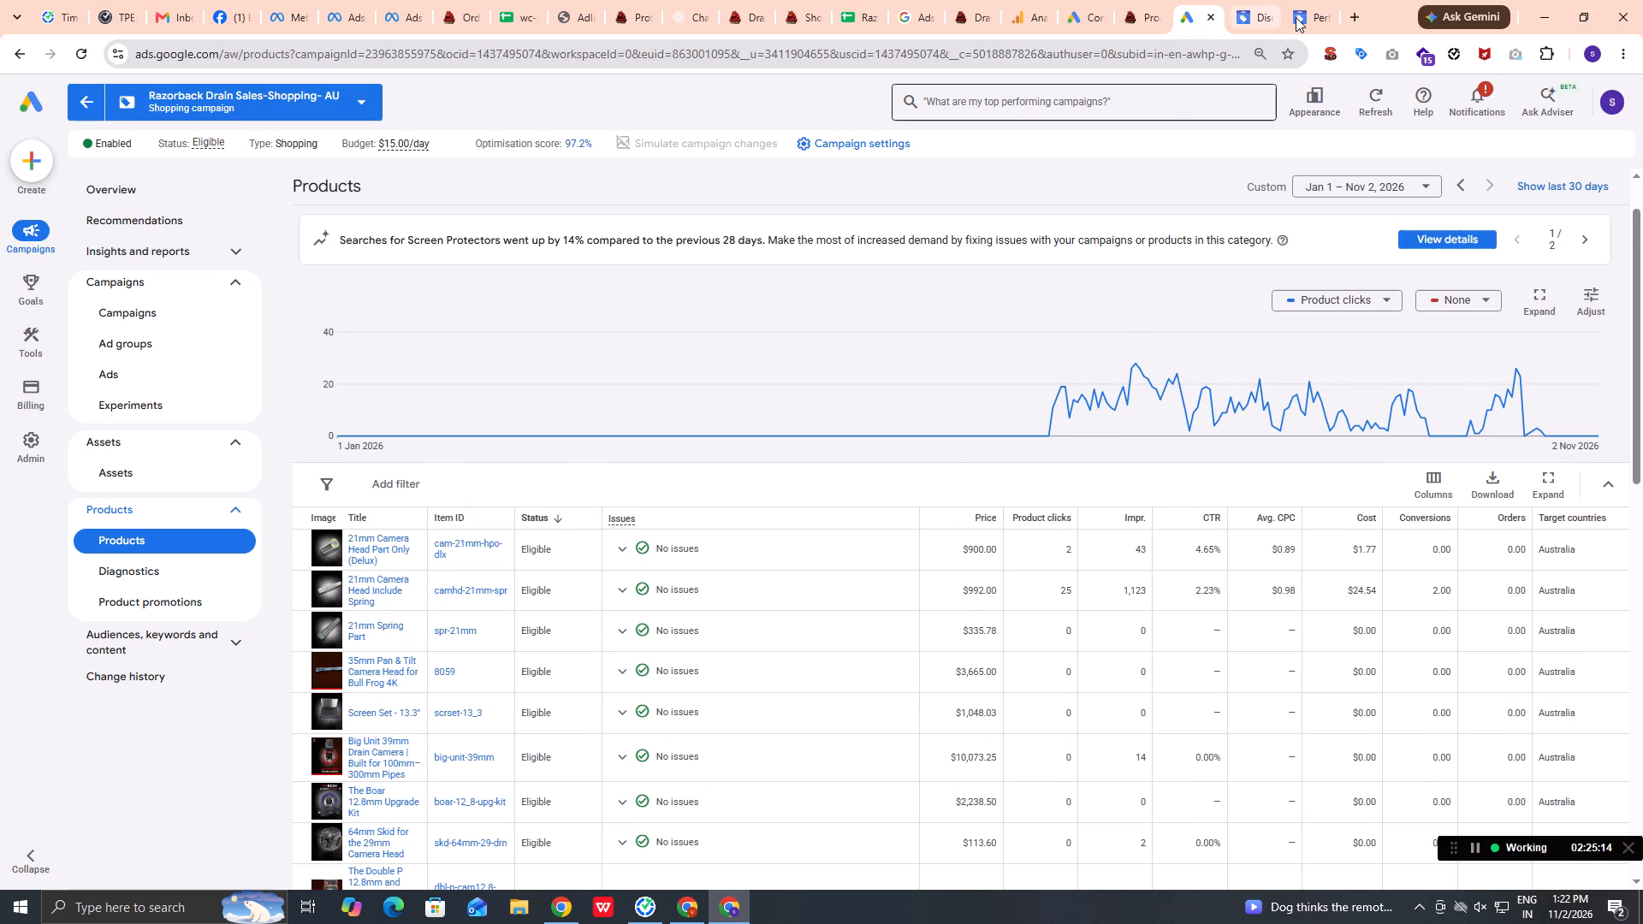
key("ctrl+shift+n")
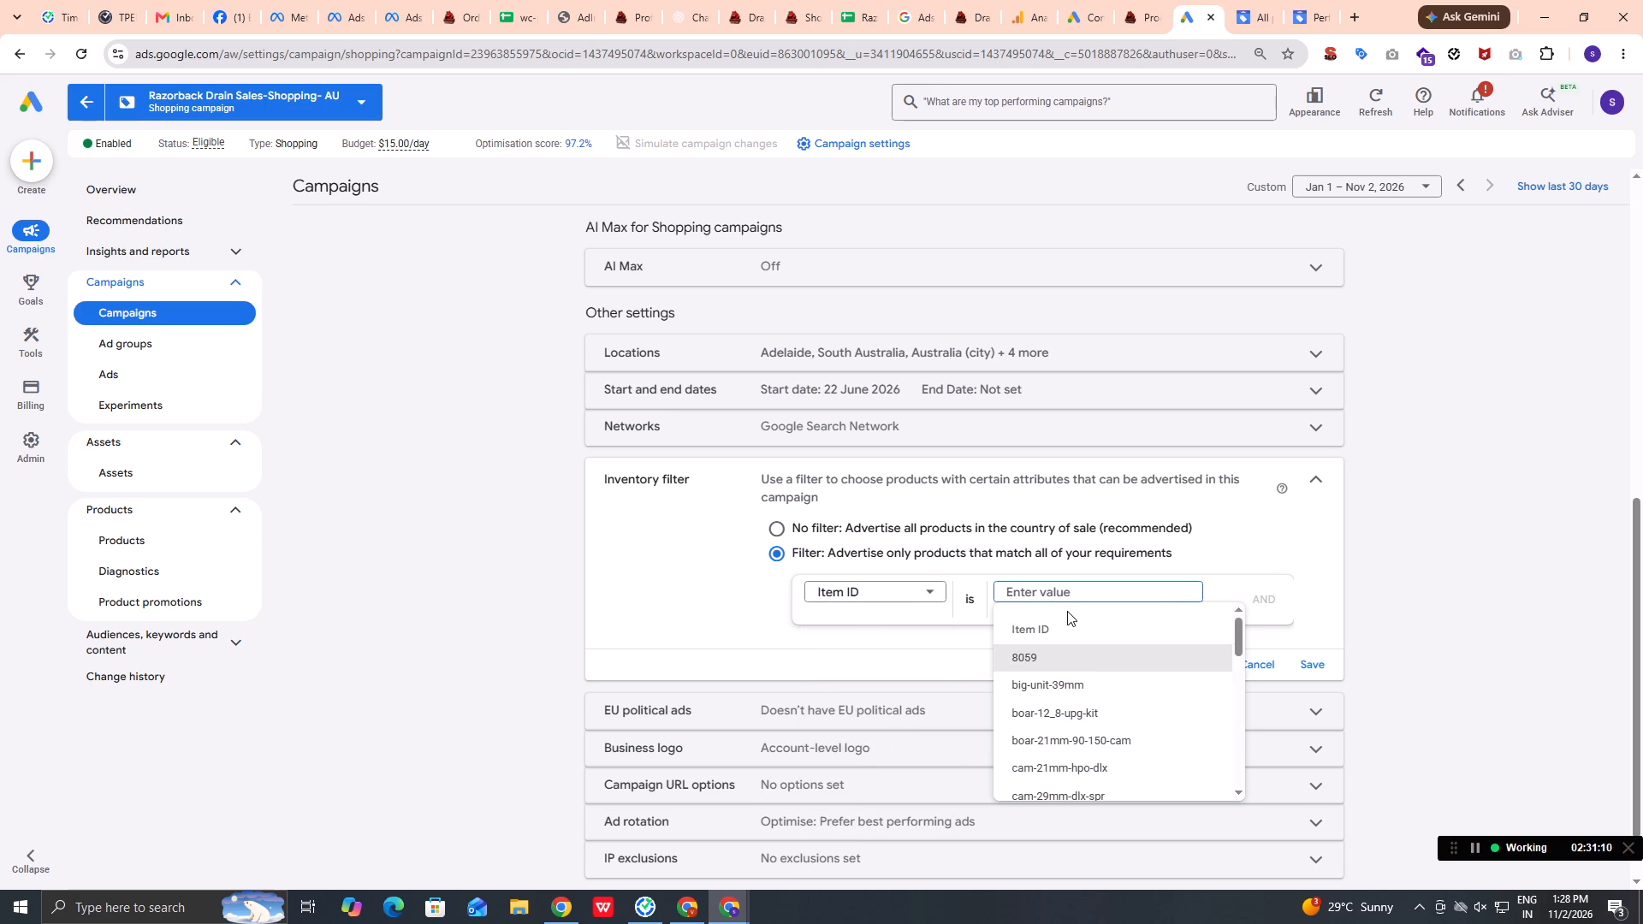
Switch to Merchant Center, place its tab before the Google Ads one, and copy The Monster 21mm Camera's product ID, TM-CAM21mm-PIPE90-150mm, from the product list.
left_click(1134, 2)
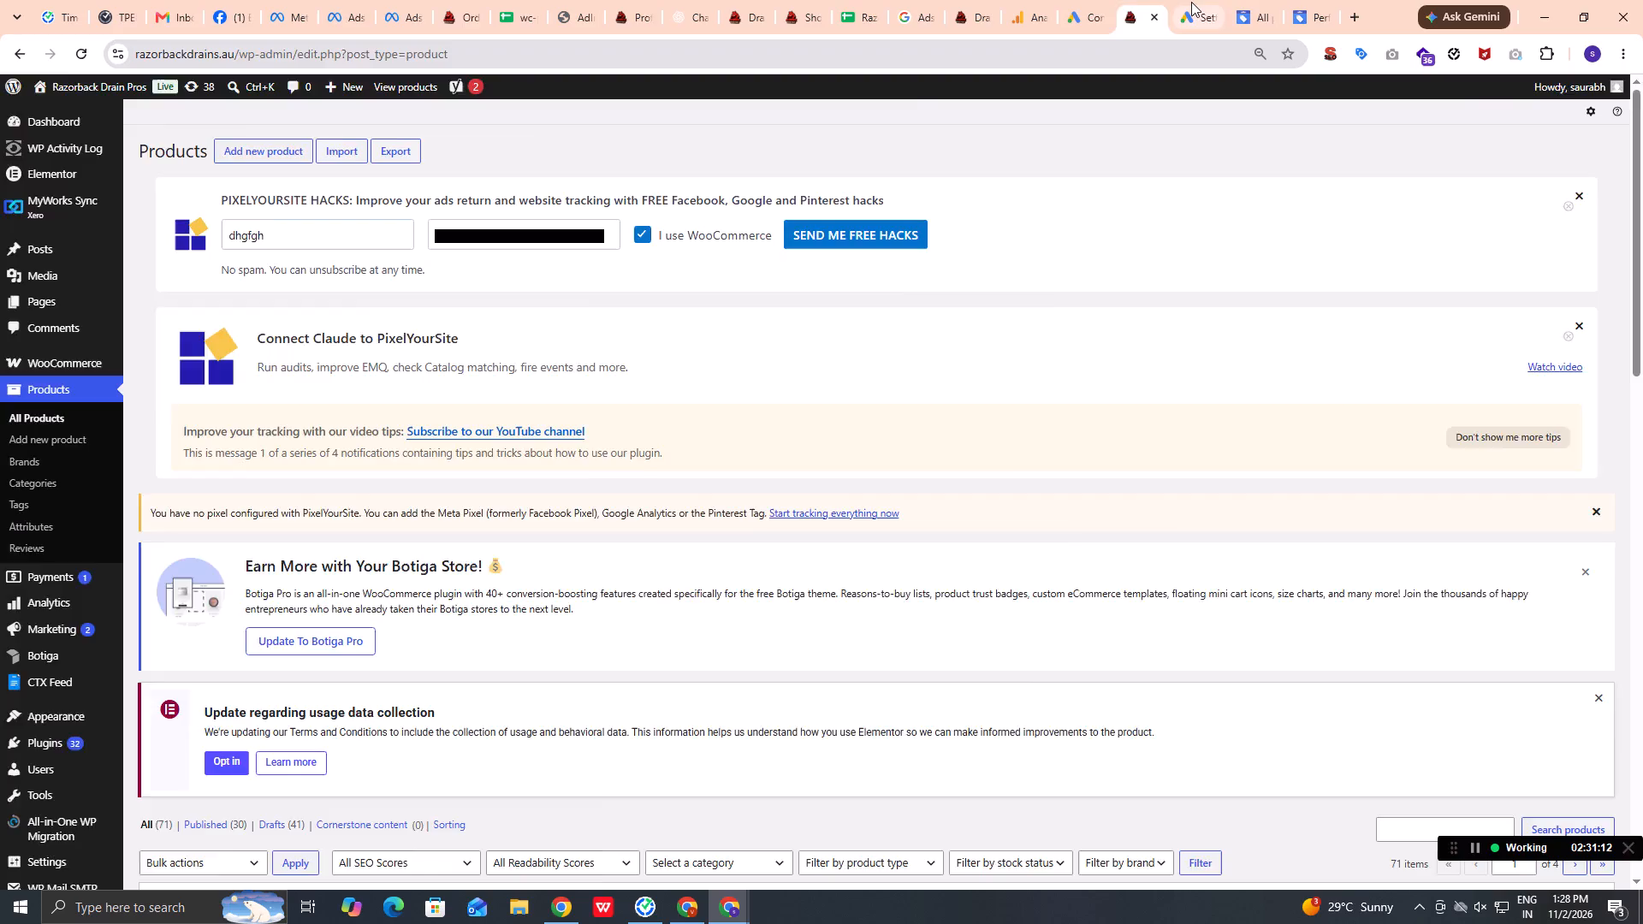
left_click(1191, 2)
left_click(1238, 3)
left_click_drag(1246, 2, 1233, 5)
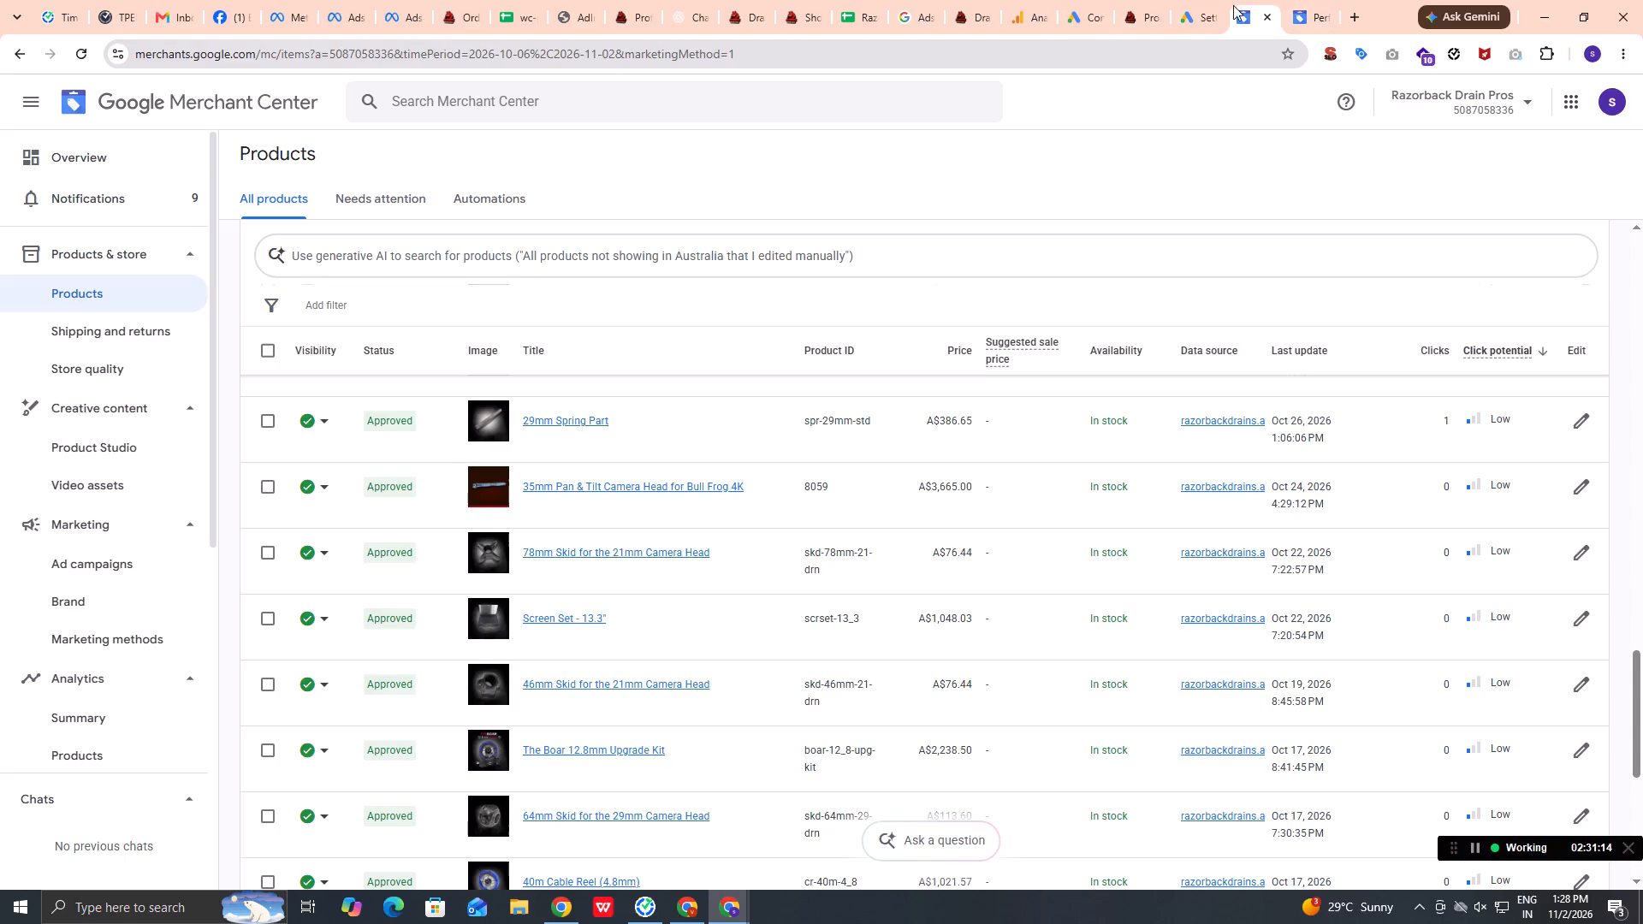
left_click_drag(1233, 5, 1201, 7)
scroll(377, 542, "up", 4)
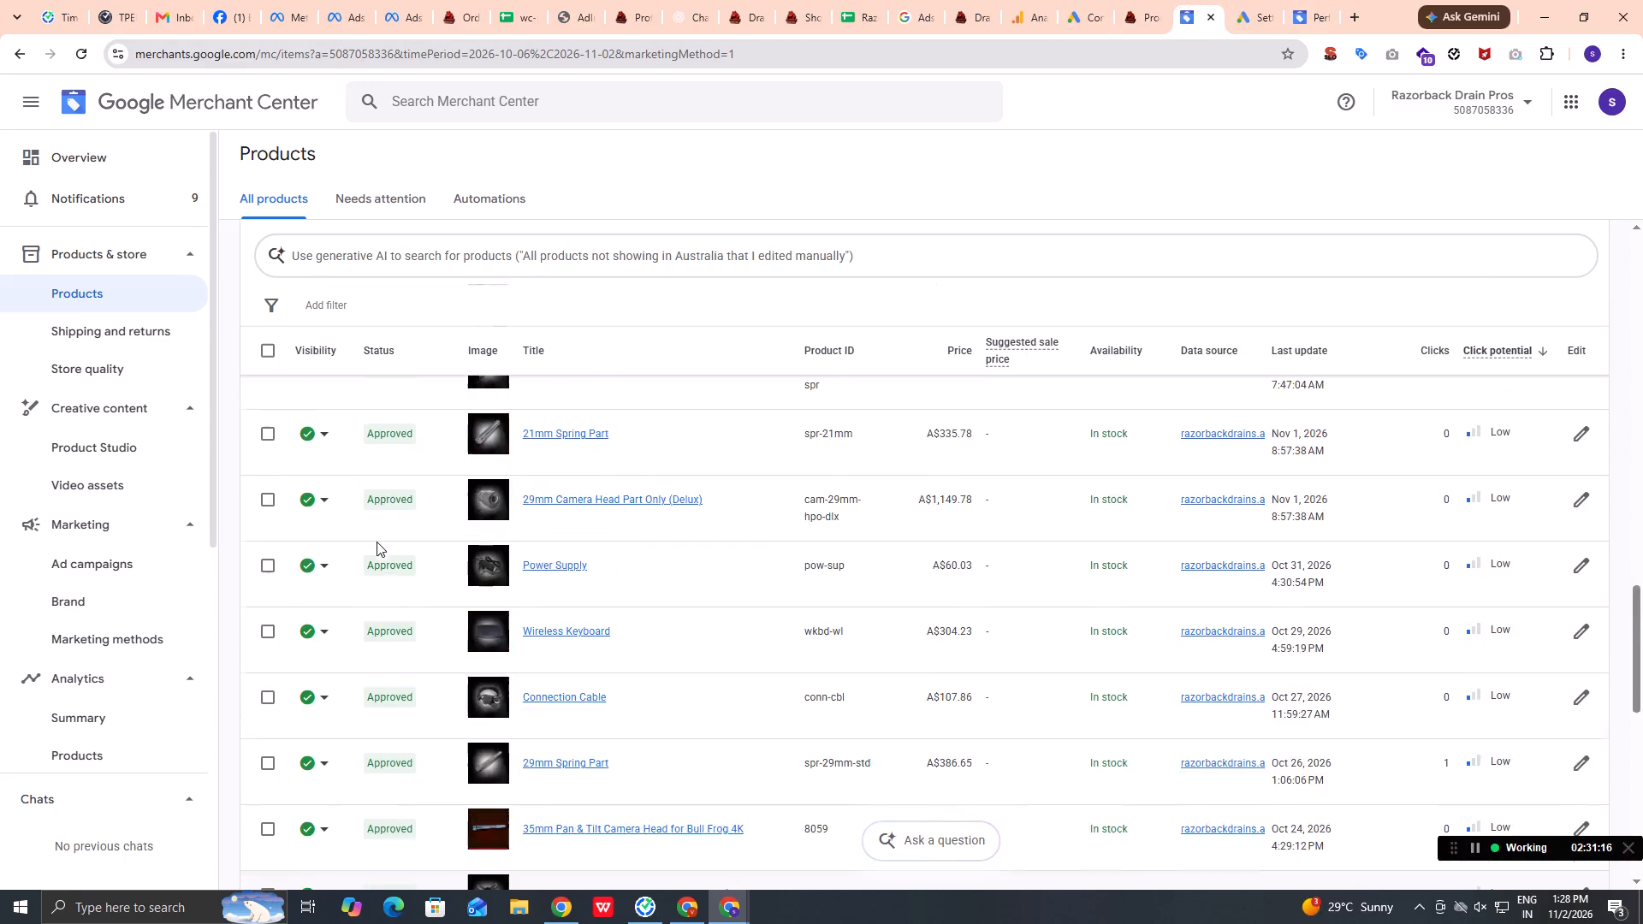
scroll(377, 542, "up", 19)
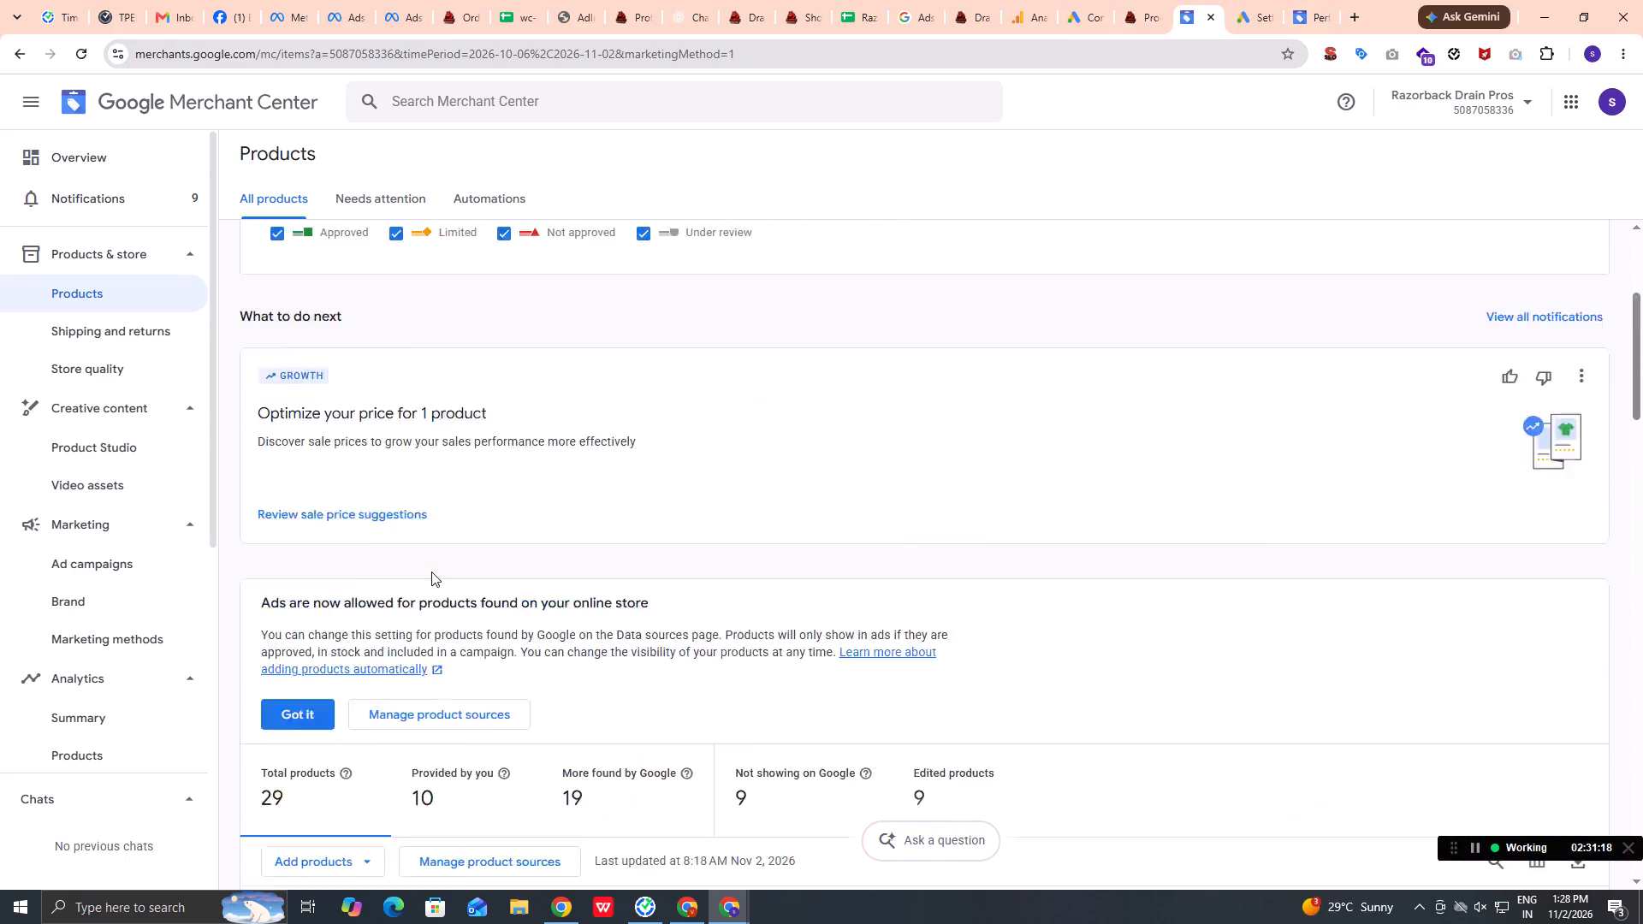
scroll(501, 632, "down", 4)
scroll(522, 643, "up", 1)
scroll(720, 655, "down", 3)
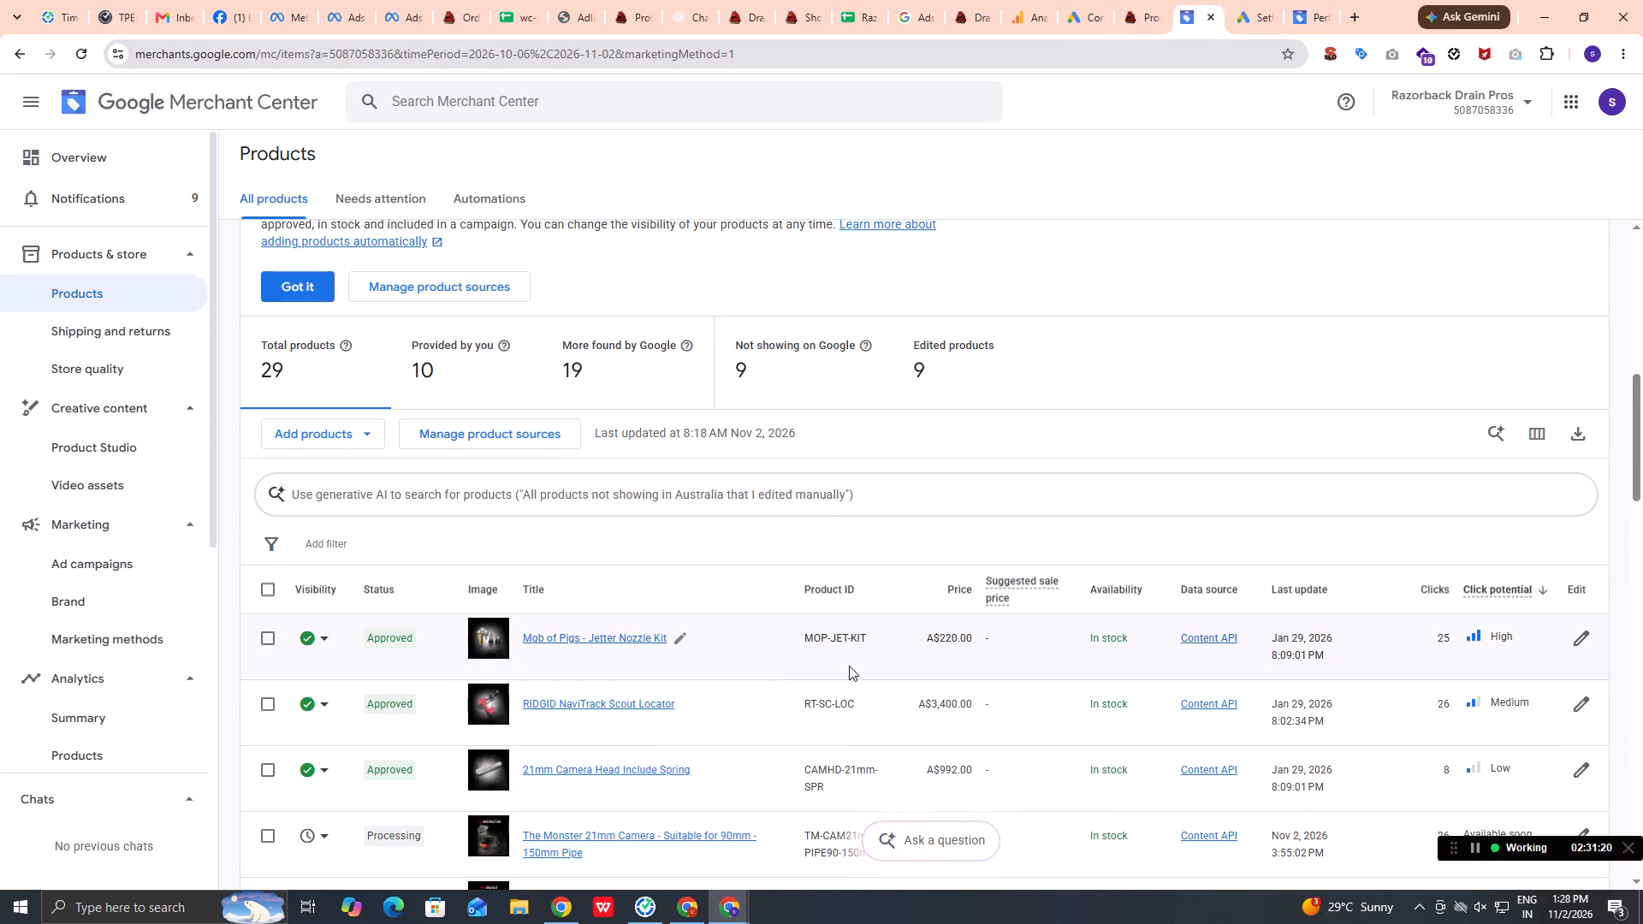
scroll(860, 747, "down", 2)
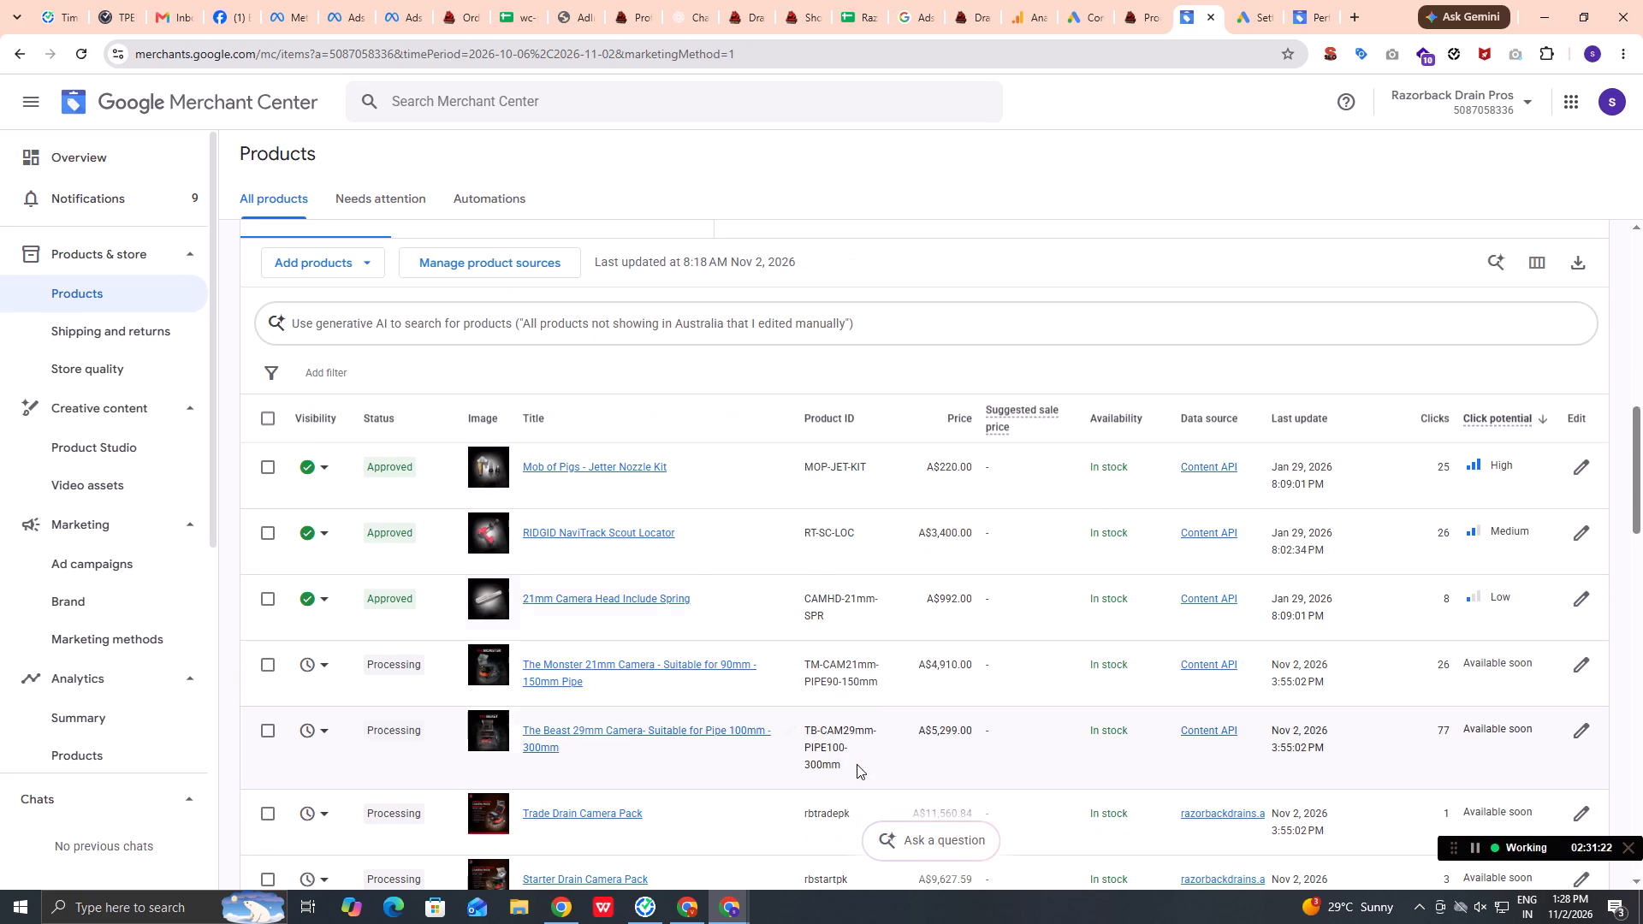
left_click_drag(889, 684, 809, 668)
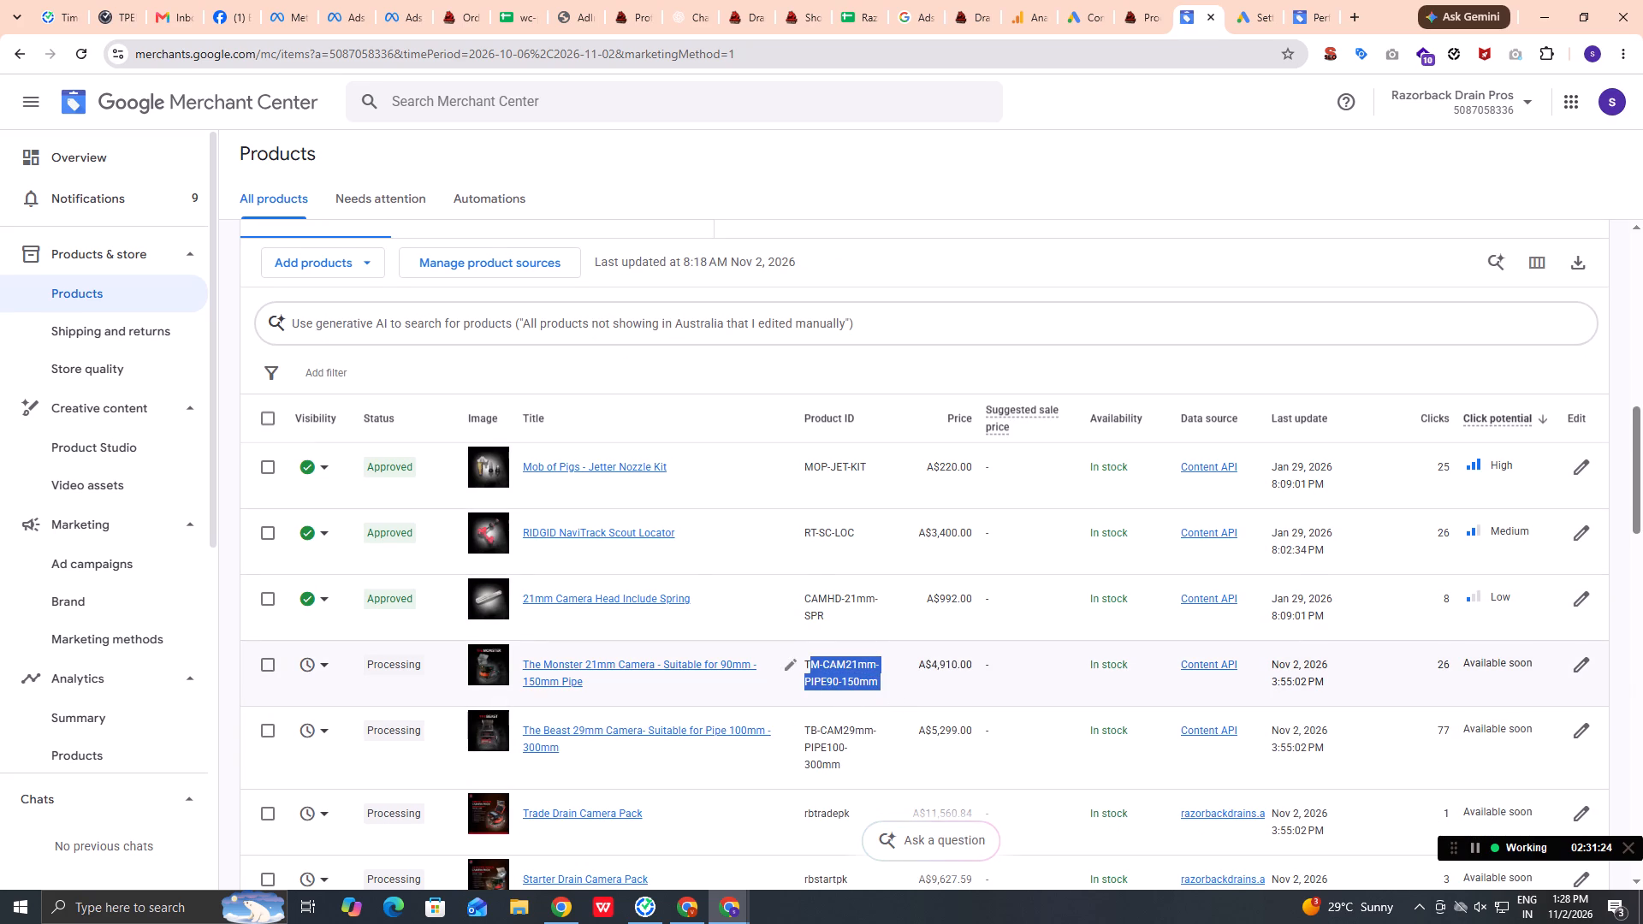
left_click_drag(809, 668, 807, 667)
key("ctrl+c")
Back in Google Ads, set the filter's Item ID value to tm-cam21mm-pipe90-150mm.
key("ctrl+Tab")
key("ctrl+v")
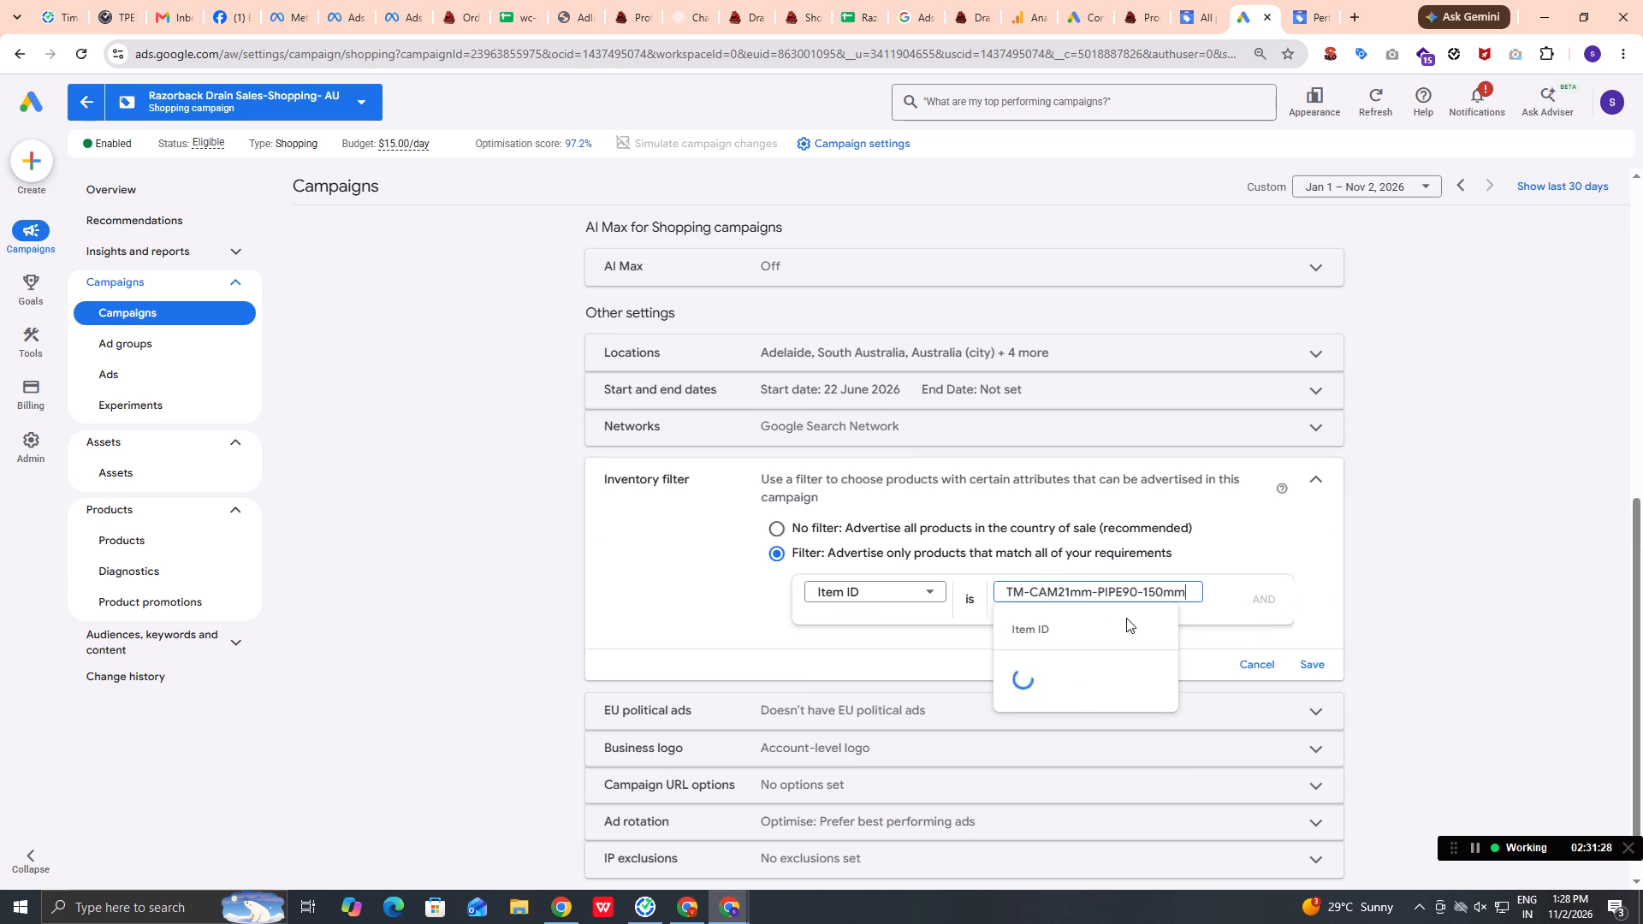
left_click(1108, 659)
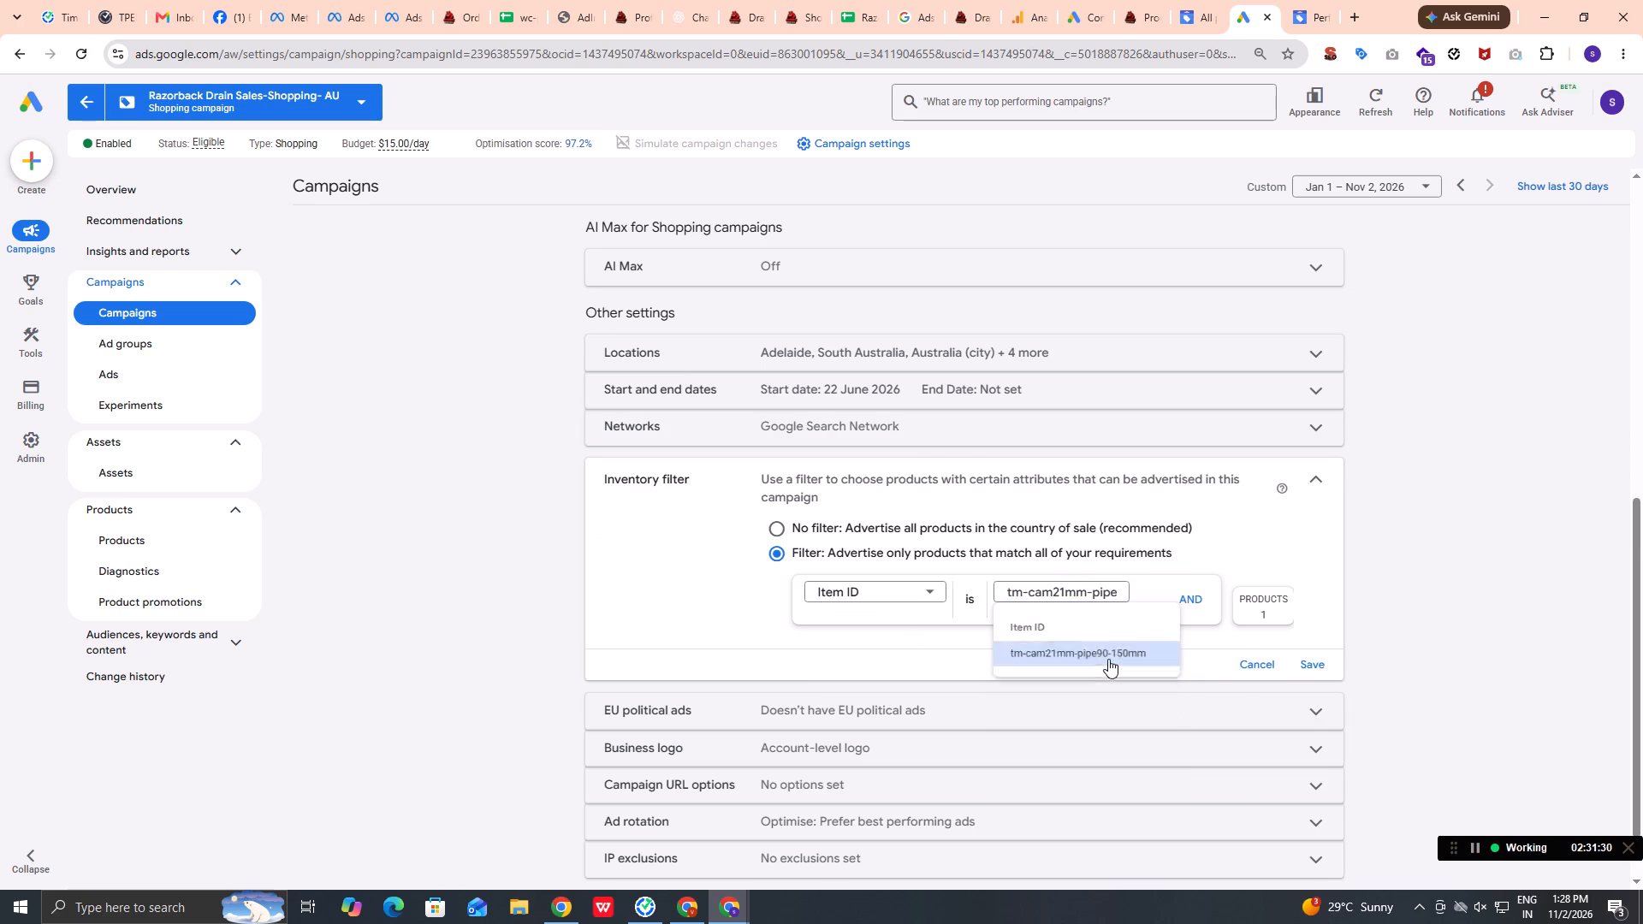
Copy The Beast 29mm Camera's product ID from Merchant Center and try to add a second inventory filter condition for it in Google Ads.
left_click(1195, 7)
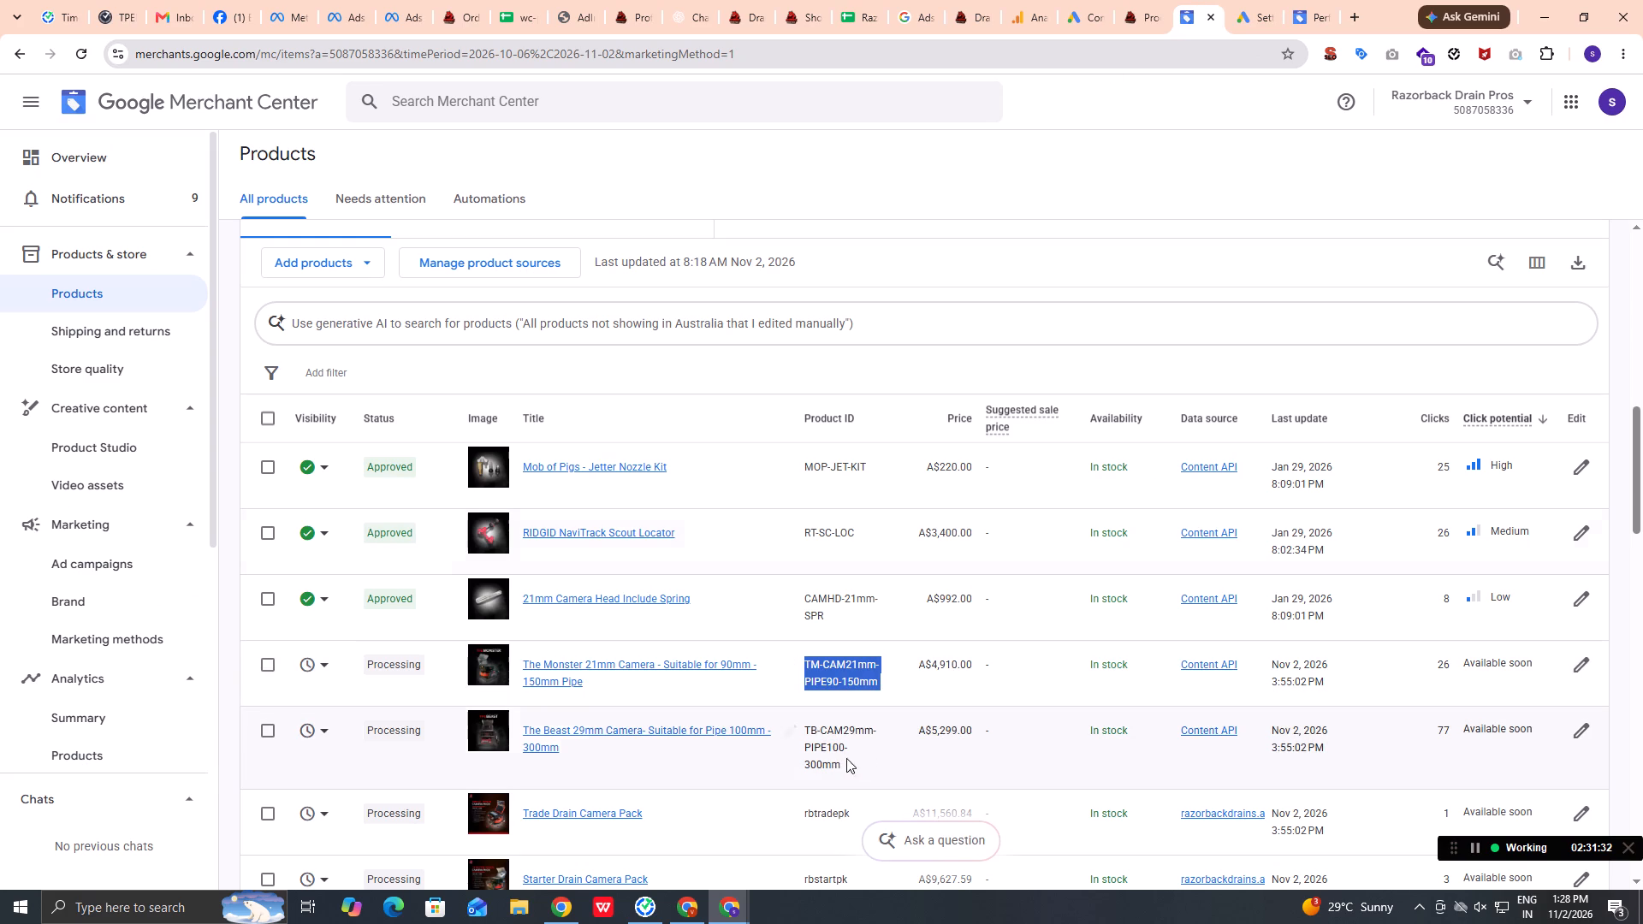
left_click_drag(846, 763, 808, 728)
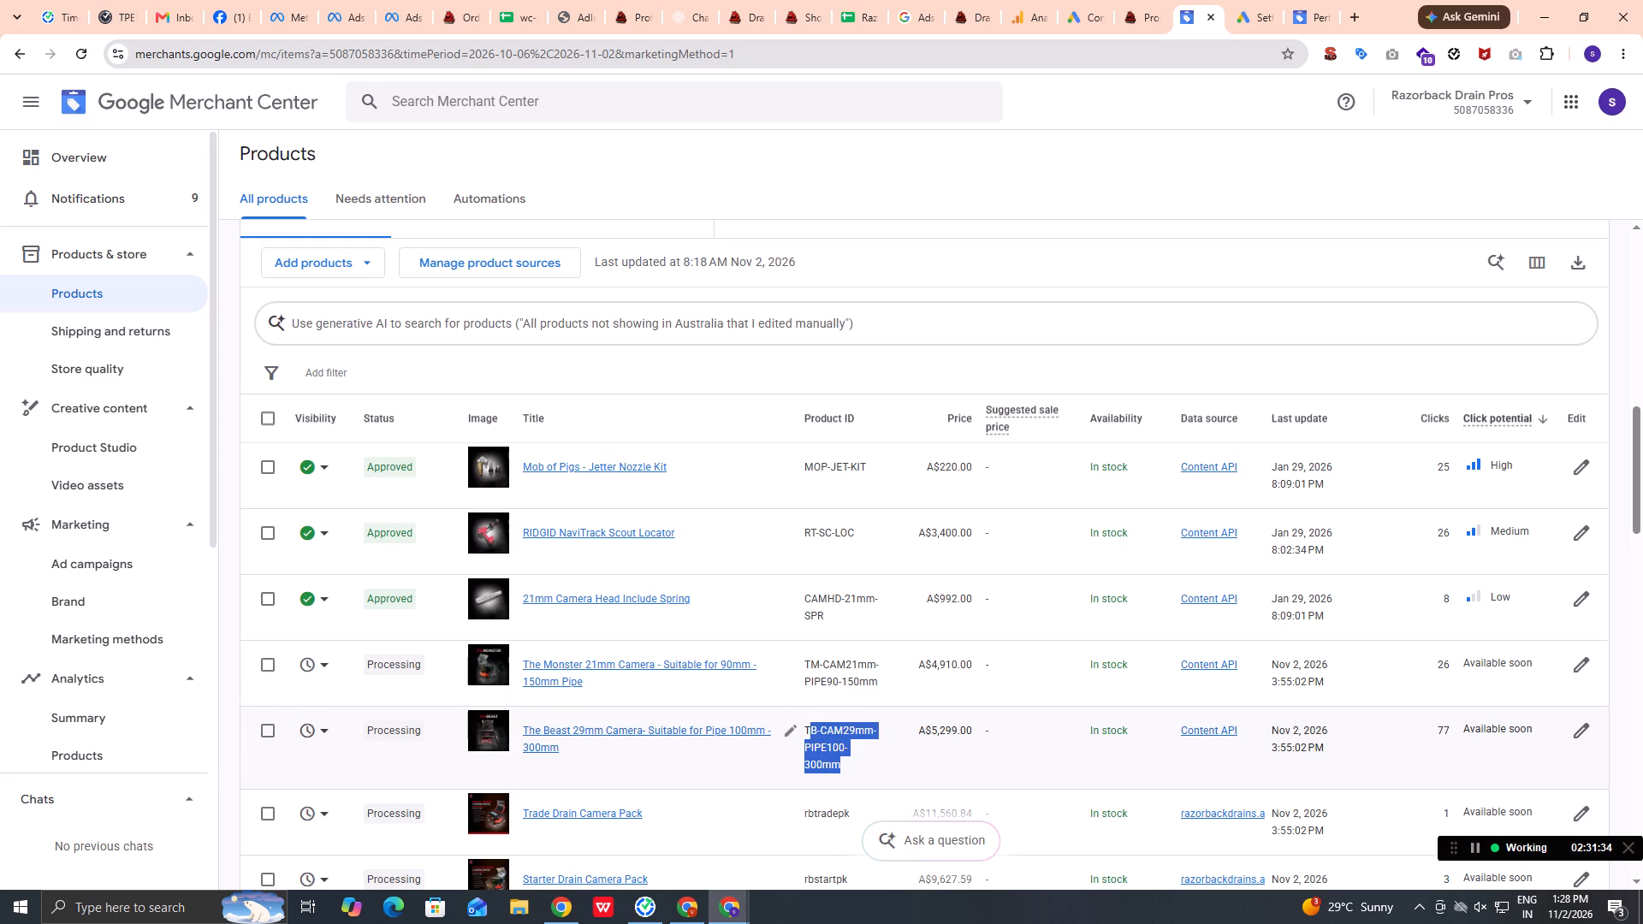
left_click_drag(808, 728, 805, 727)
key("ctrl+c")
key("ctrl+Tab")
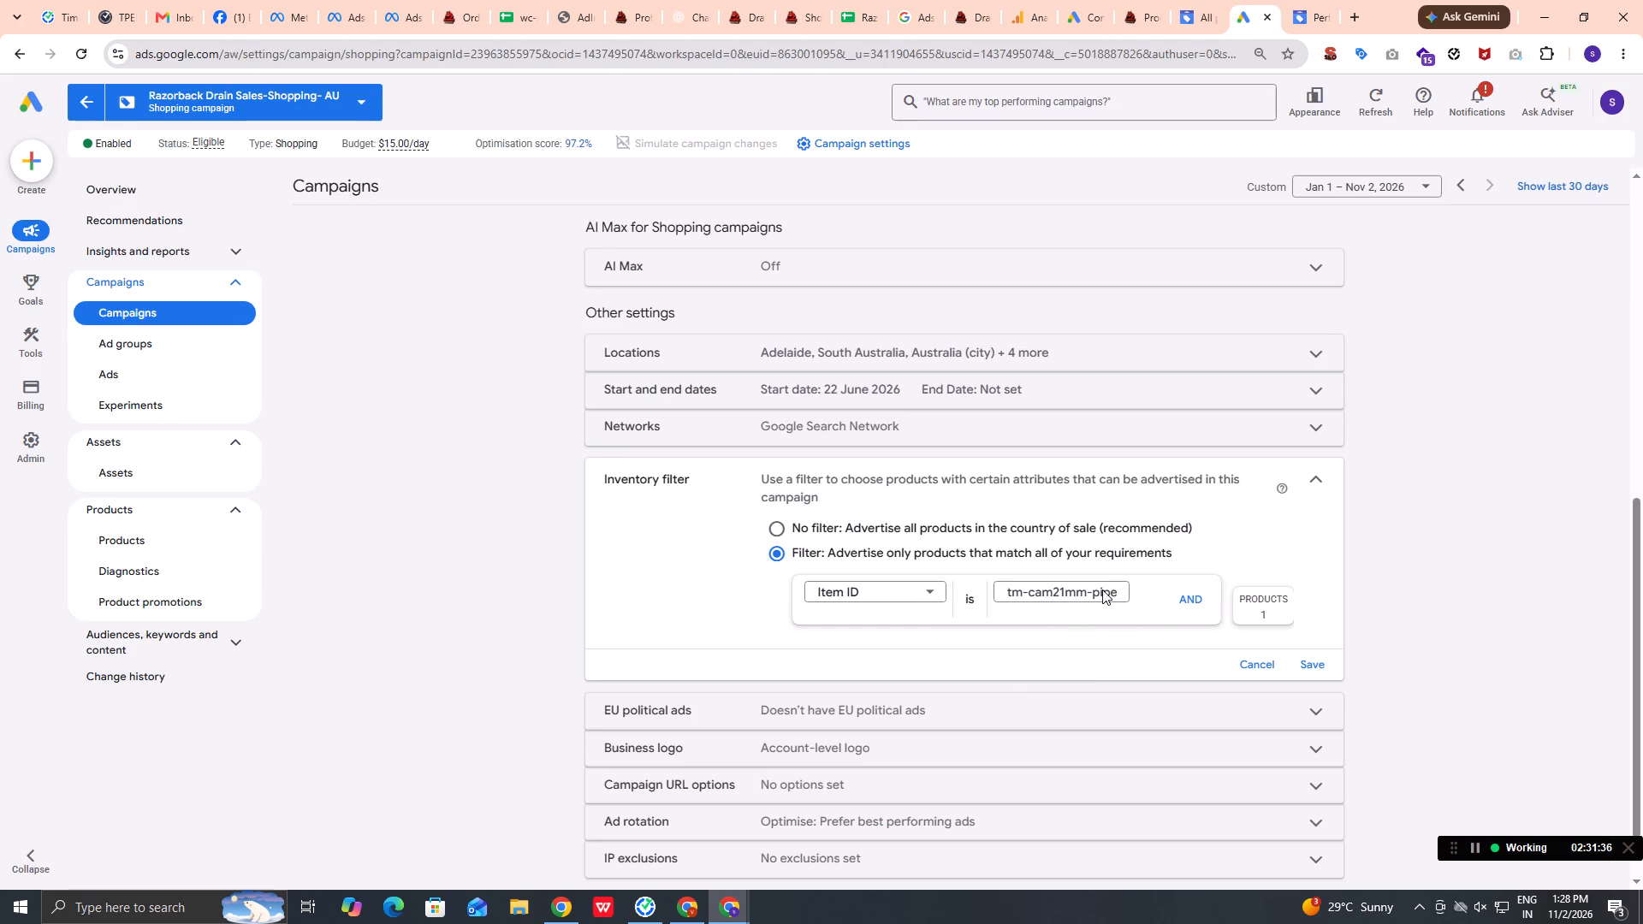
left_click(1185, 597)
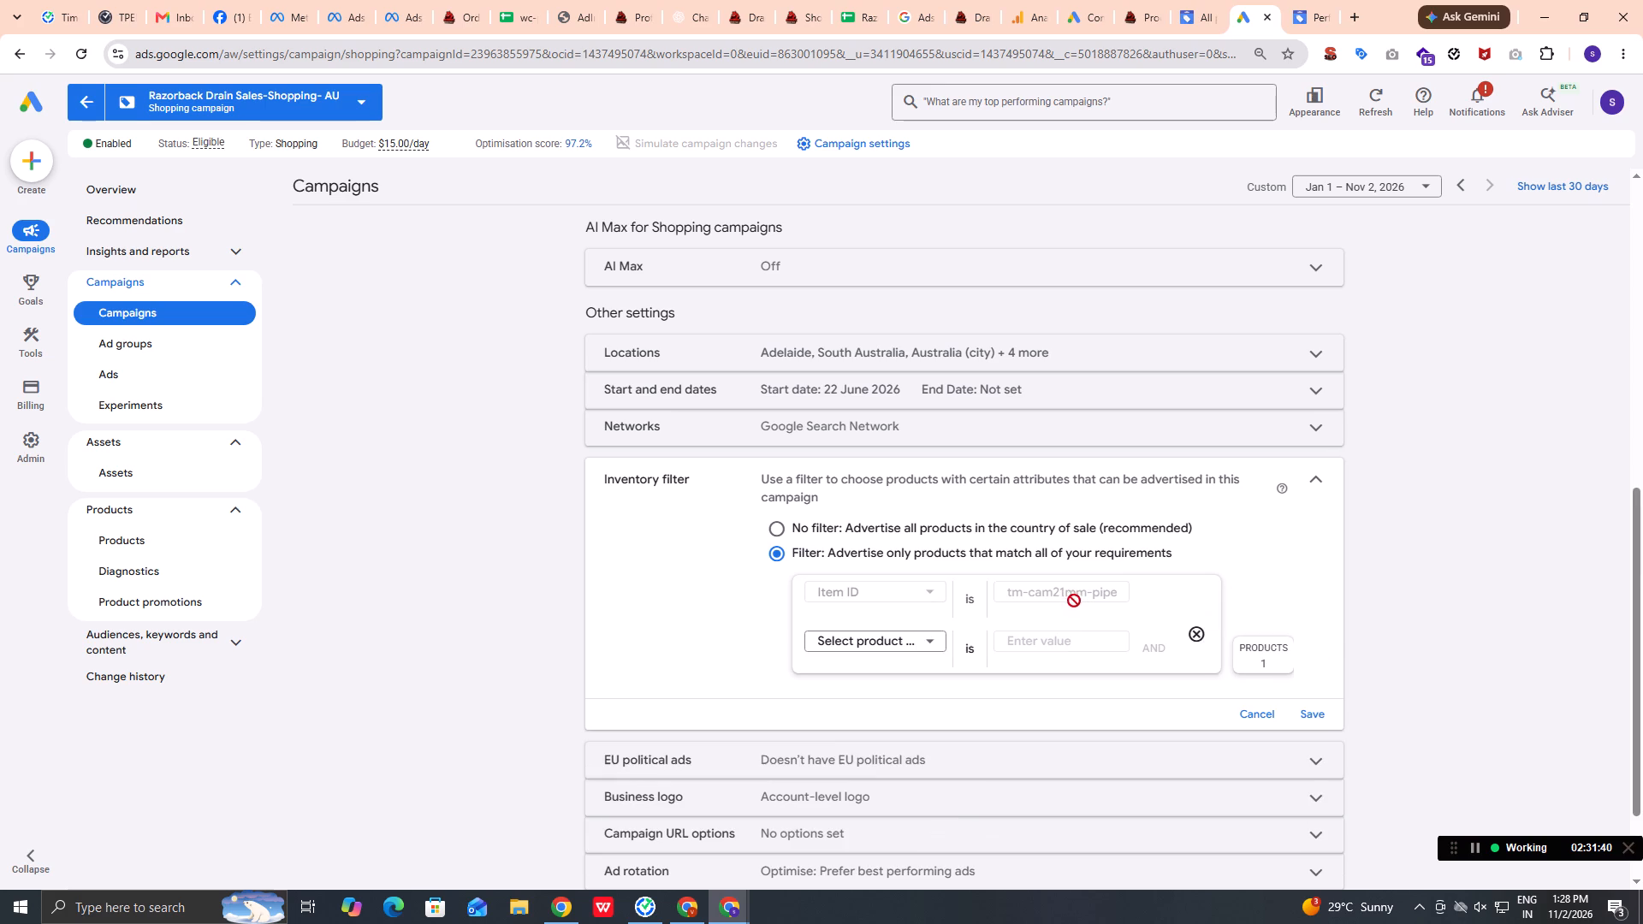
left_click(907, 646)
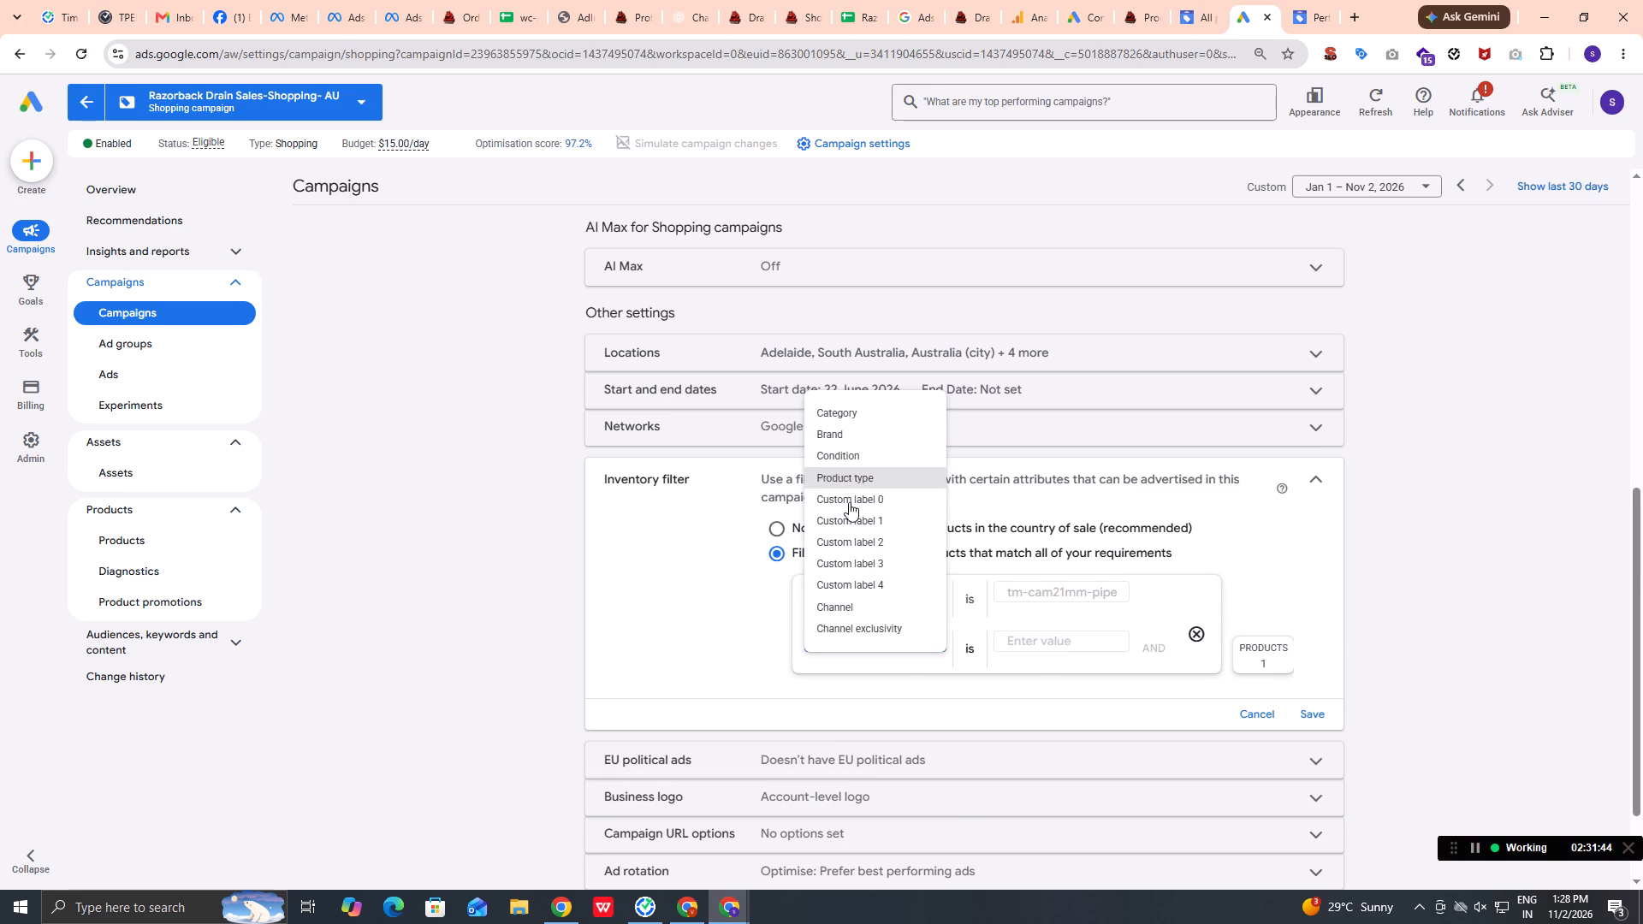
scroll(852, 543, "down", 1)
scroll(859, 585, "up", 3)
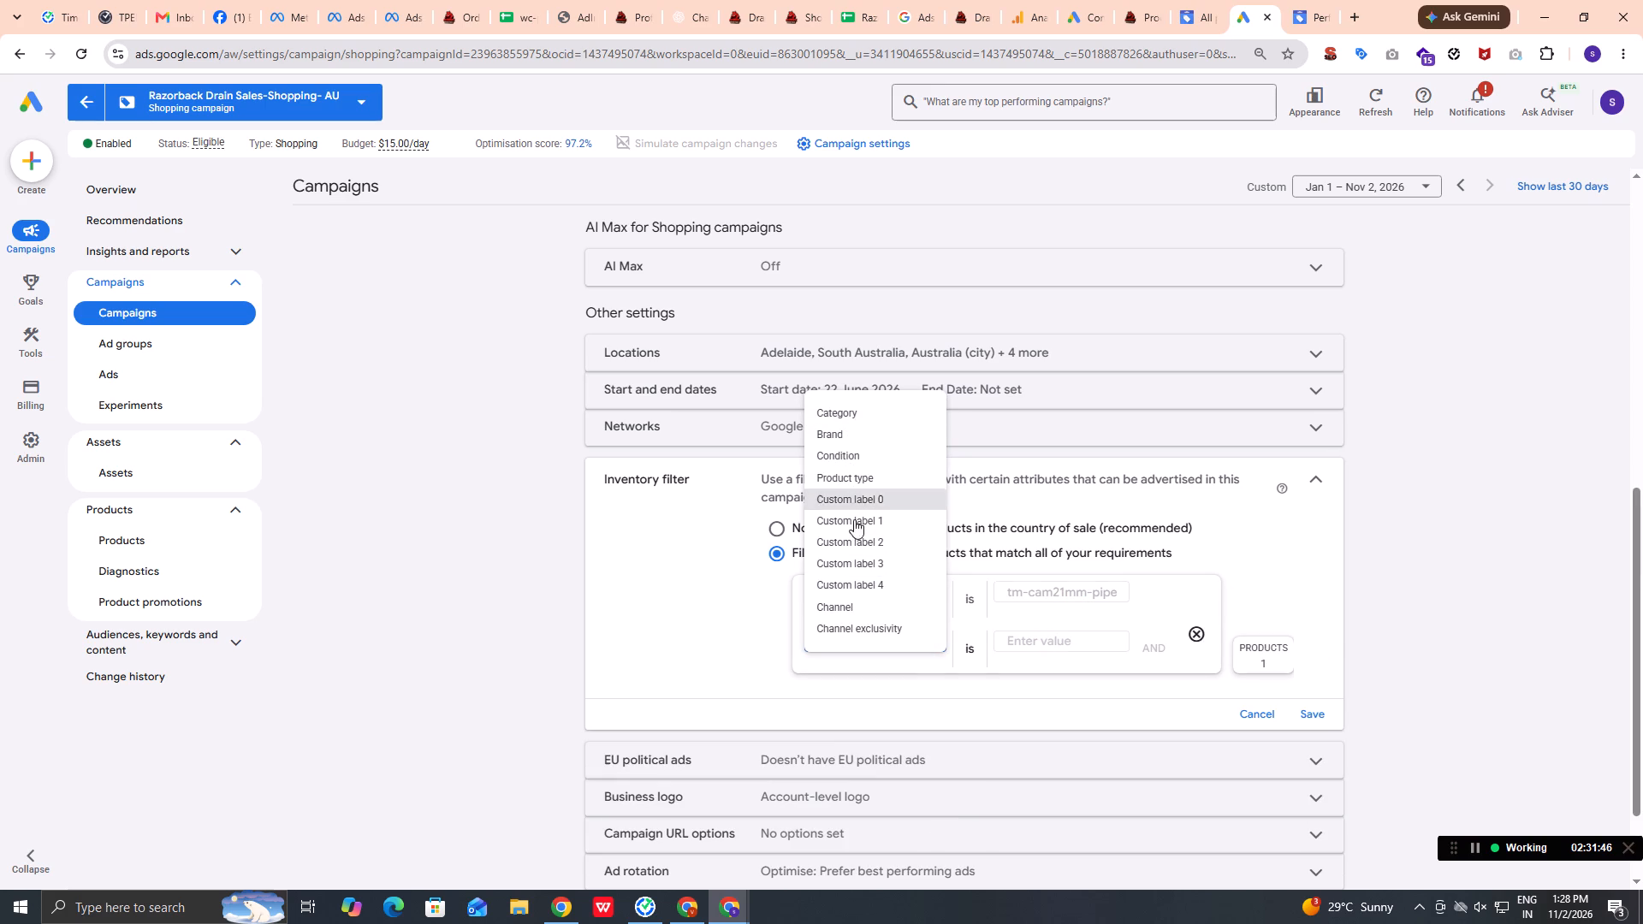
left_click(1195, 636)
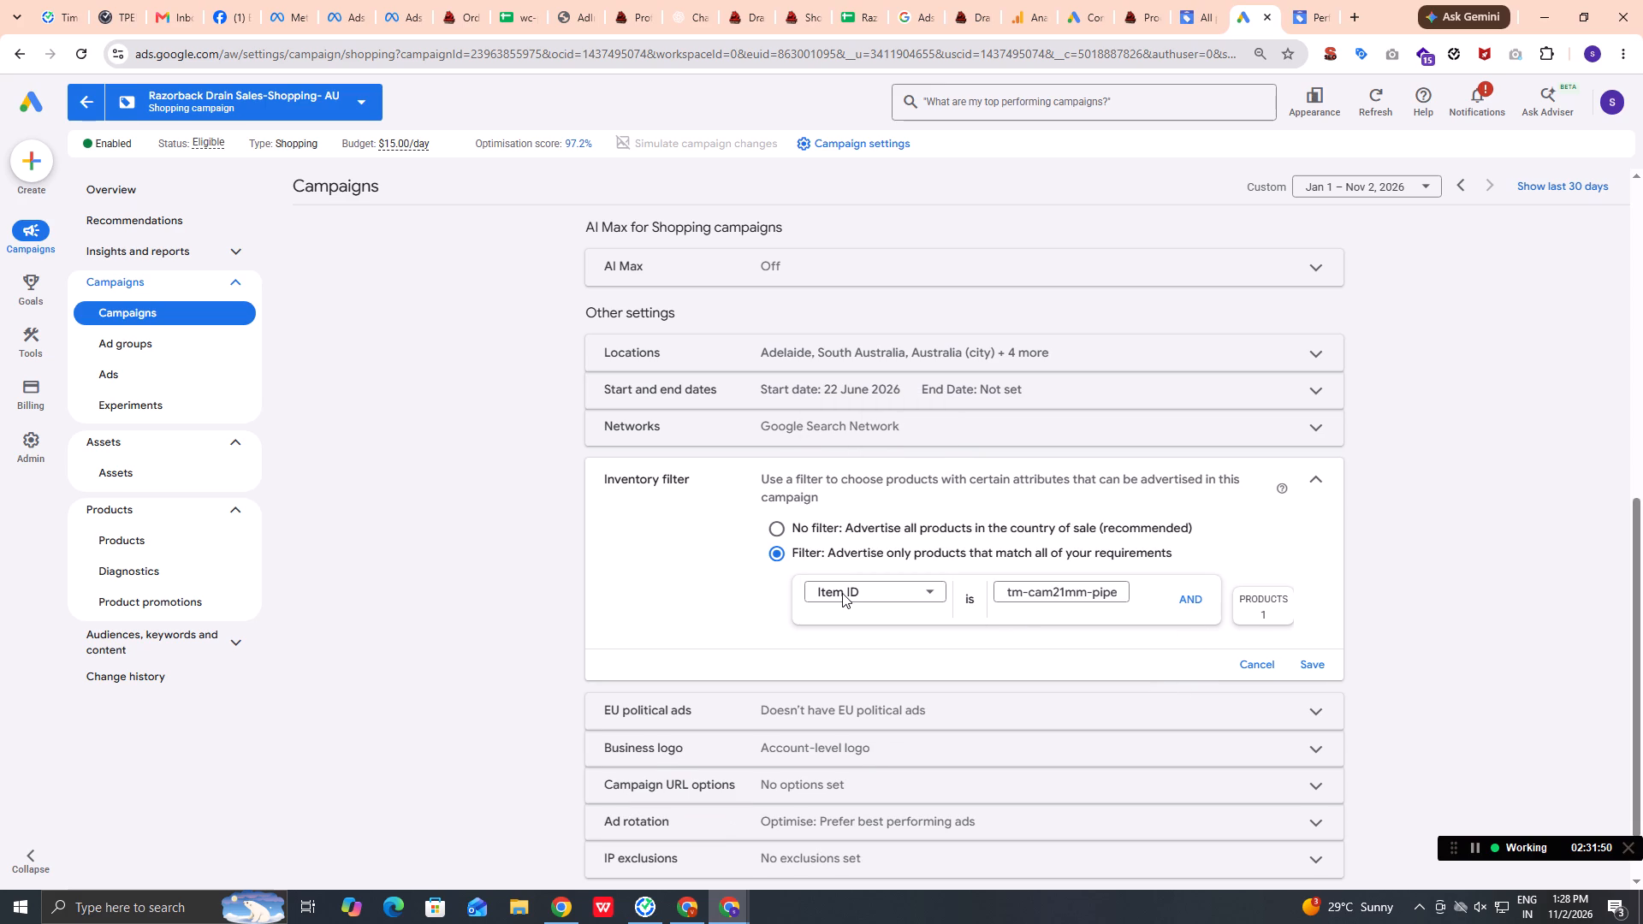
Keep Item ID as the filter attribute and save the campaign's inventory filter.
left_click(842, 593)
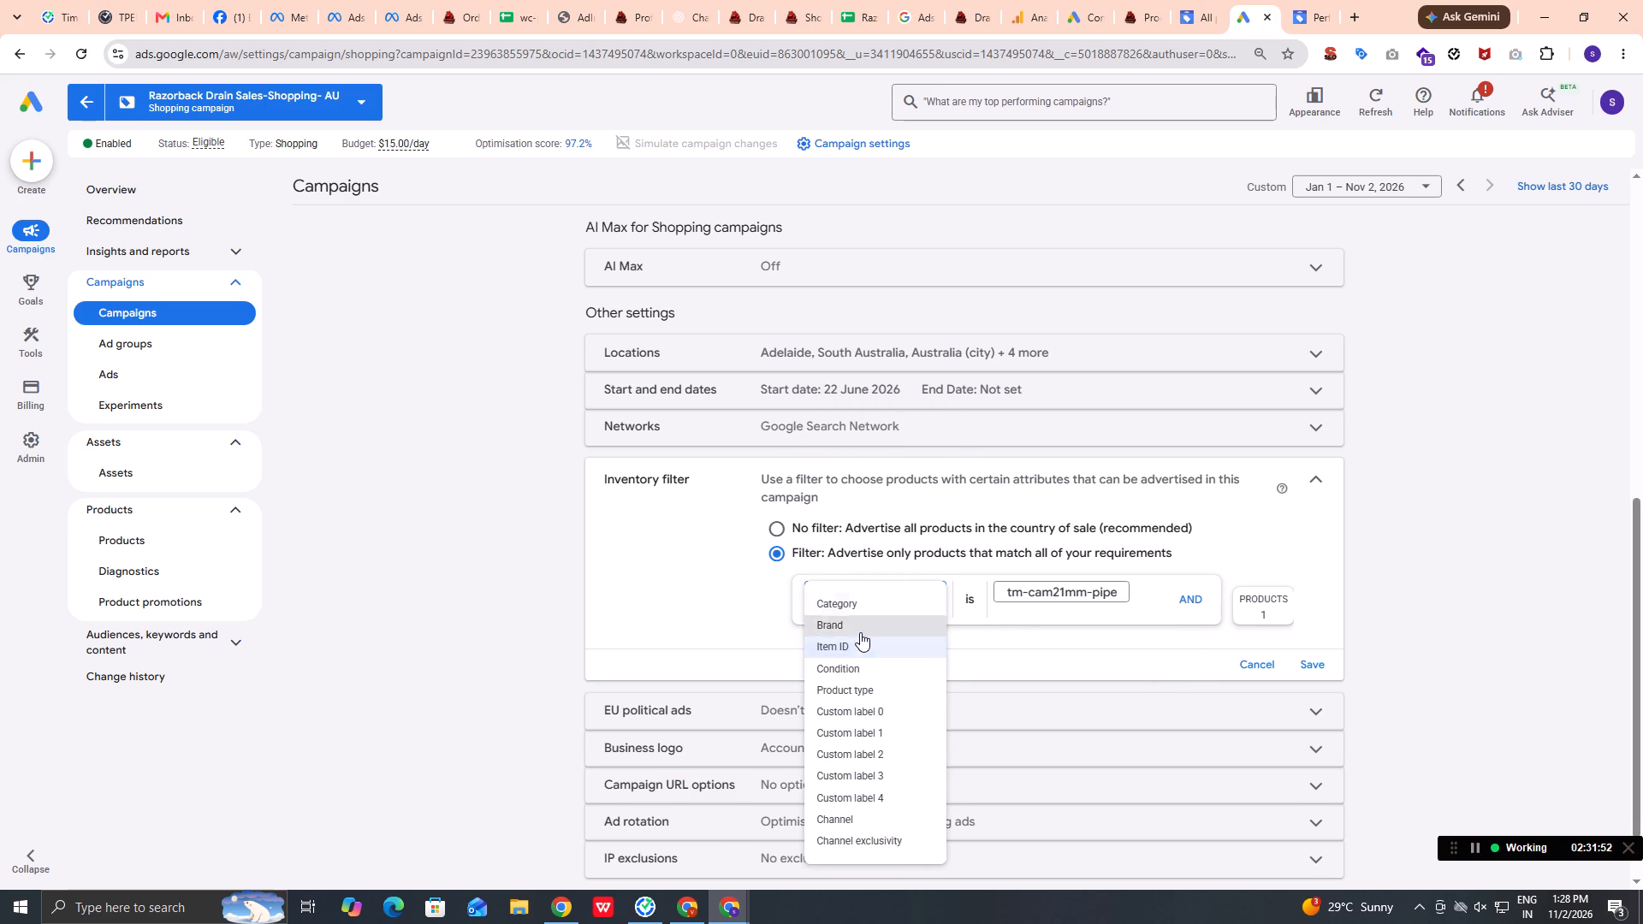
left_click(858, 643)
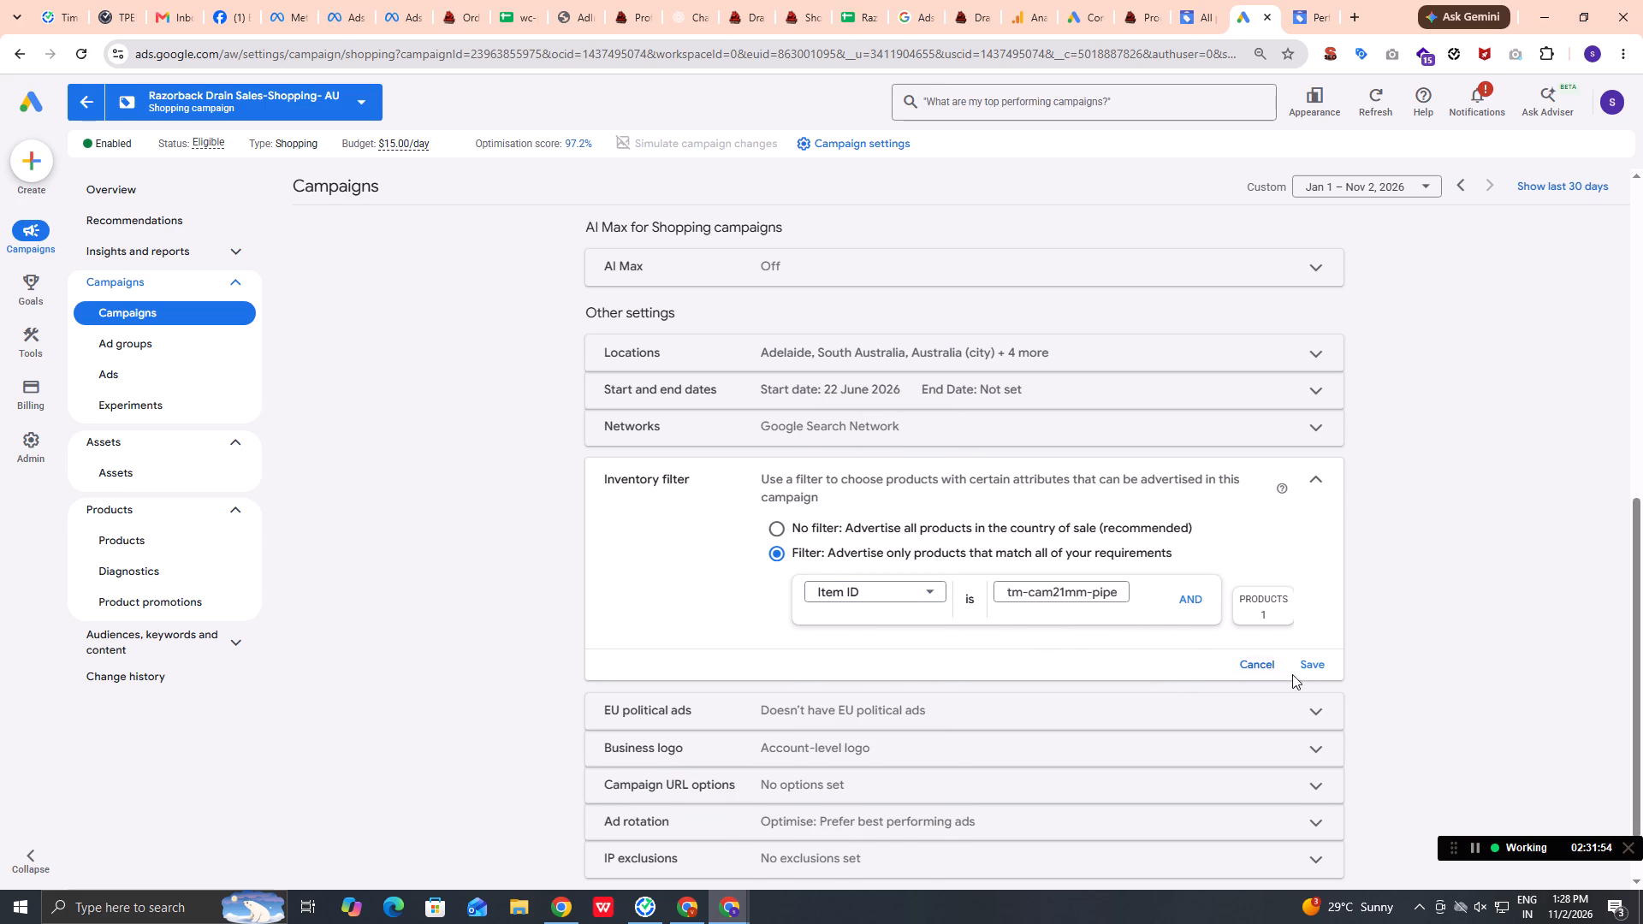
left_click(1302, 665)
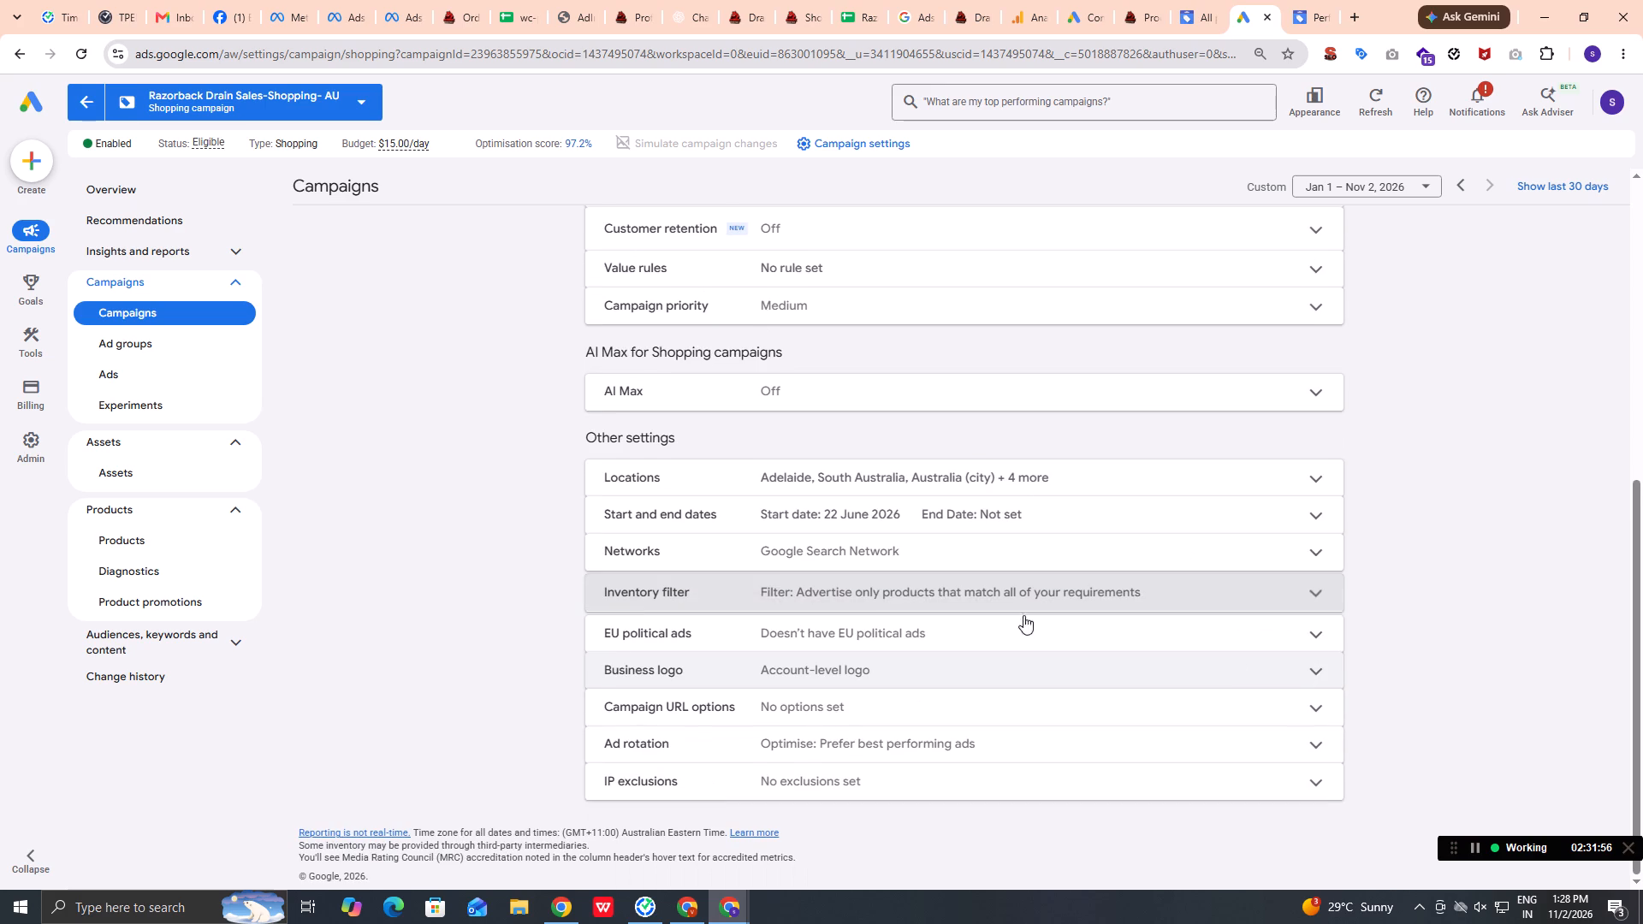
Reopen the campaign's inventory filter and add a second condition below the Item ID one.
left_click(781, 587)
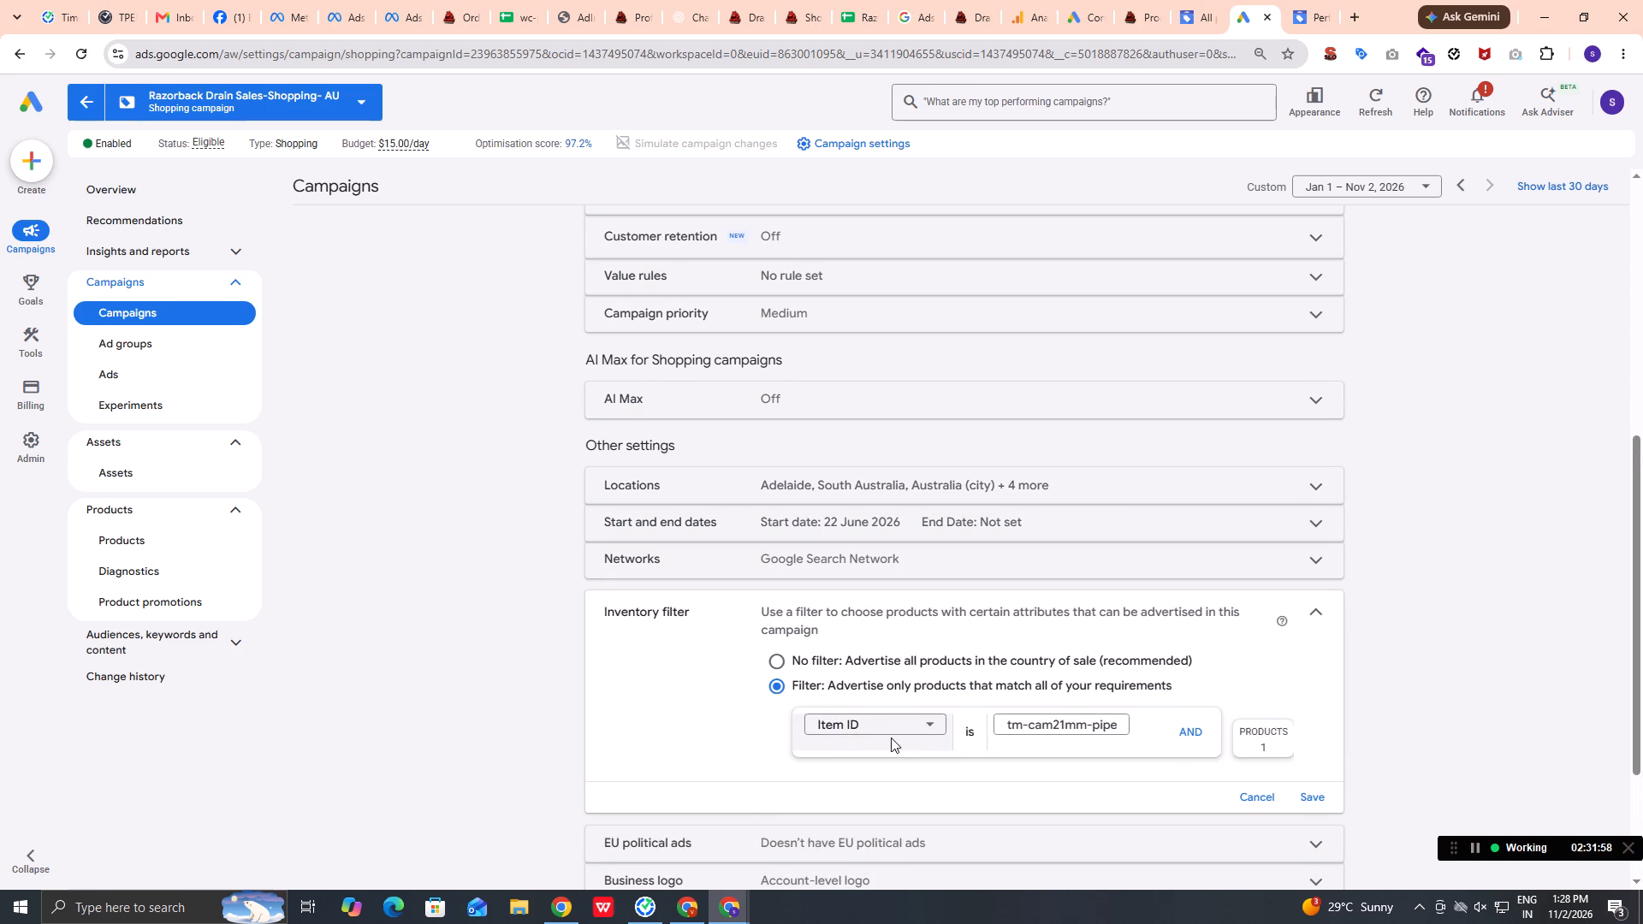
scroll(1138, 660, "down", 2)
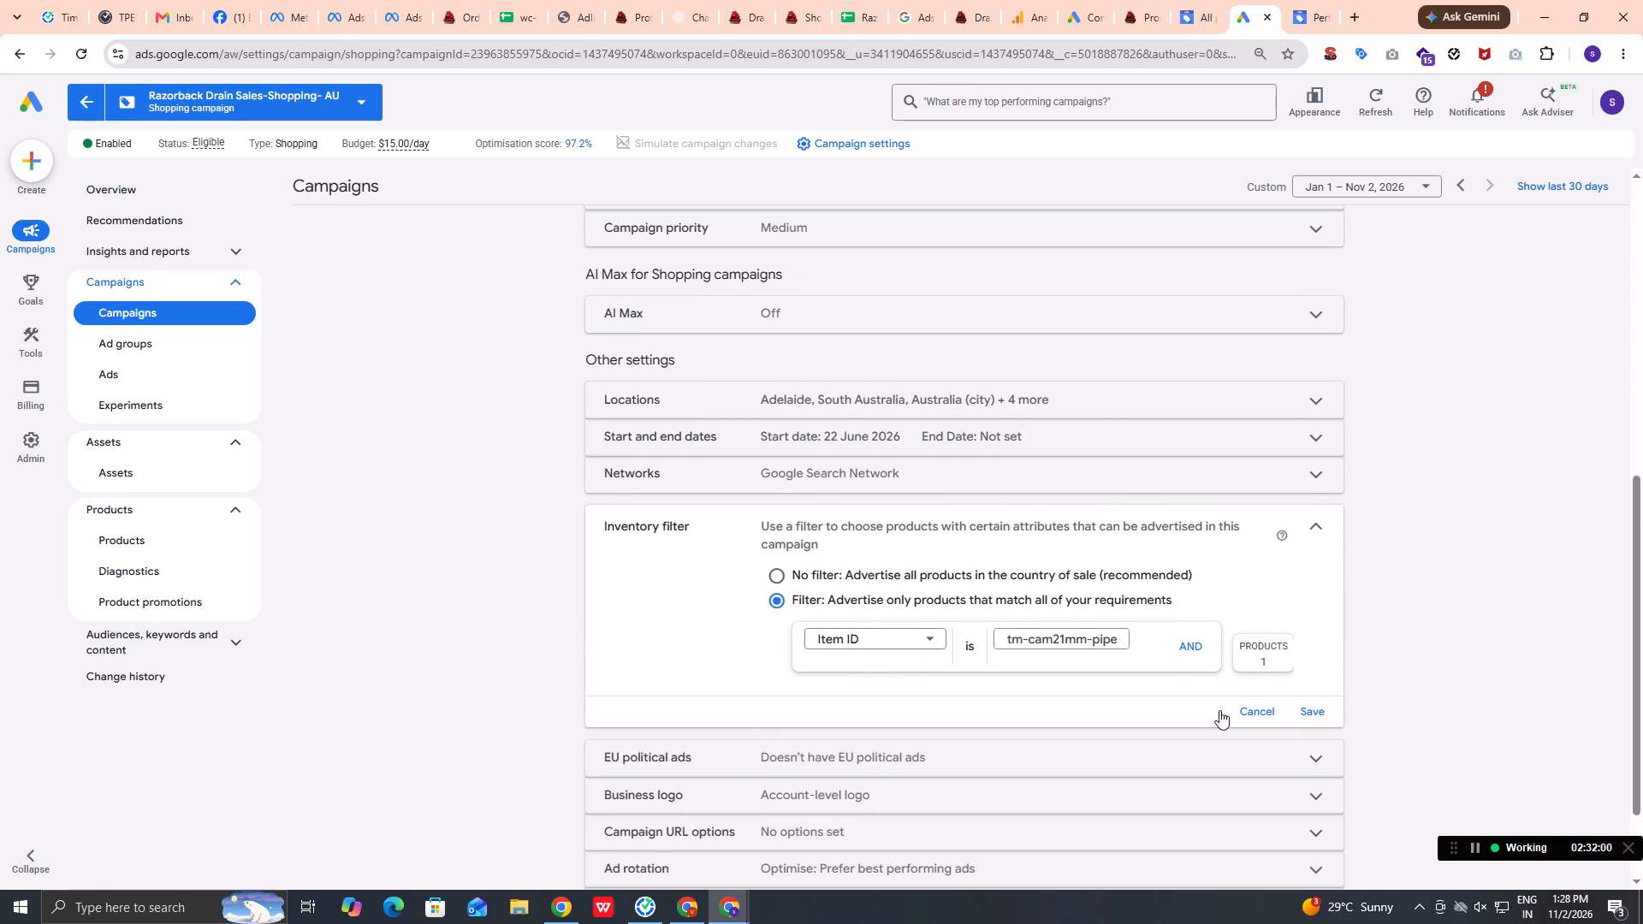
left_click(1270, 564)
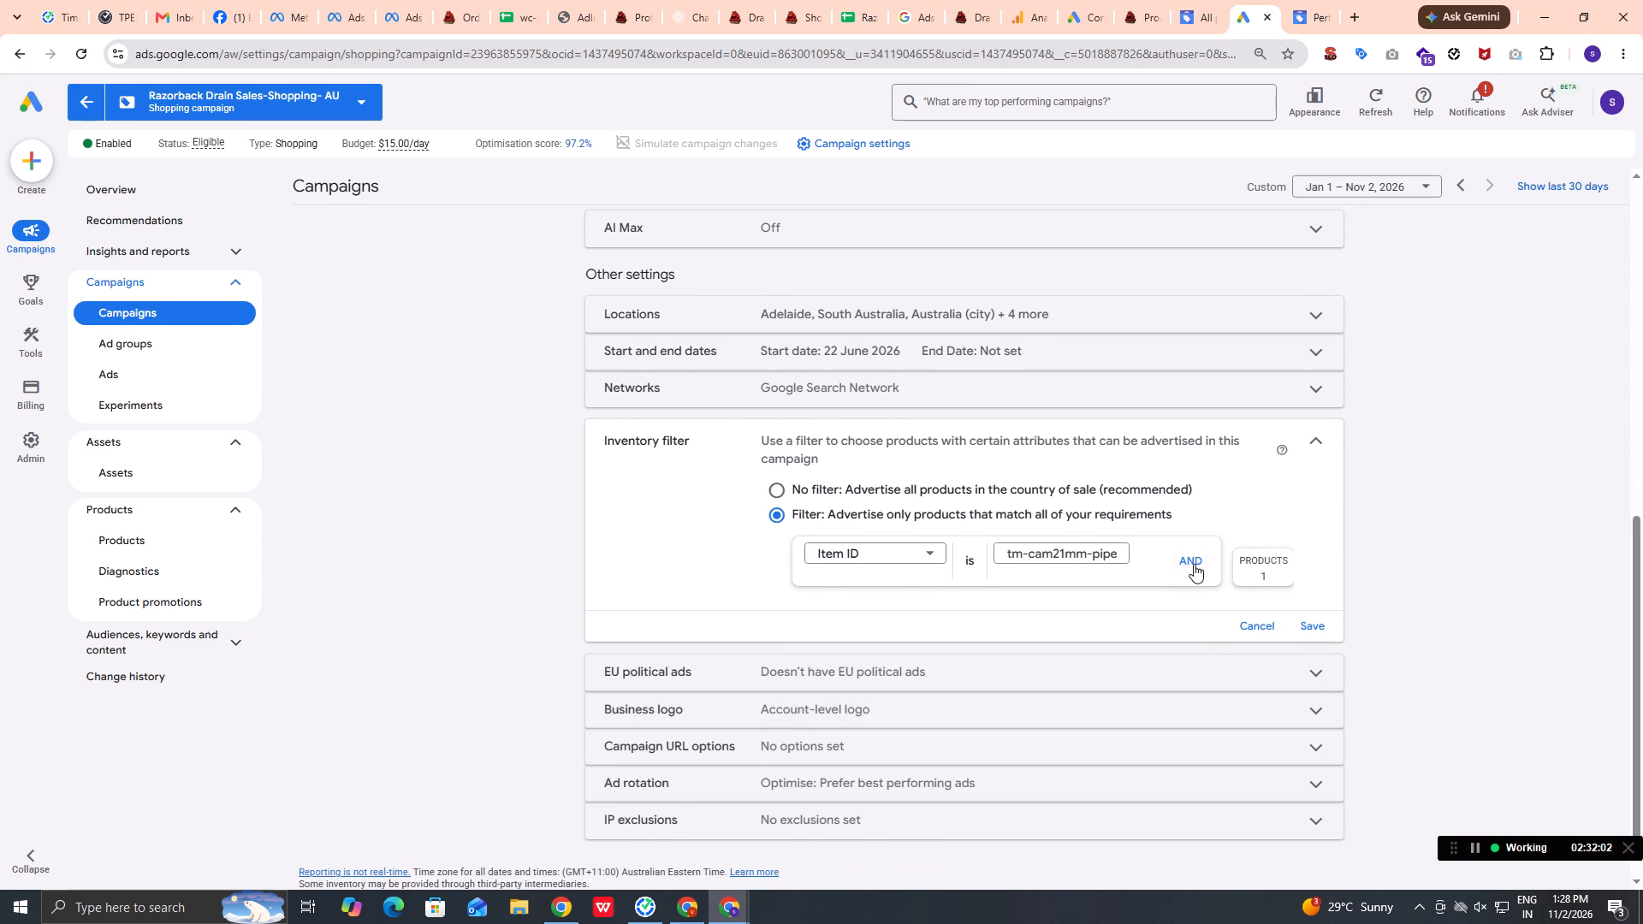
left_click(1192, 562)
left_click(845, 601)
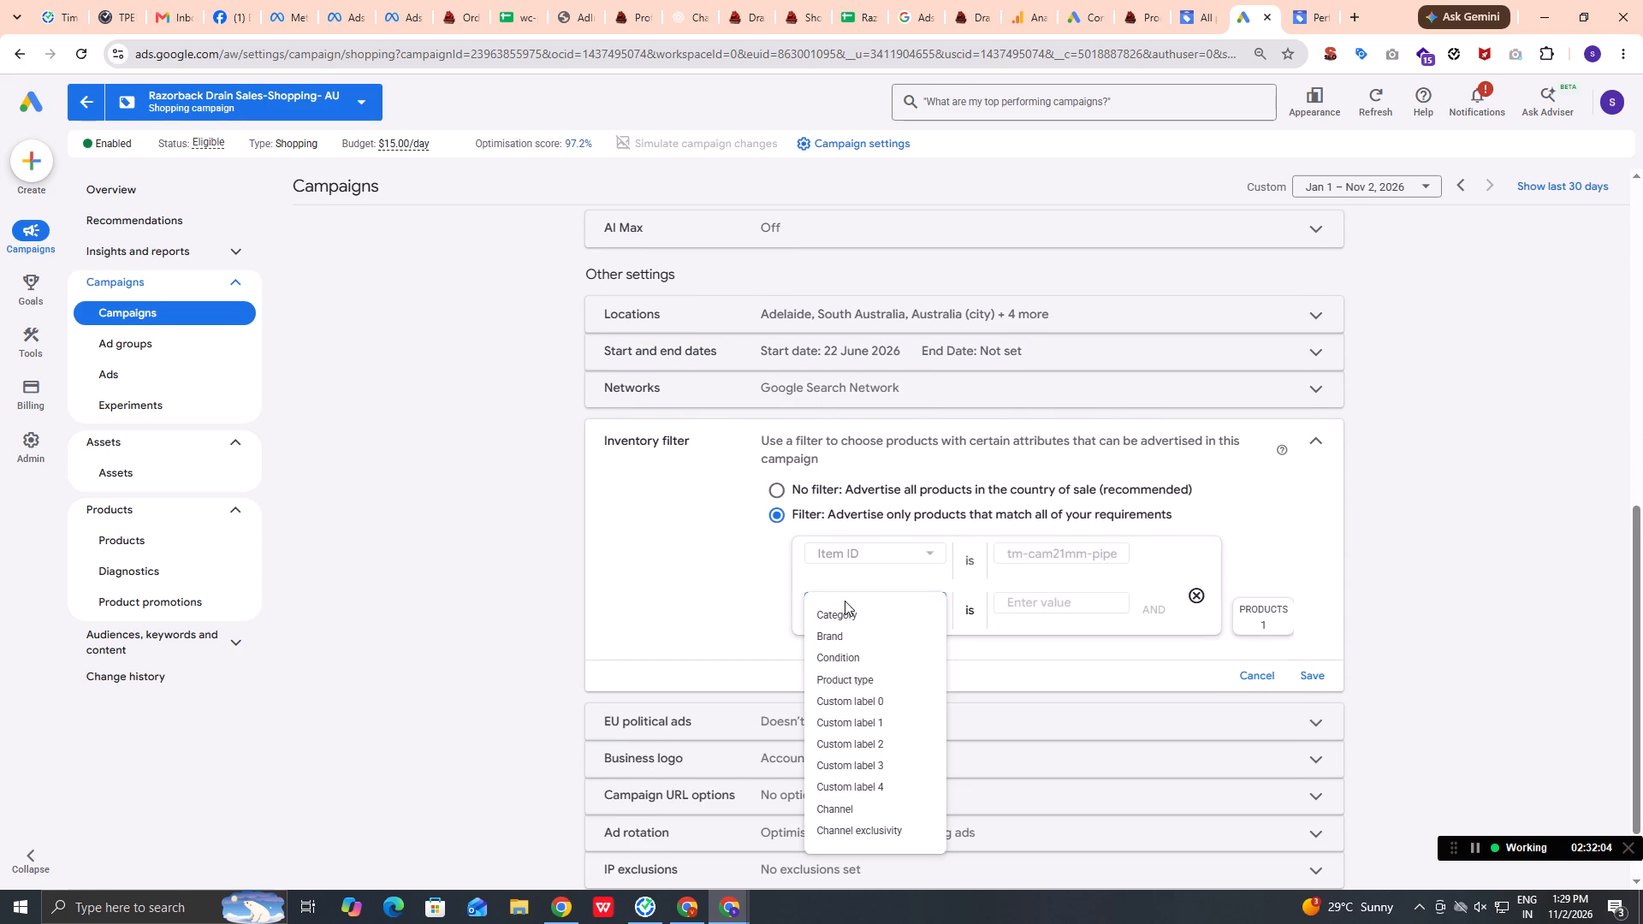
scroll(883, 698, "down", 3)
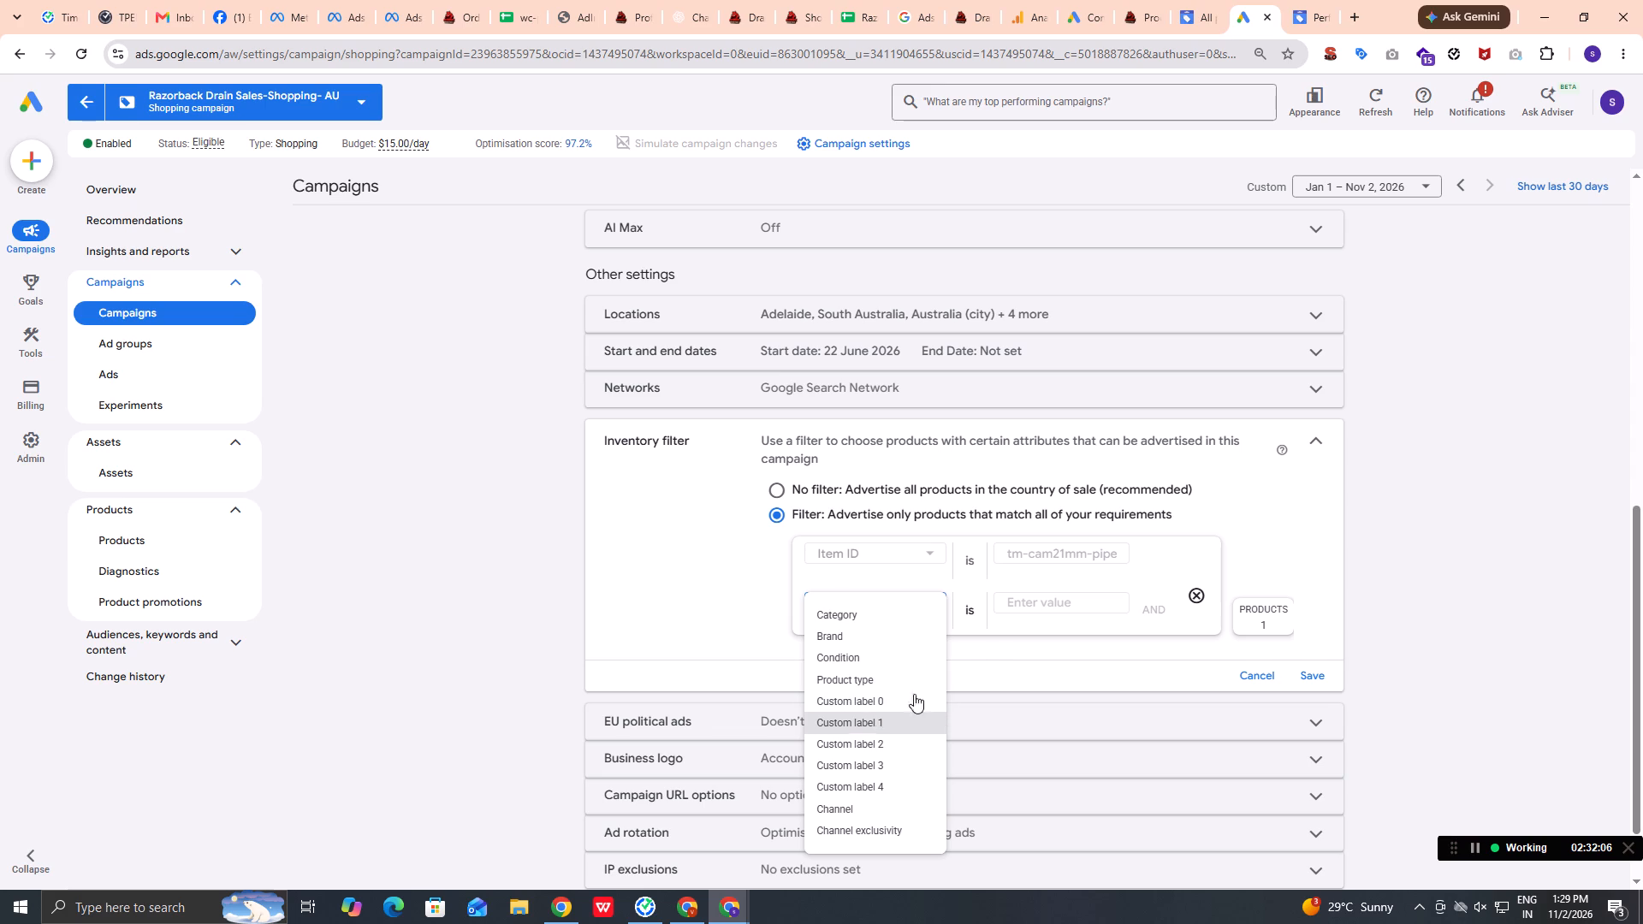
left_click(1010, 658)
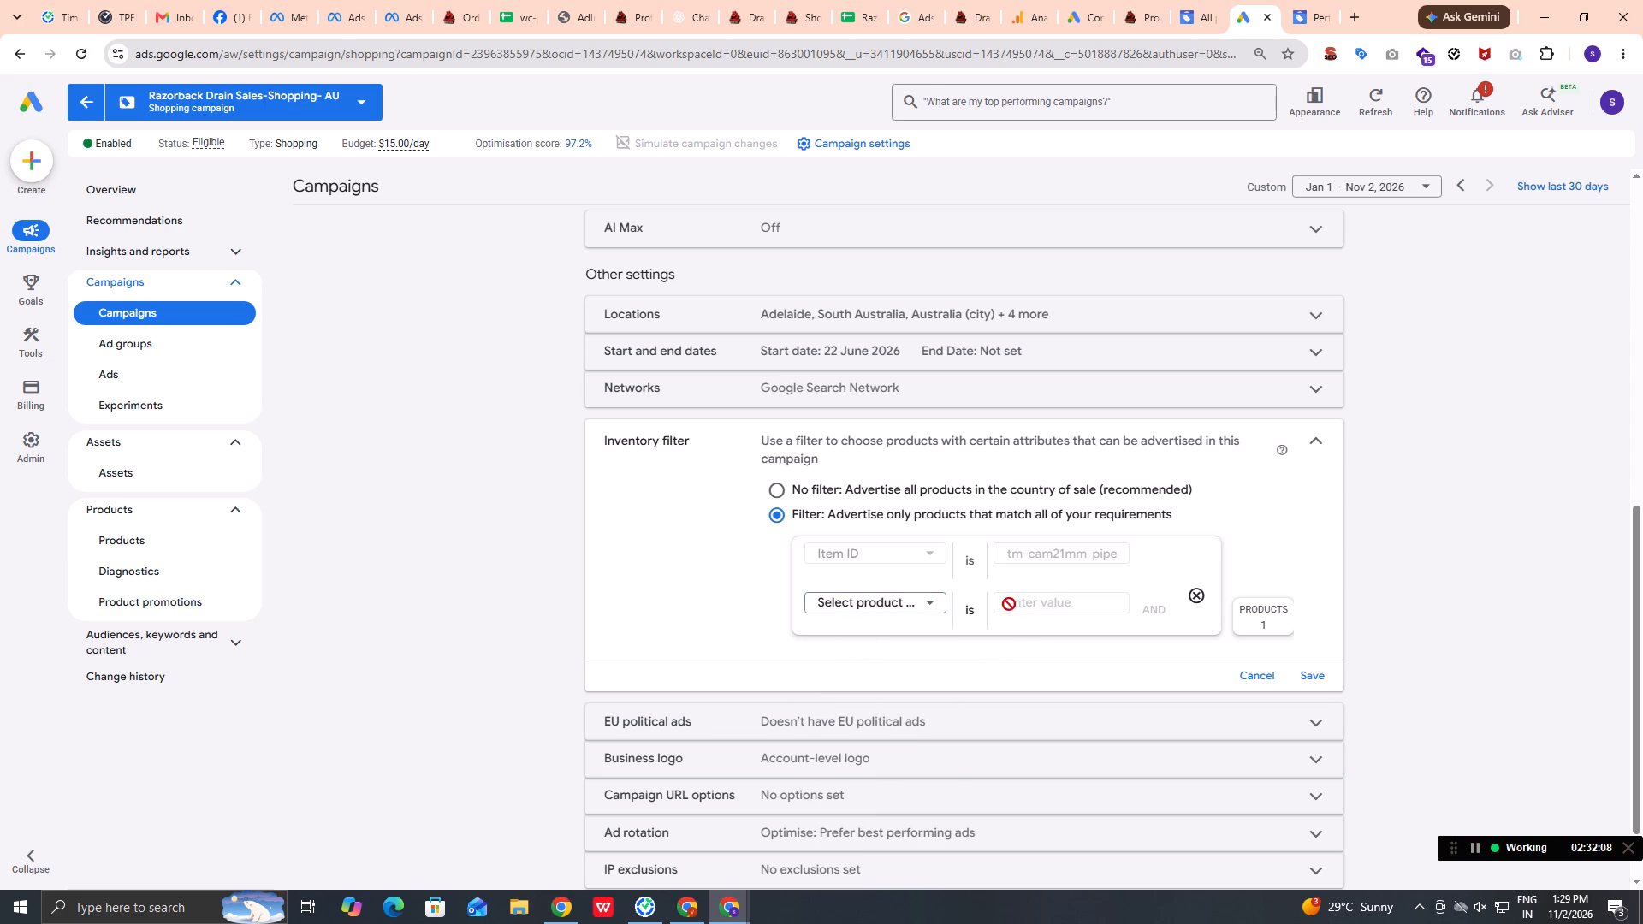
left_click(1021, 607)
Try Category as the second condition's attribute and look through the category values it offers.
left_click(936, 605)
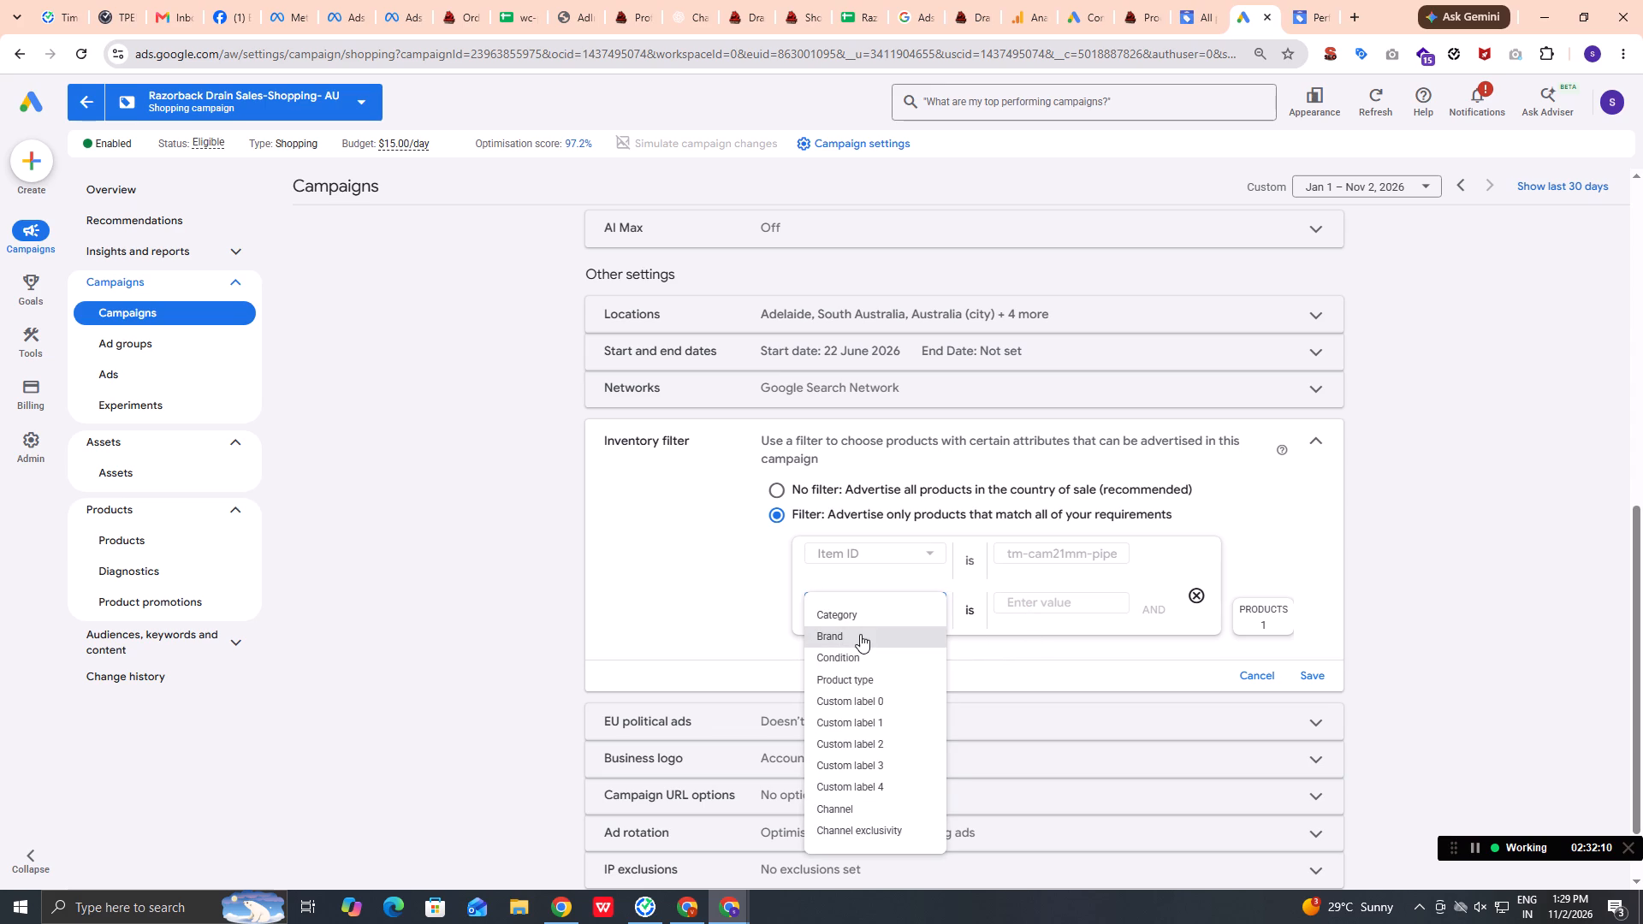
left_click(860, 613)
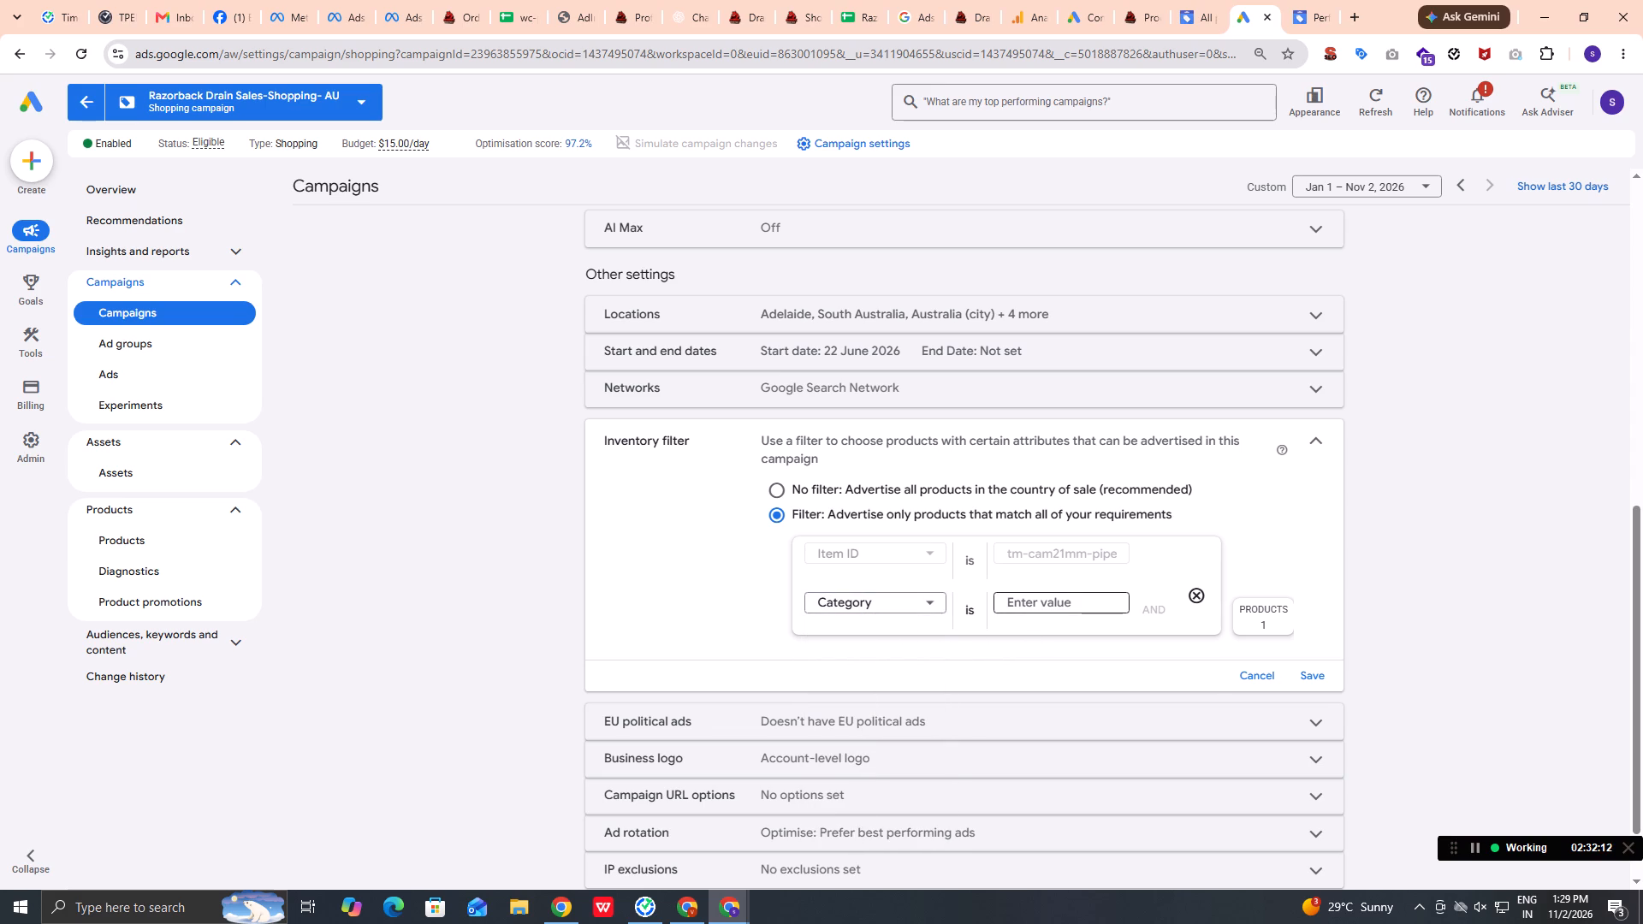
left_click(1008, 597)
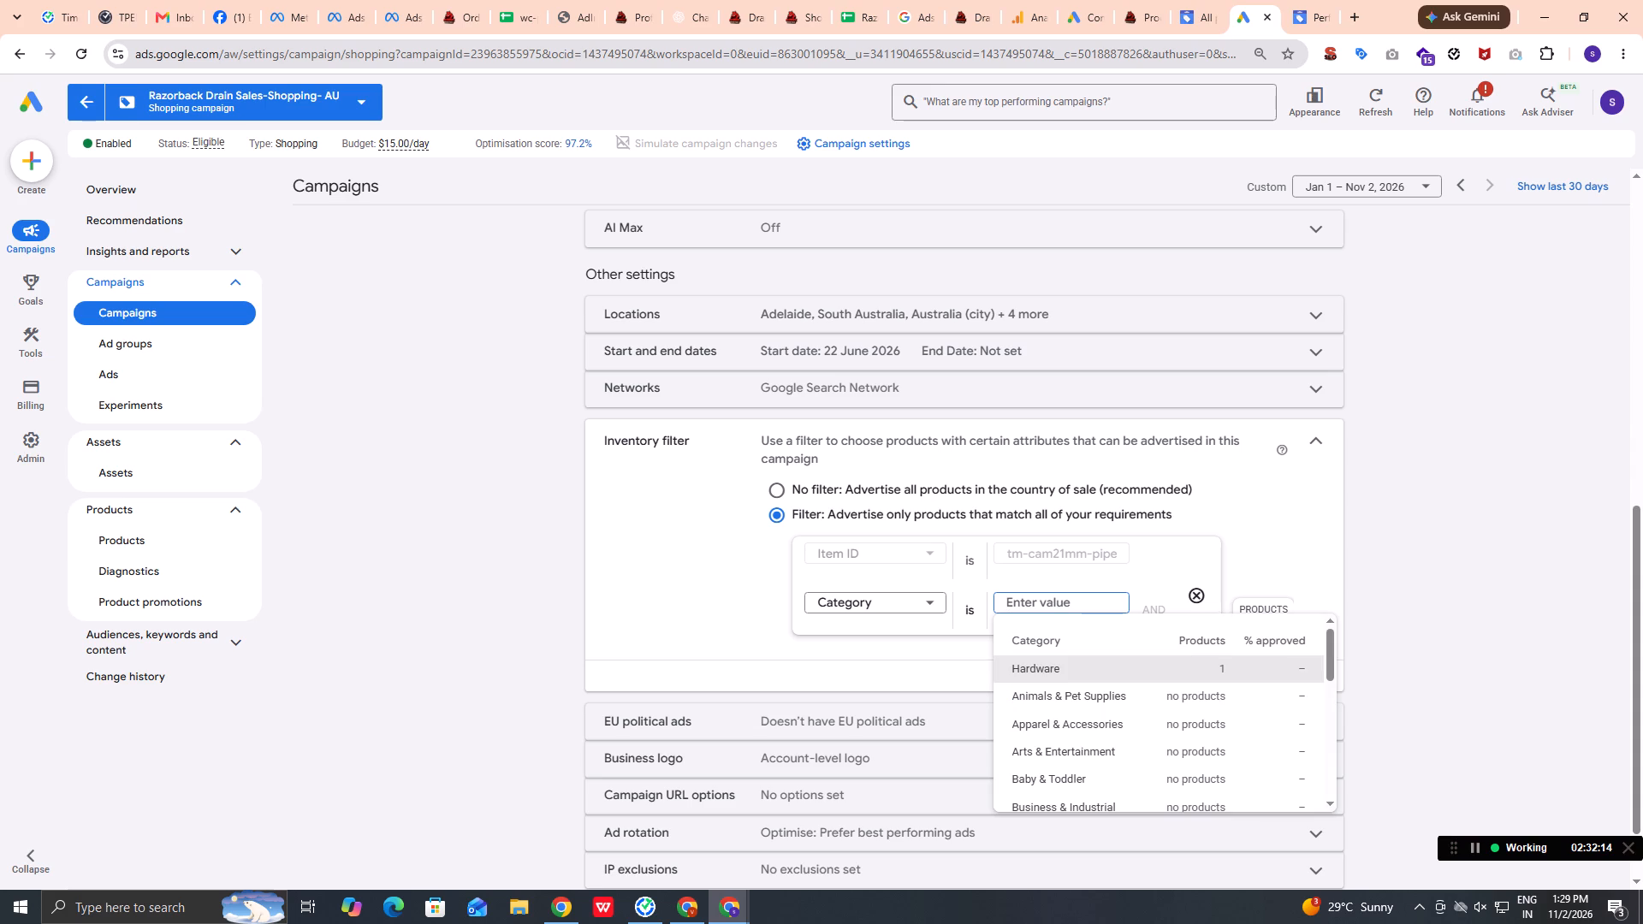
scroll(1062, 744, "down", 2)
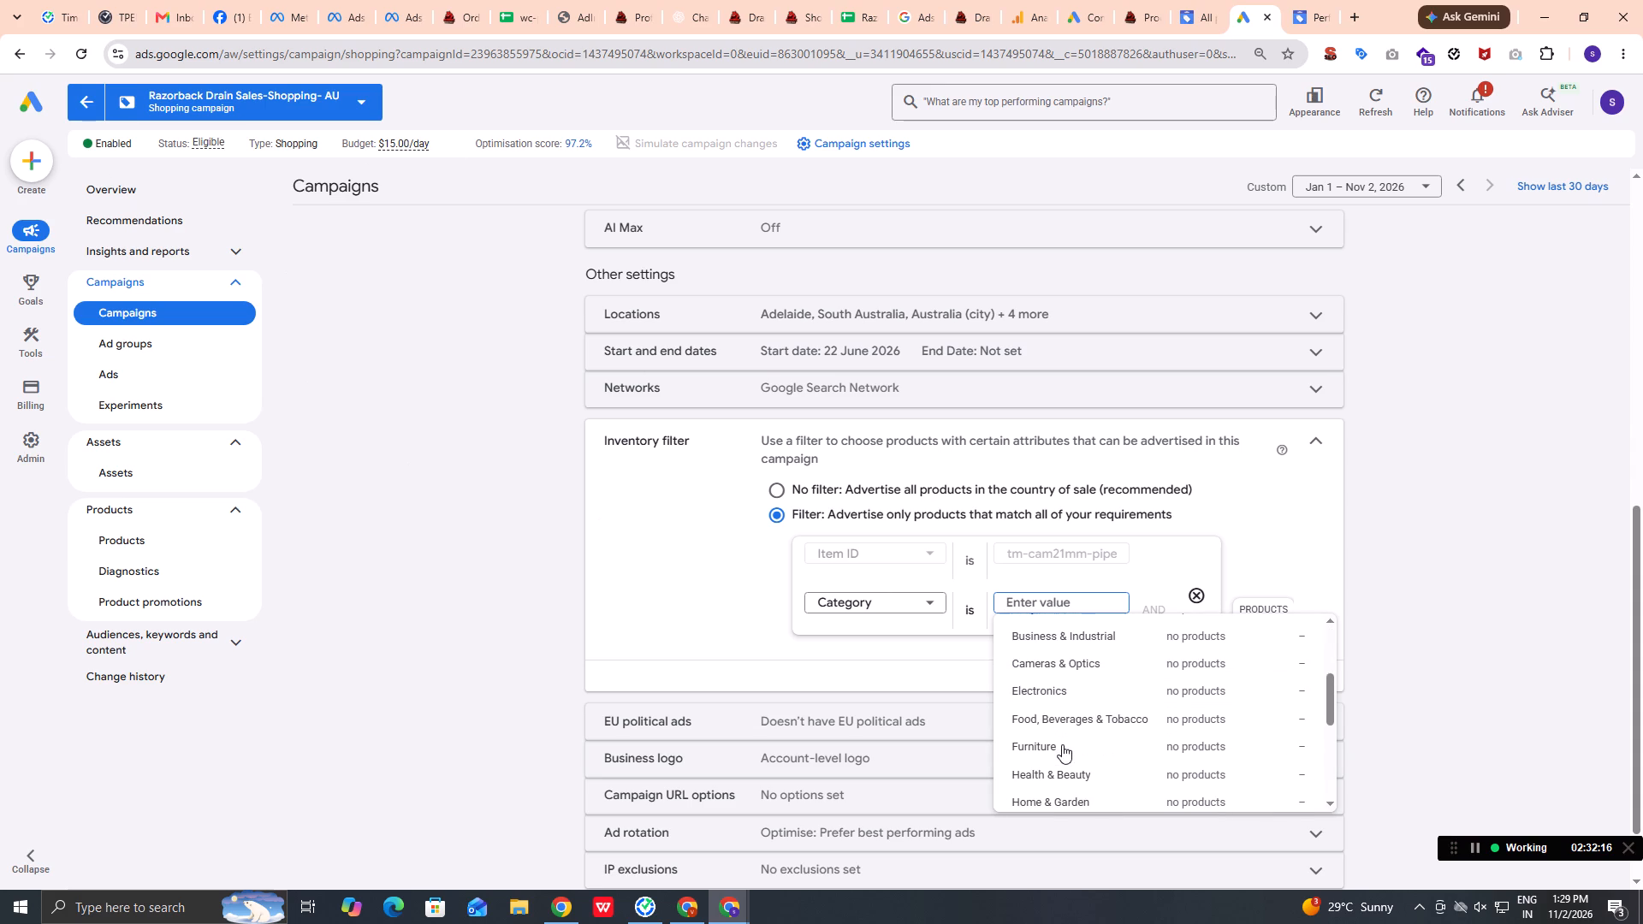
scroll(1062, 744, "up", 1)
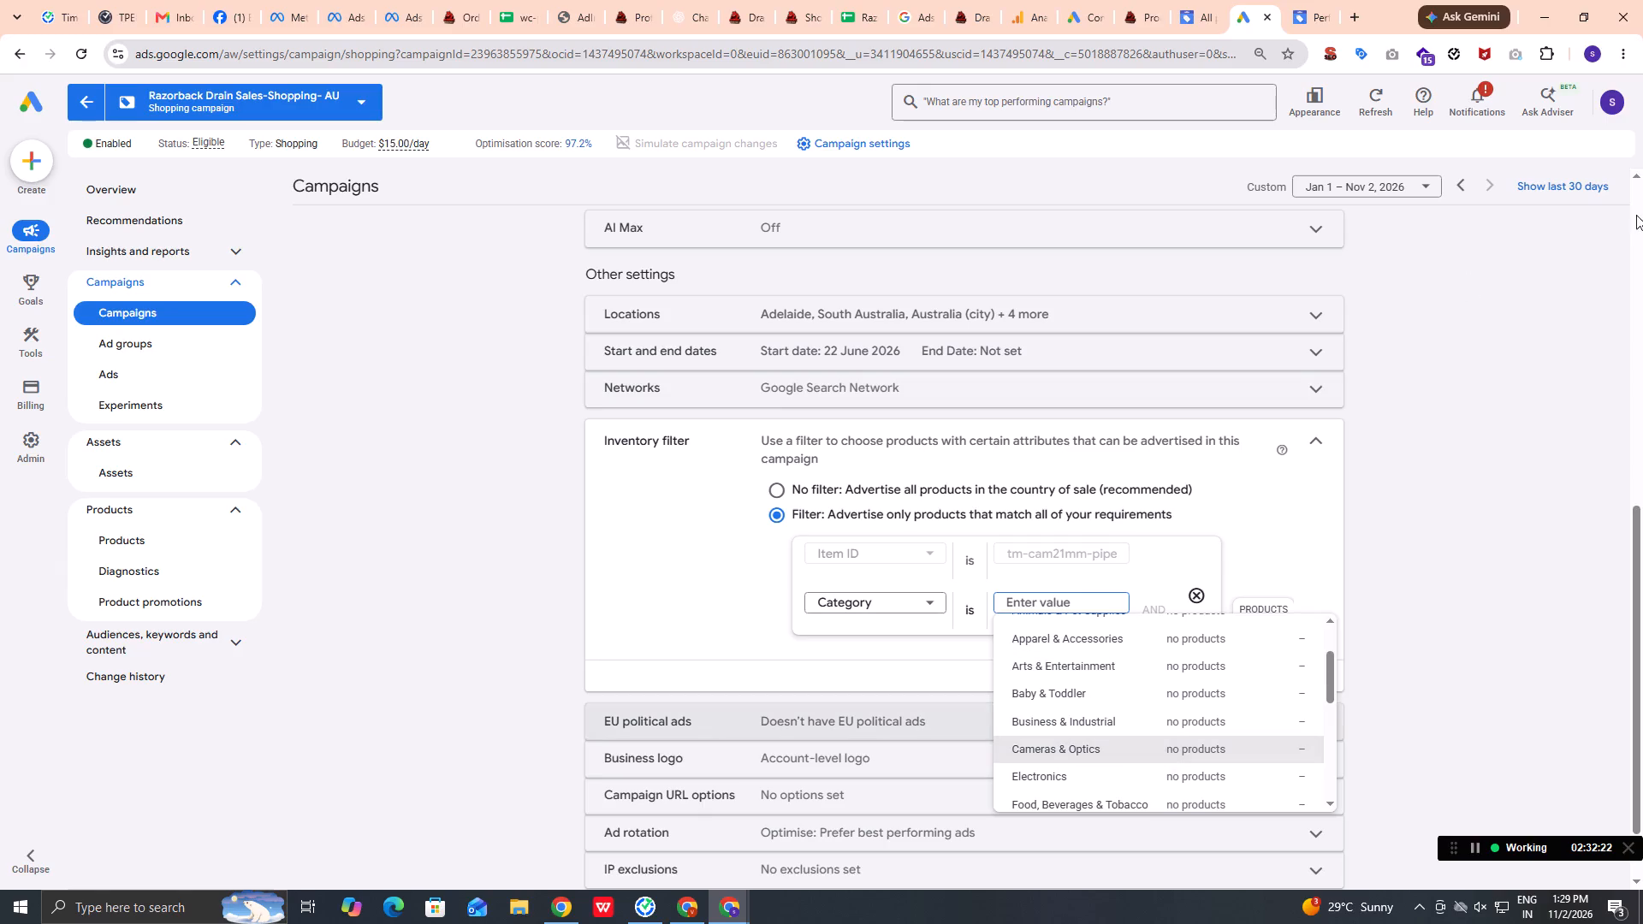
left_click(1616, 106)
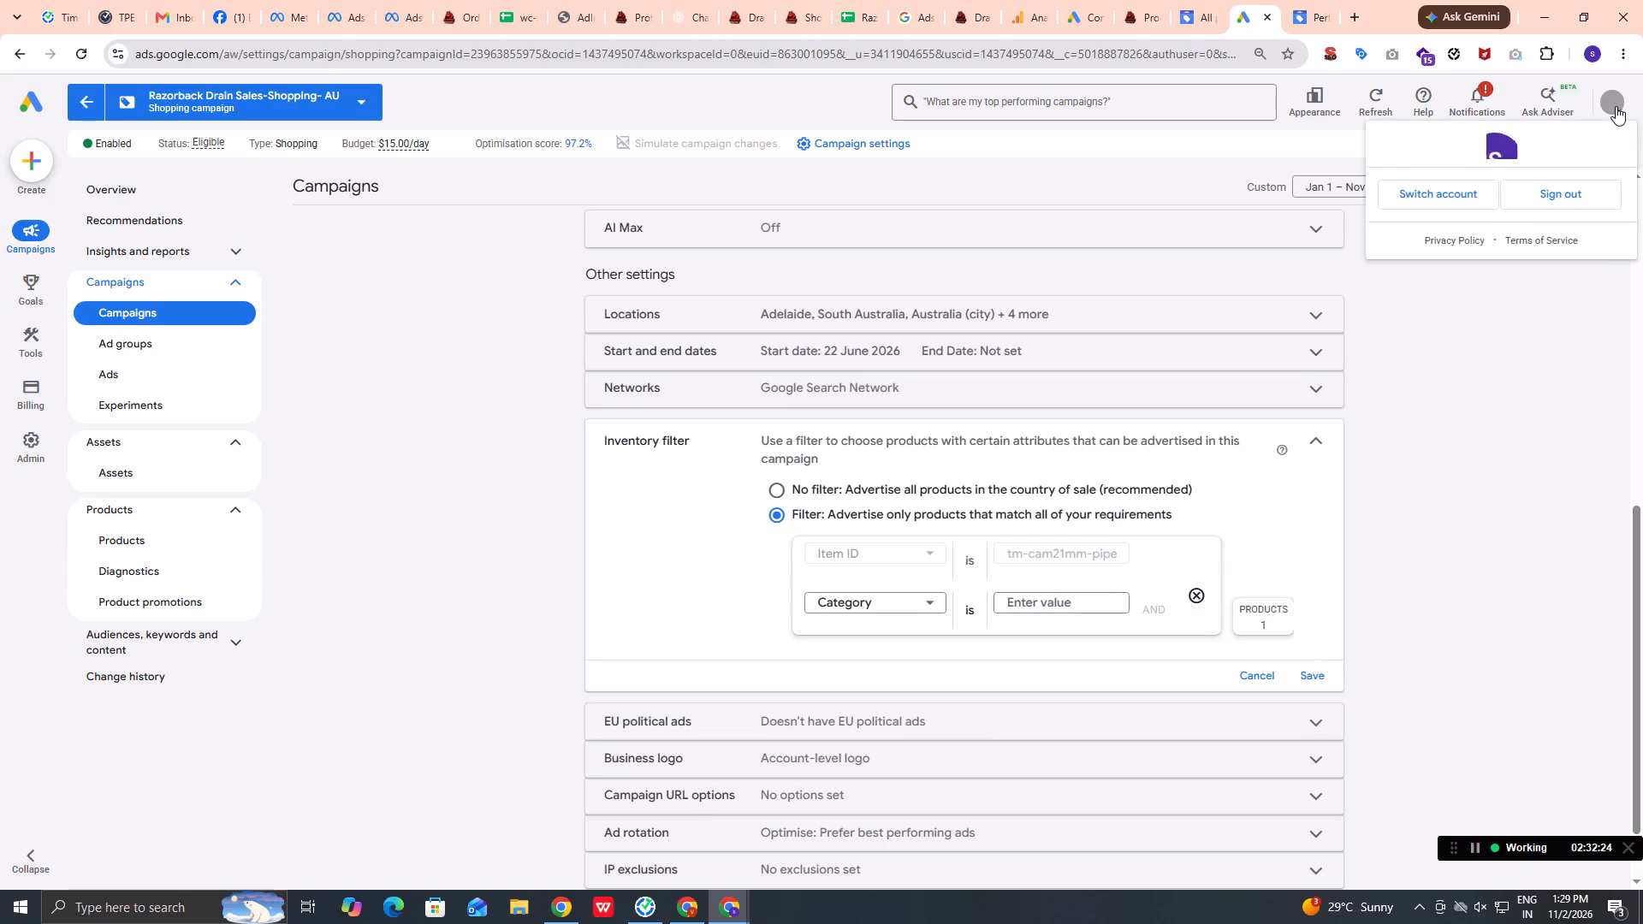
Set the second filter condition to Product type is razorback drain cameras.
left_click(876, 608)
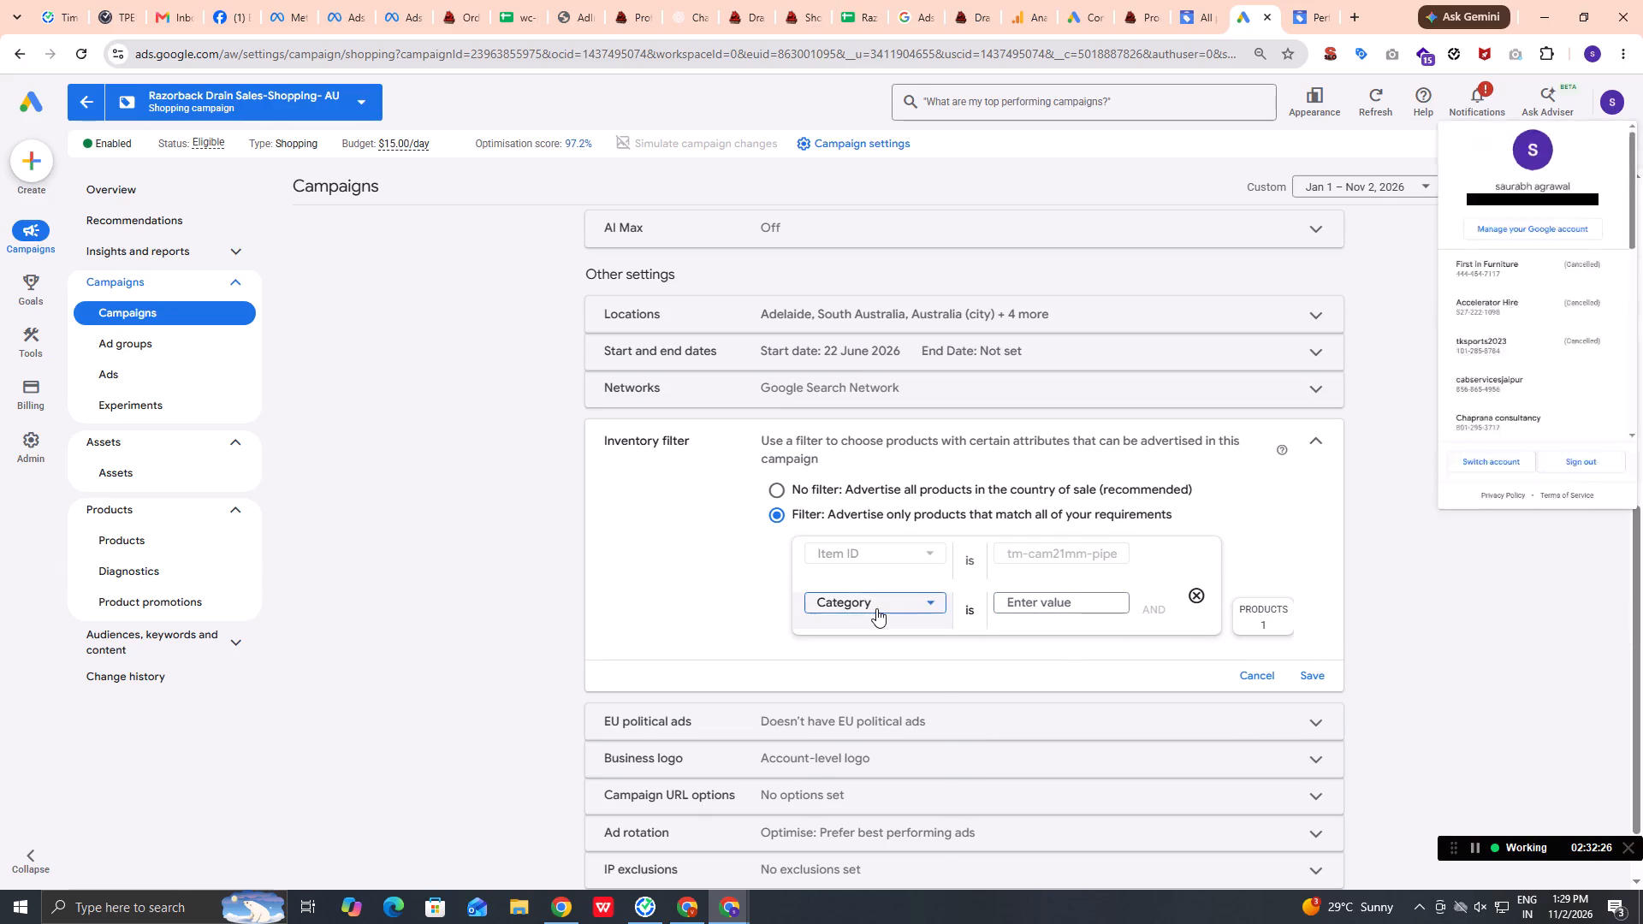
left_click(854, 684)
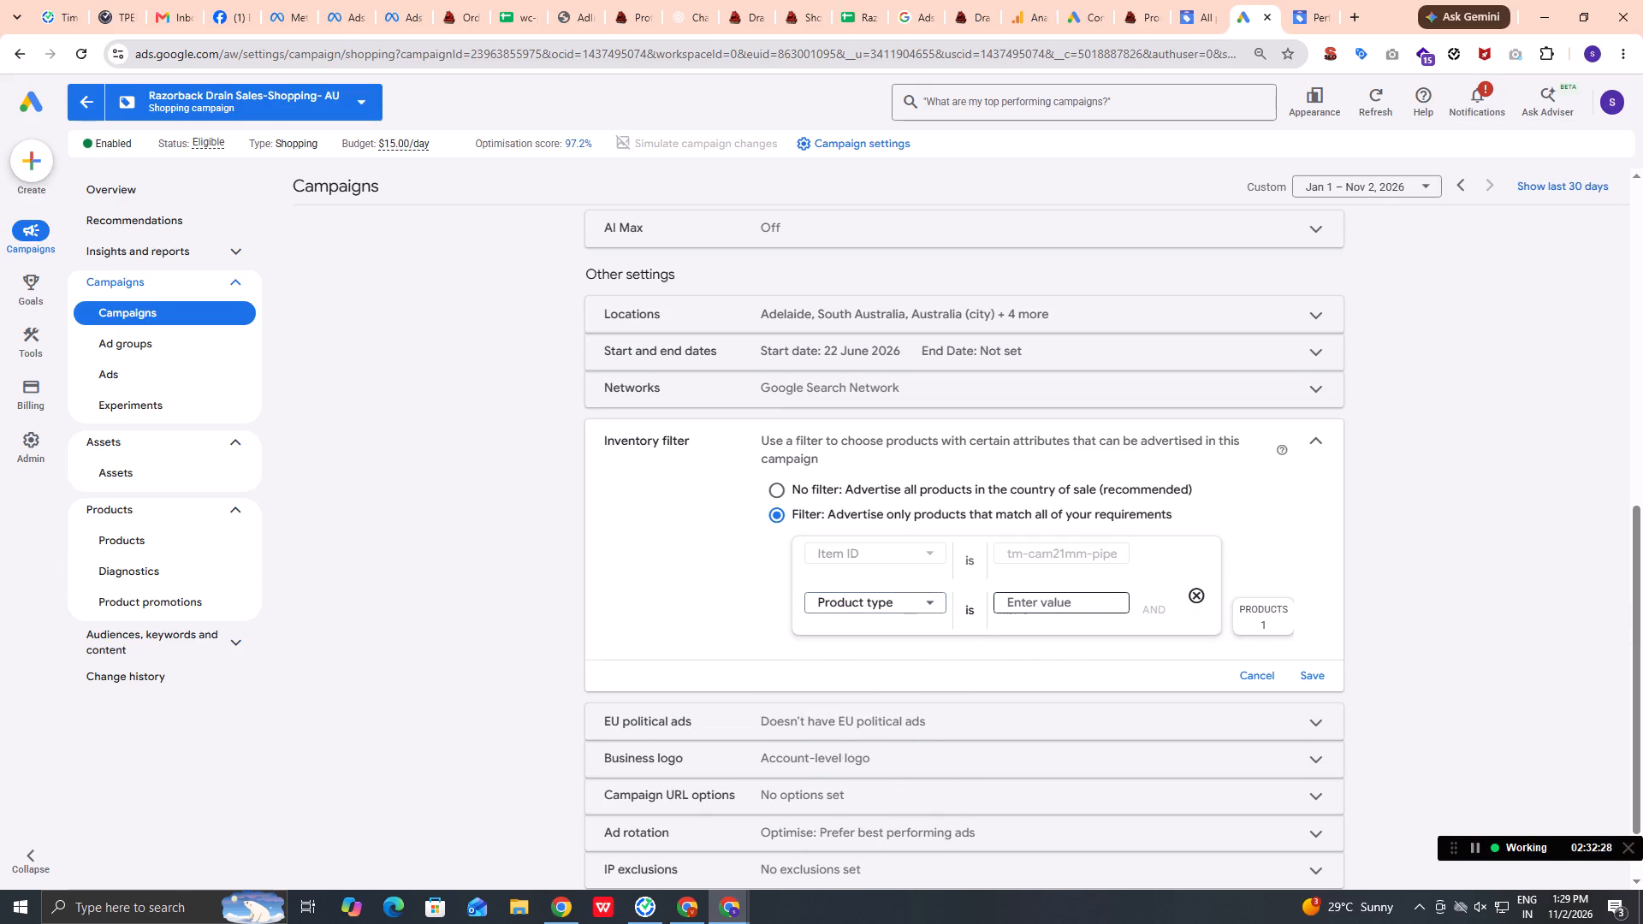
left_click(1059, 607)
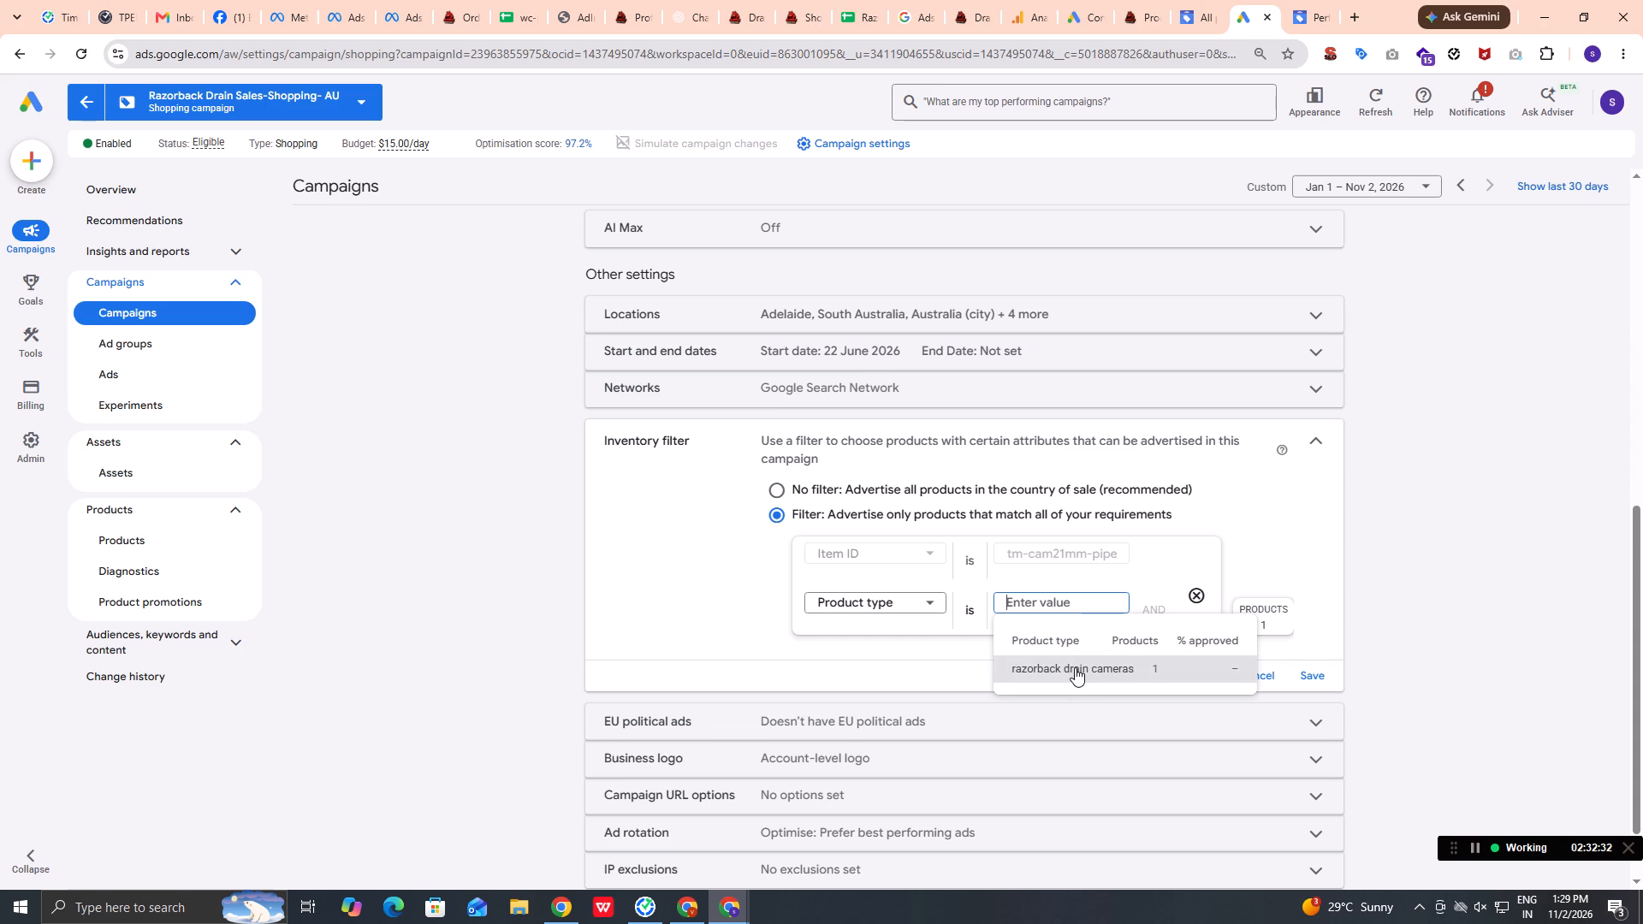
left_click(1075, 667)
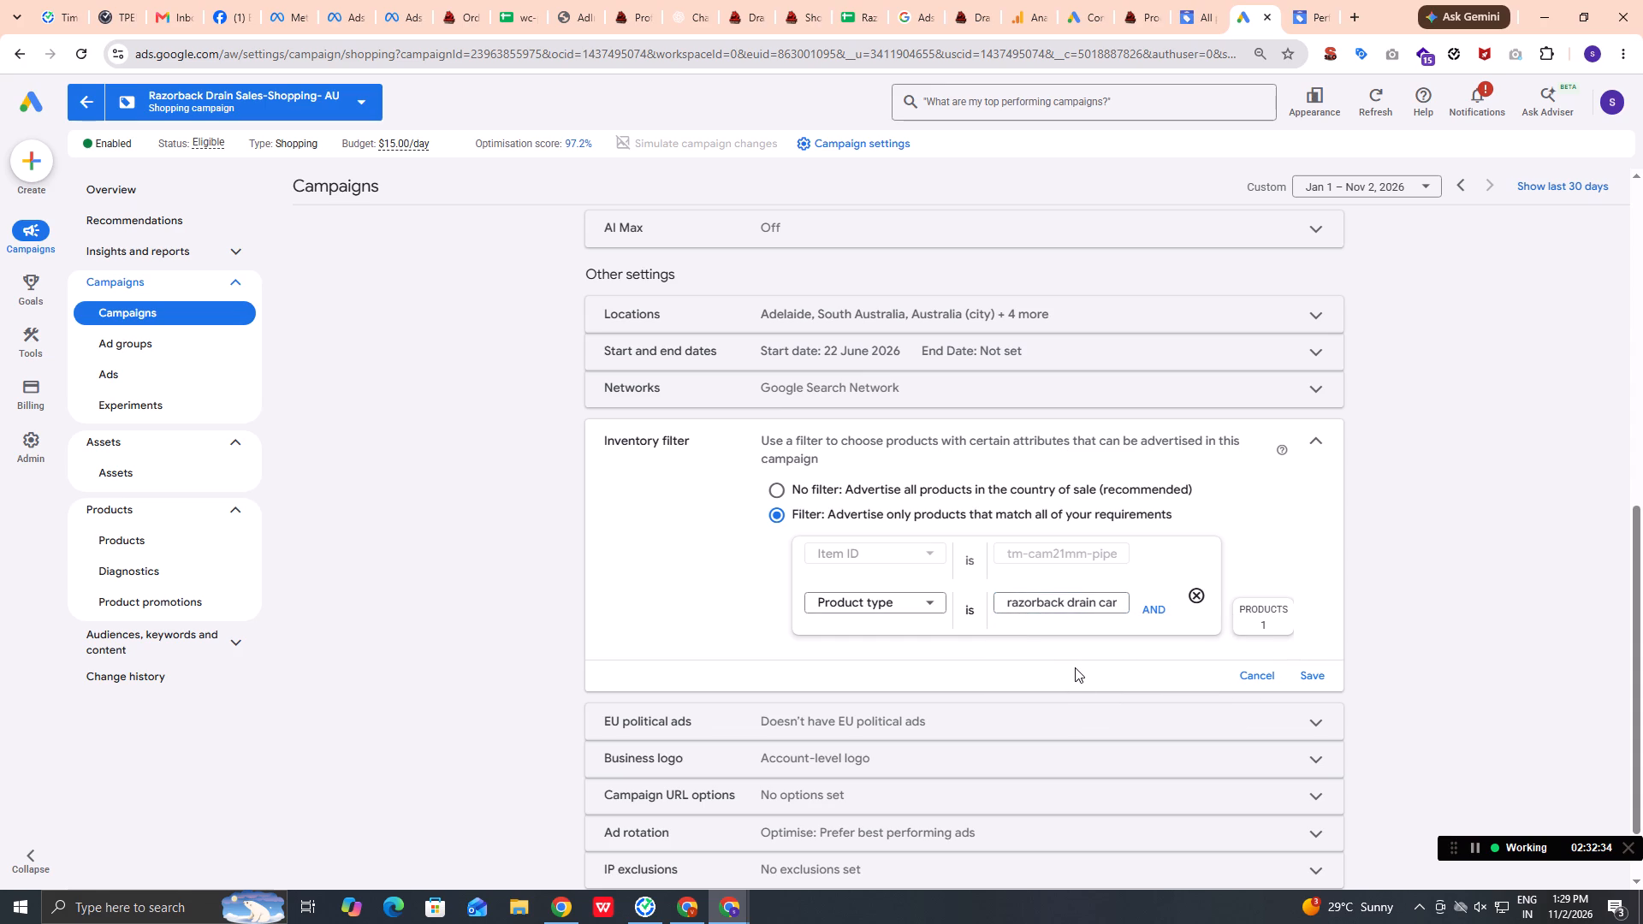
Add a third condition to the inventory filter and check which attributes can be chosen for it.
left_click(1148, 608)
left_click(920, 649)
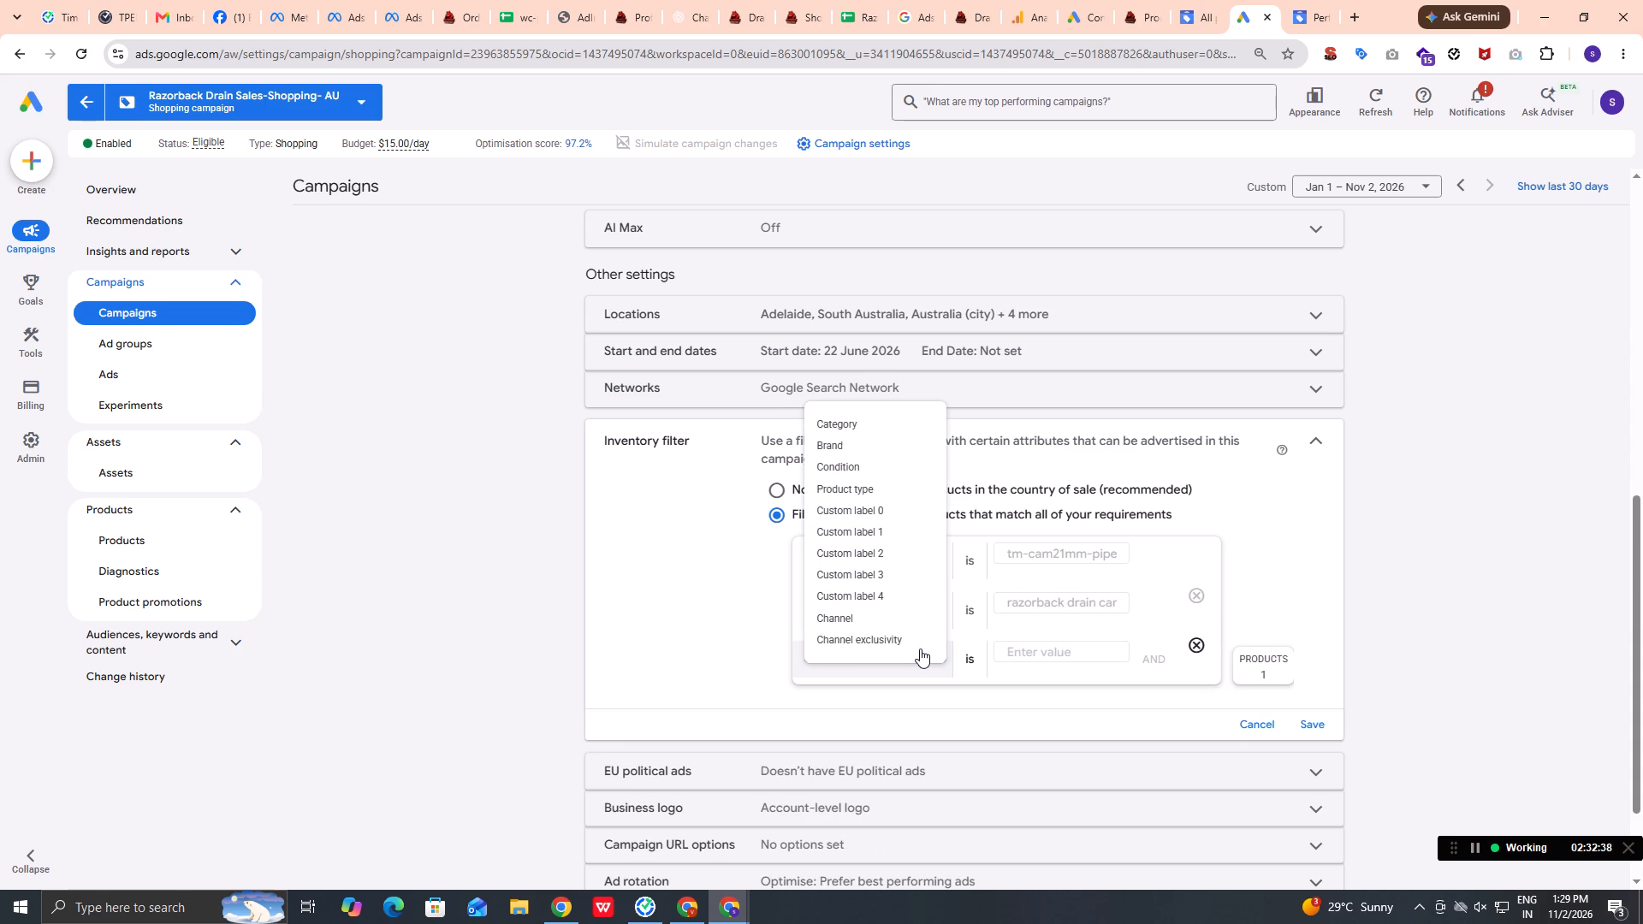
scroll(872, 604, "down", 2)
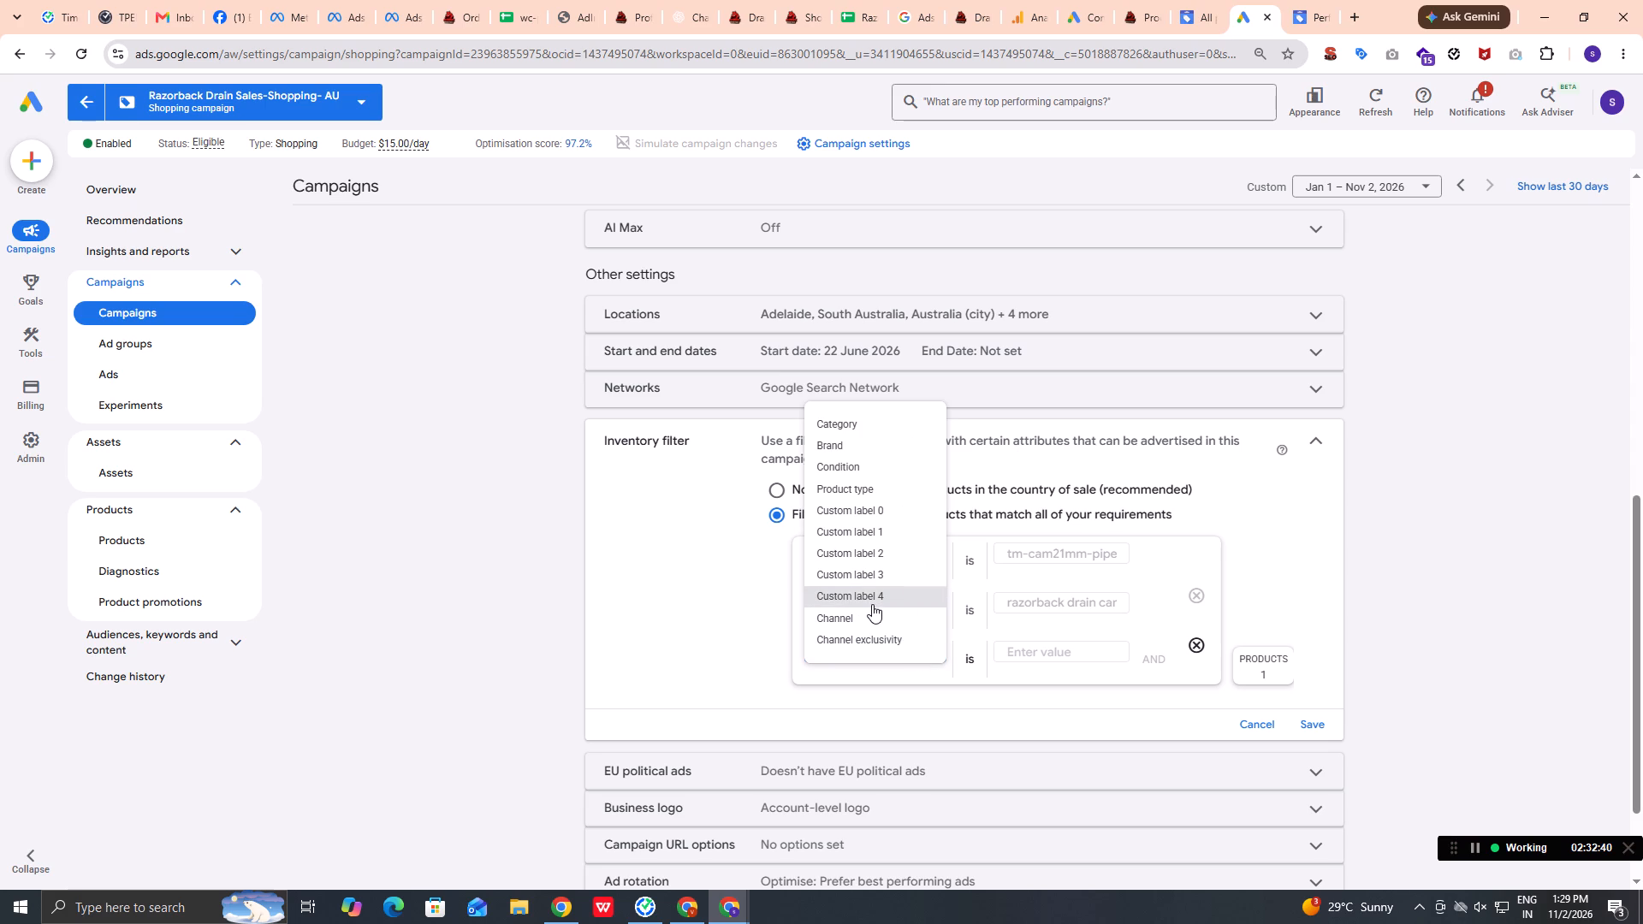
left_click(929, 713)
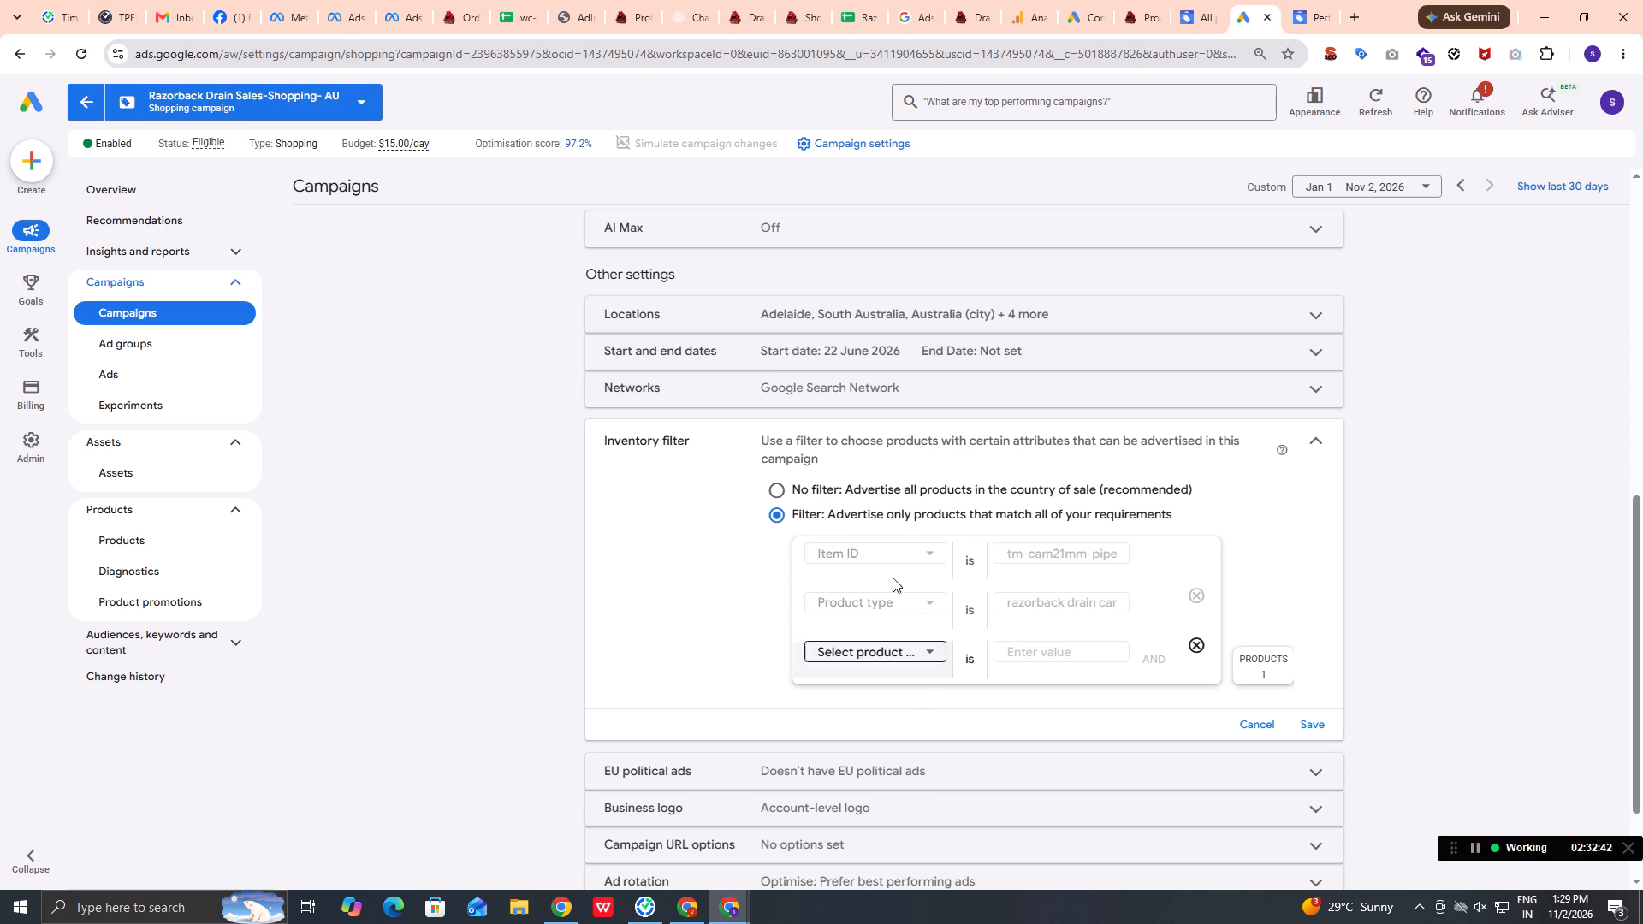
left_click(890, 560)
Switch to Merchant Center and look through the product list, examining the camera products and their product IDs.
left_click(1183, 0)
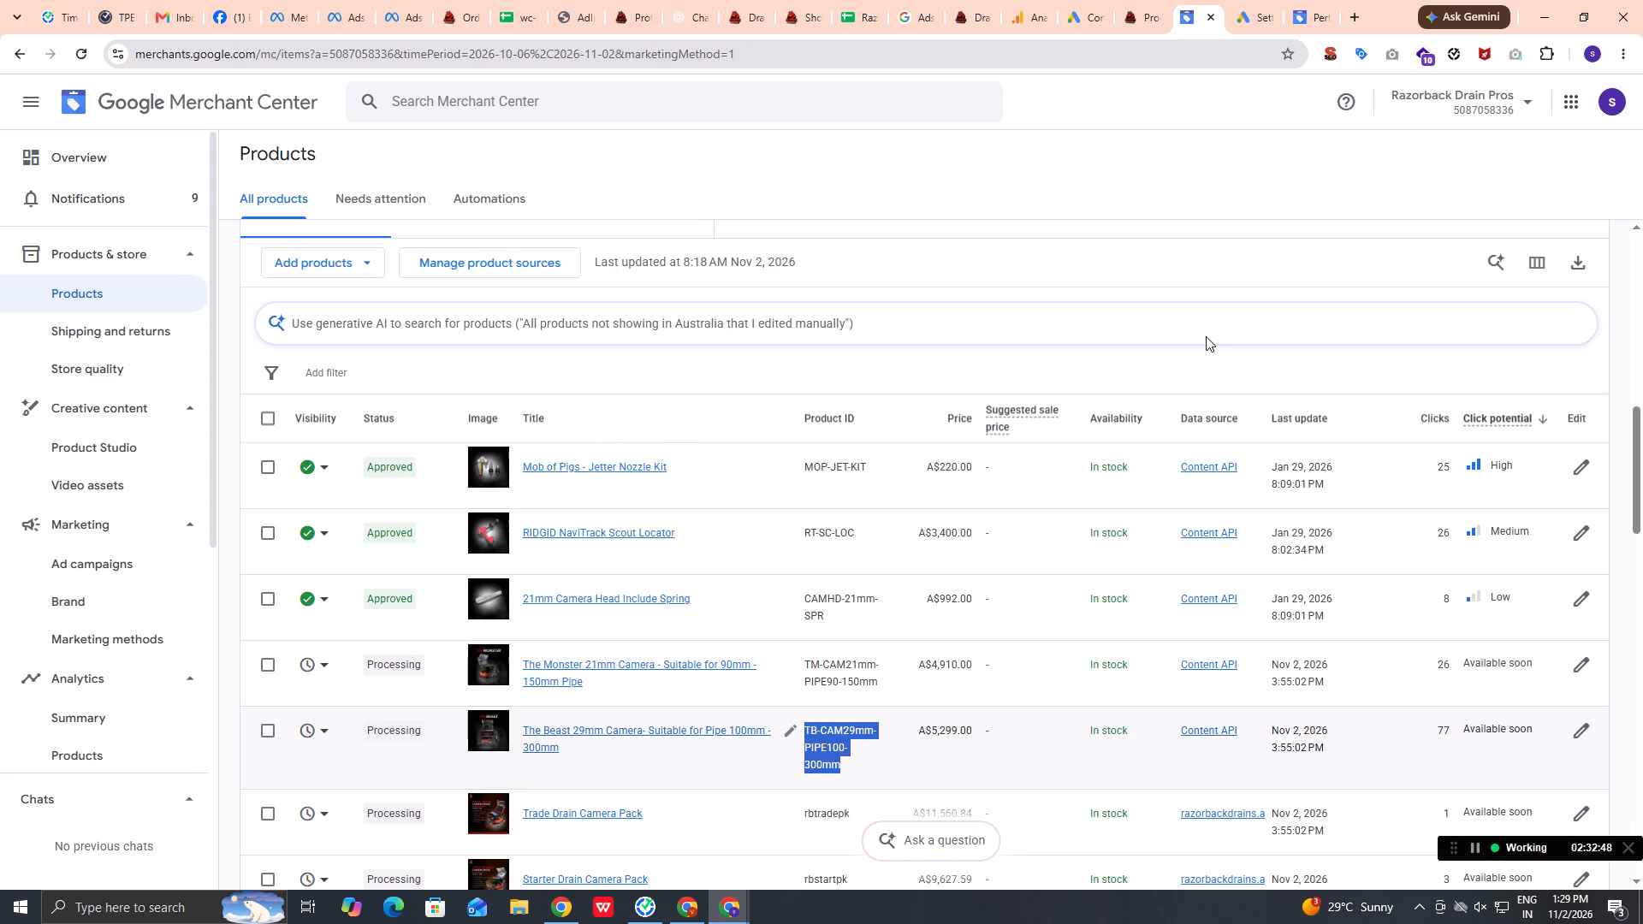
left_click(1261, 0)
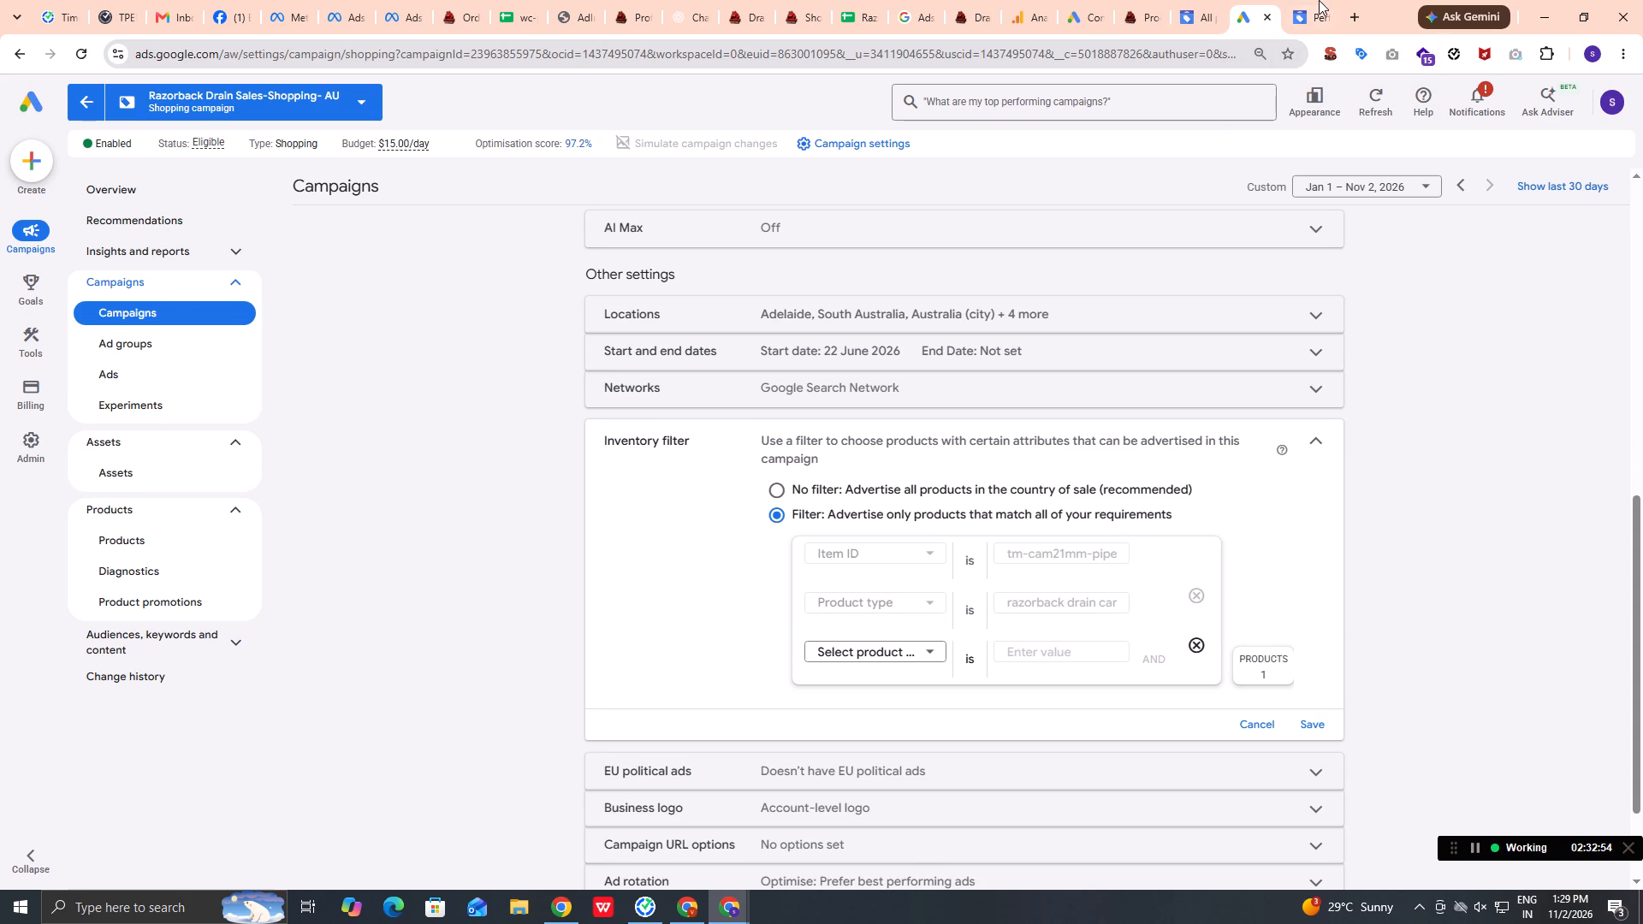
left_click(1194, 13)
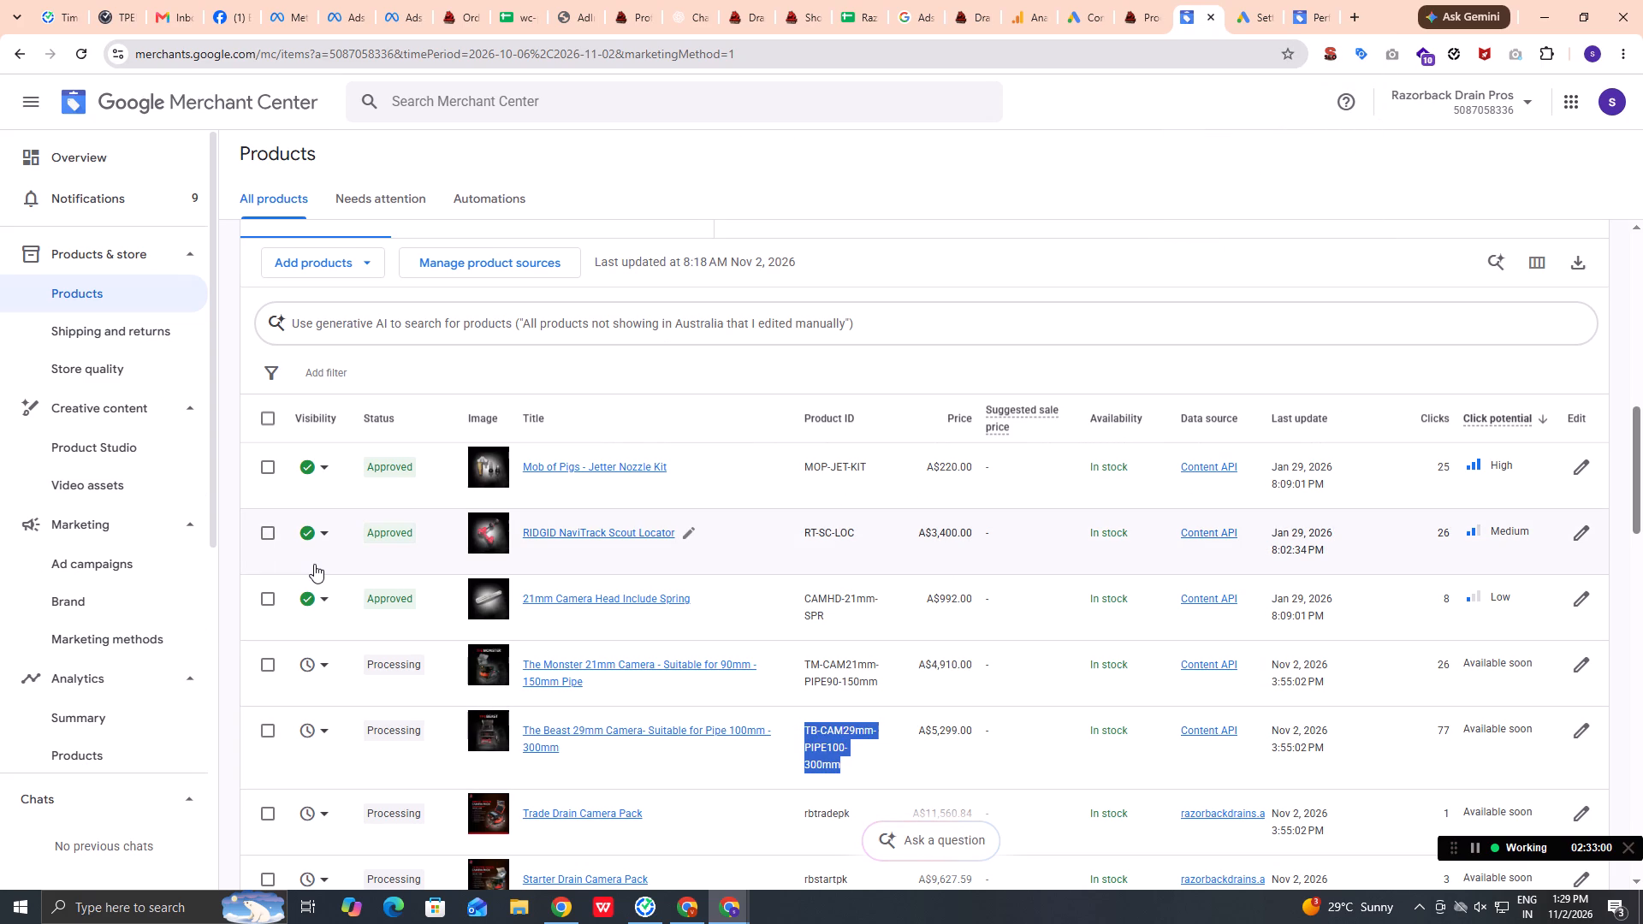
scroll(314, 564, "down", 1)
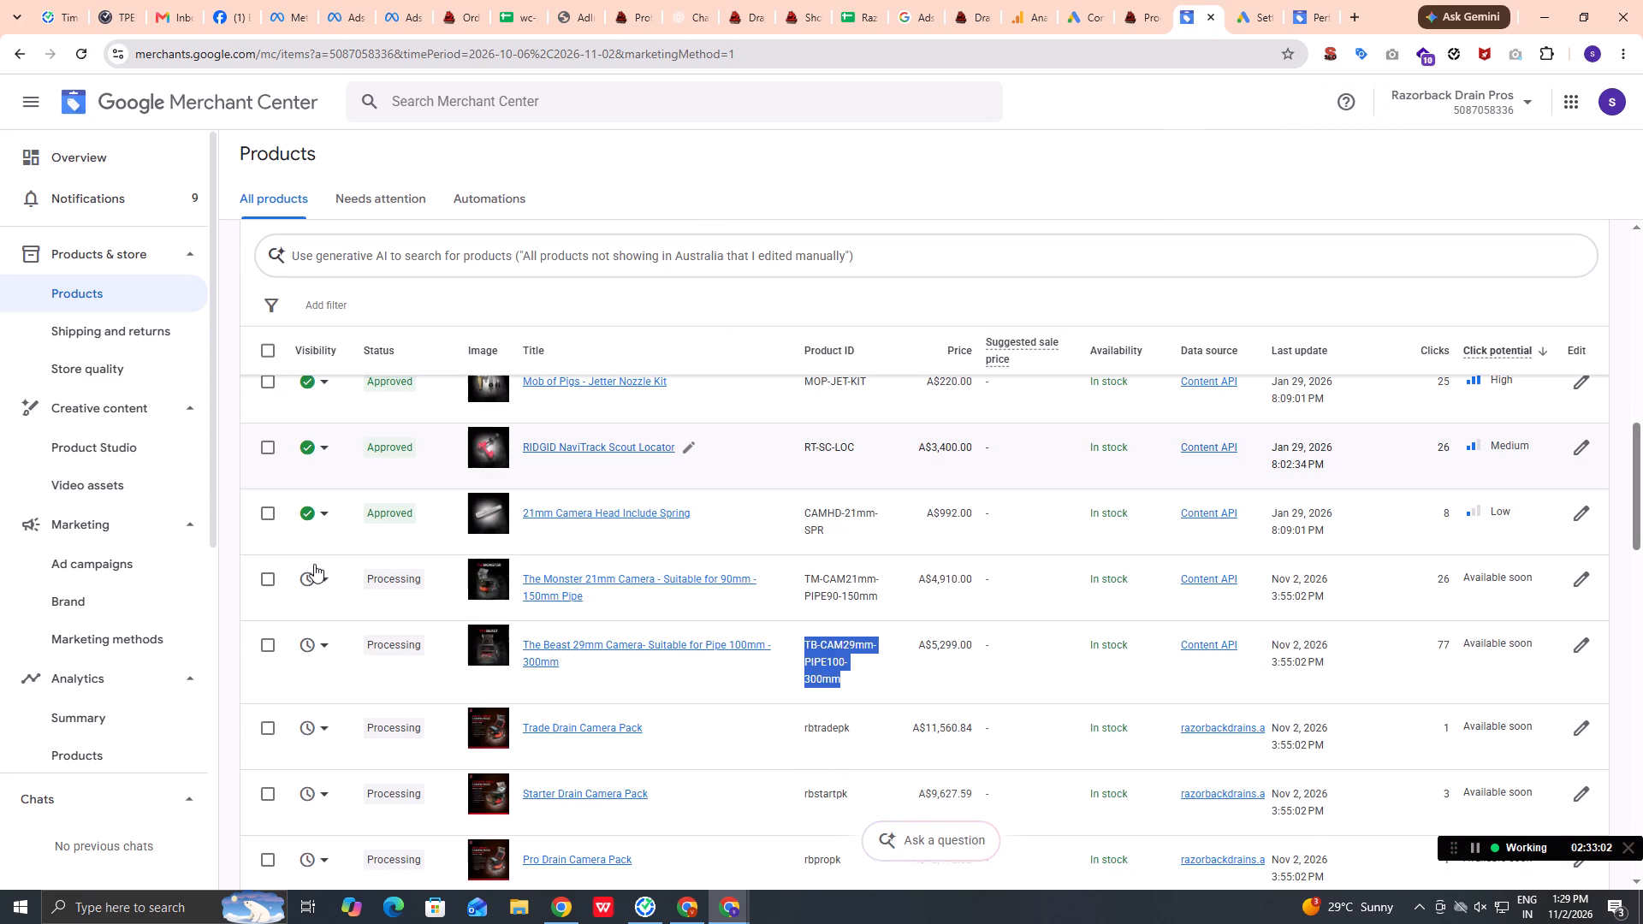
scroll(314, 564, "down", 4)
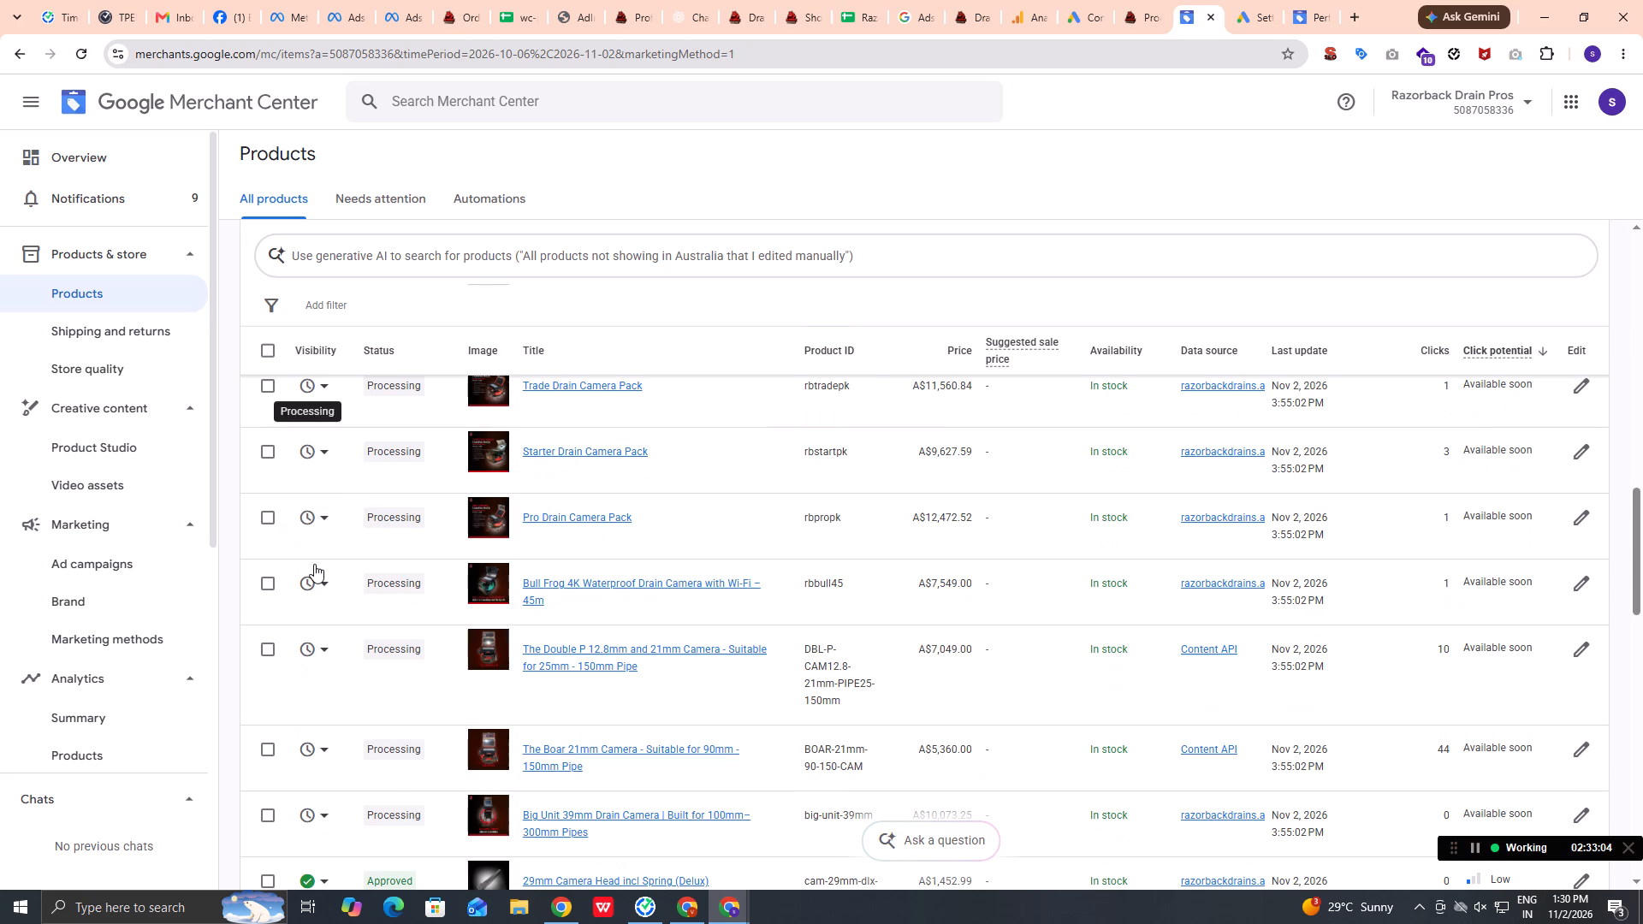
scroll(314, 564, "up", 4)
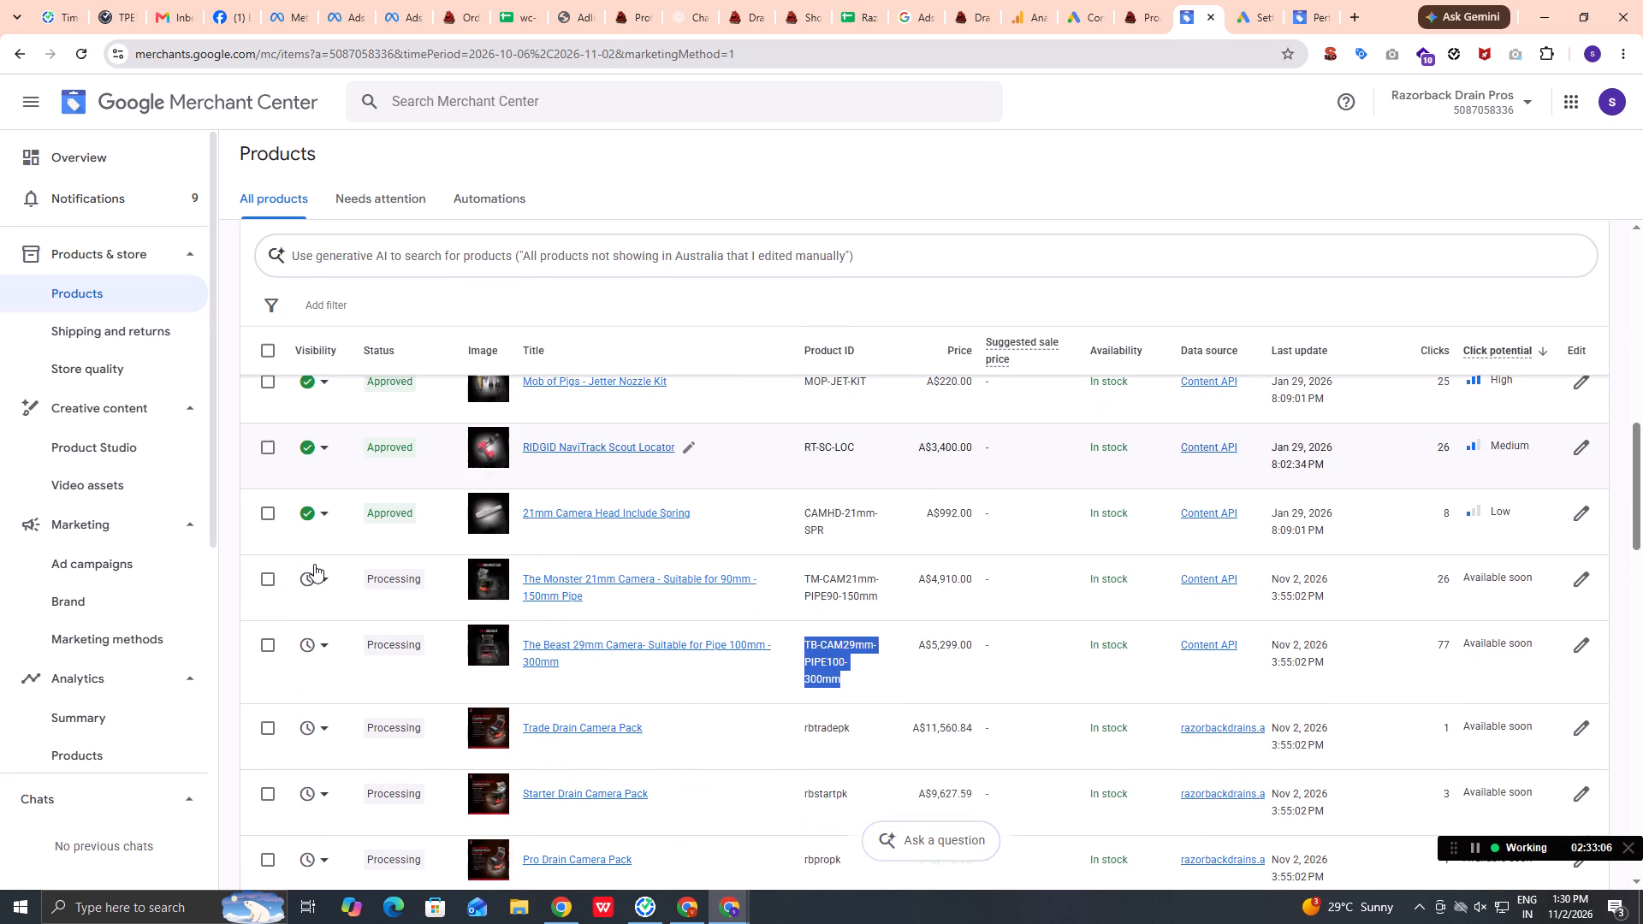
scroll(314, 564, "up", 3)
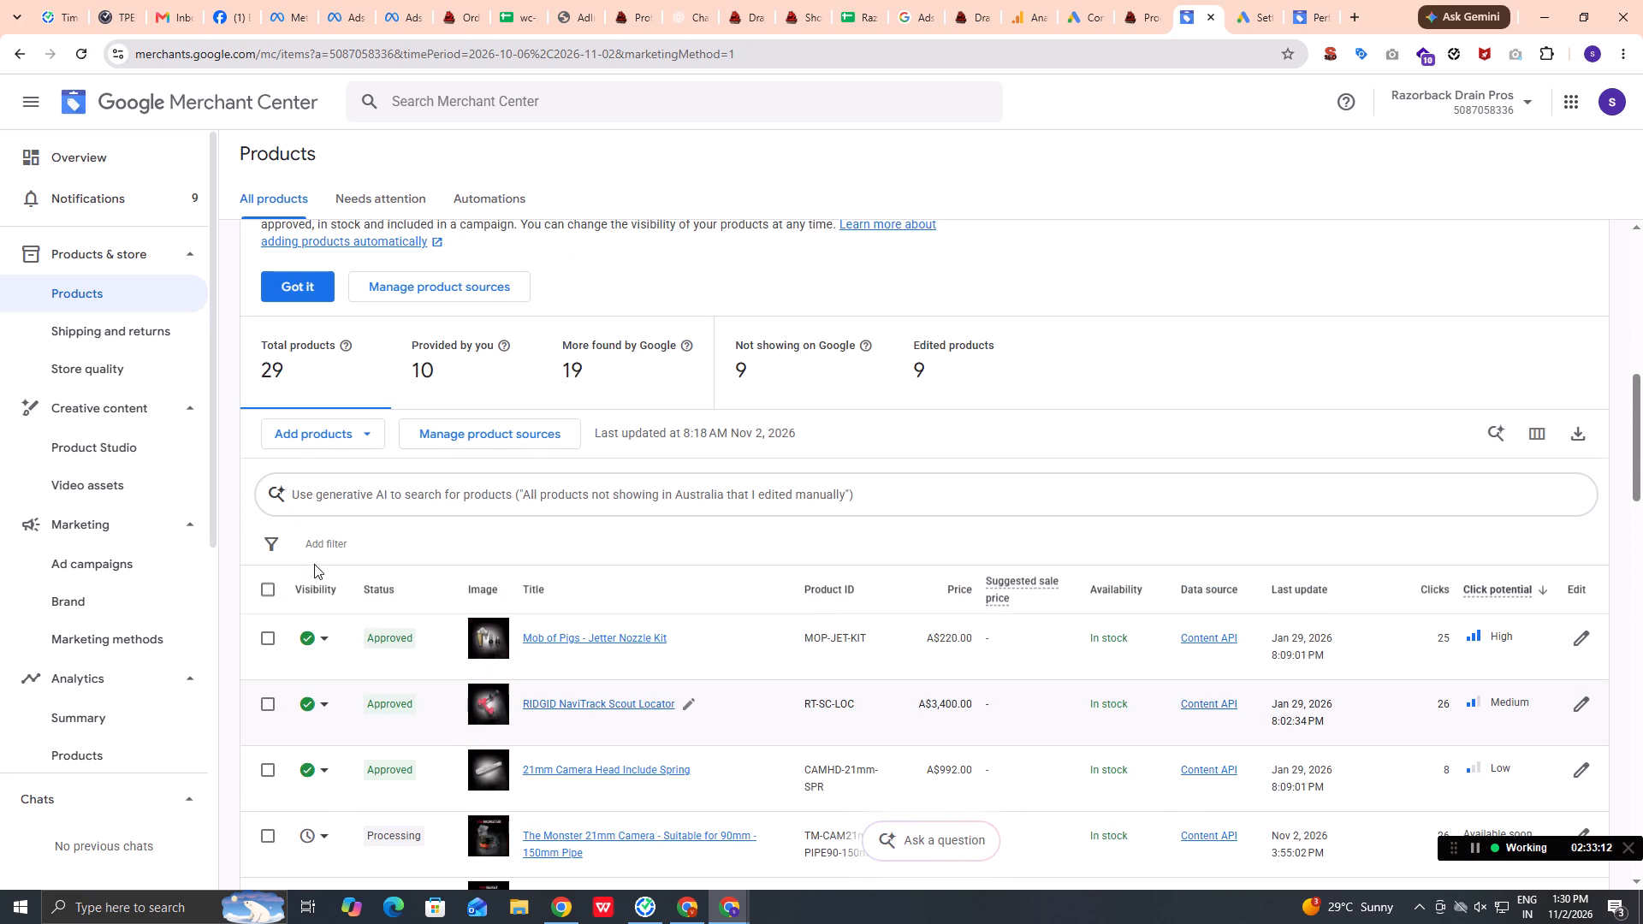
scroll(314, 564, "down", 3)
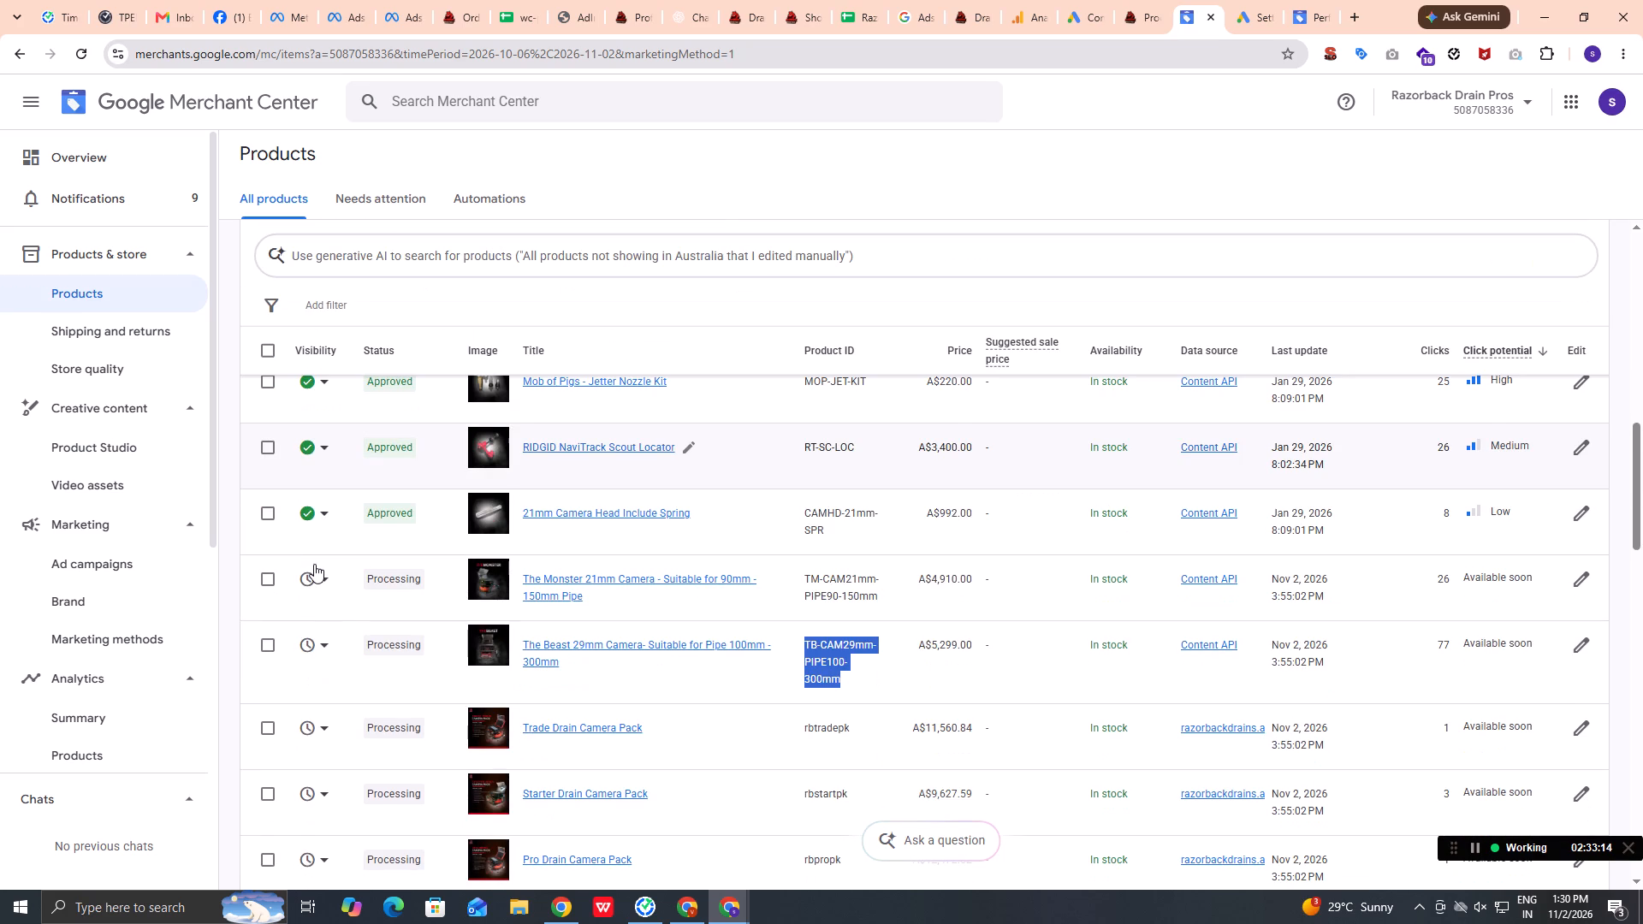
scroll(314, 564, "down", 1)
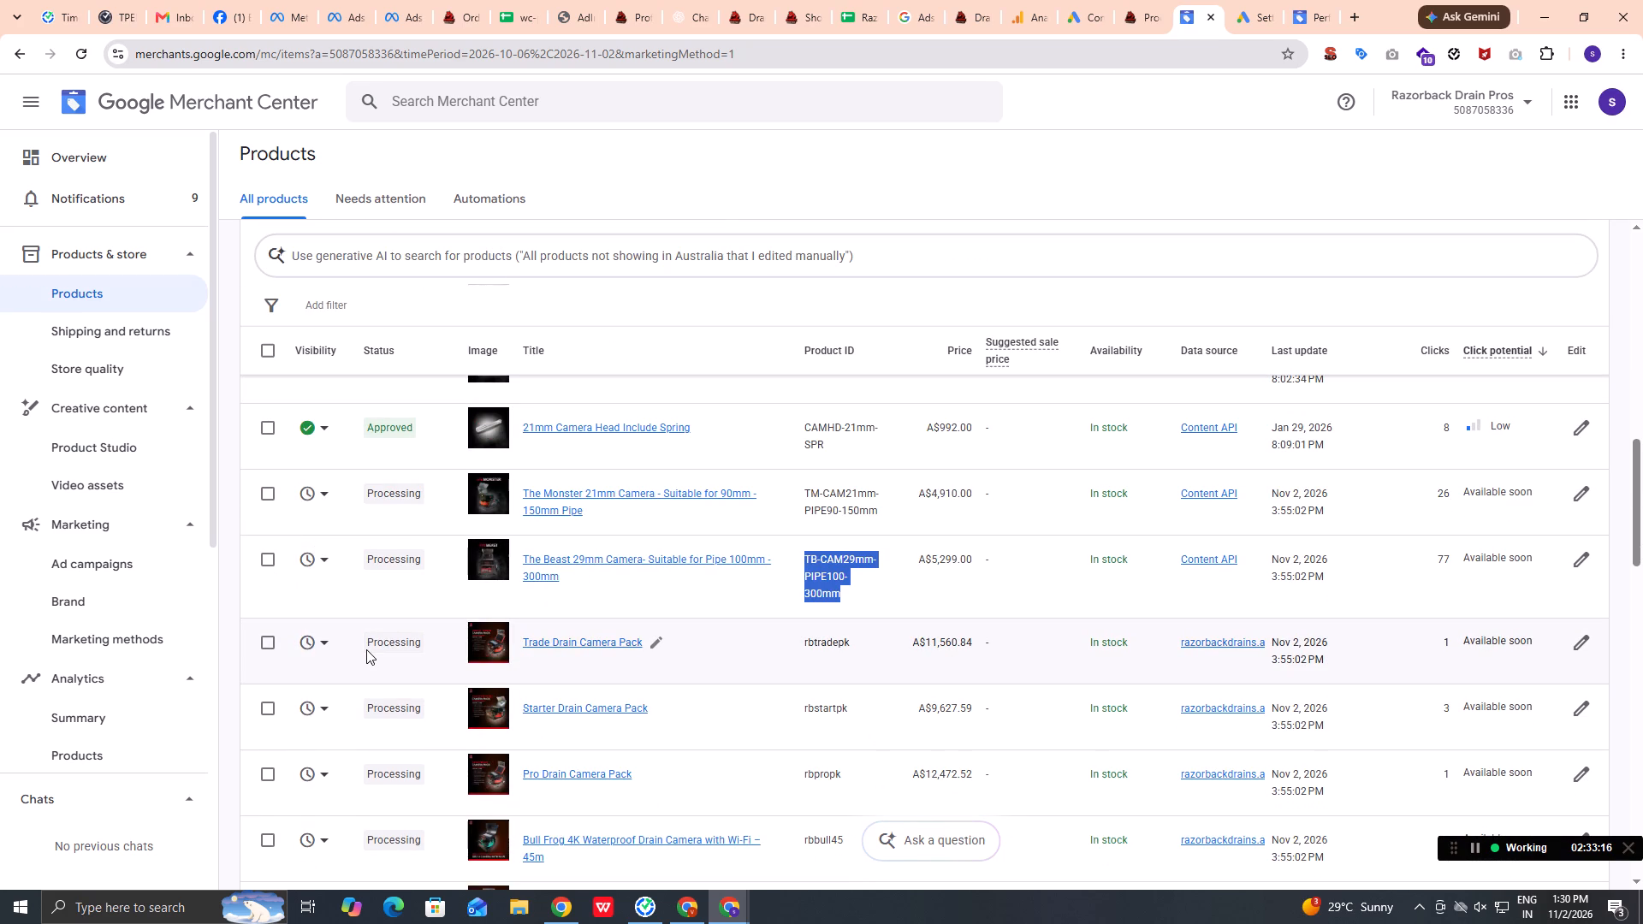
scroll(400, 829, "down", 3)
scroll(400, 829, "up", 1)
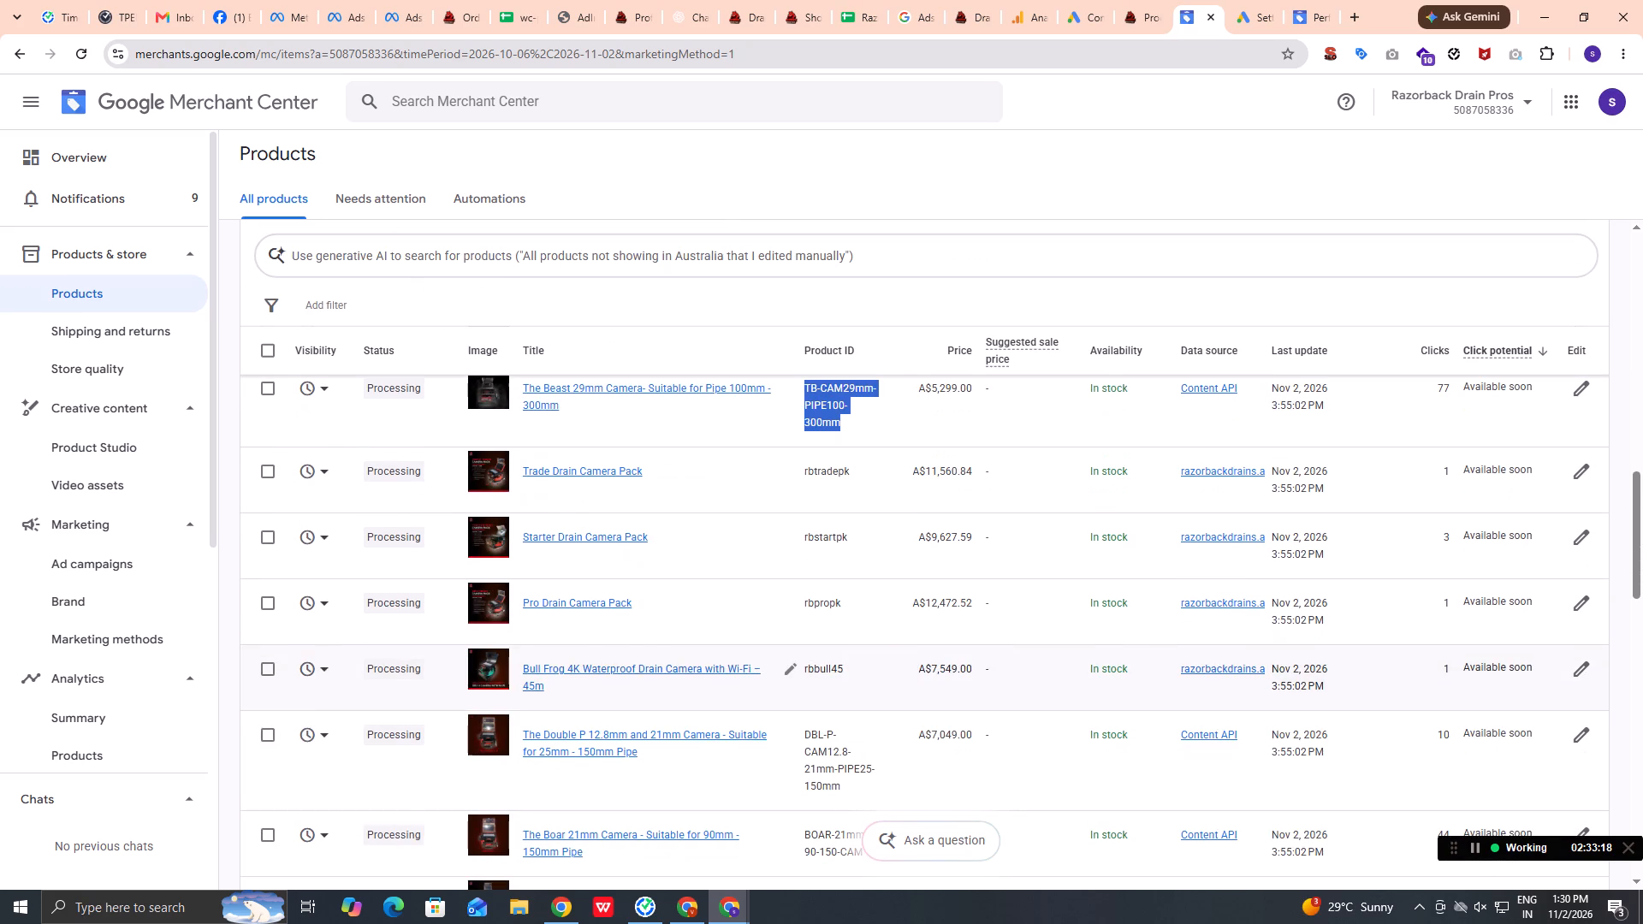
scroll(407, 819, "down", 2)
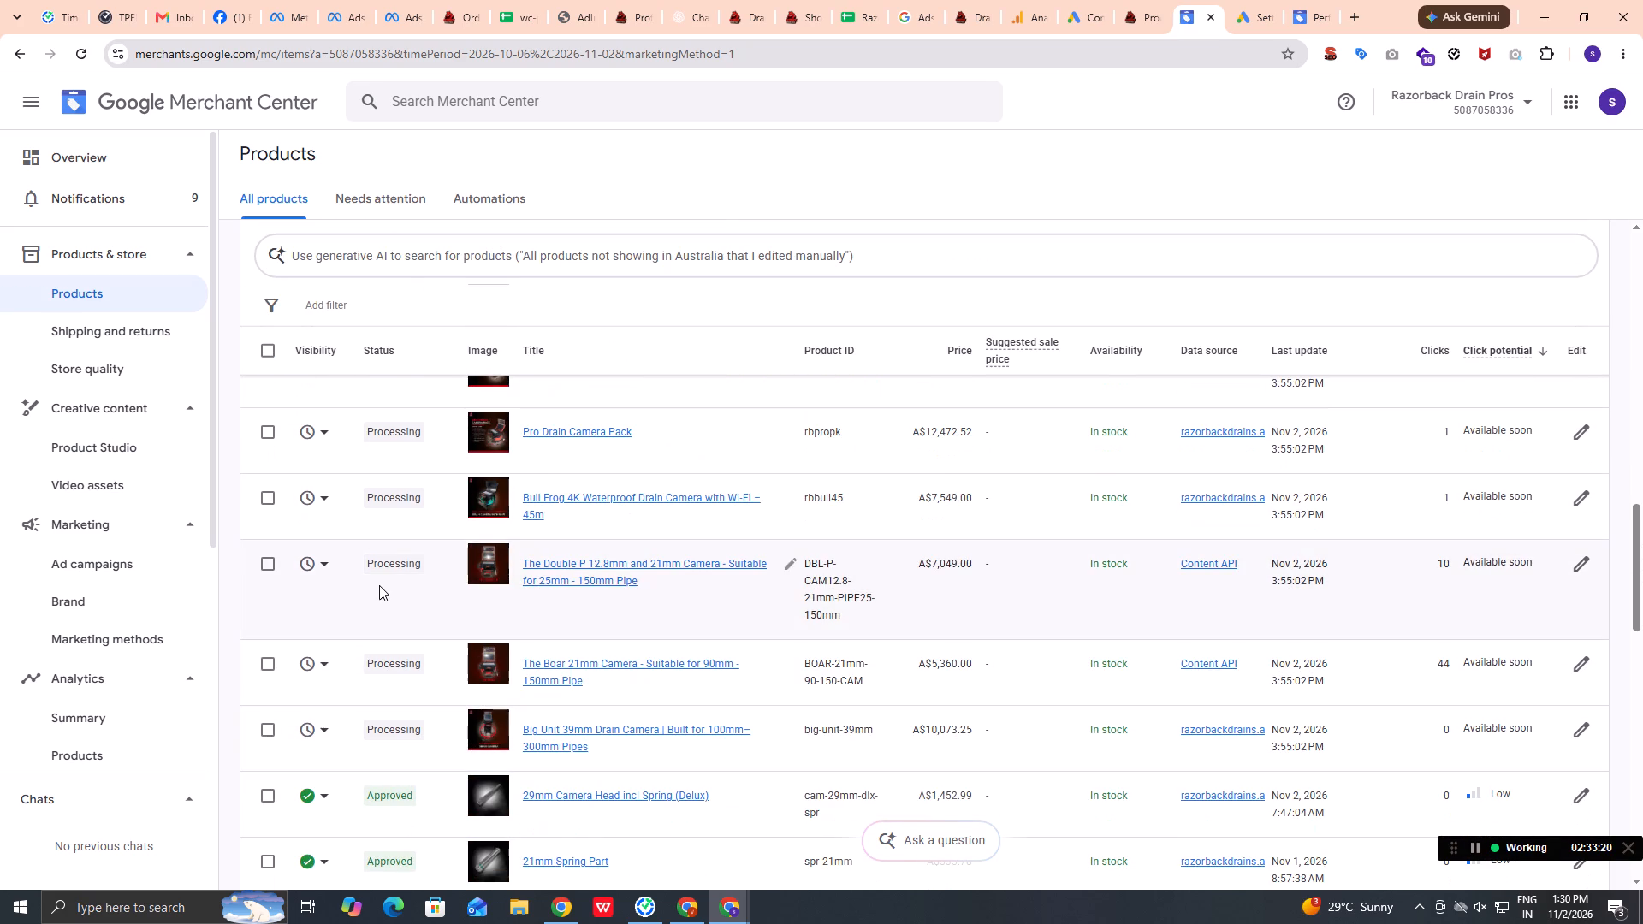
scroll(374, 733, "down", 6)
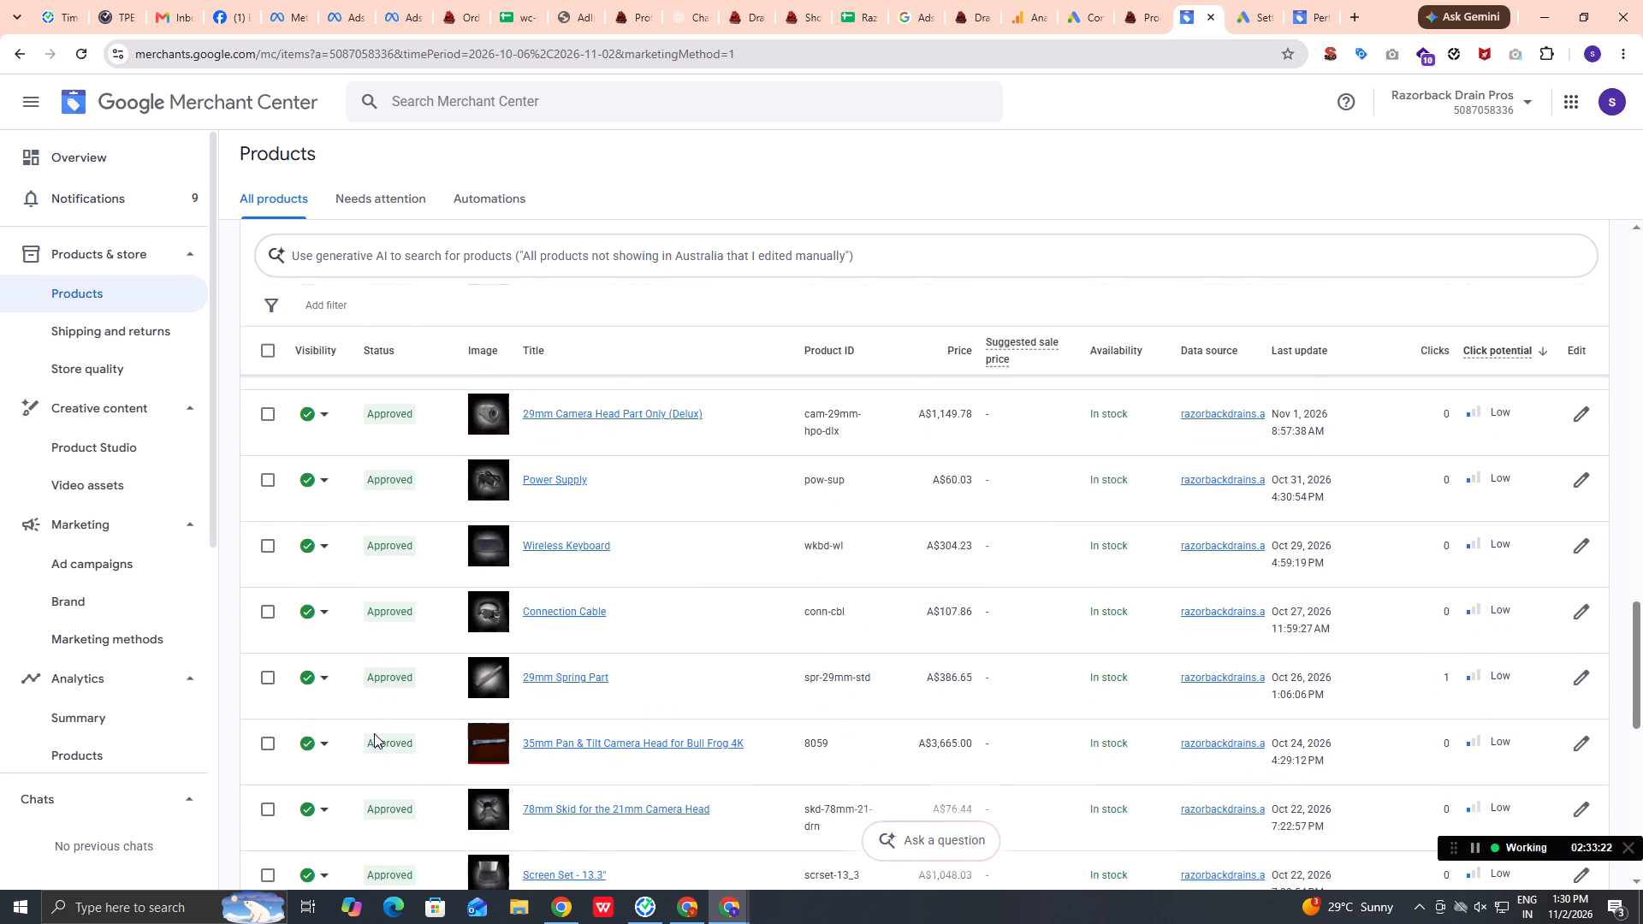
scroll(374, 733, "up", 12)
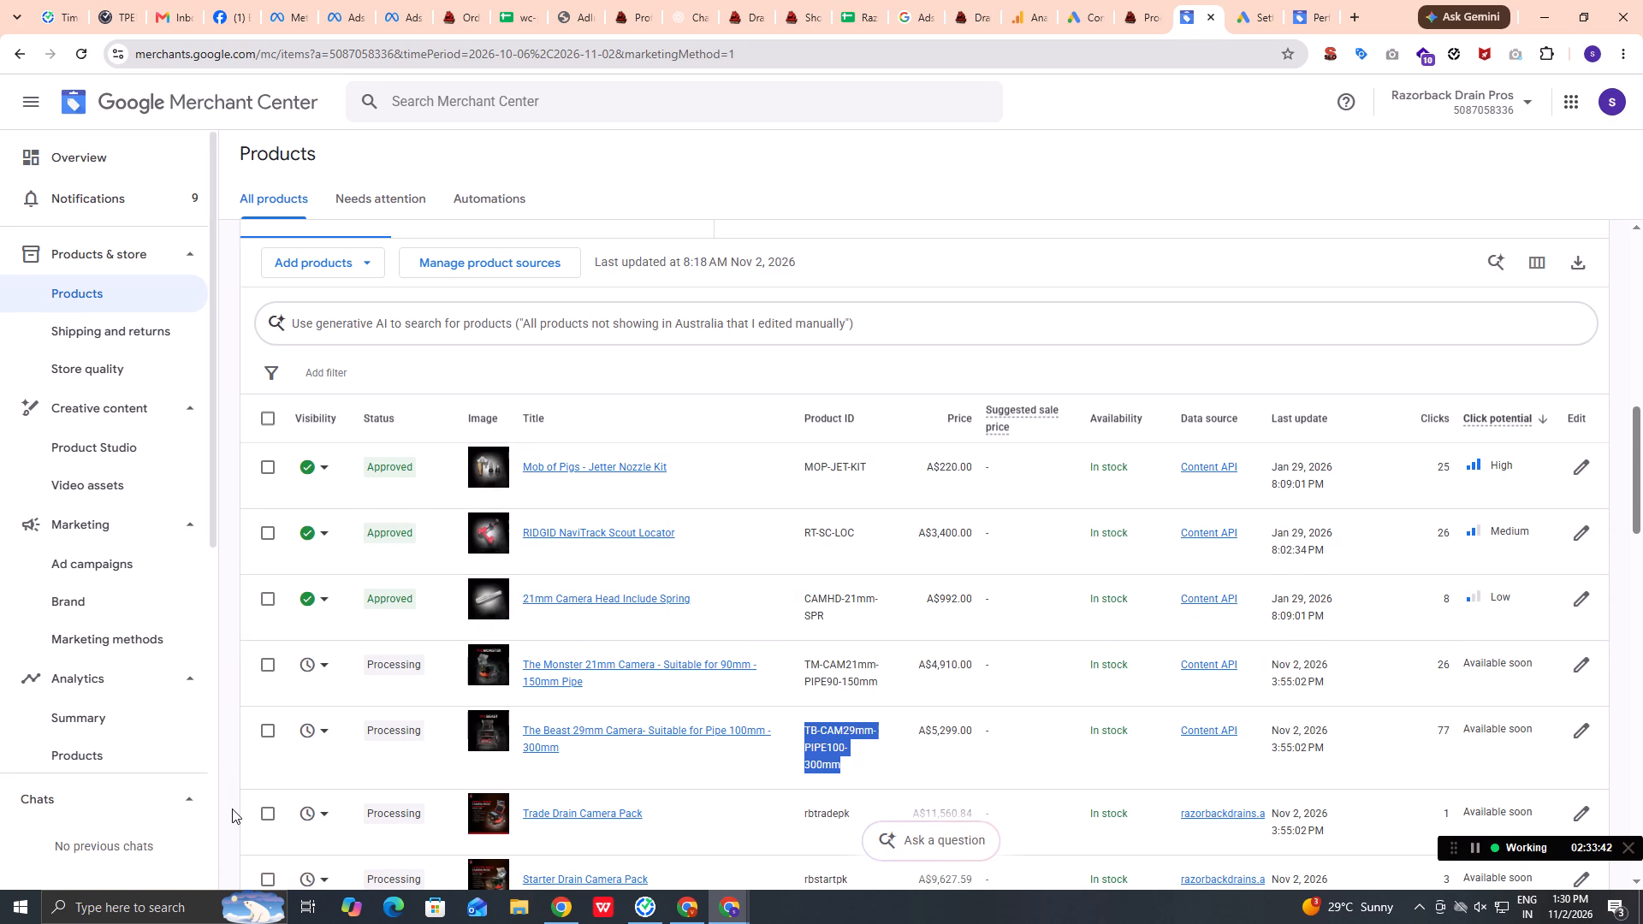
scroll(232, 808, "down", 2)
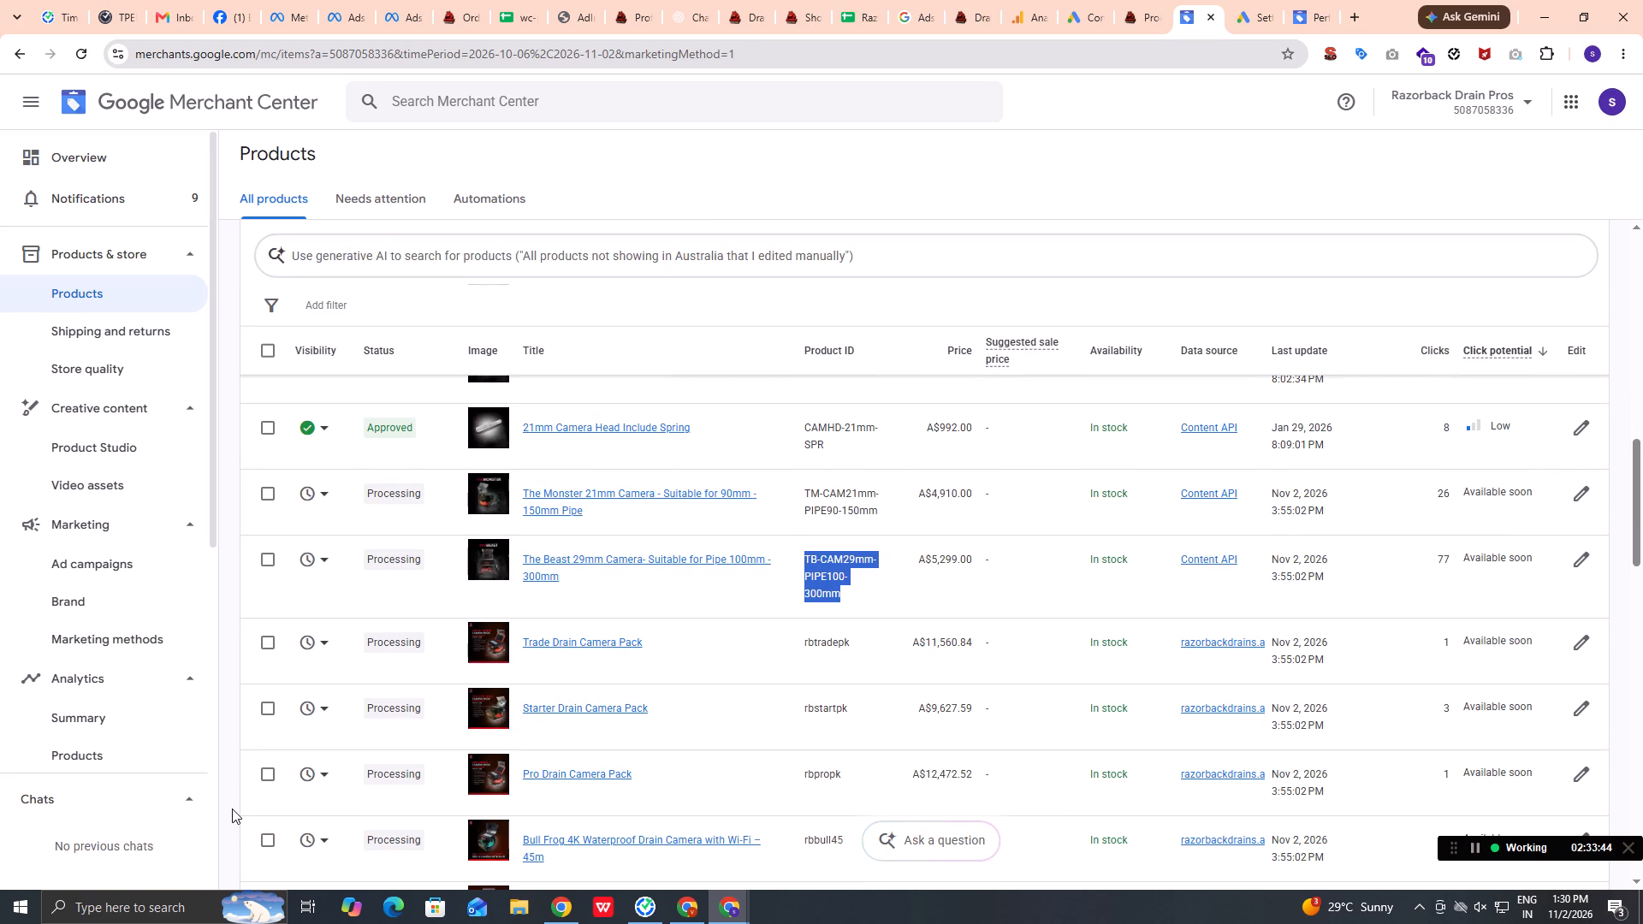
Examine the rest of the Merchant Center product list for camera products and their product IDs.
scroll(232, 808, "down", 1)
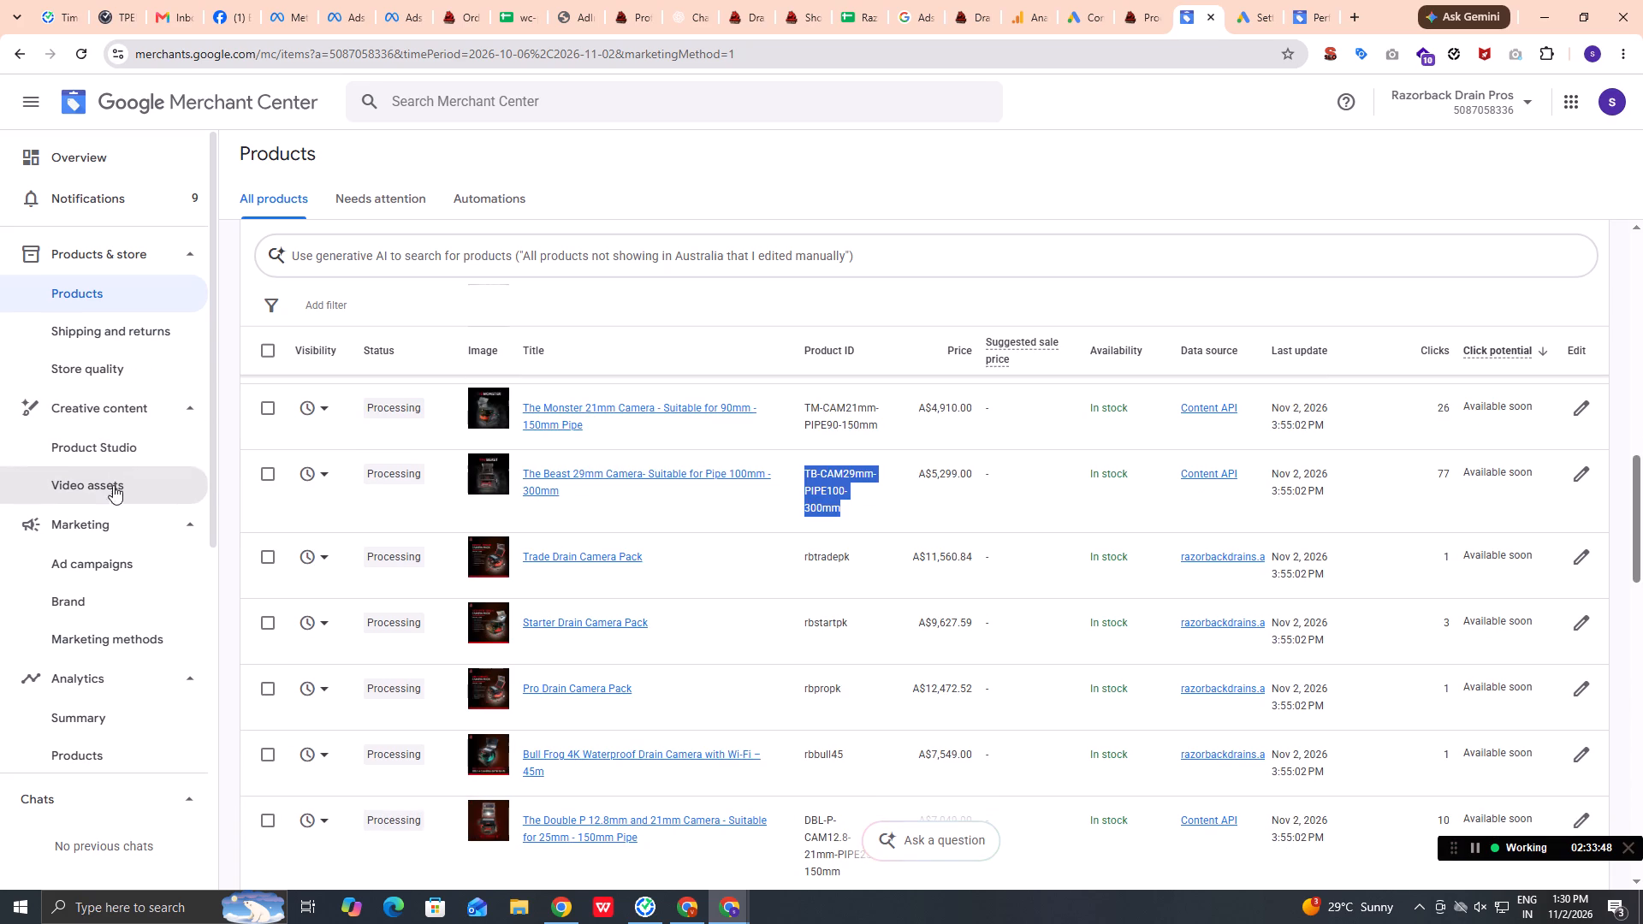
scroll(400, 542, "down", 2)
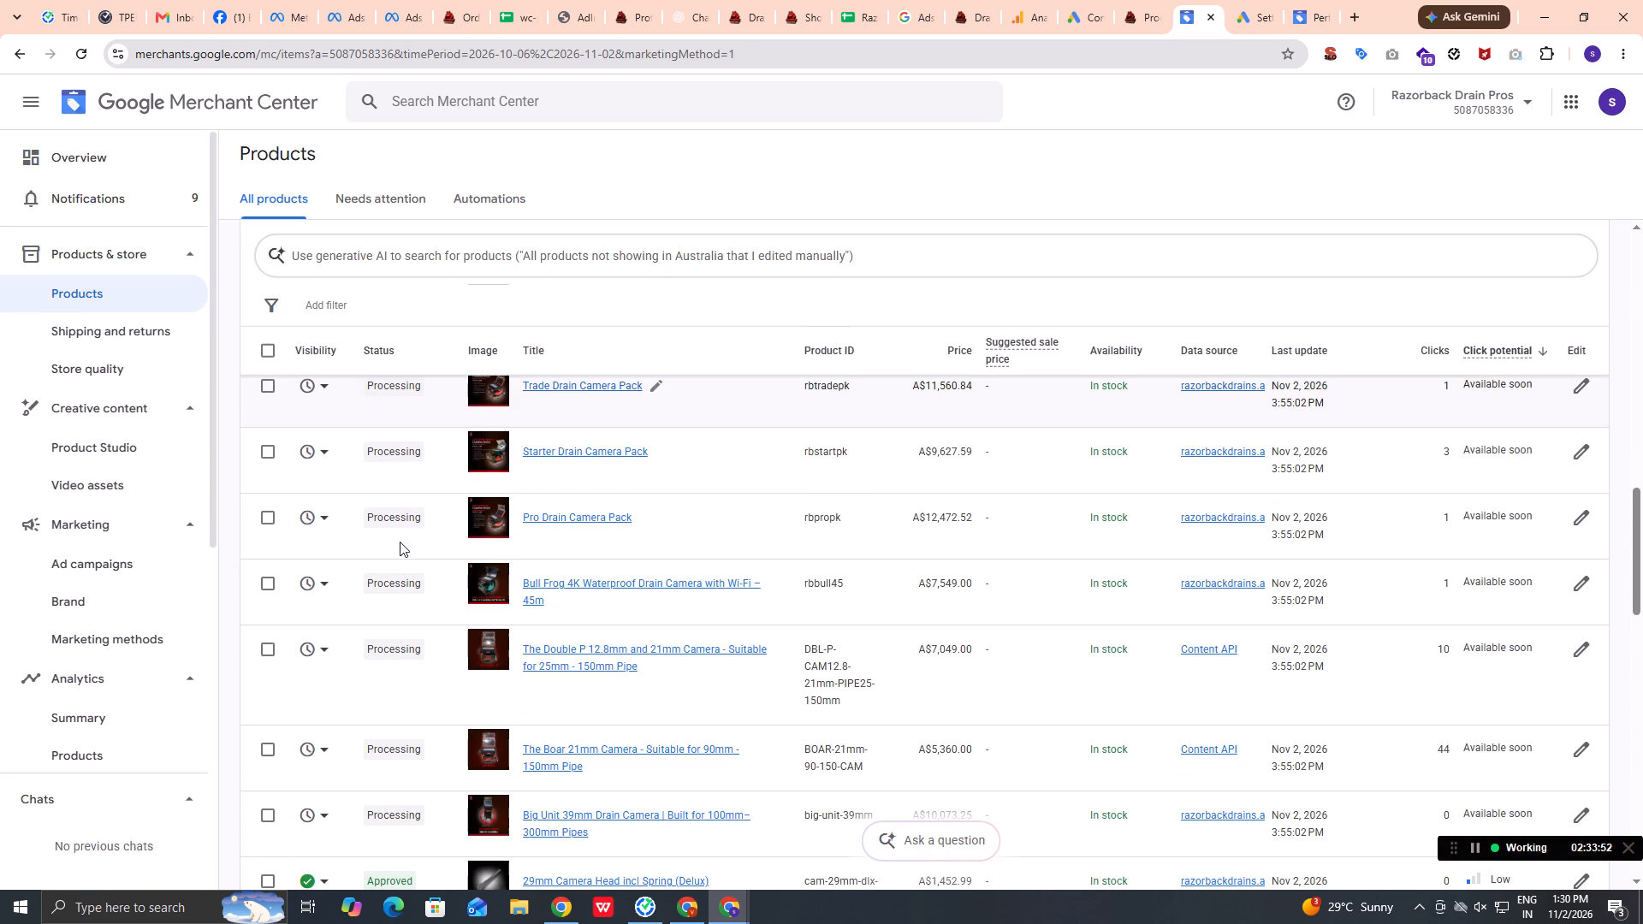
scroll(418, 566, "down", 2)
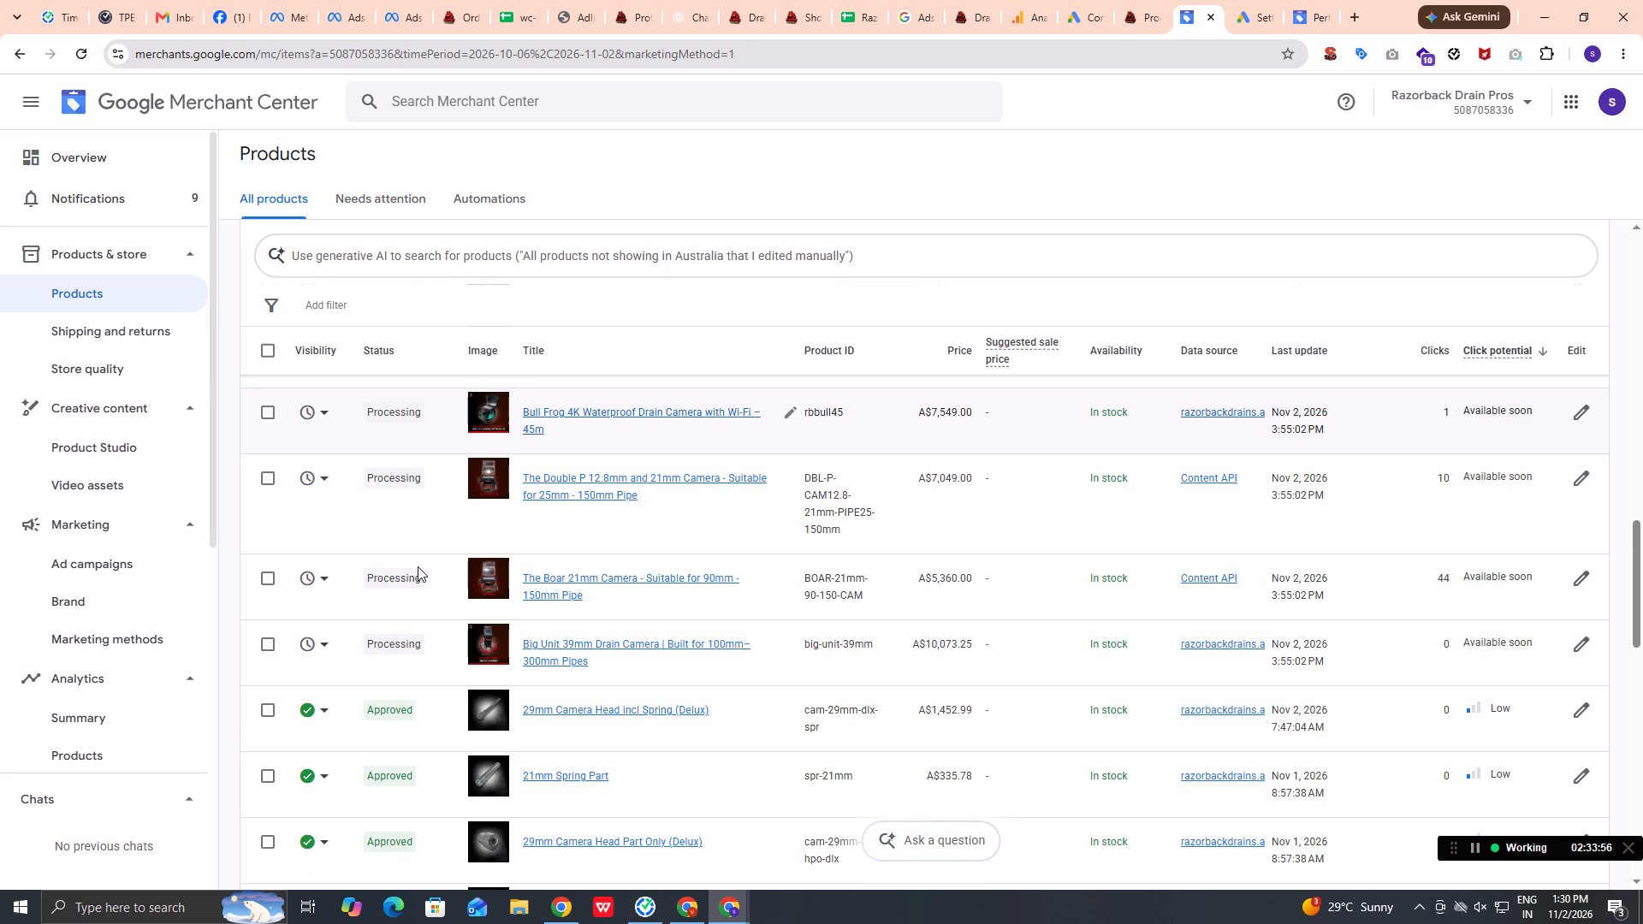
scroll(418, 566, "up", 2)
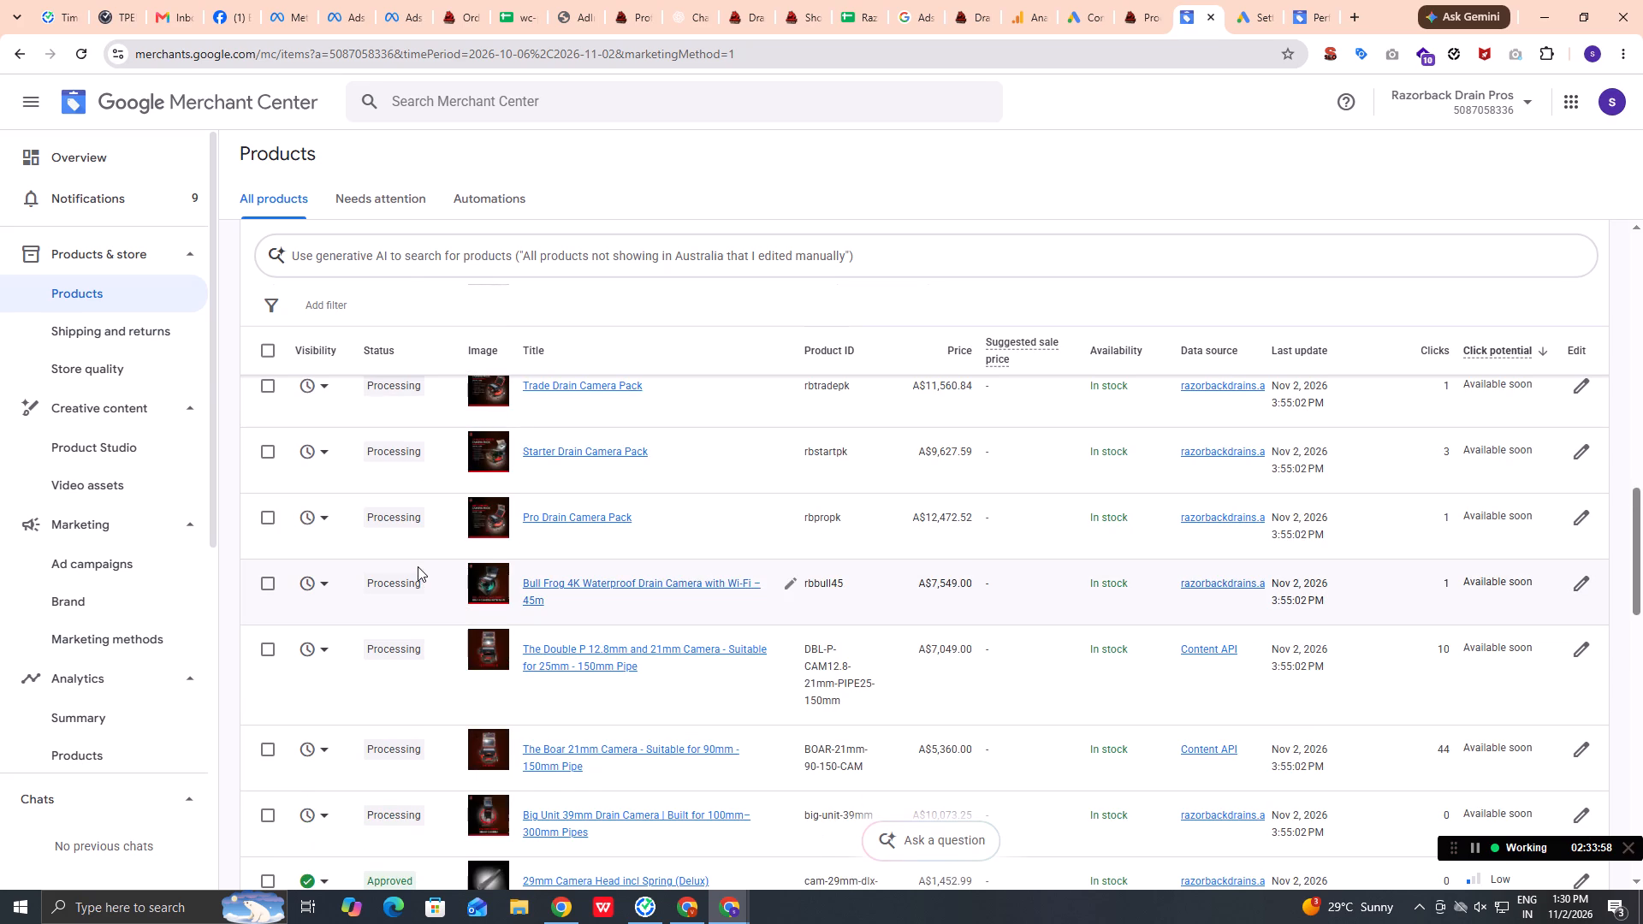
scroll(418, 566, "down", 3)
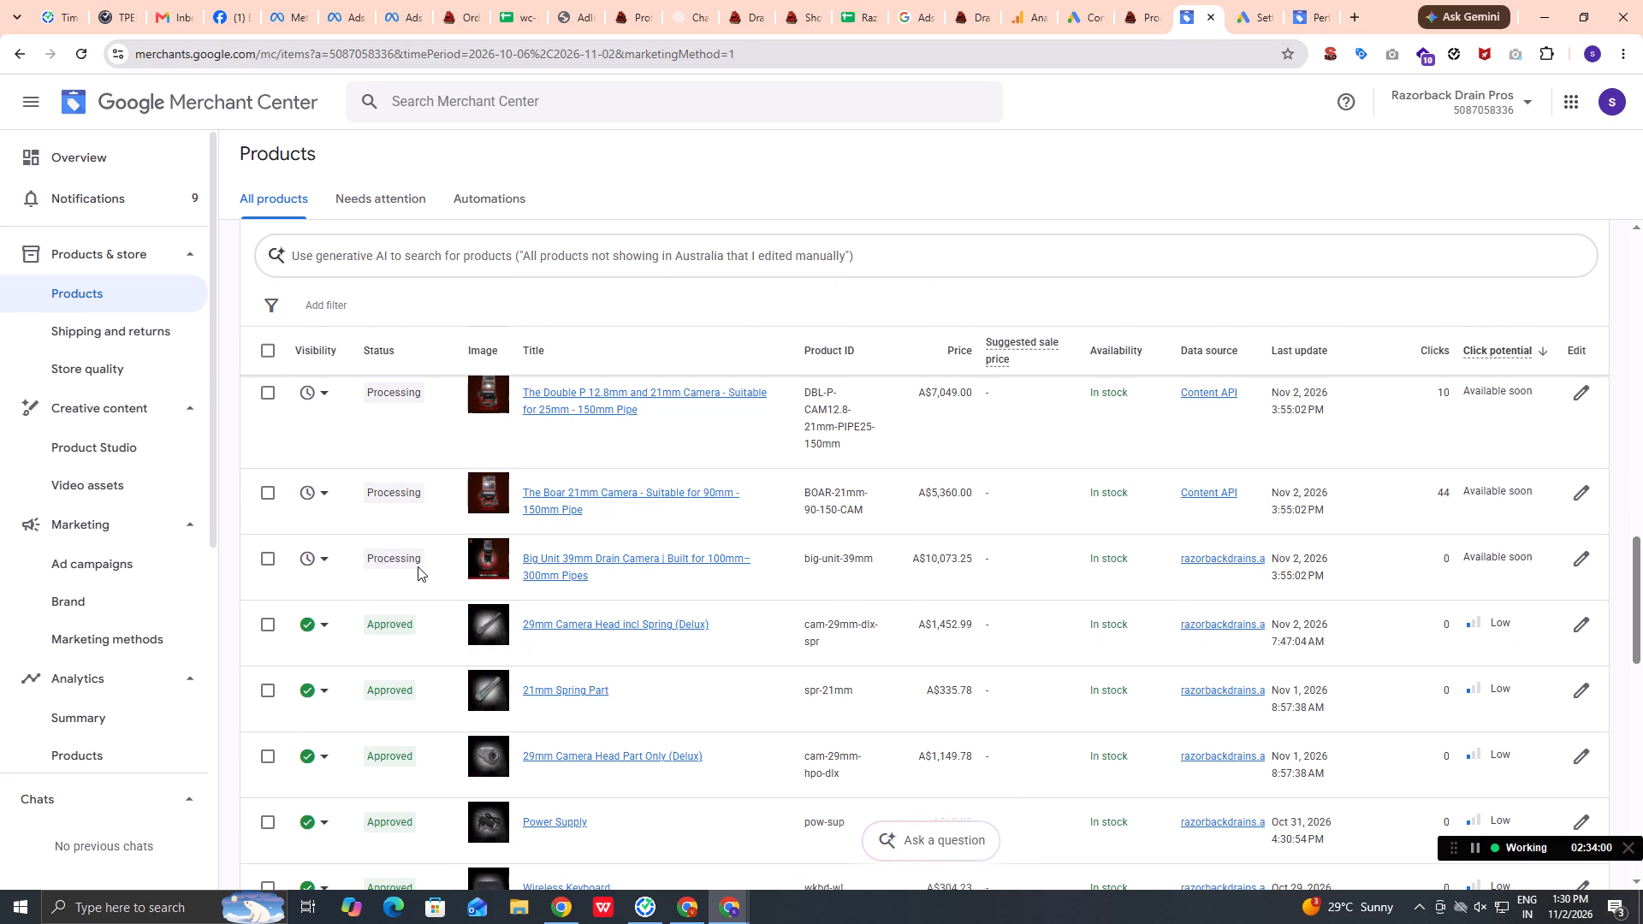
scroll(418, 566, "down", 1)
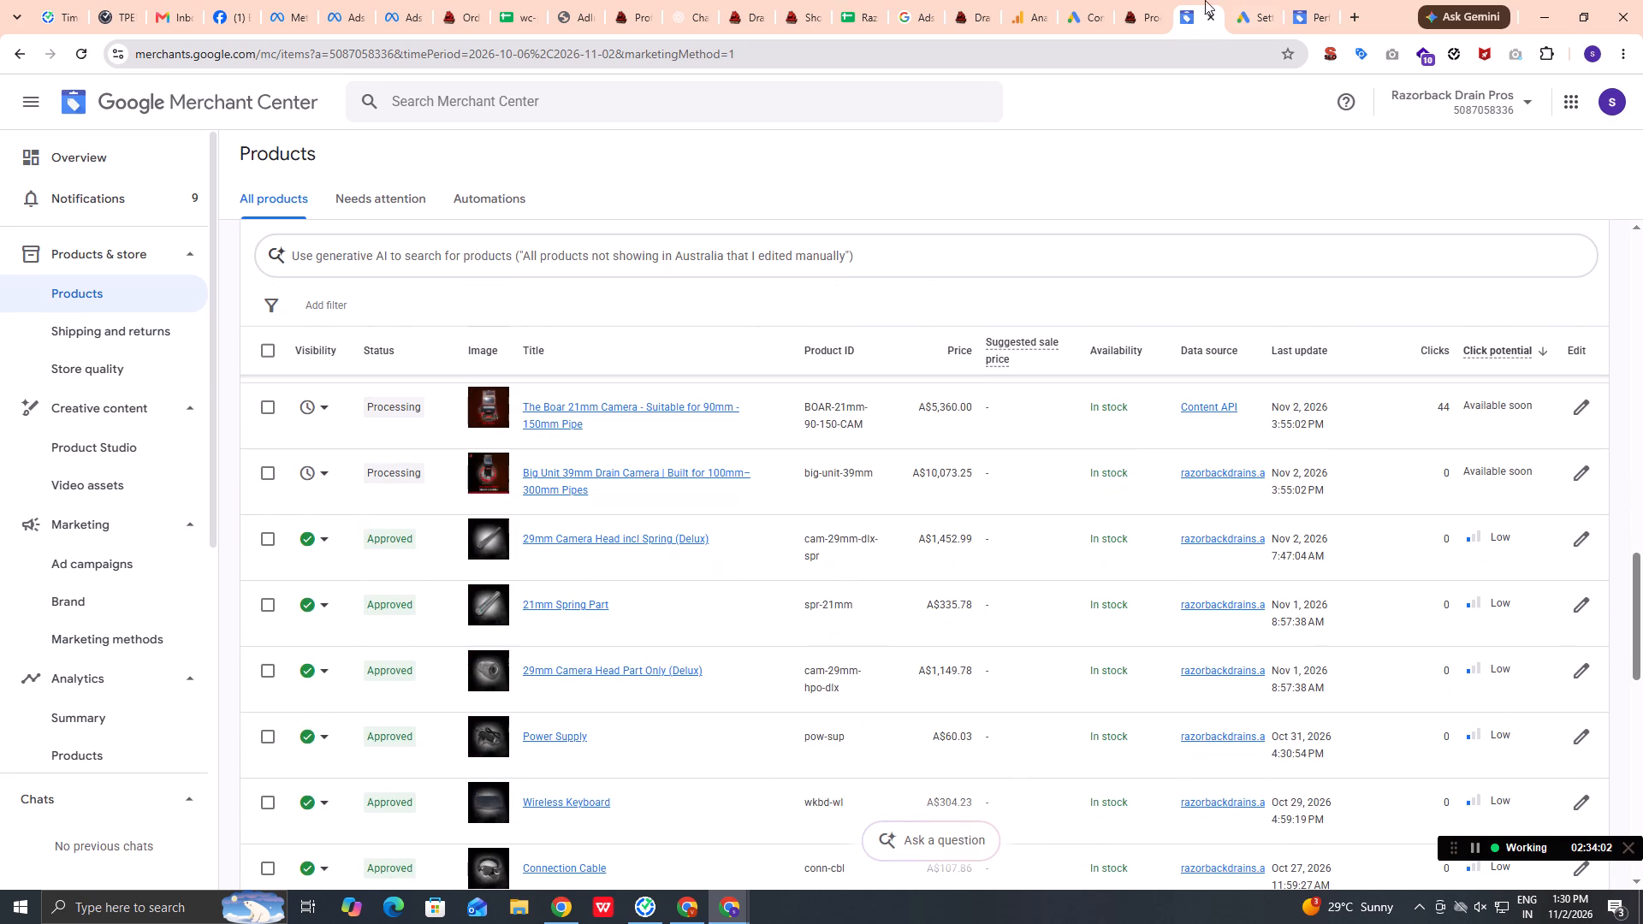
Return to the Google Ads campaign settings and discard the unsaved inventory filter edits.
left_click(1155, 4)
left_click(1200, 0)
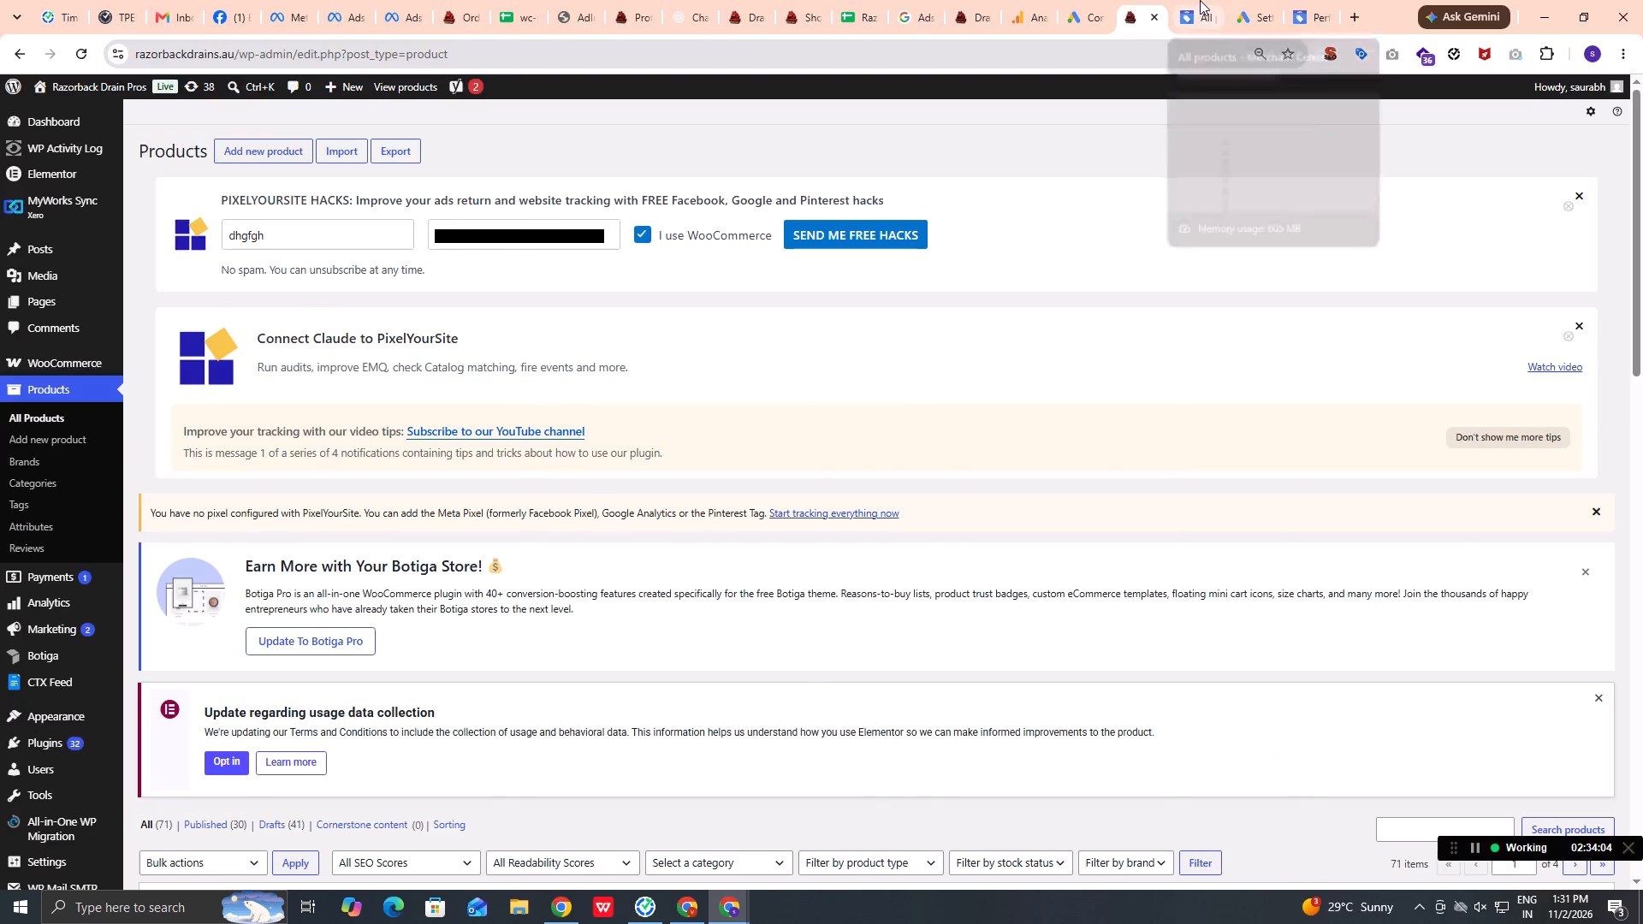
left_click(1239, 1)
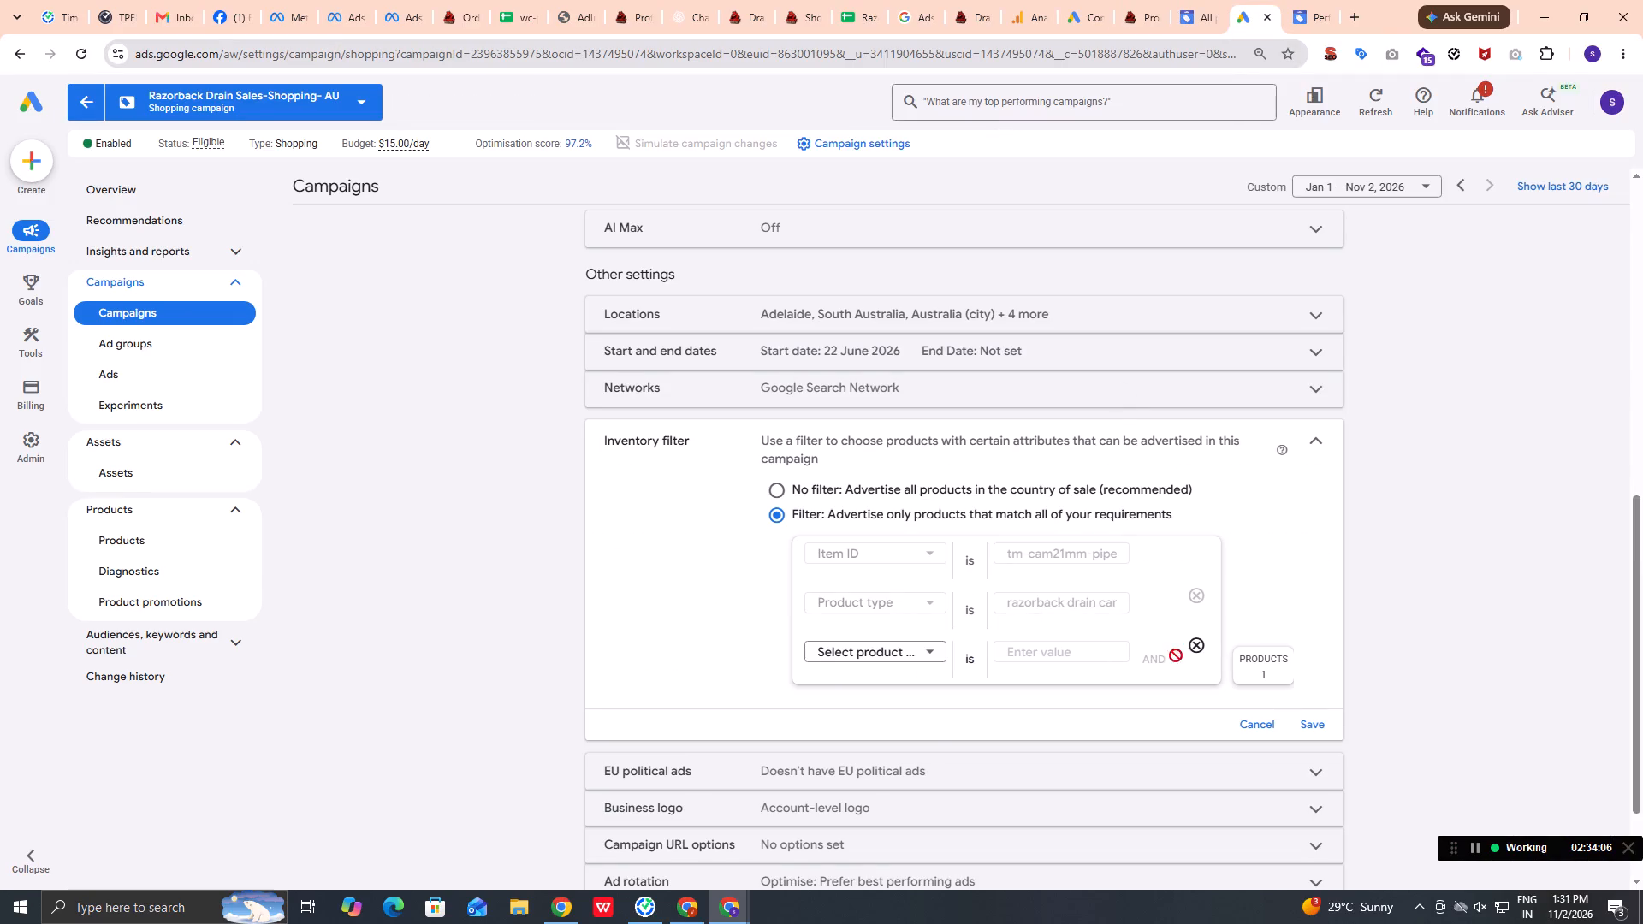
left_click(1267, 727)
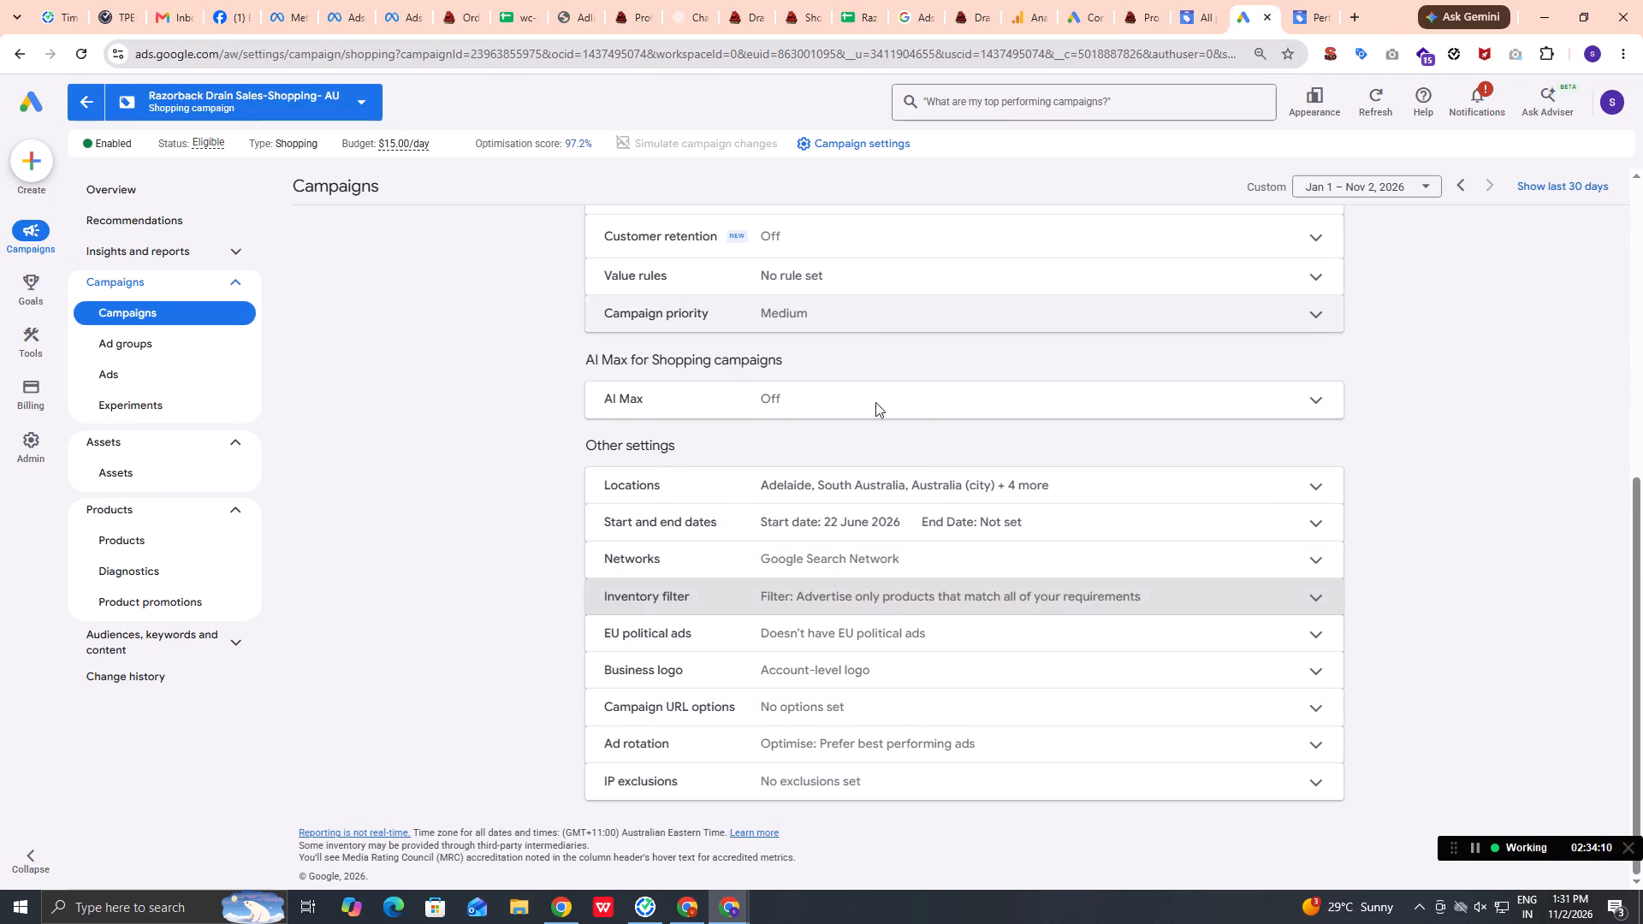
In the campaign's Locations setting, replace the city of Melbourne with the state of Victoria, Australia, and remove Brisbane.
scroll(878, 410, "up", 4)
scroll(878, 410, "down", 6)
scroll(1128, 681, "down", 4)
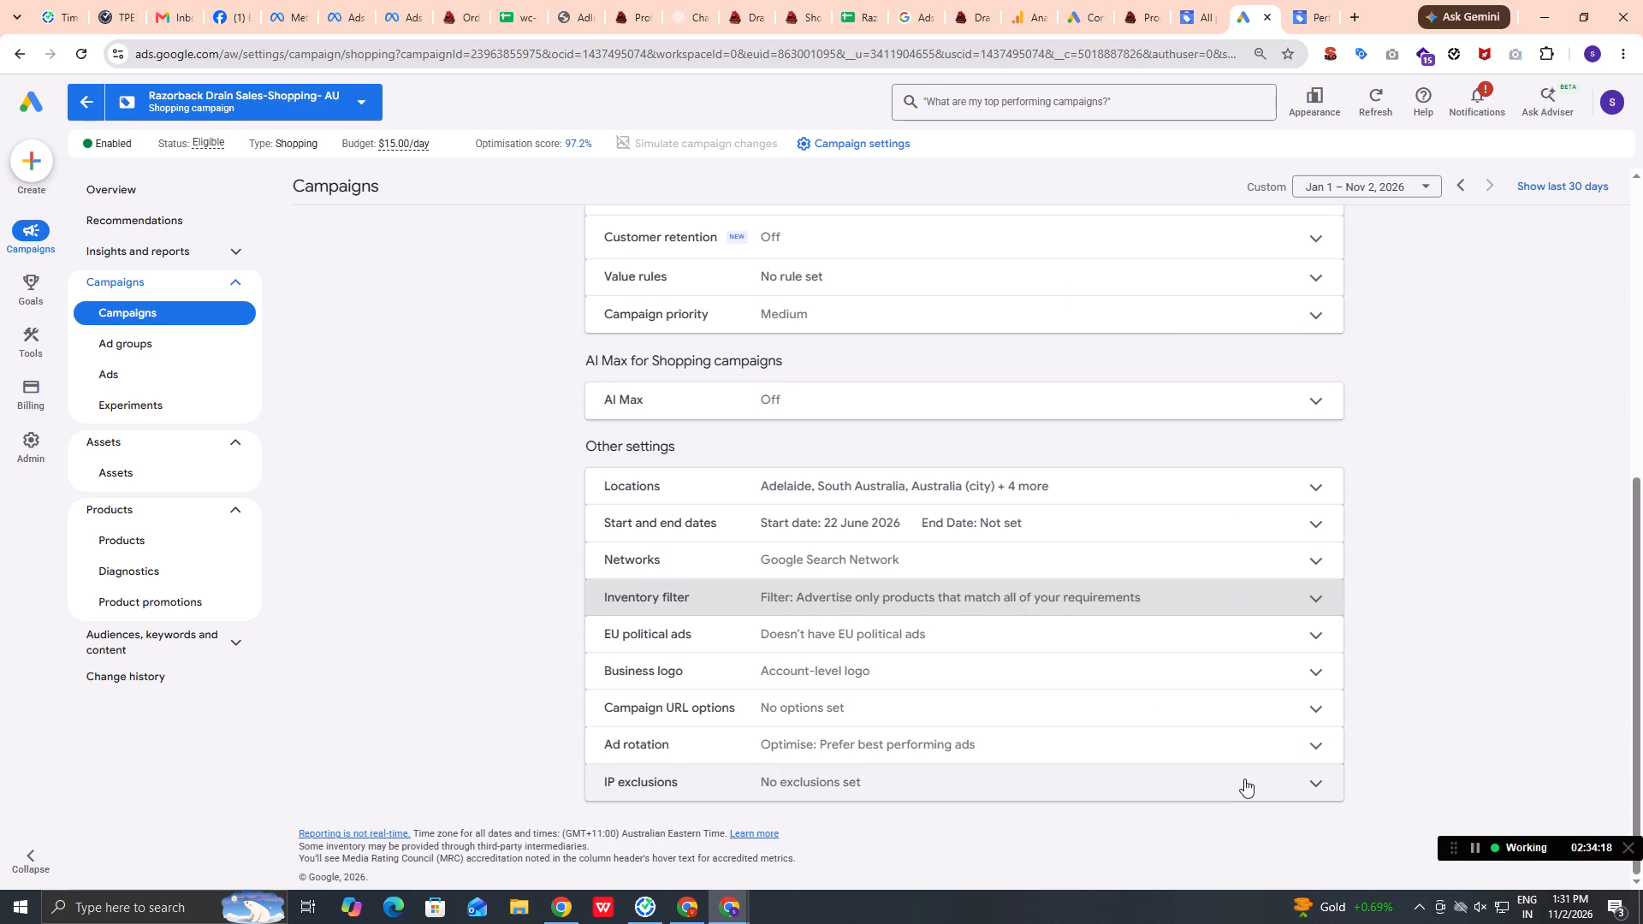
scroll(1244, 779, "up", 3)
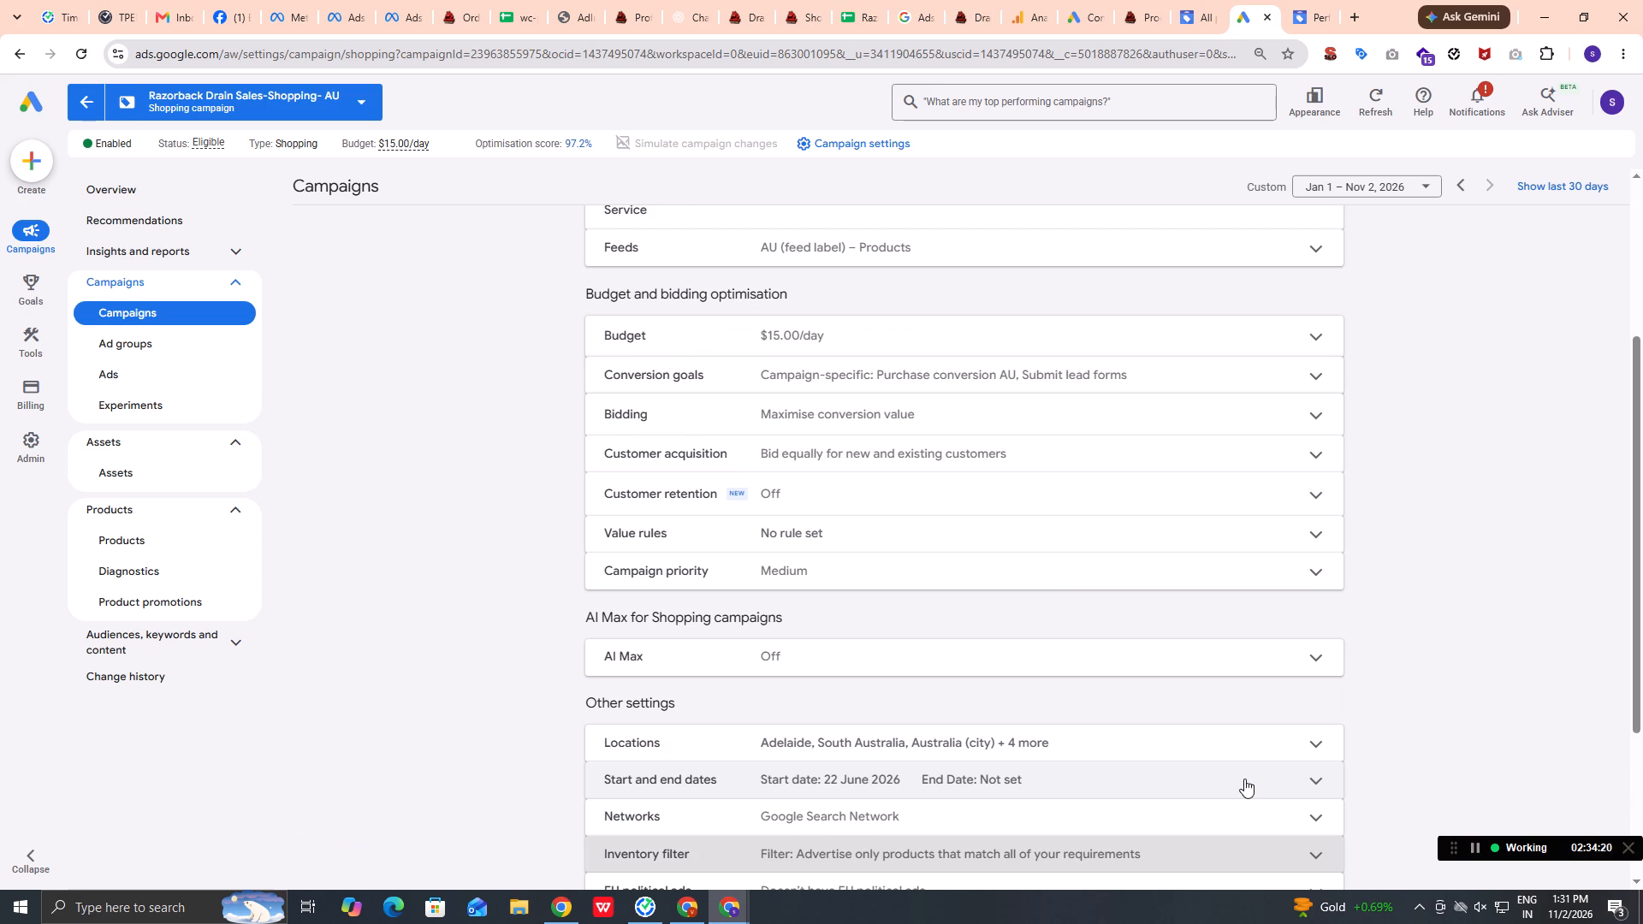
left_click(1244, 751)
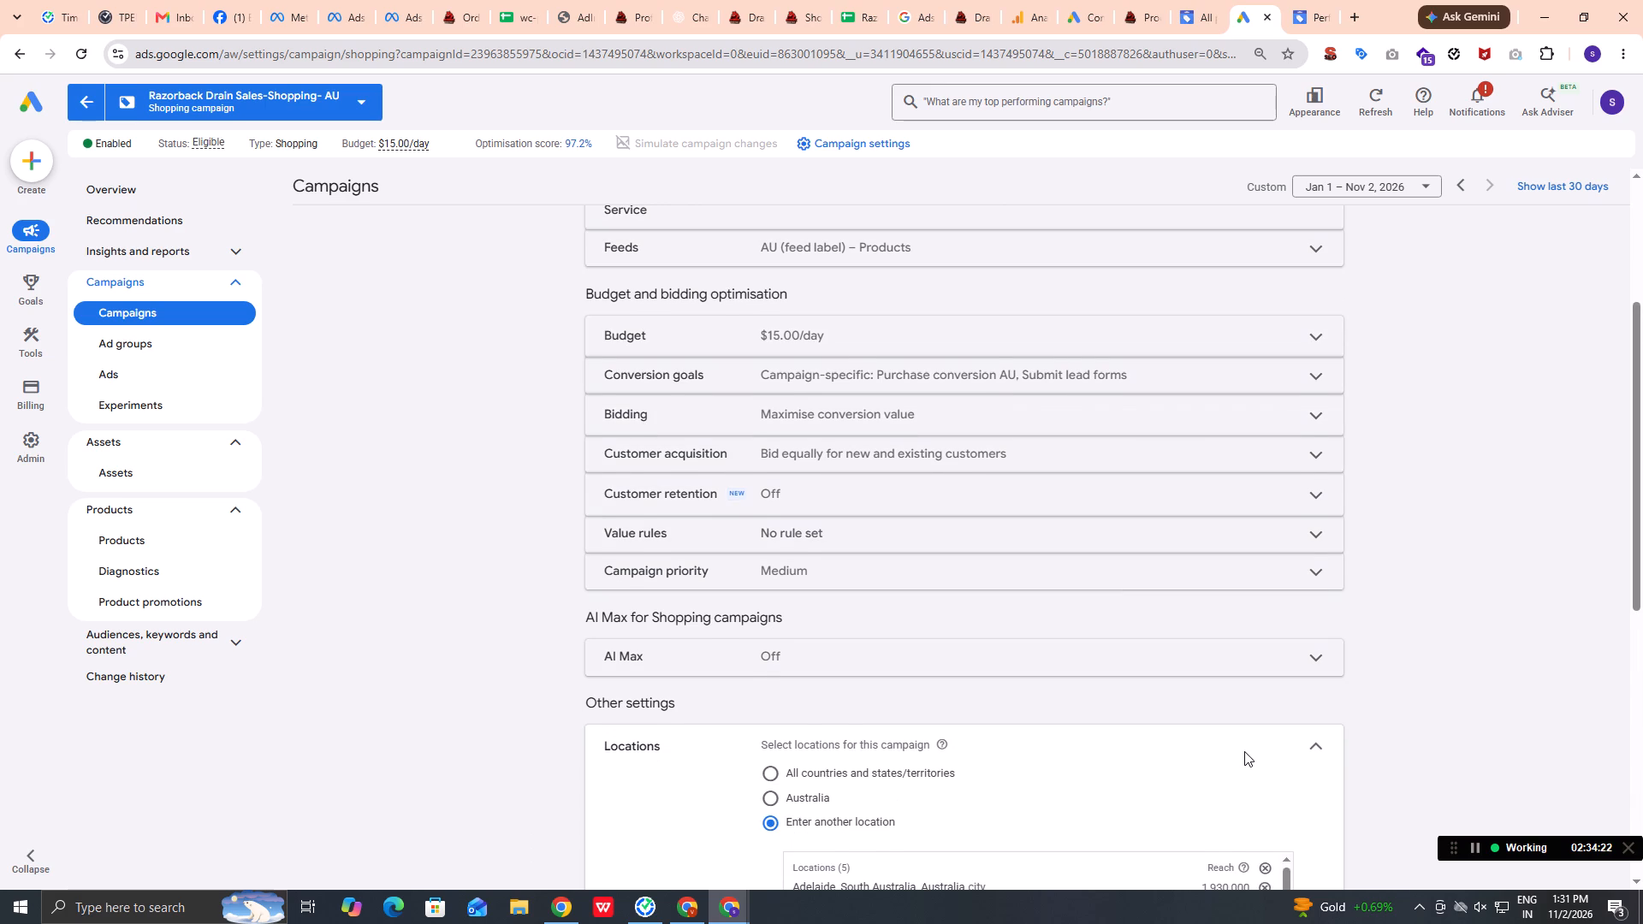
scroll(1244, 751, "down", 2)
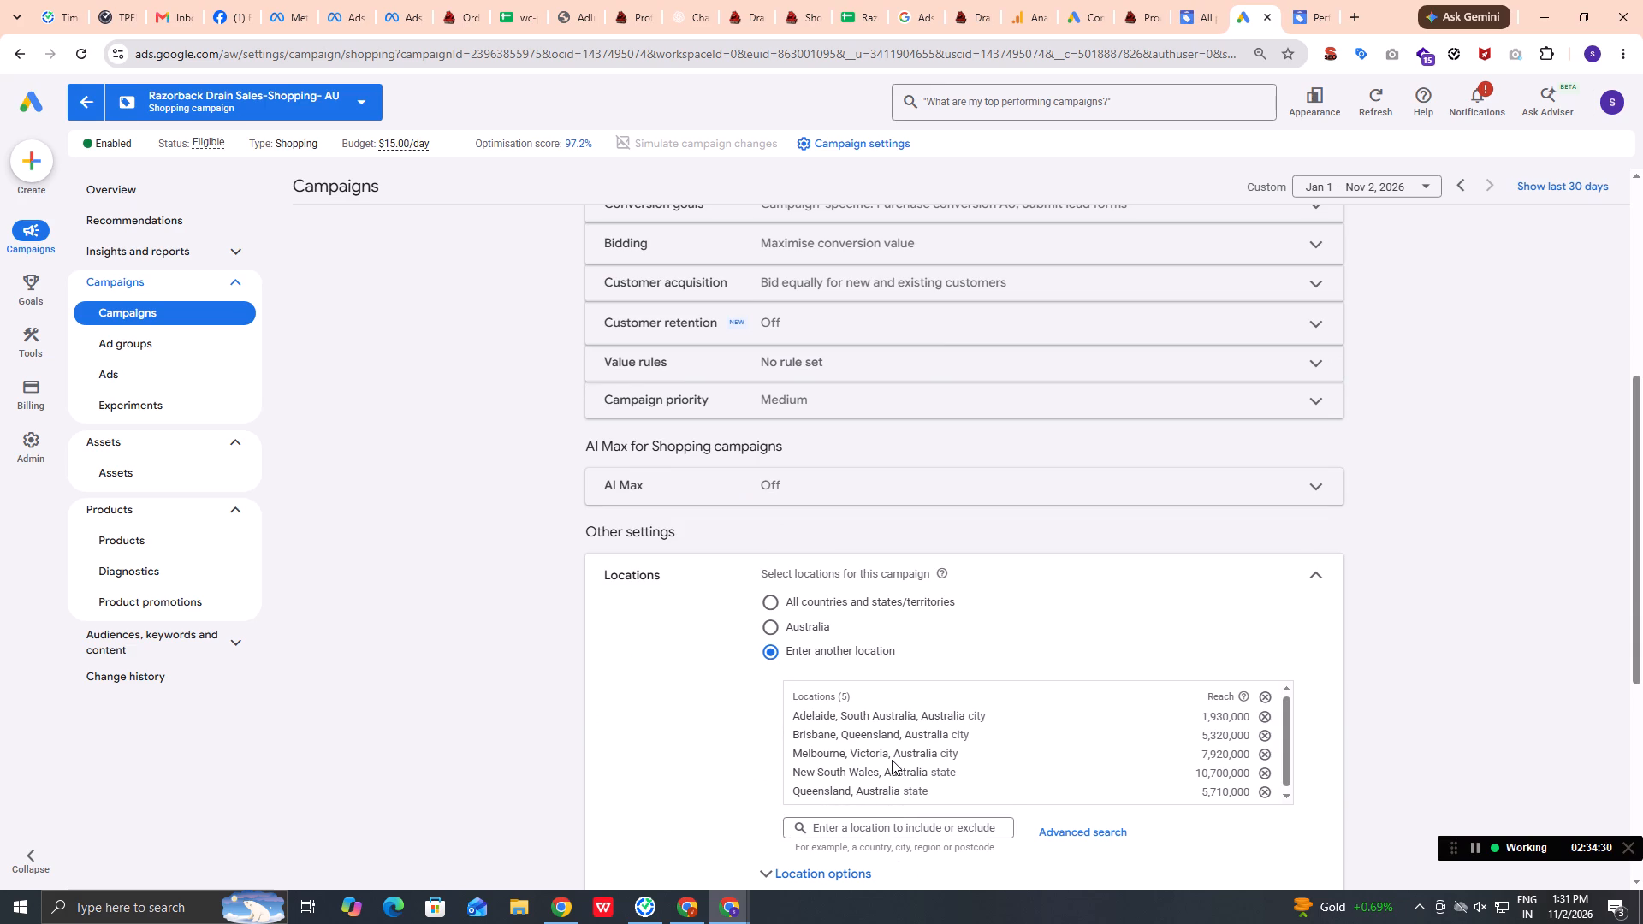
left_click(1260, 755)
left_click(872, 812)
type("vi")
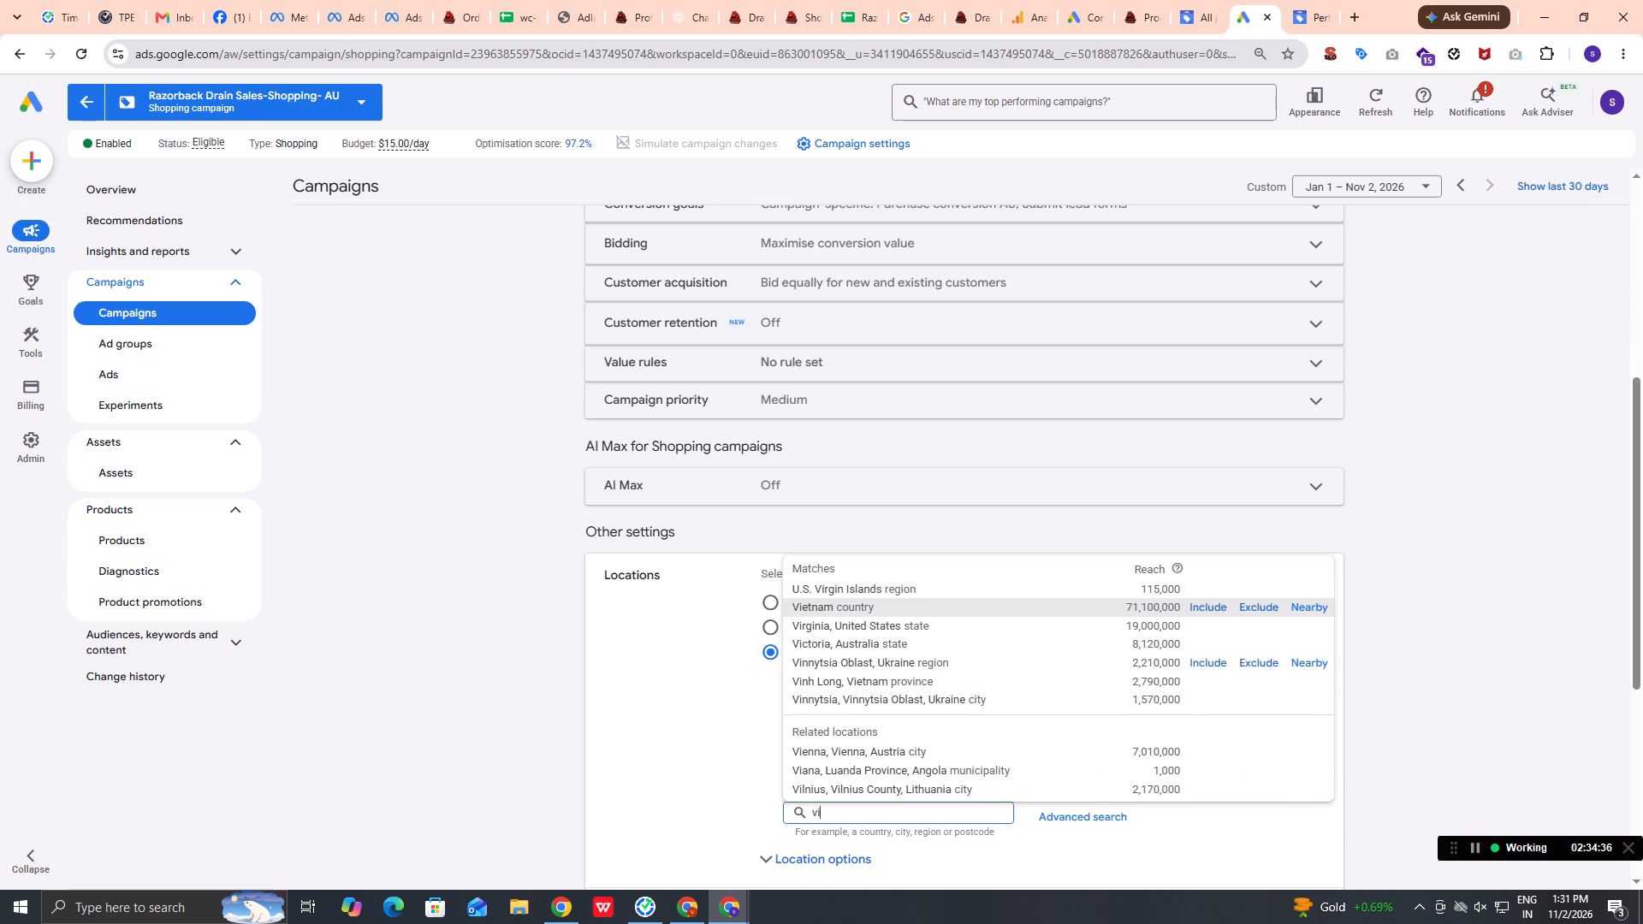
left_click(1204, 641)
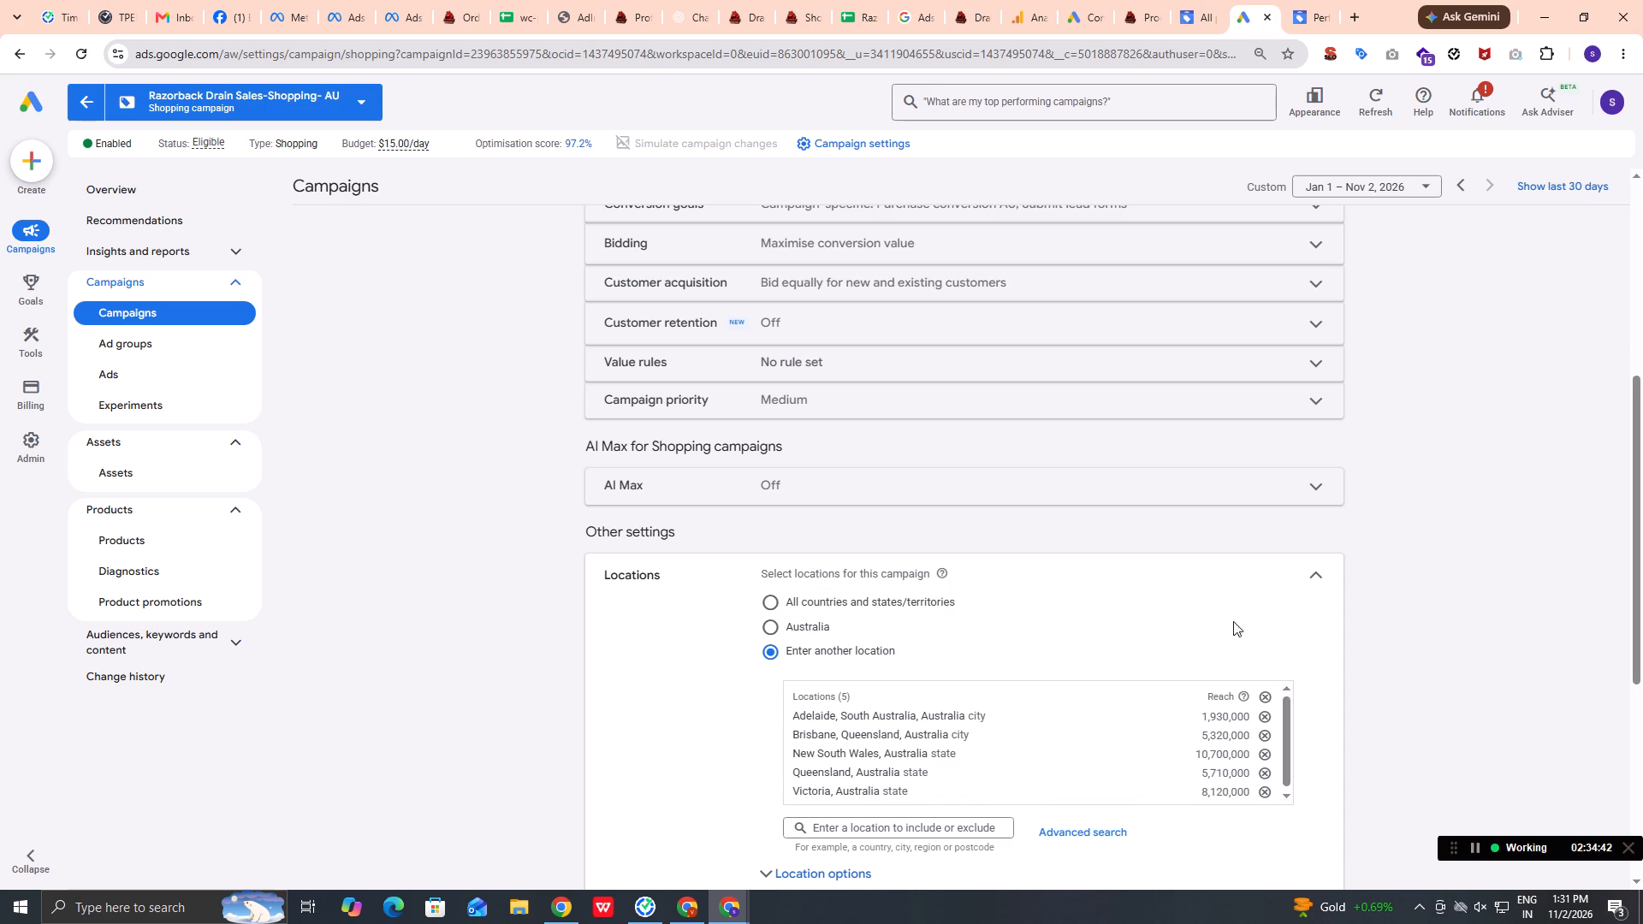
left_click(1262, 734)
Copy Tasmania, Australia from the Location table in the Razorback Drain Data sheet and include that state in the campaign's locations.
left_click(806, 808)
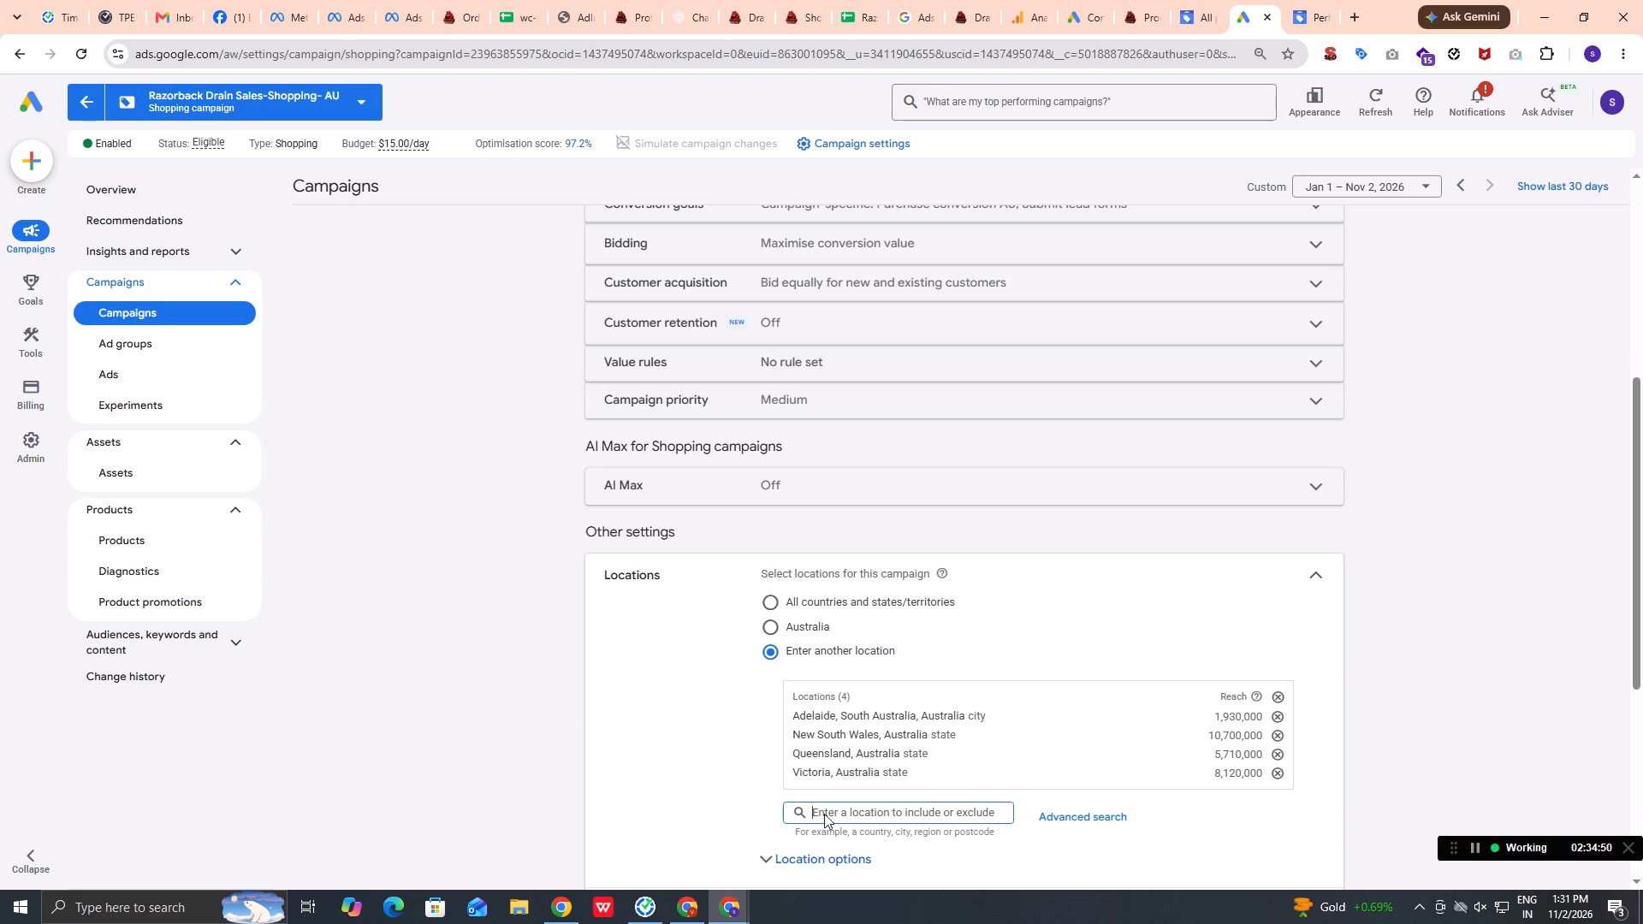
left_click(551, 914)
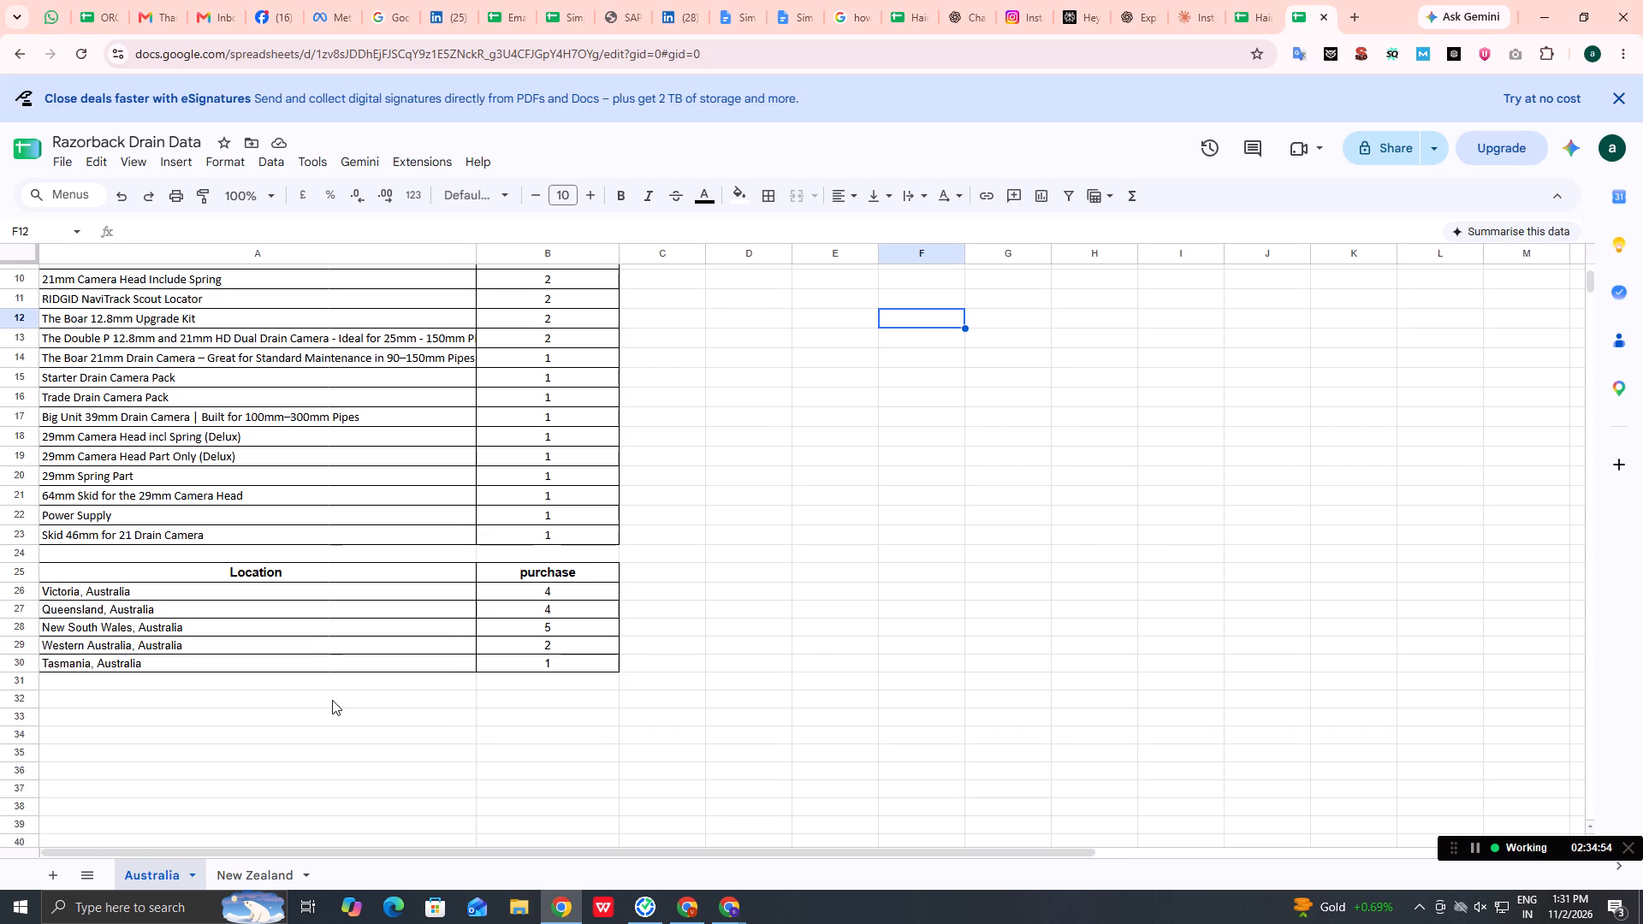
left_click(139, 648)
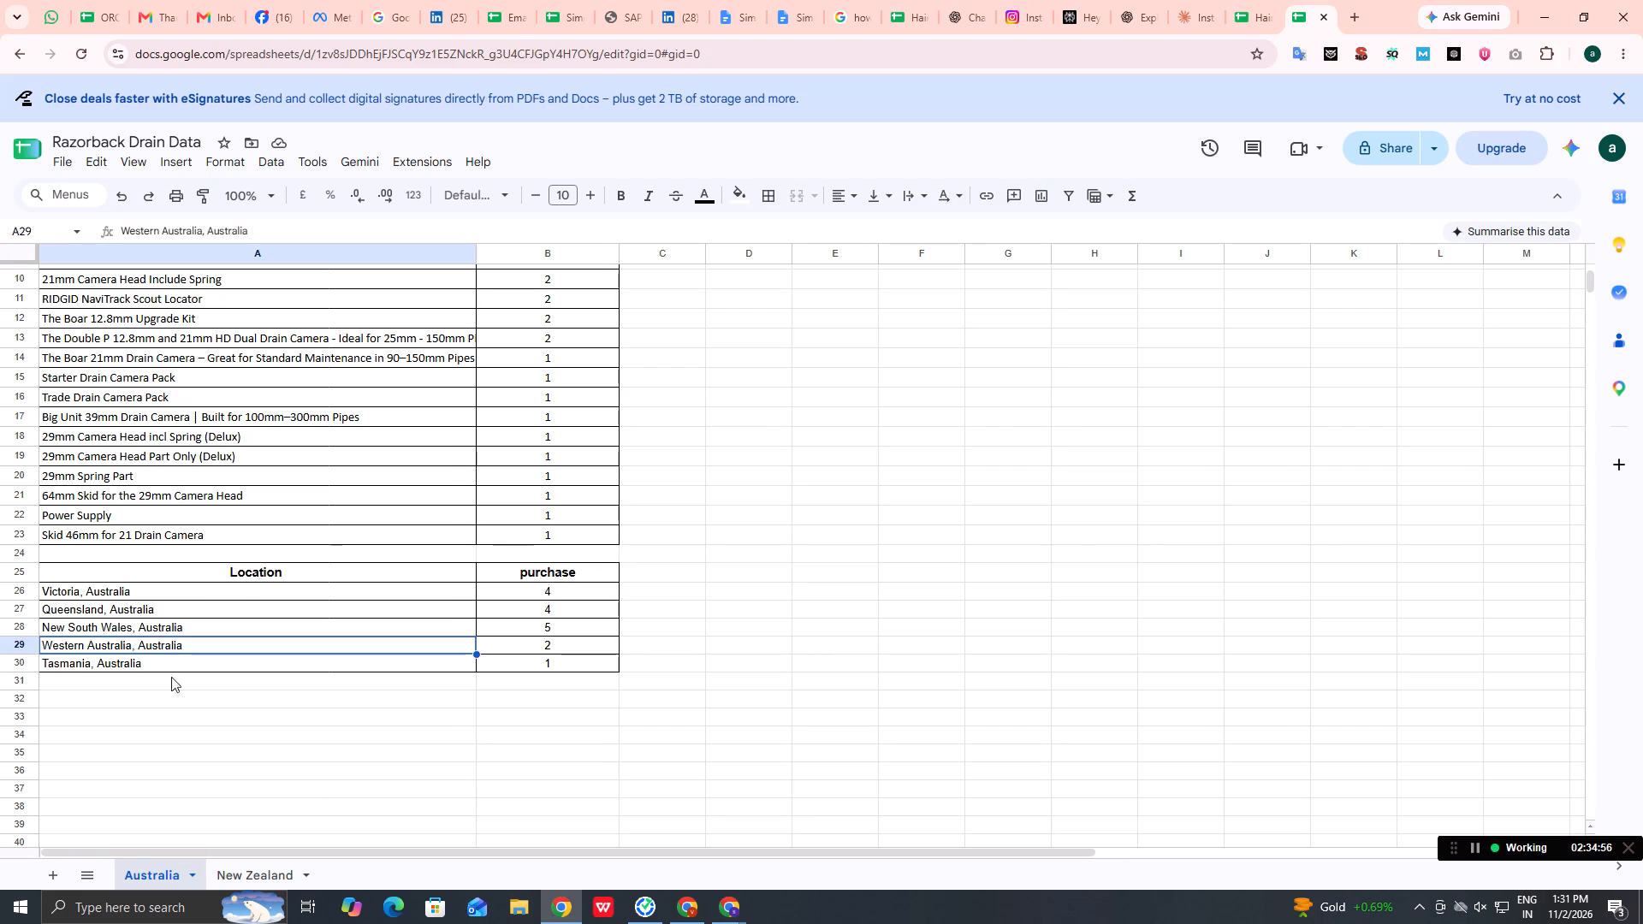
left_click(166, 660)
key("ctrl+c")
key("alt+Tab")
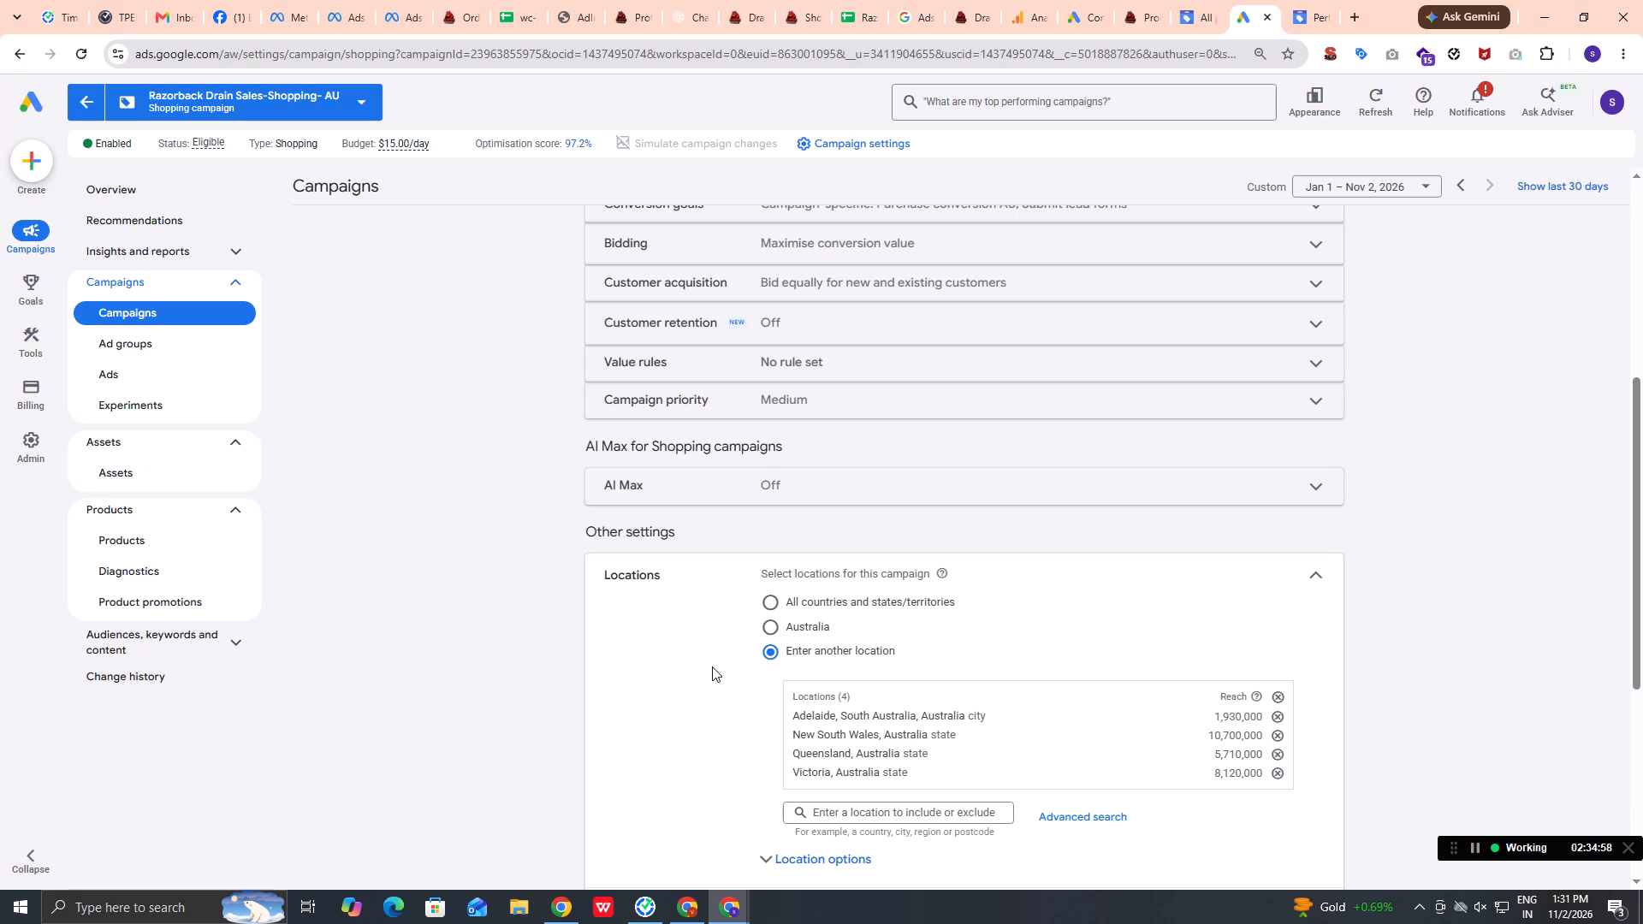
key("ctrl+v")
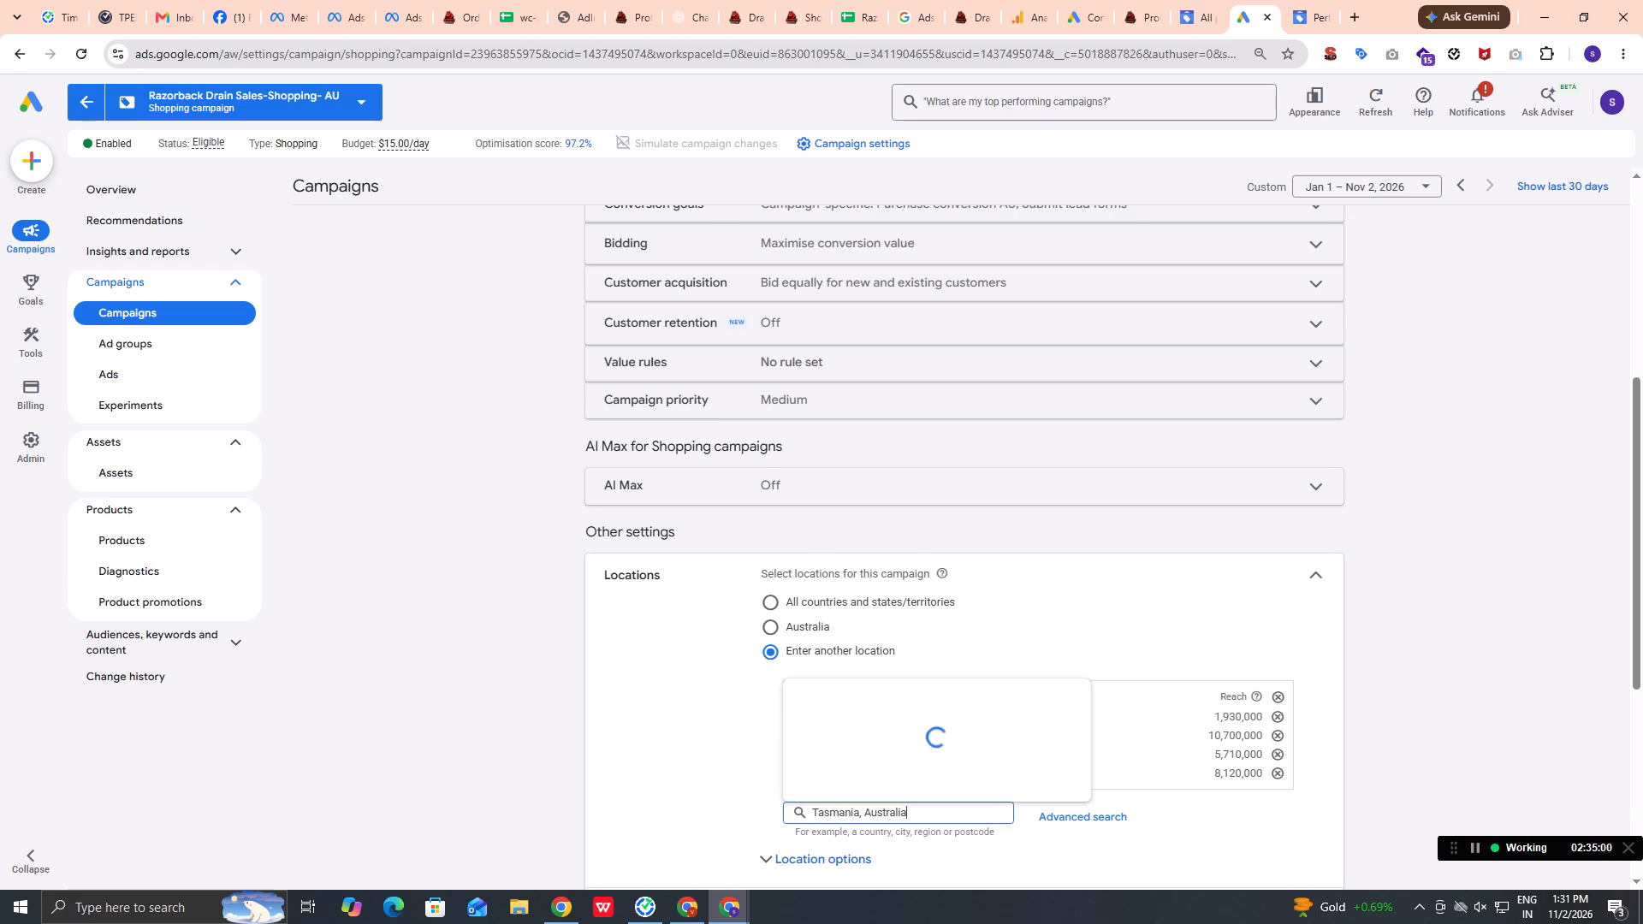
left_click(1214, 556)
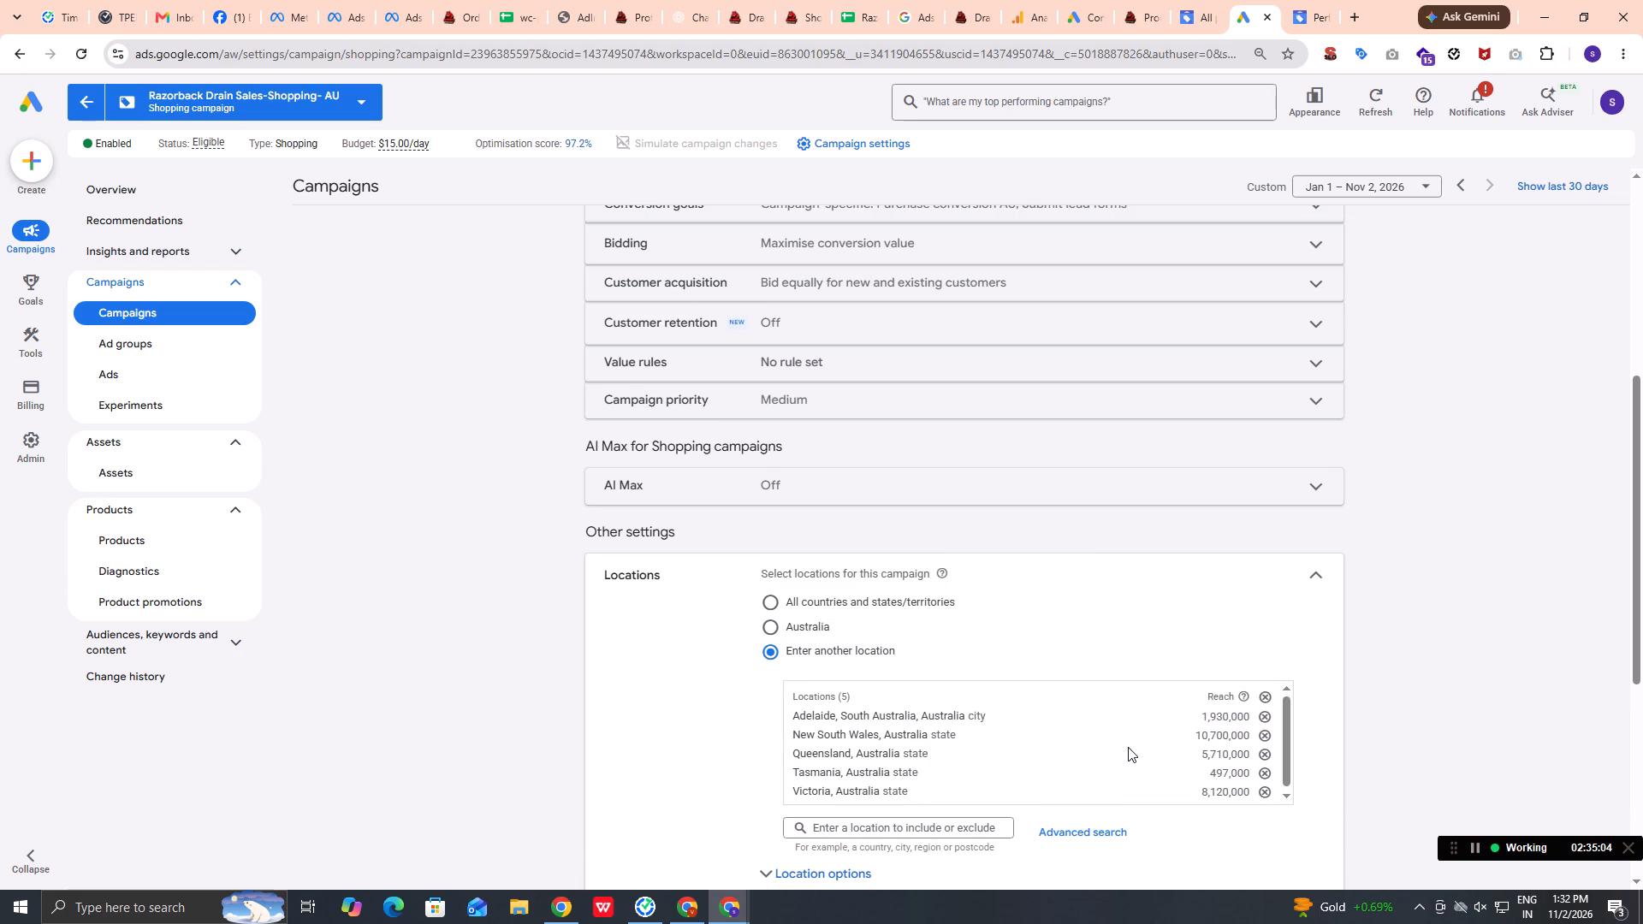
Compare the targeted locations with the sheet's Location table, then copy Western Australia, Australia from it and include that state.
key("alt+Tab")
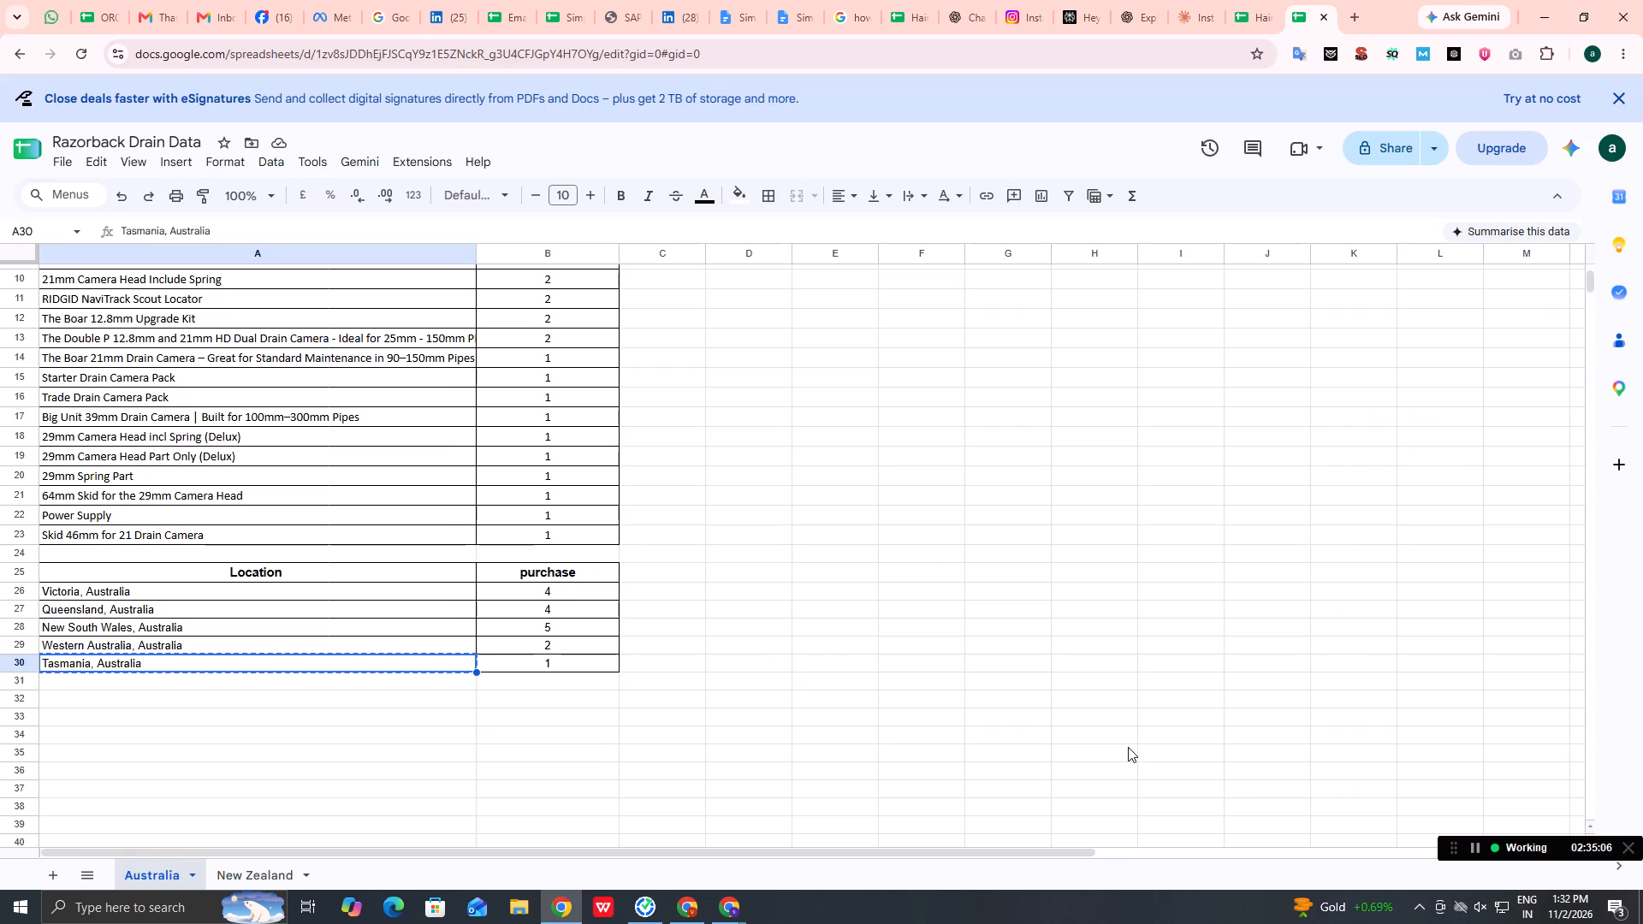
key("alt+Tab")
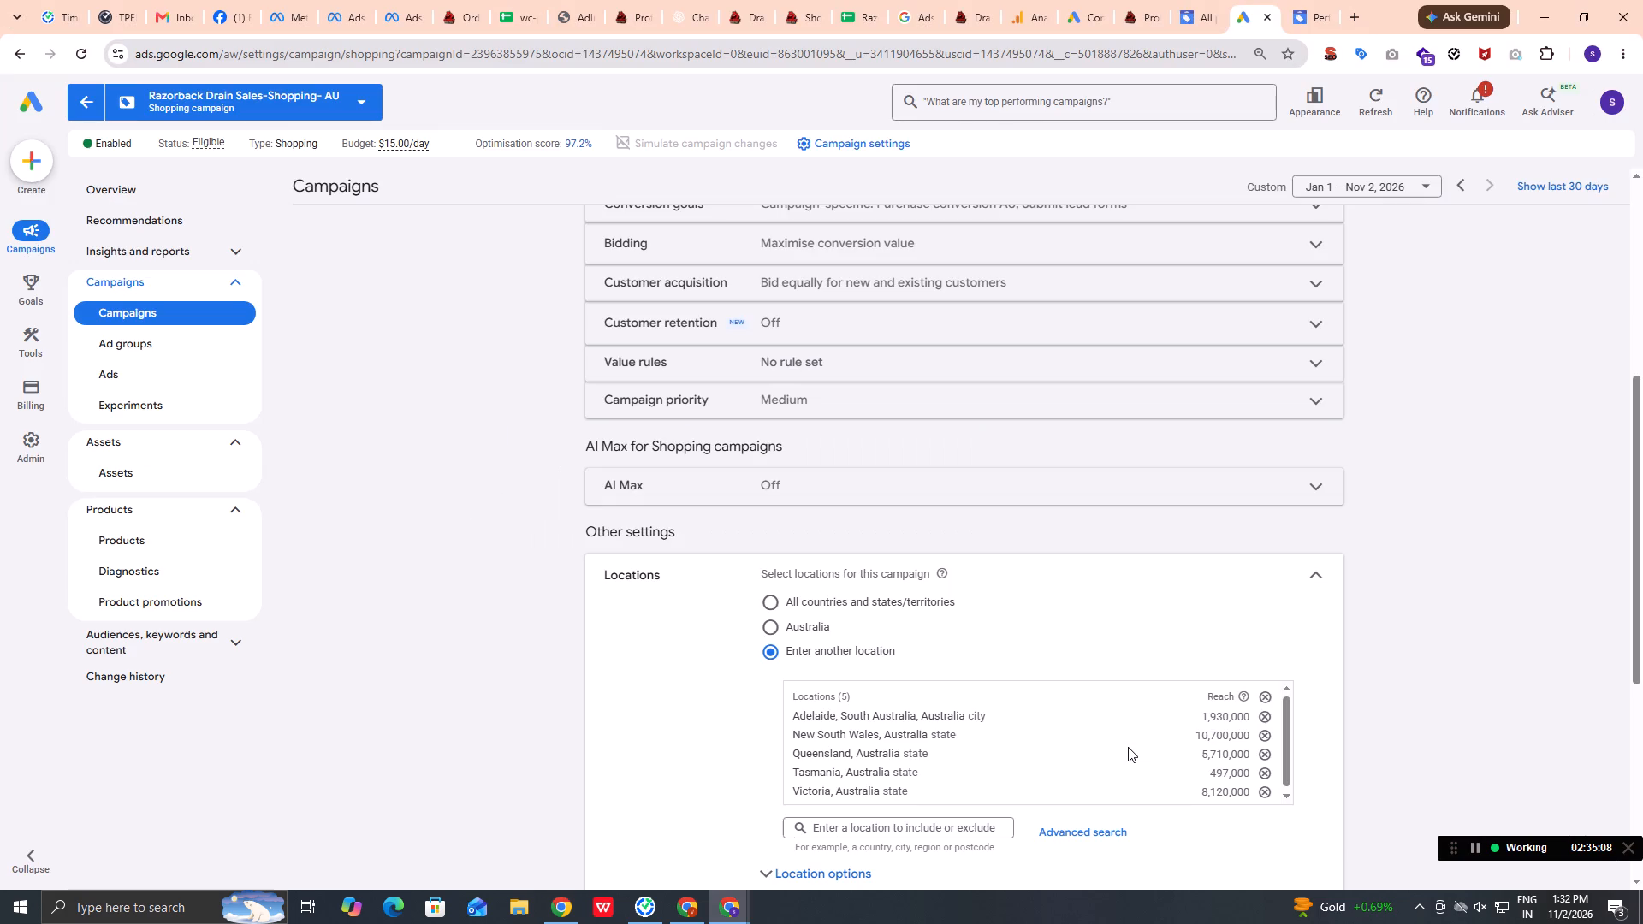
key("alt+Tab")
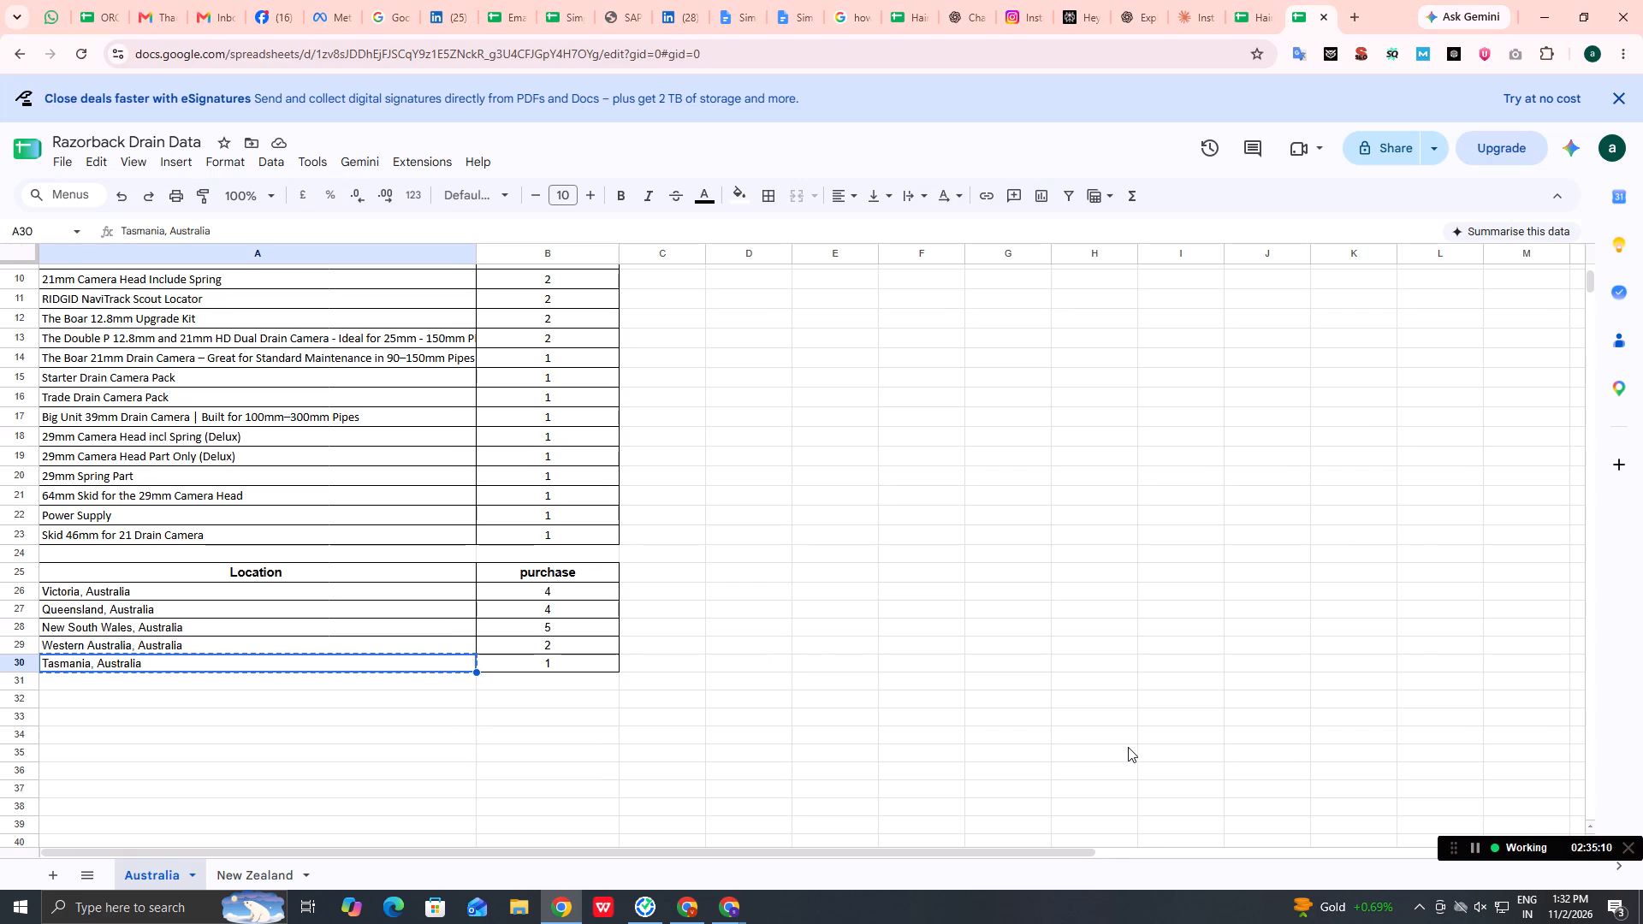
key("alt+Tab")
key("alt+Tab")
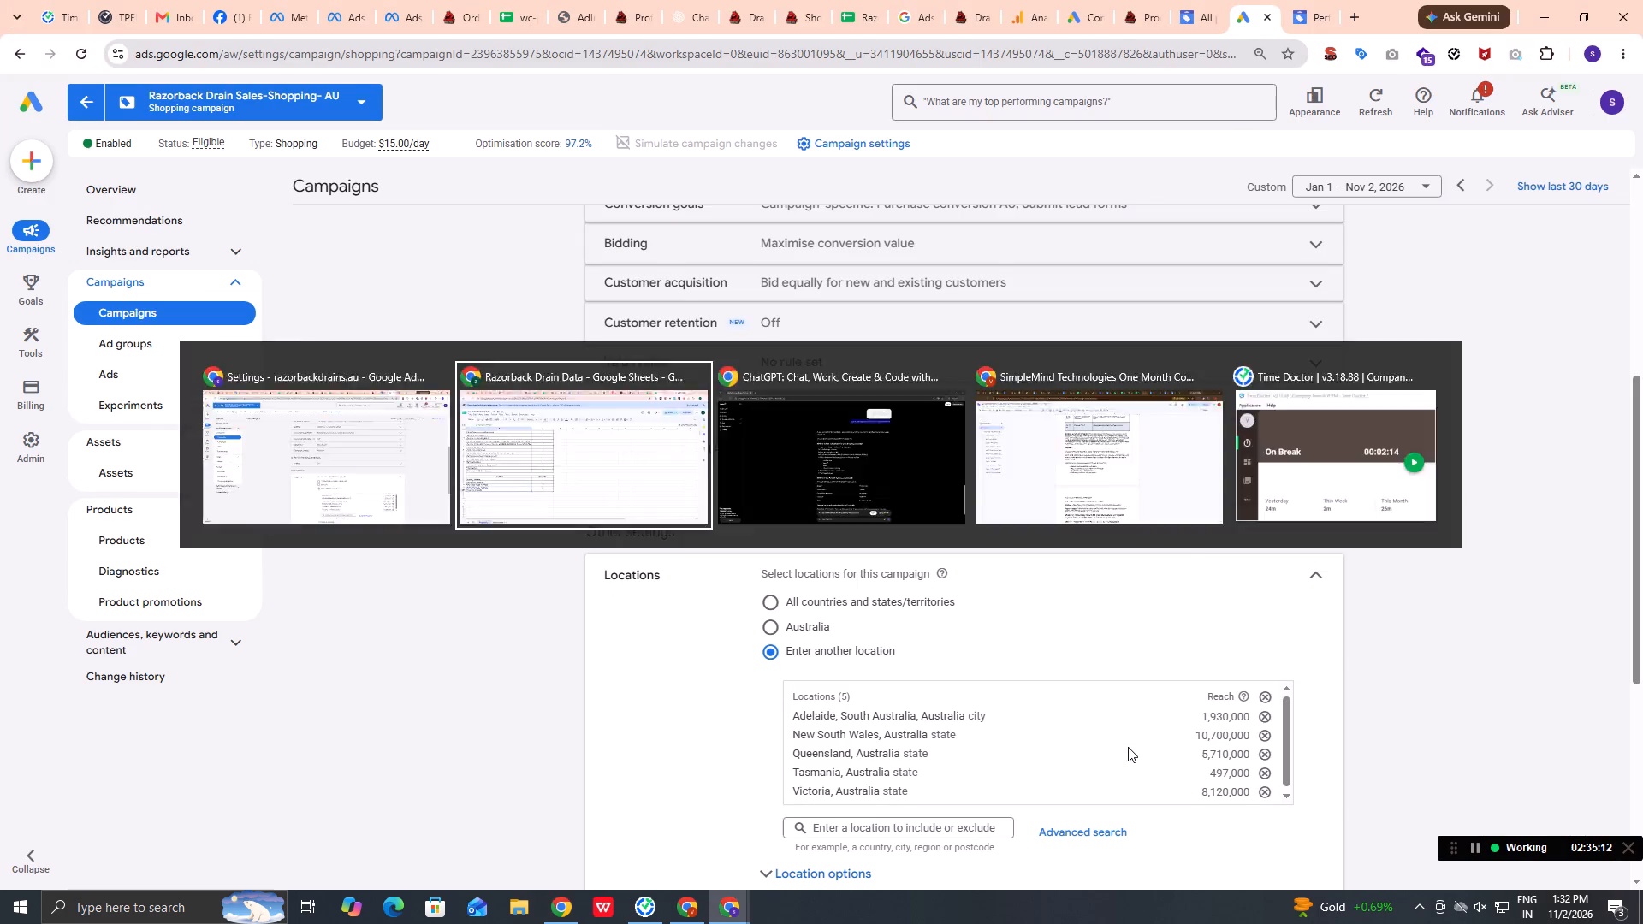
key("alt+Tab")
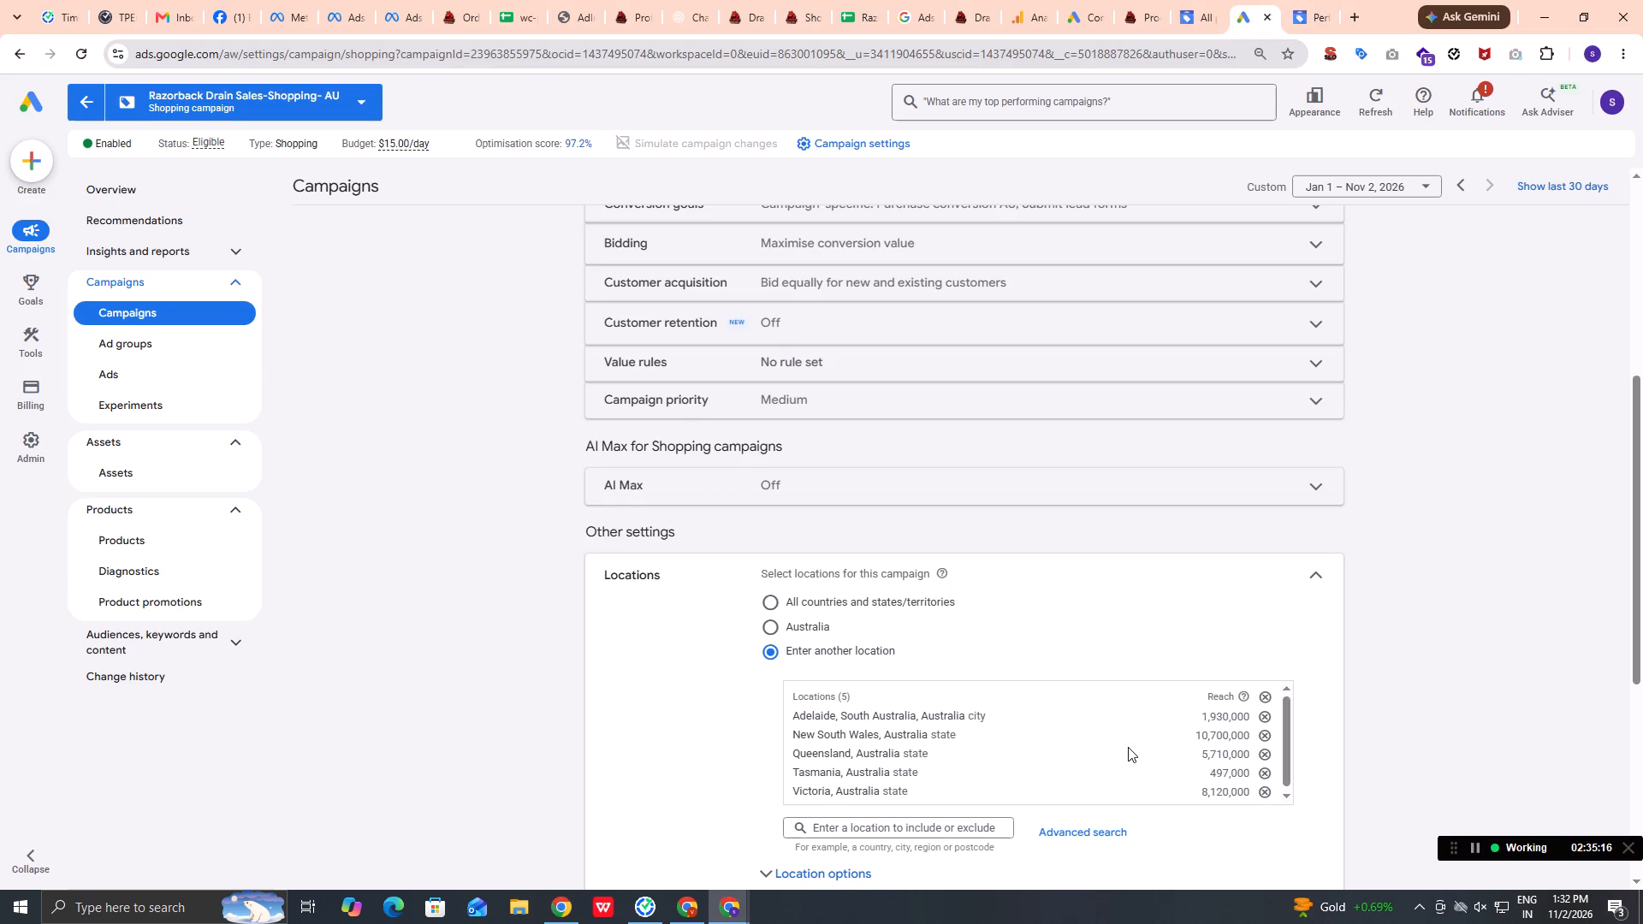
key("alt+Tab")
left_click(133, 649)
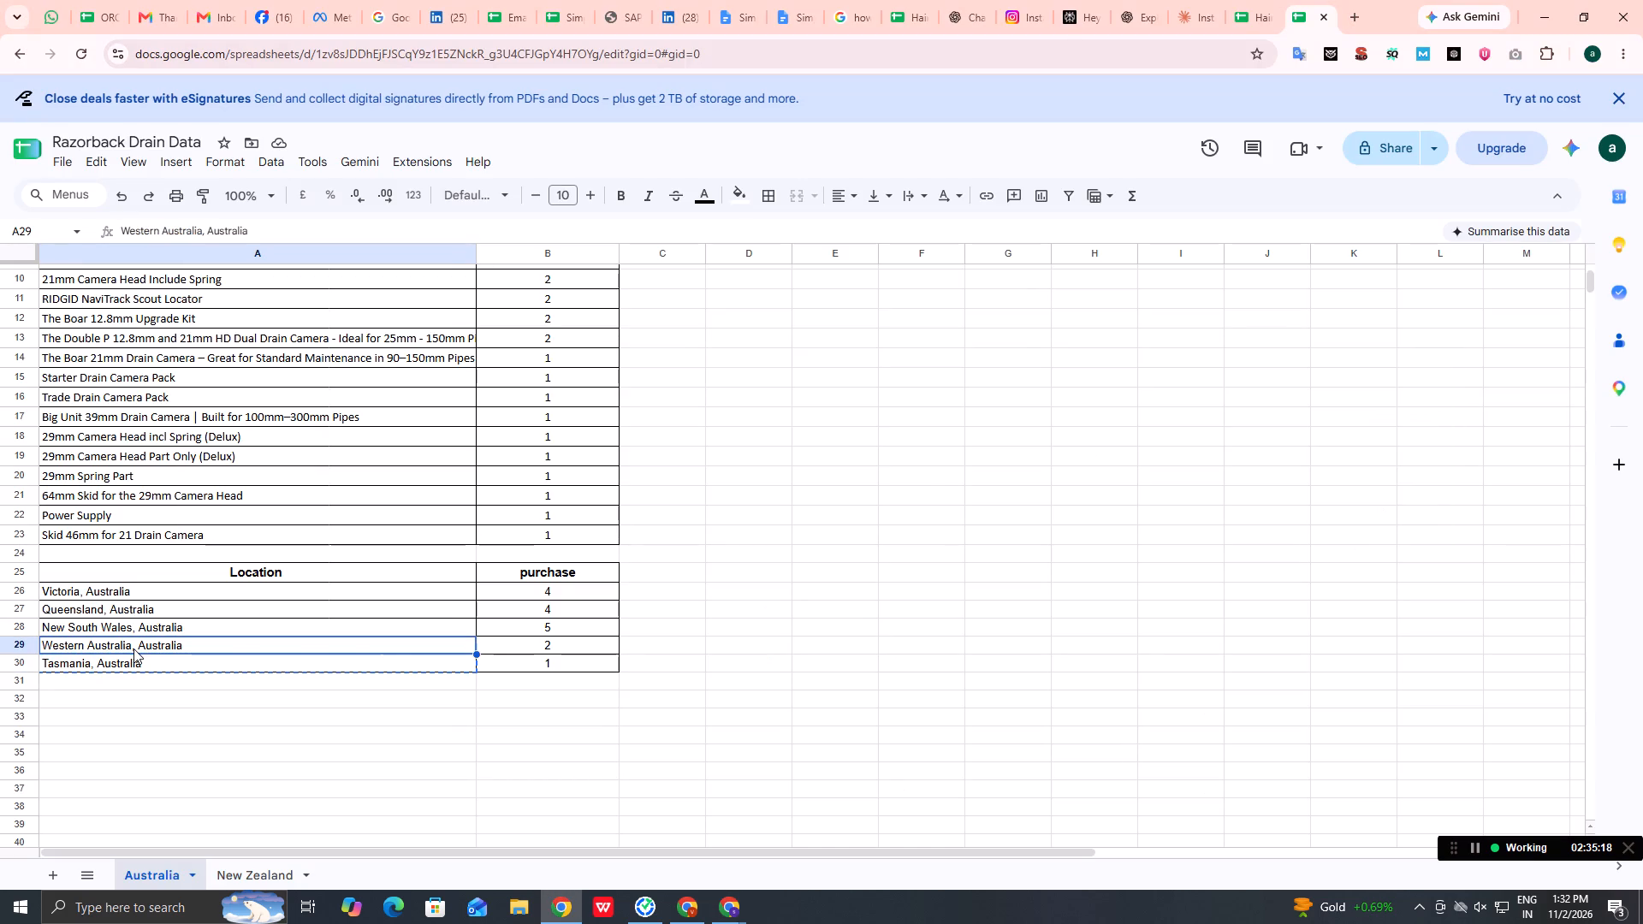
key("ctrl+c")
key("alt+Tab")
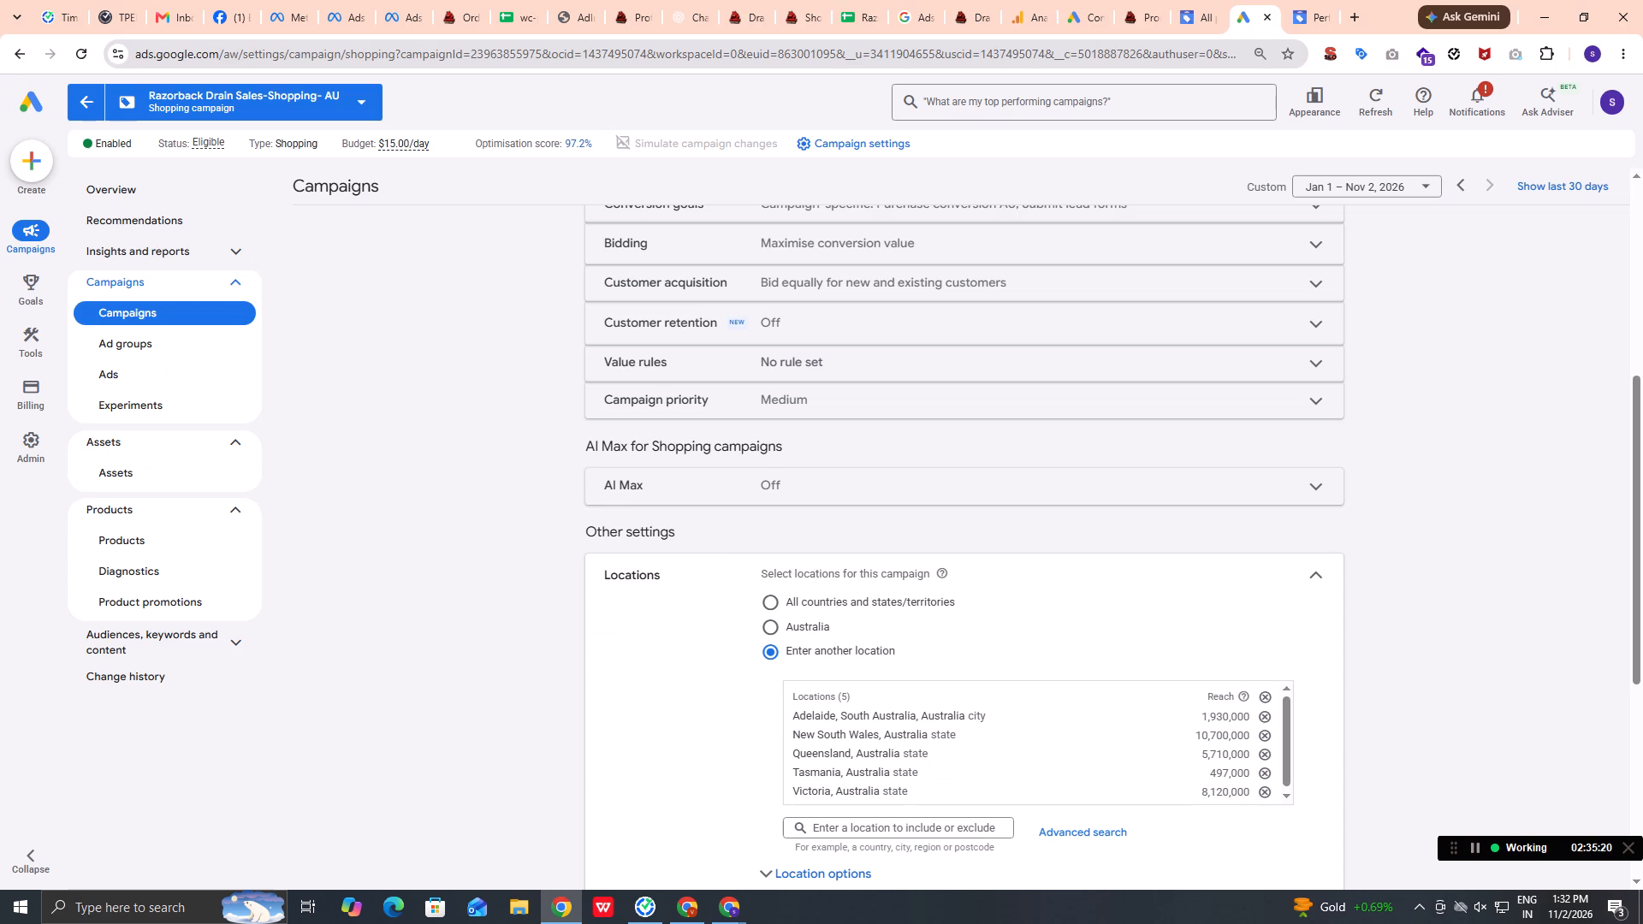
left_click(892, 829, "ctrl")
key("ctrl+v")
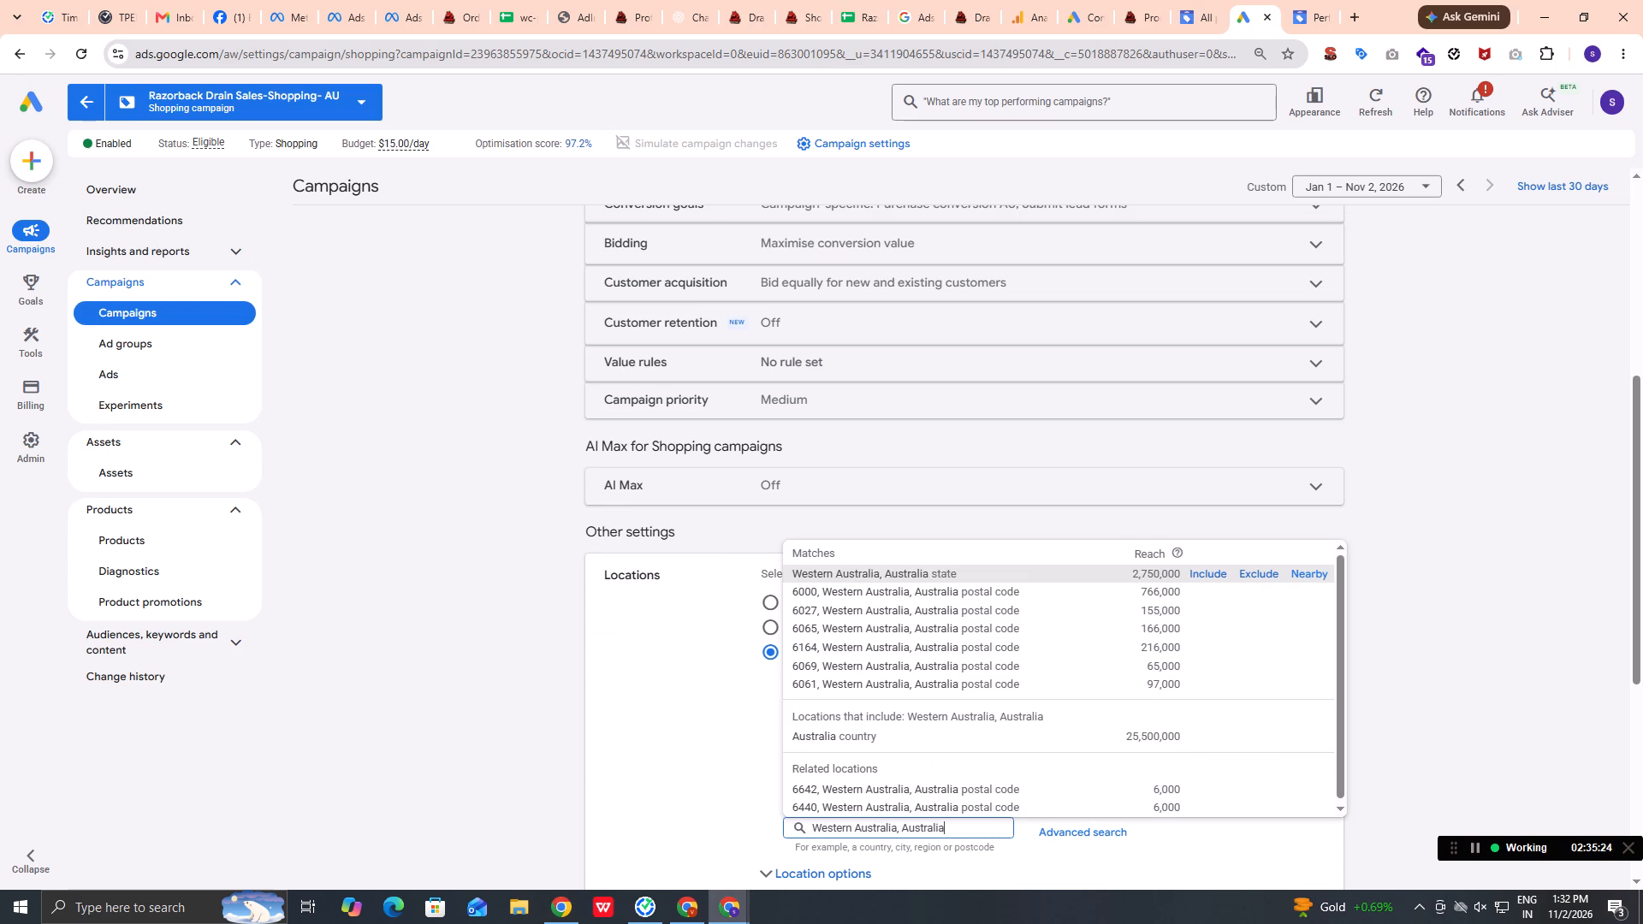
left_click(1206, 574)
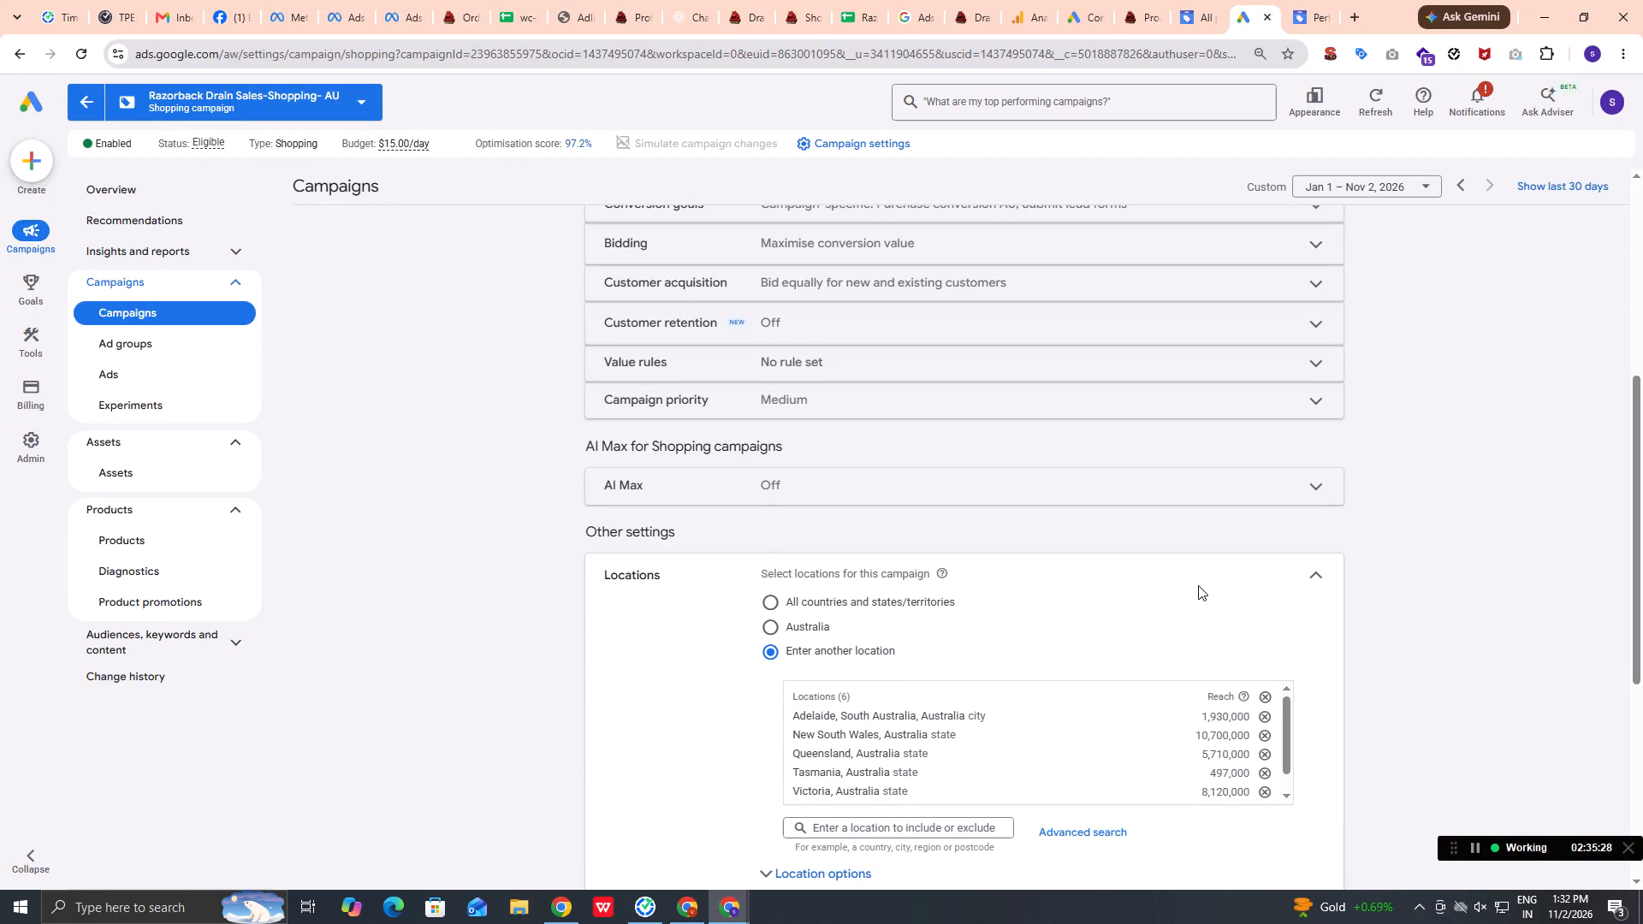
Save the campaign's location changes and accept the removal of the dropped locations.
scroll(961, 818, "down", 1)
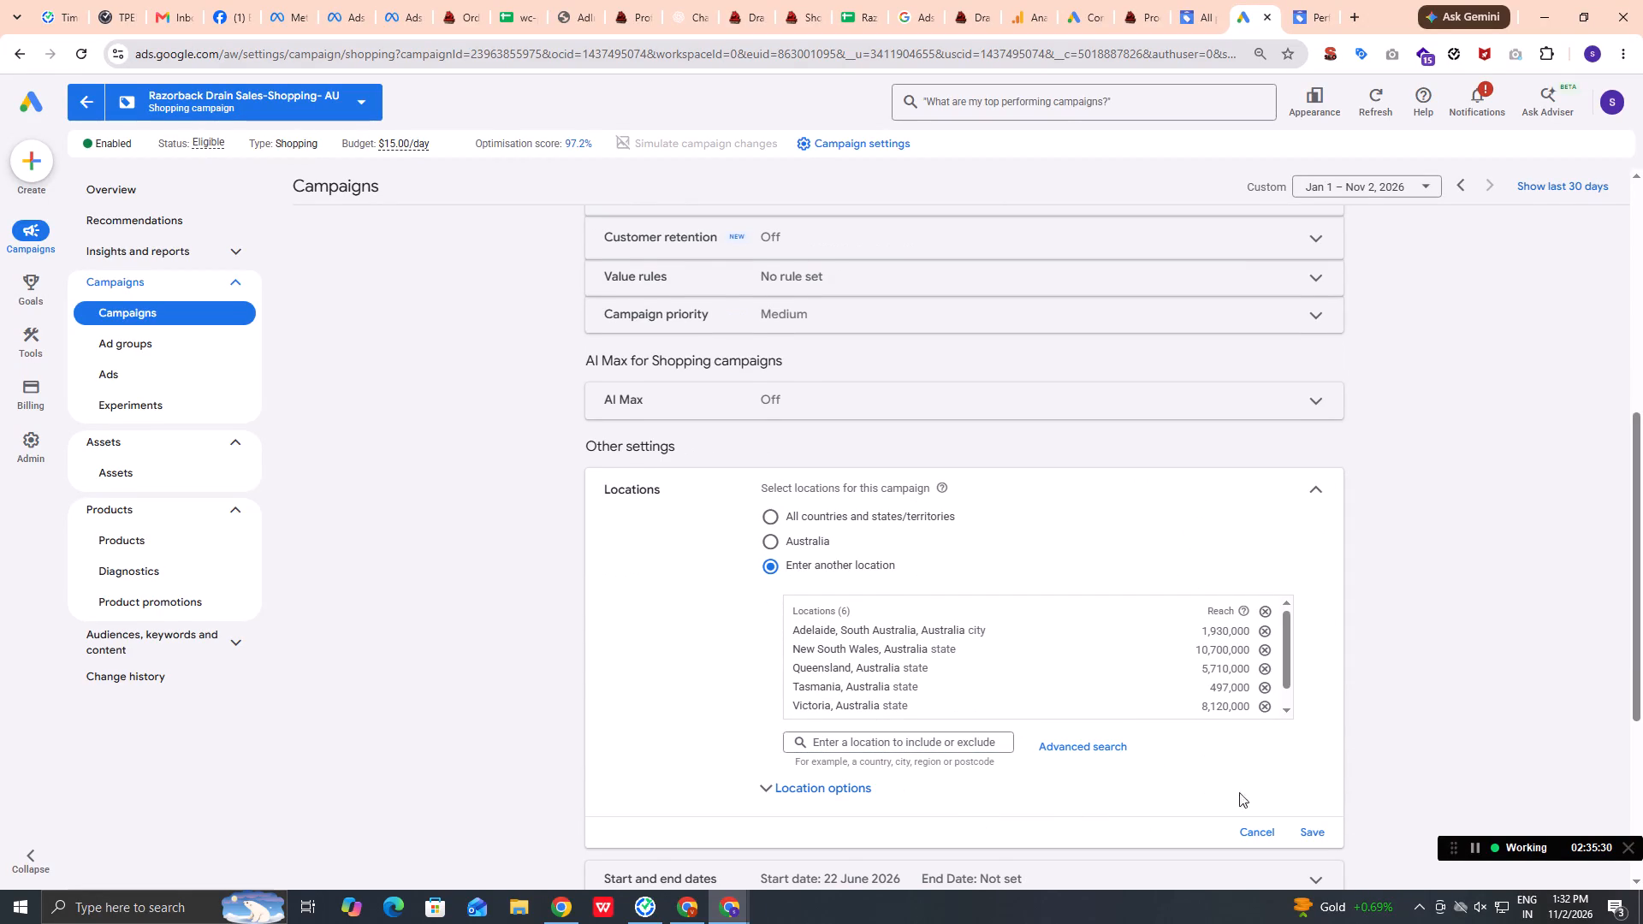
left_click(1296, 826)
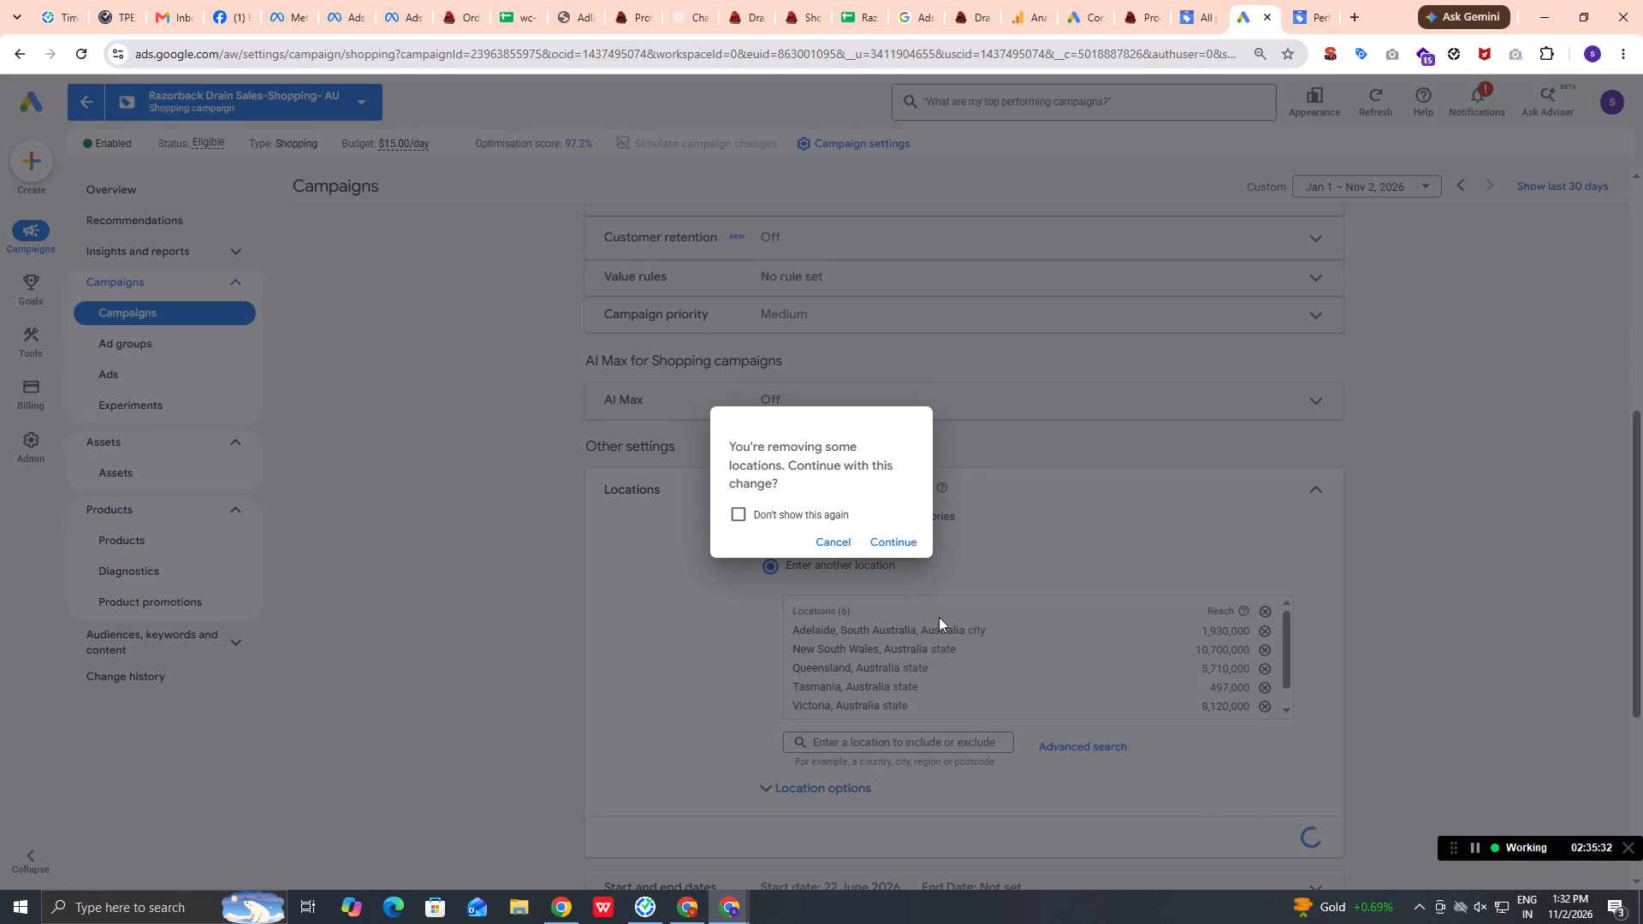
left_click(907, 545)
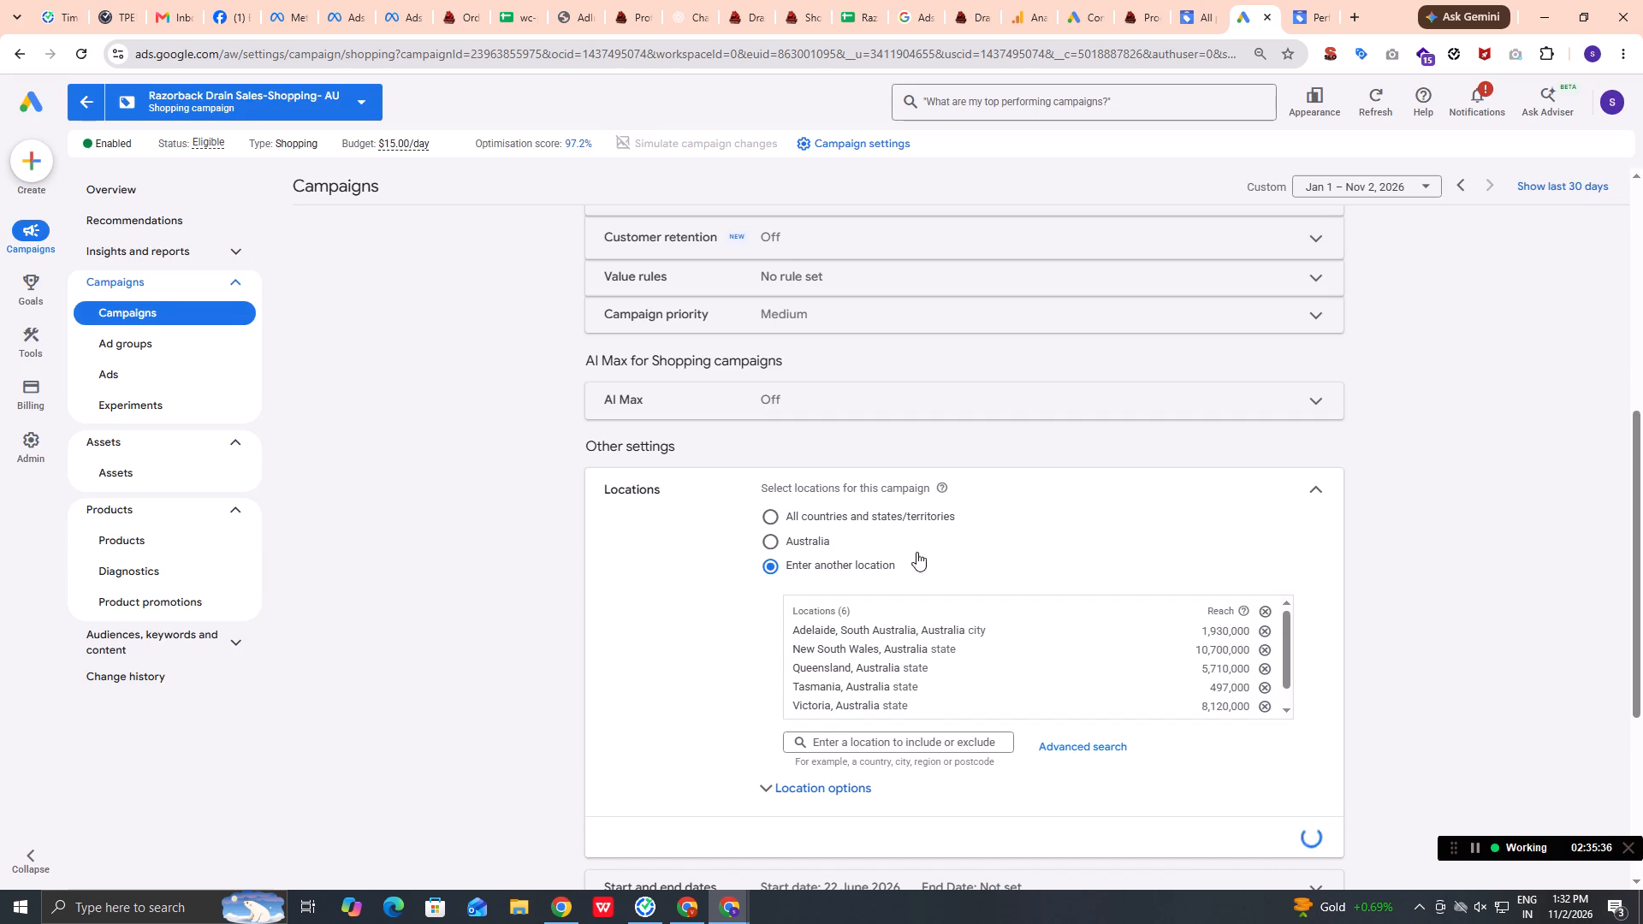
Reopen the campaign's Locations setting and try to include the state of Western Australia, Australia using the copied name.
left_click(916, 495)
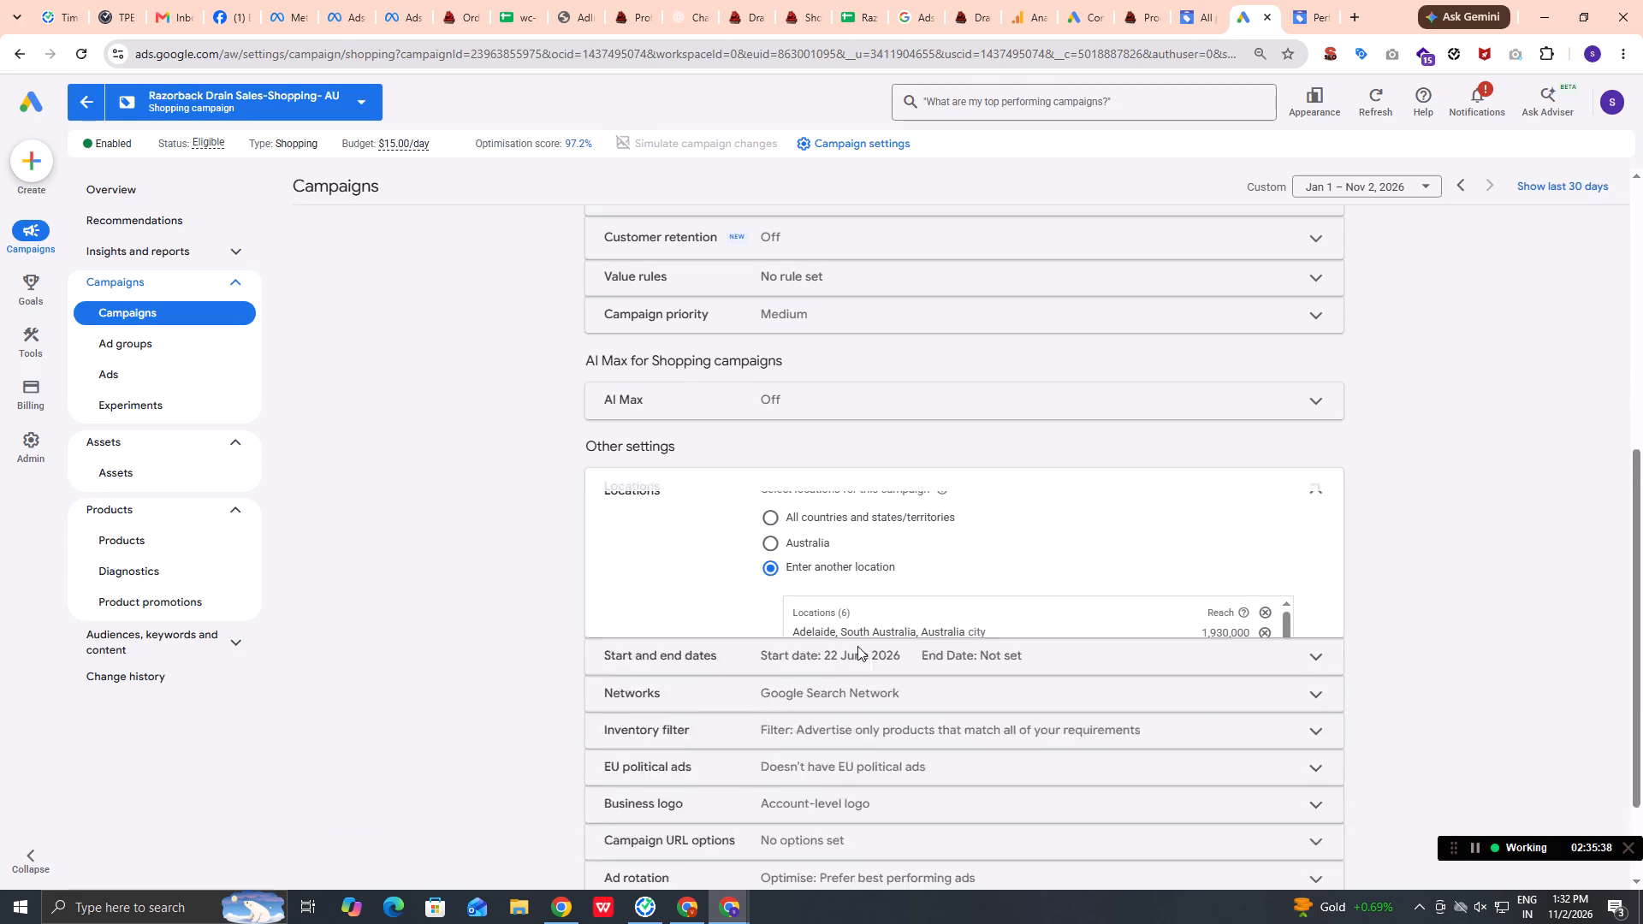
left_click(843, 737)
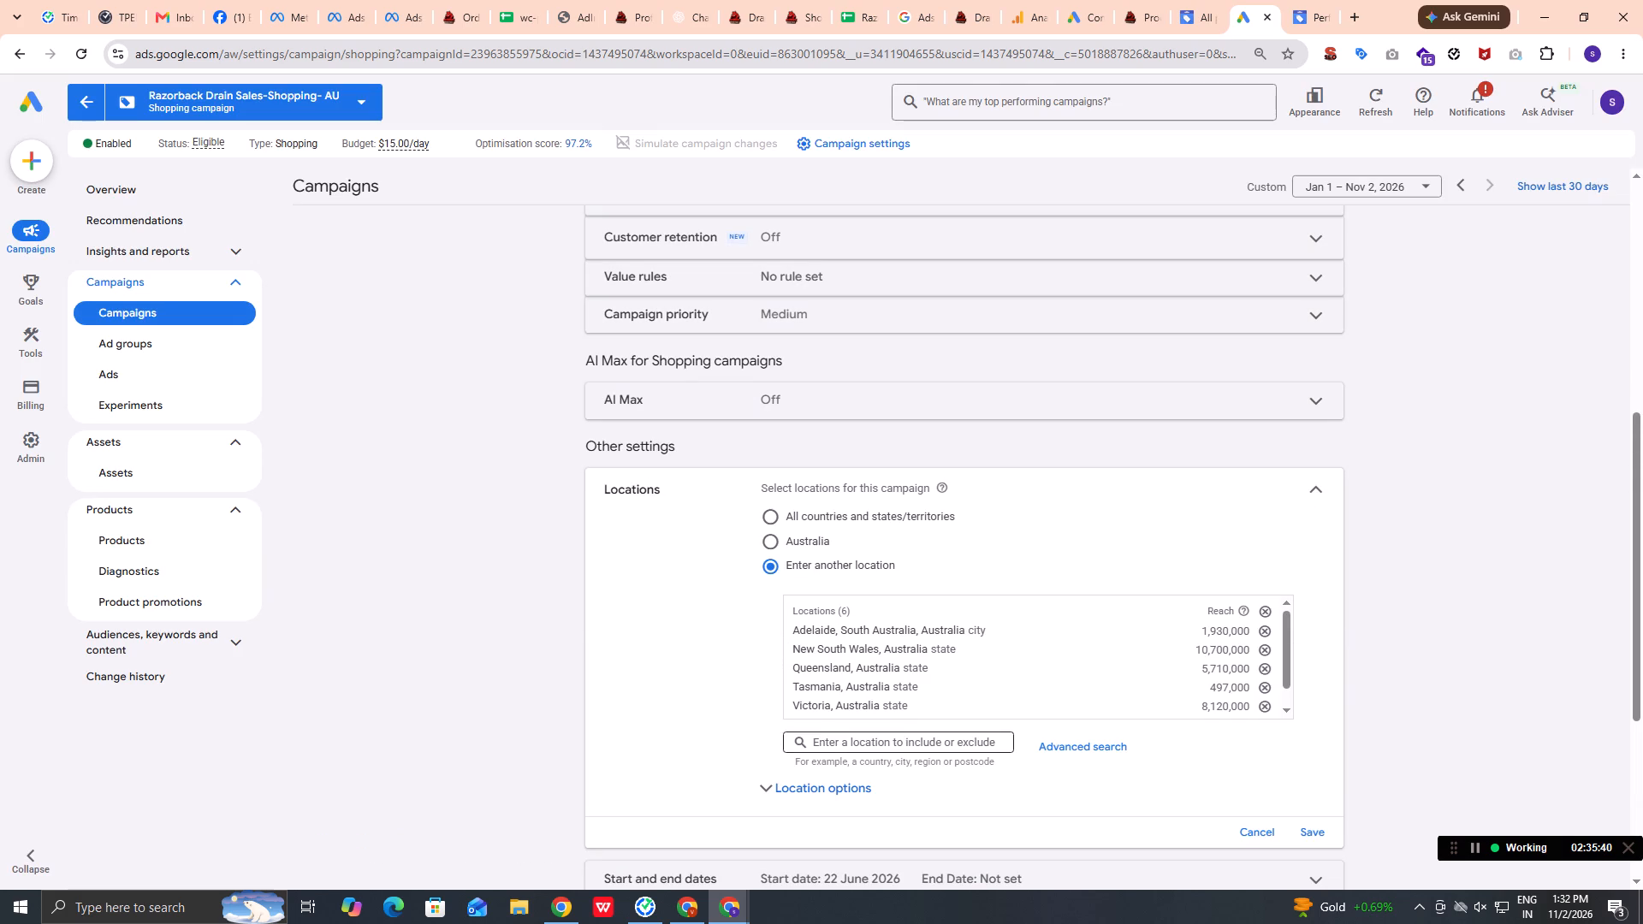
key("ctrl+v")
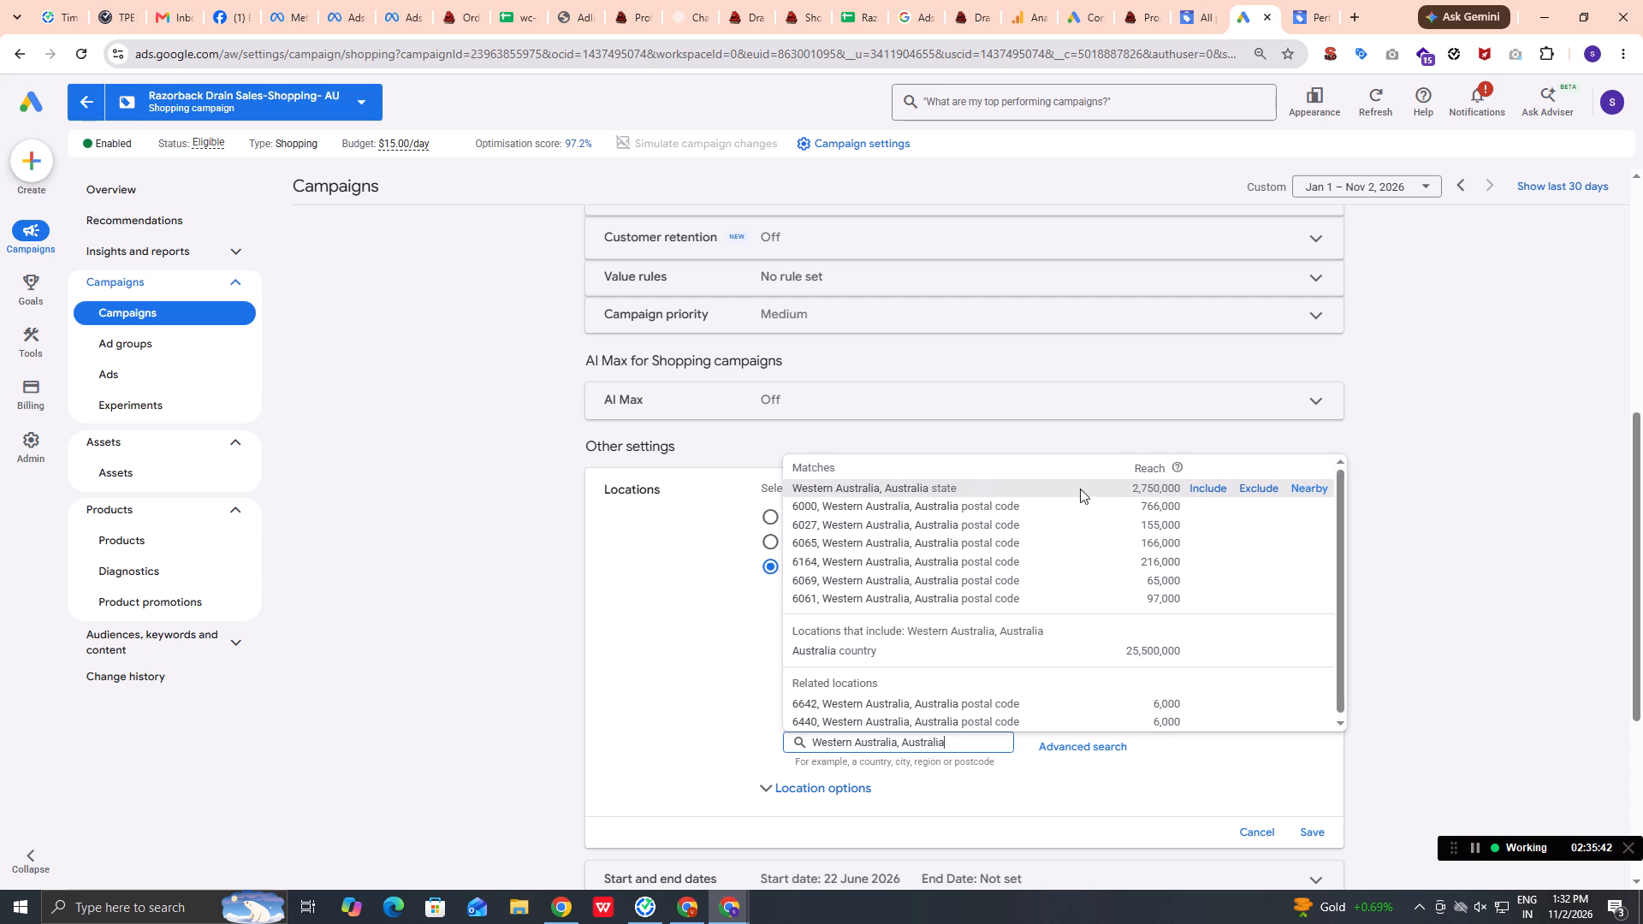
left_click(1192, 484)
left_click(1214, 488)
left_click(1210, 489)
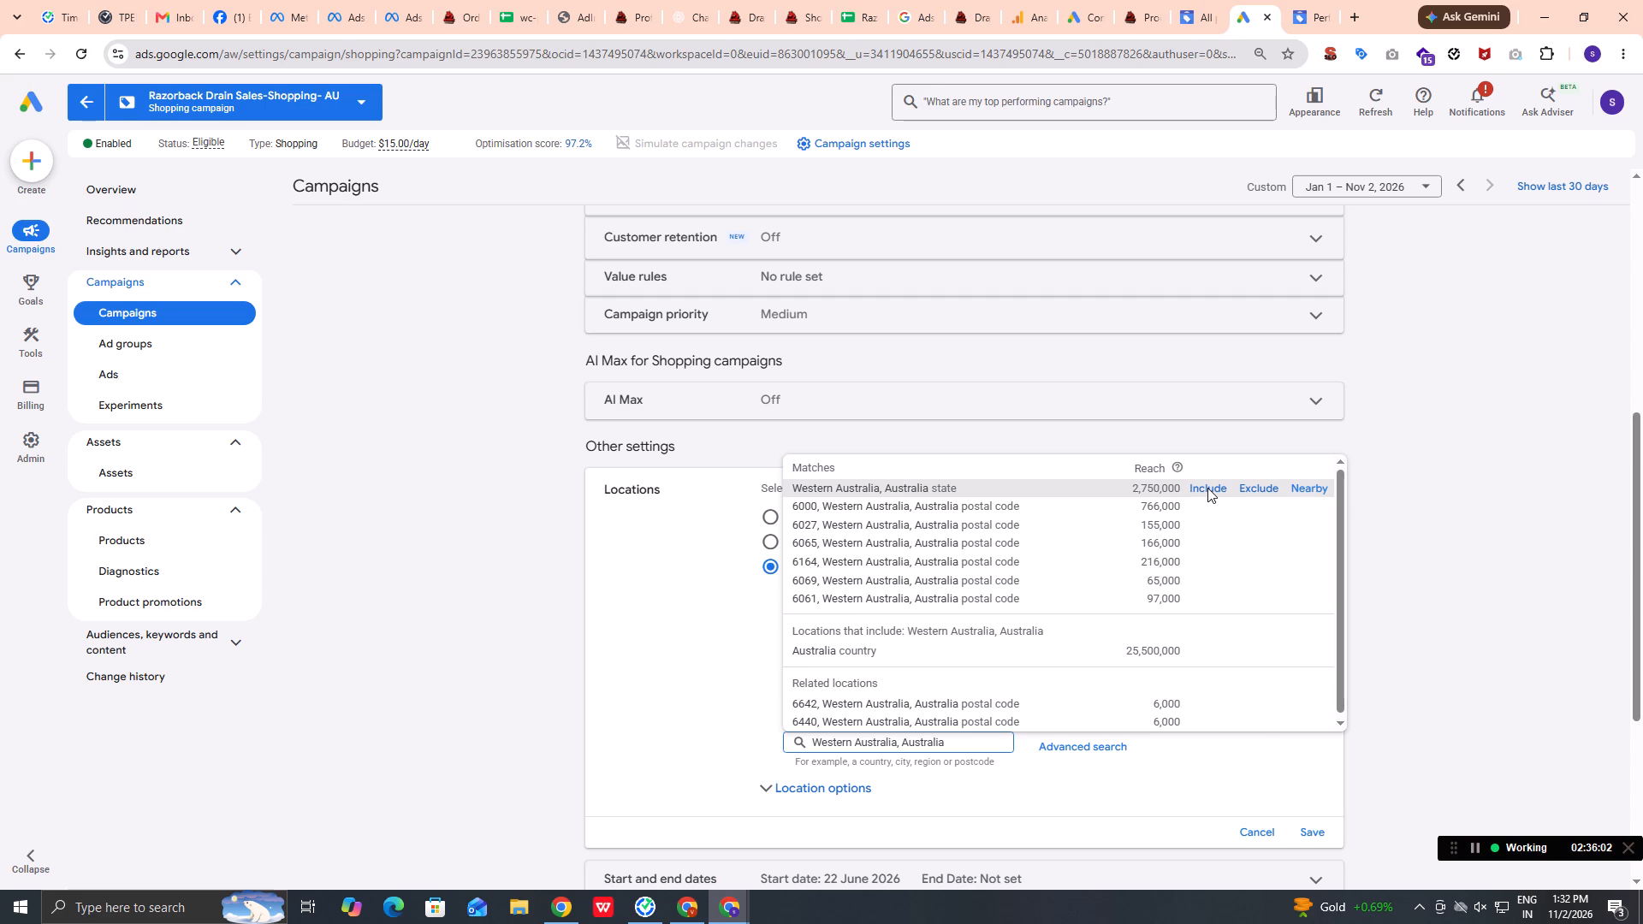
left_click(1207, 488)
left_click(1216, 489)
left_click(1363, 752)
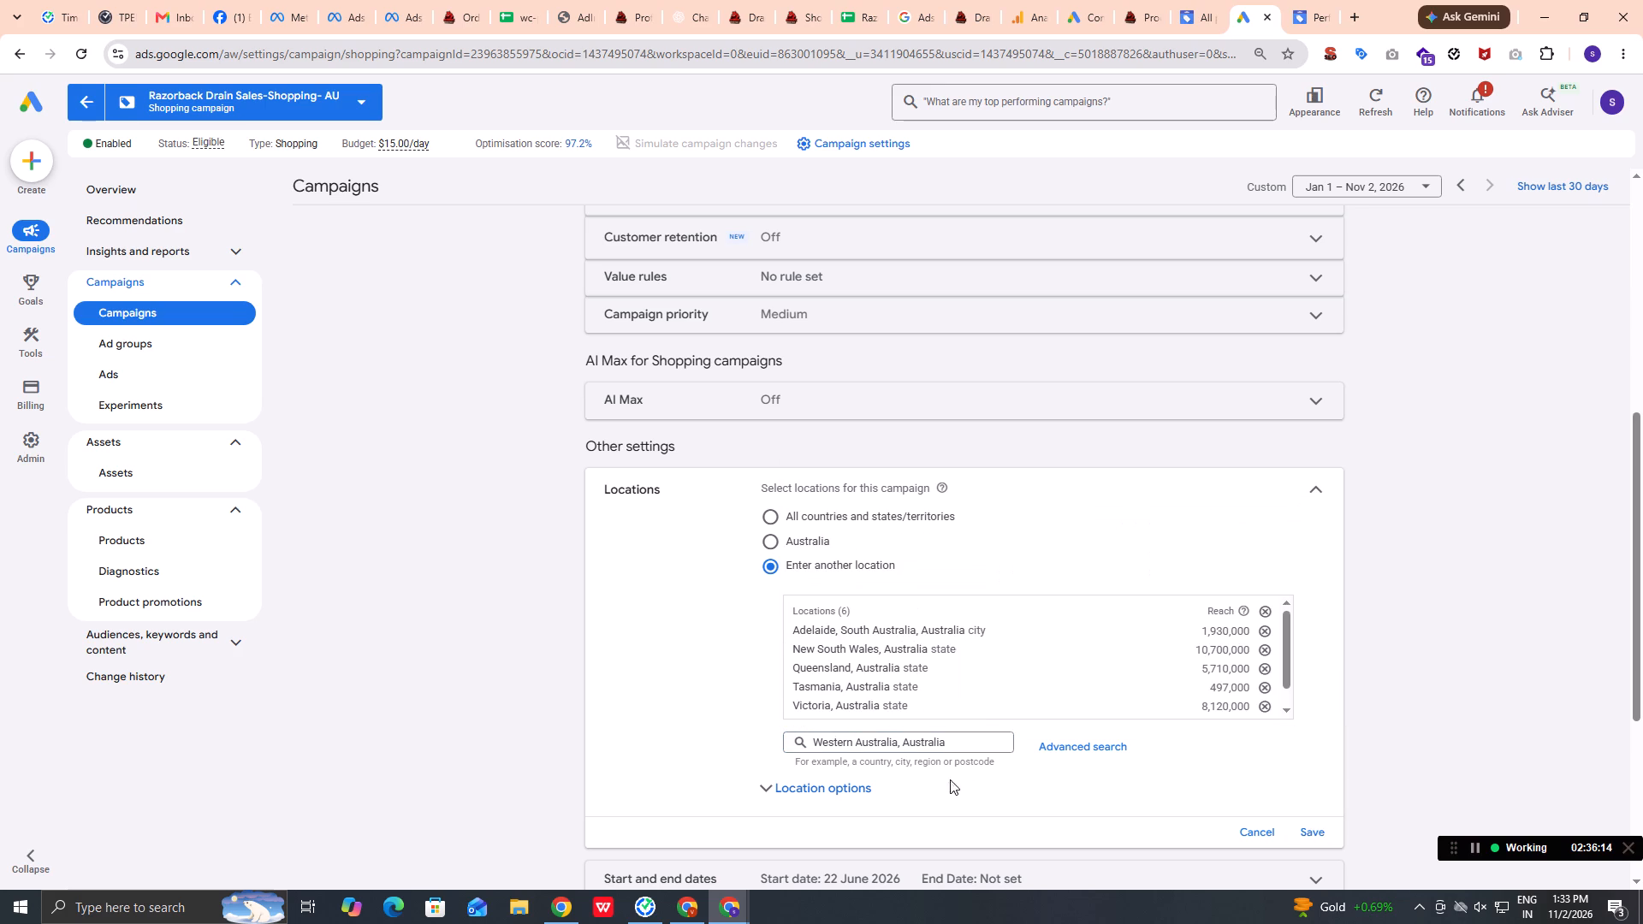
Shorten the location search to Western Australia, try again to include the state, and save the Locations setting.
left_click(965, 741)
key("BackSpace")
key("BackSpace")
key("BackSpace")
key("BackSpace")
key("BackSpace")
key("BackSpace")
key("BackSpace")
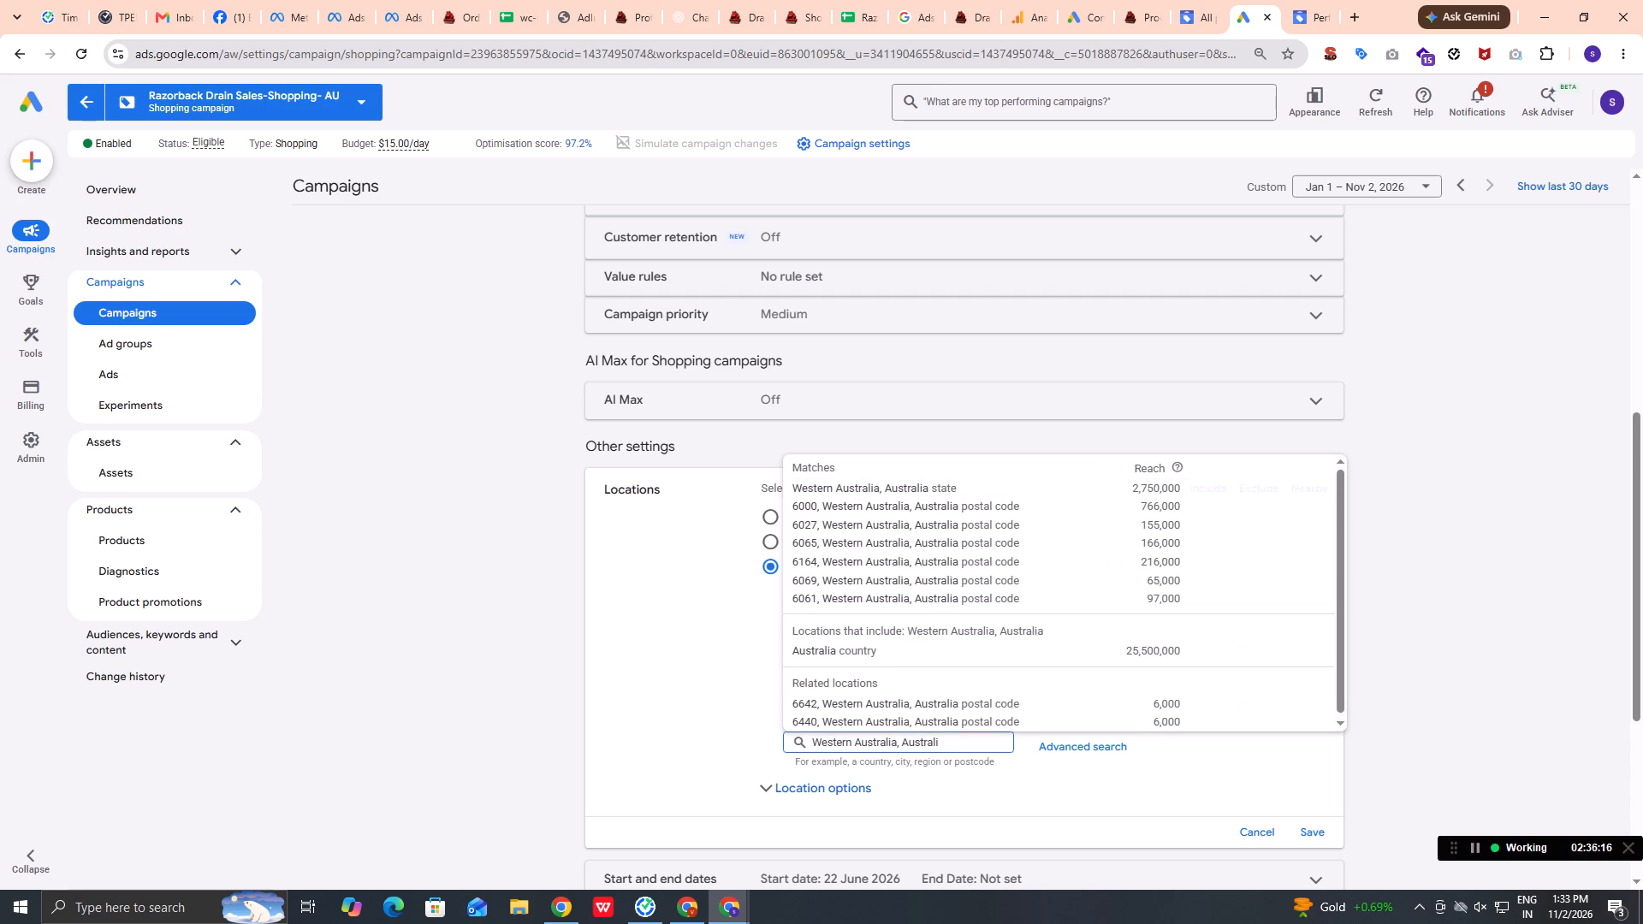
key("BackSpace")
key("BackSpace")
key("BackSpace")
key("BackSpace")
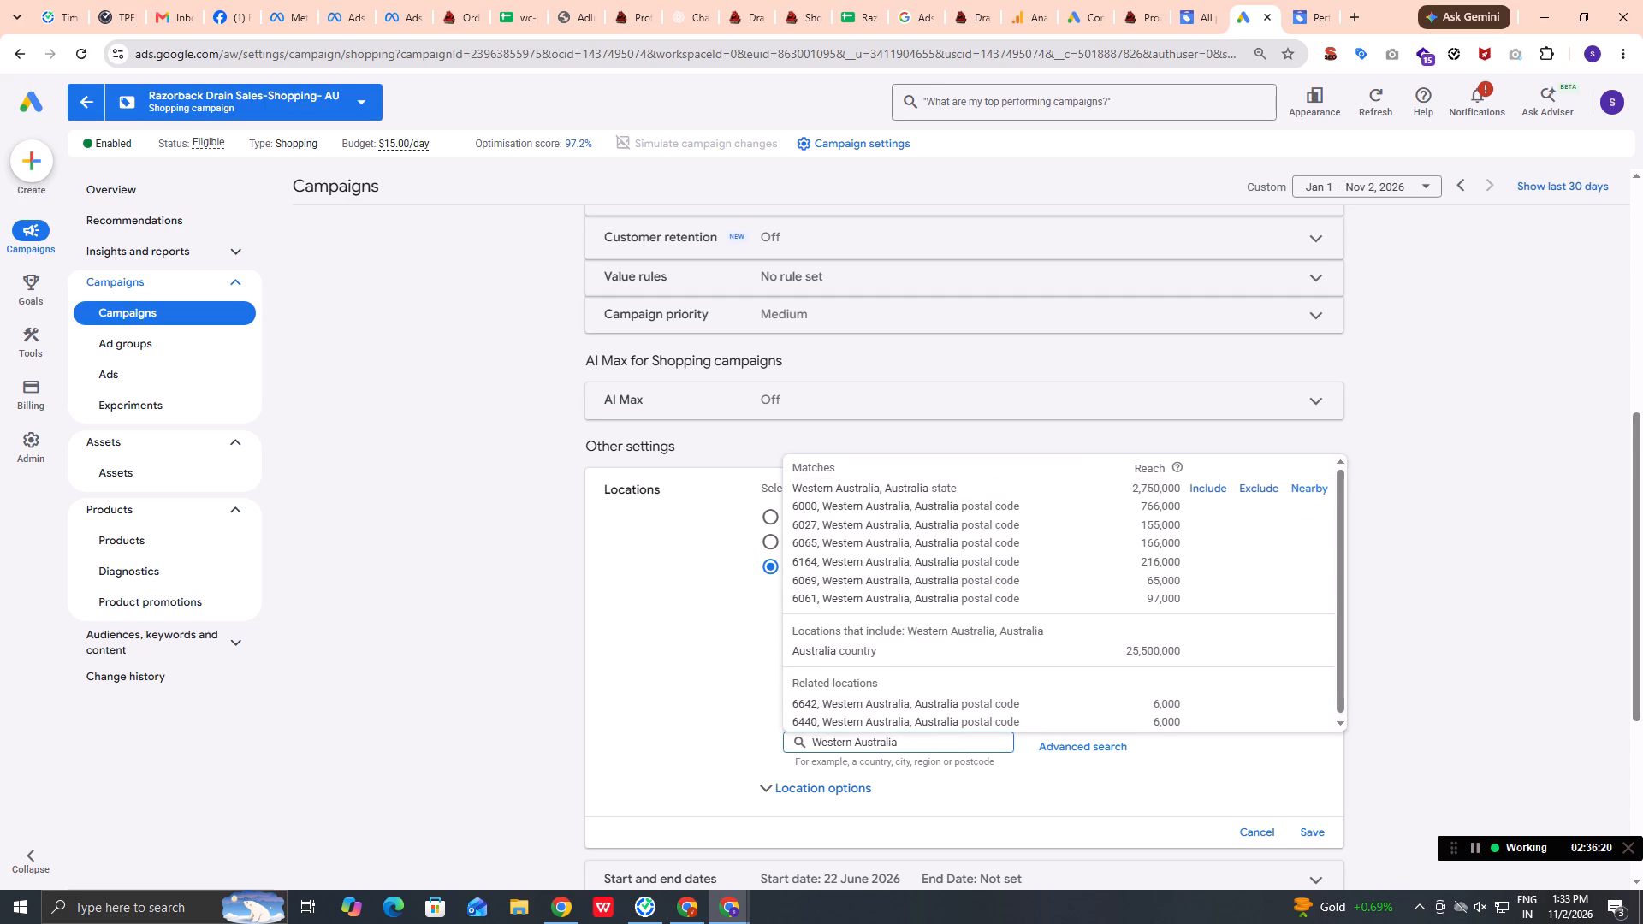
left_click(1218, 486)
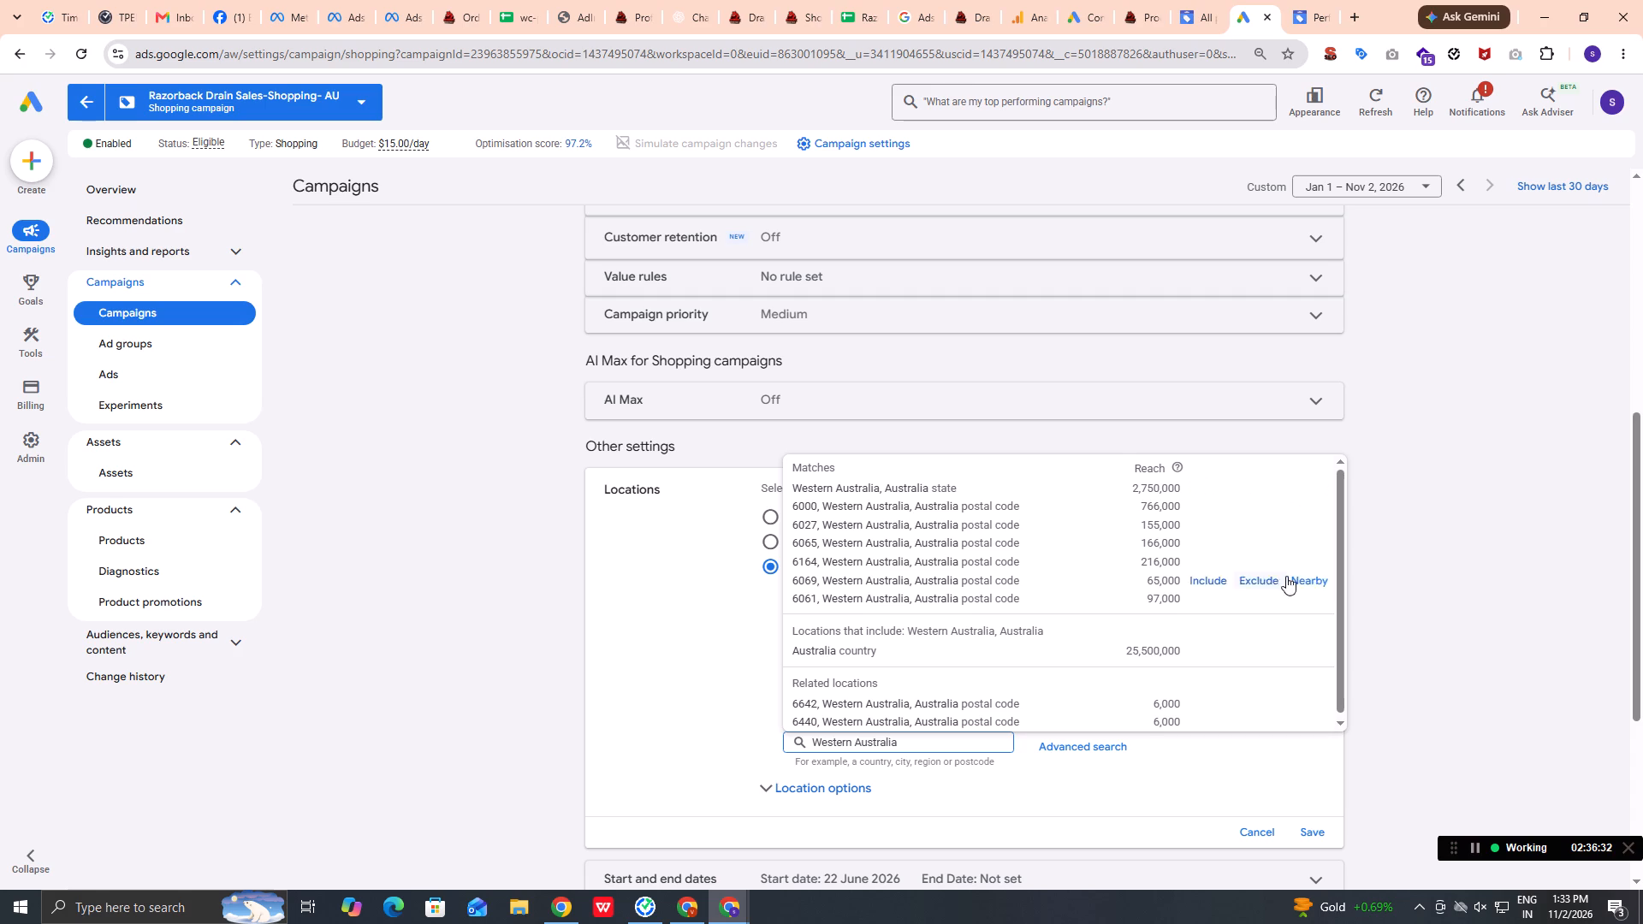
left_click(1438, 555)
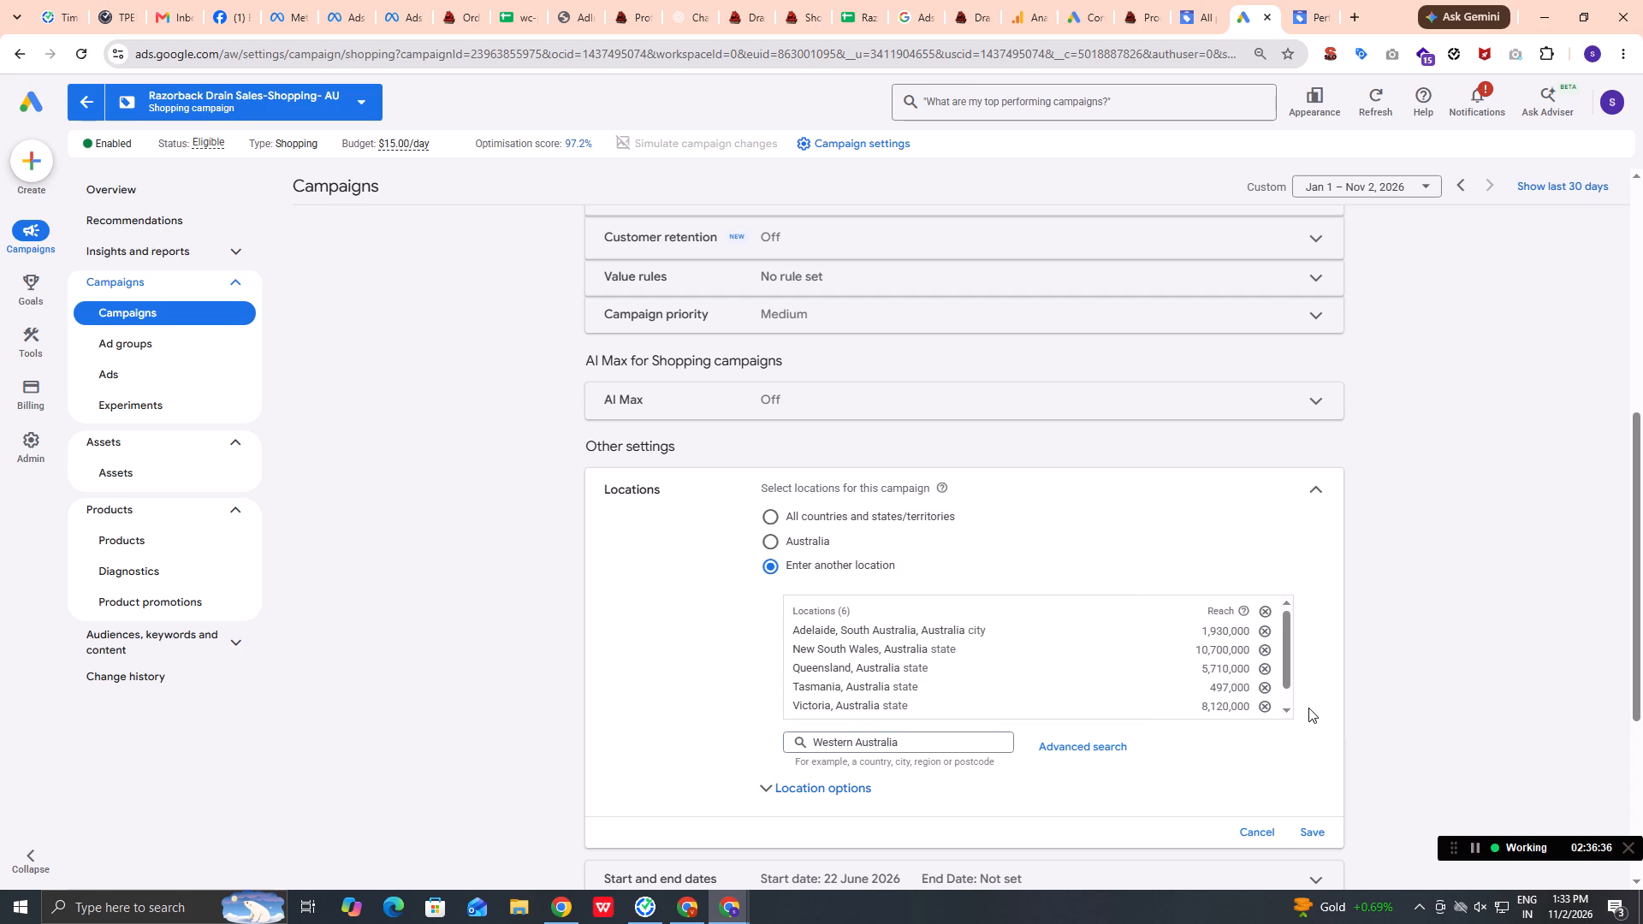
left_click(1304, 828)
Review the product list in Google Merchant Center, open its Products analytics report, and return to the Google Ads campaign settings.
scroll(970, 703, "up", 4)
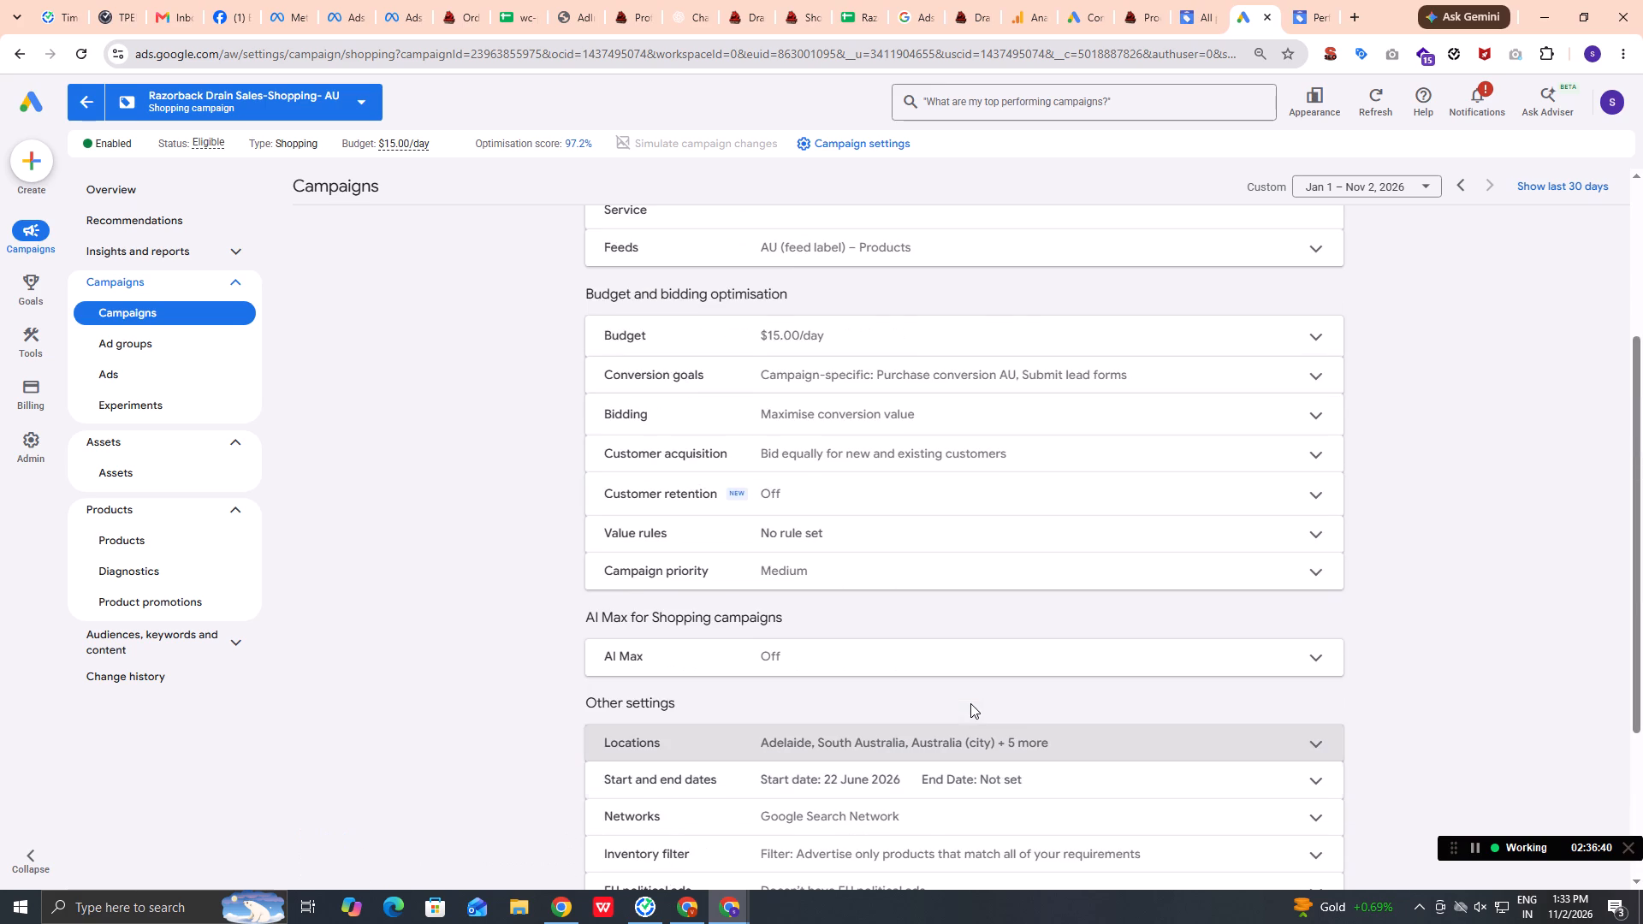
scroll(902, 627, "down", 2)
left_click(1207, 0)
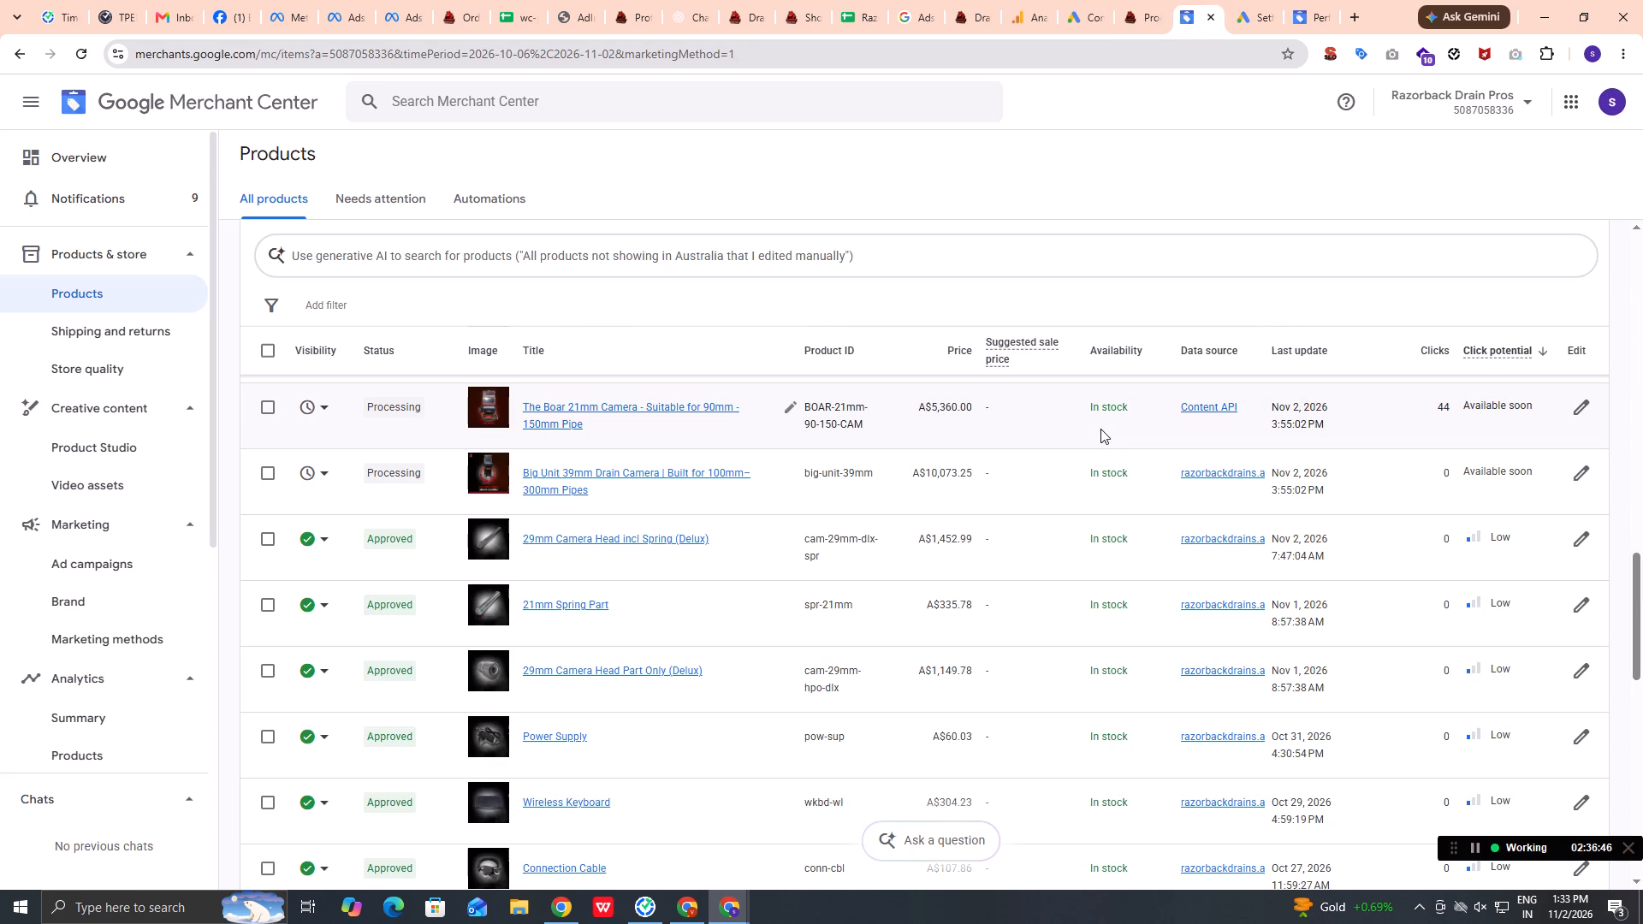
scroll(1051, 584, "up", 2)
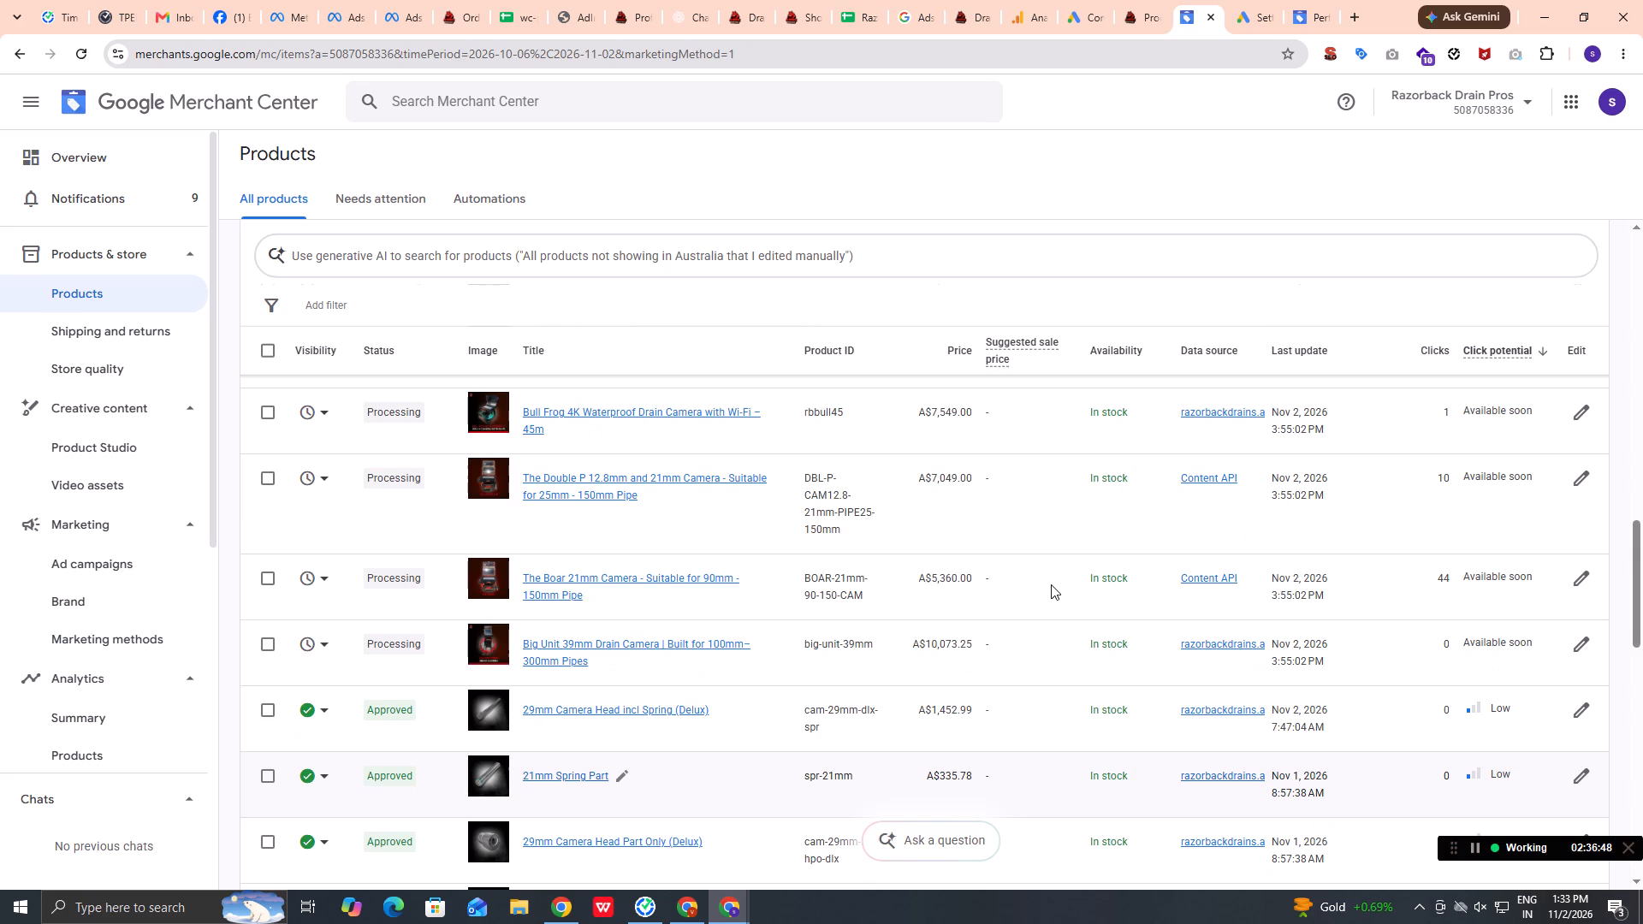
left_click(100, 748)
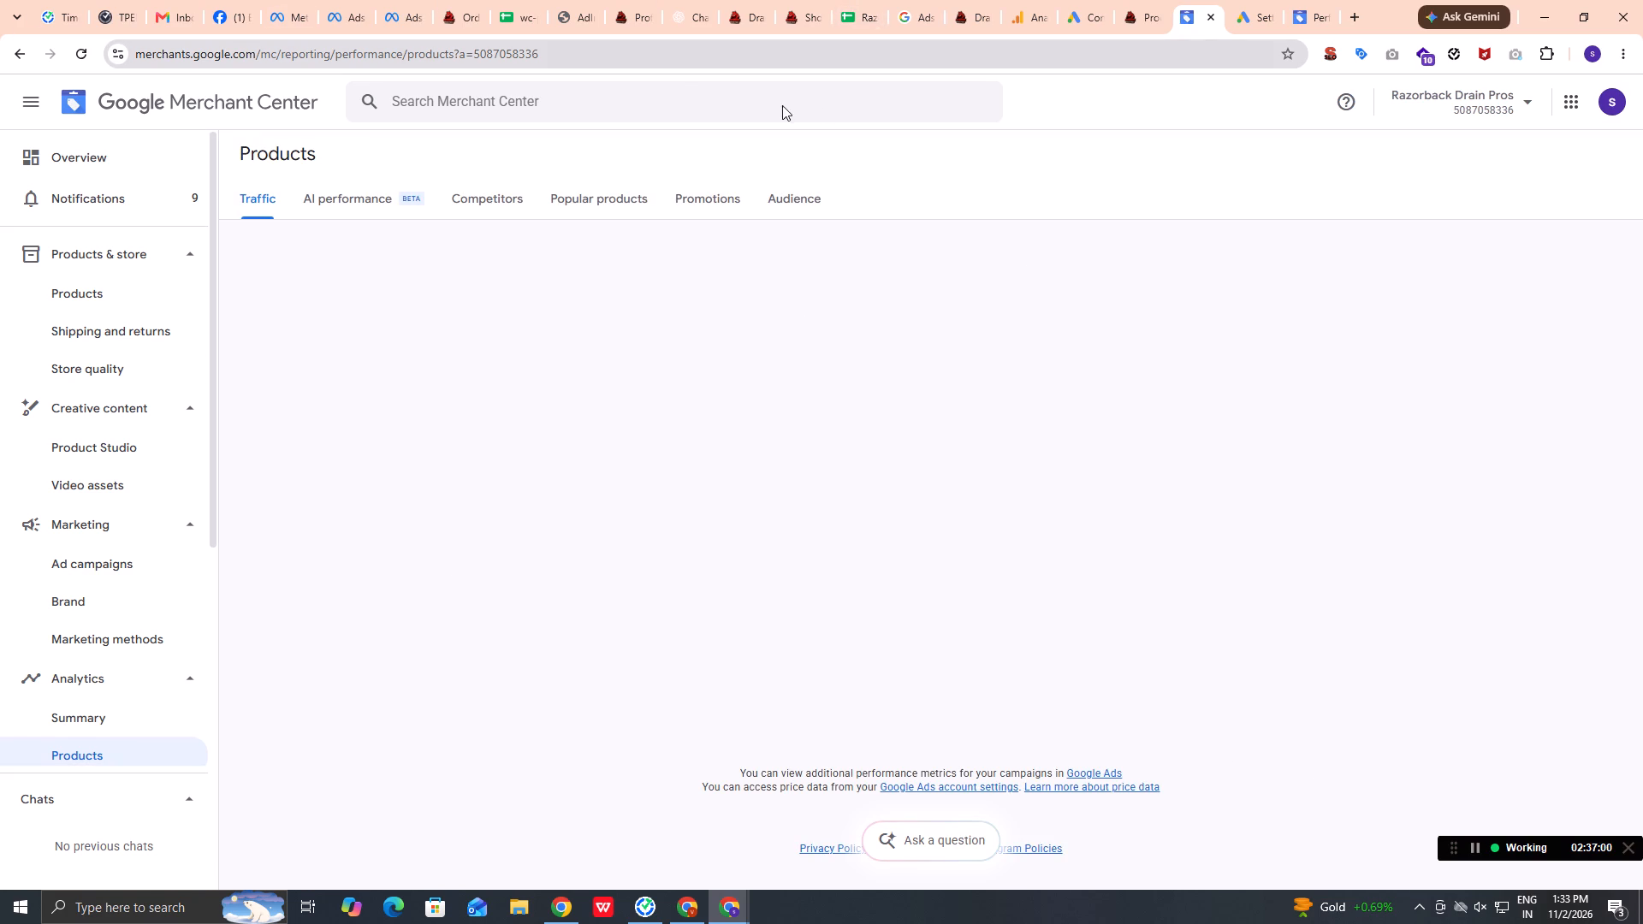
left_click(1250, 0)
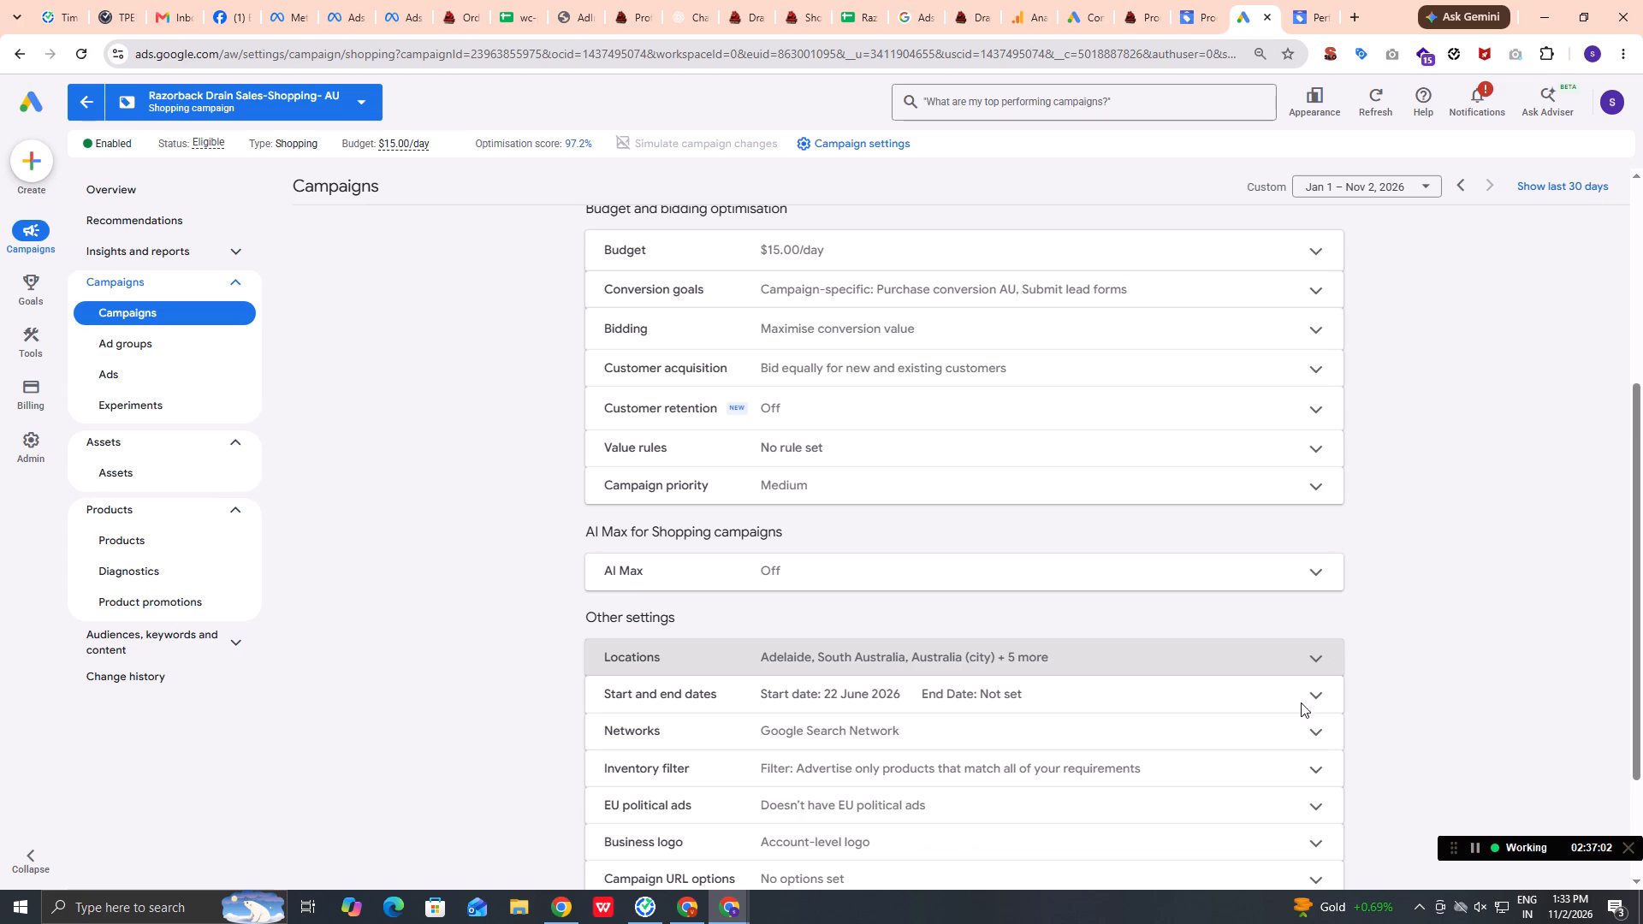
Pause the running work timer for a break.
left_click(1474, 846)
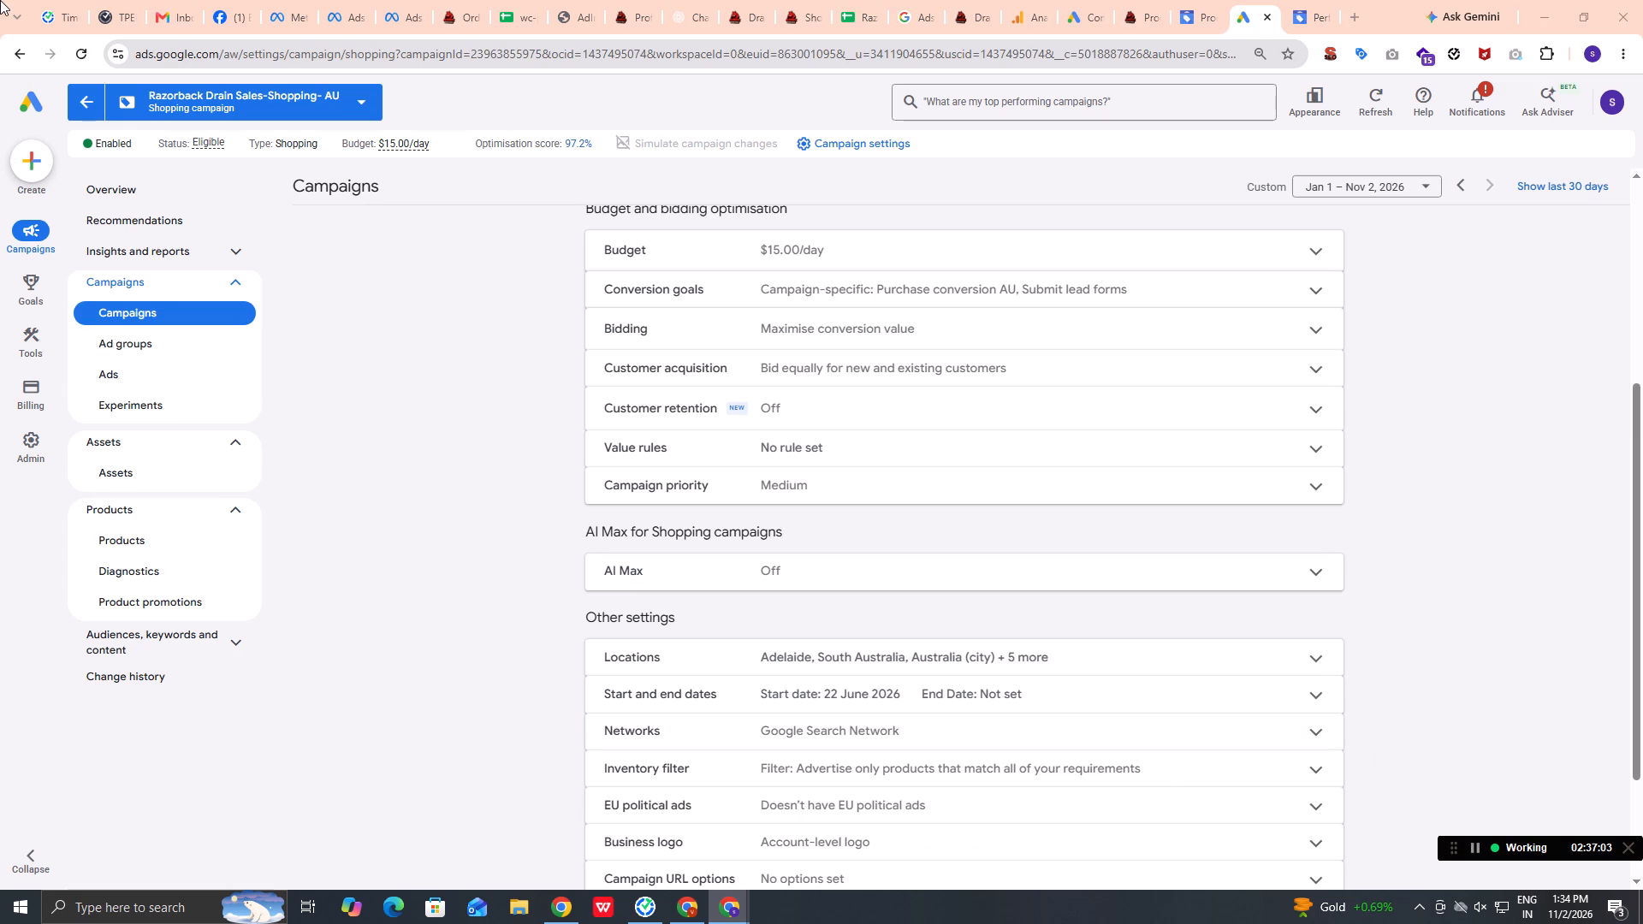
right_click(0, 0)
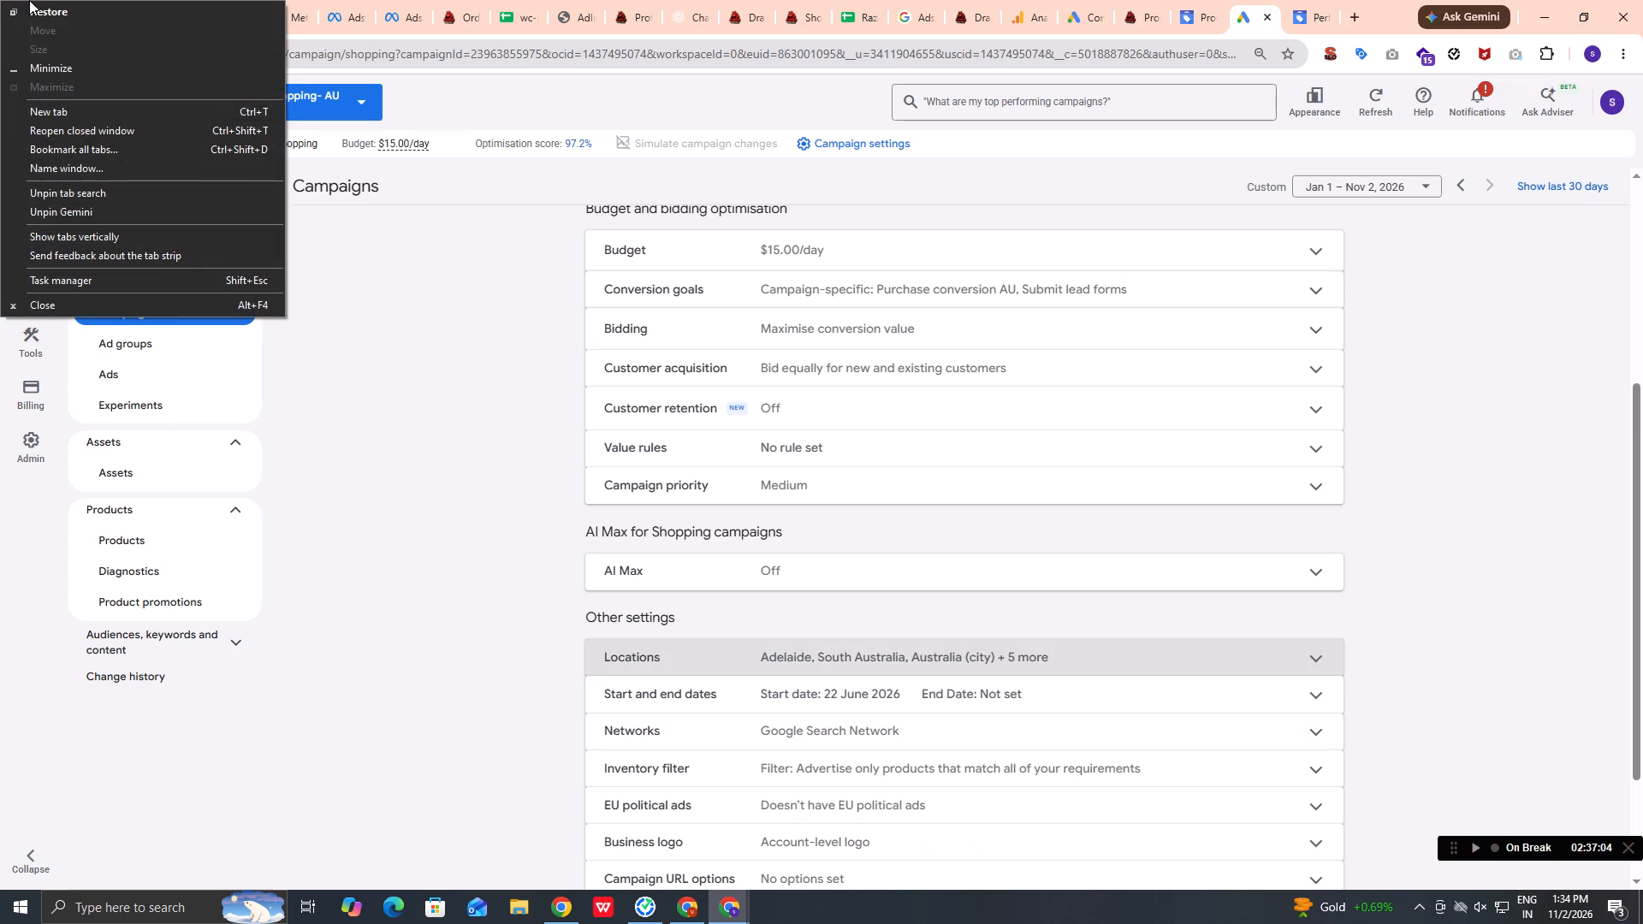
left_click(344, 603)
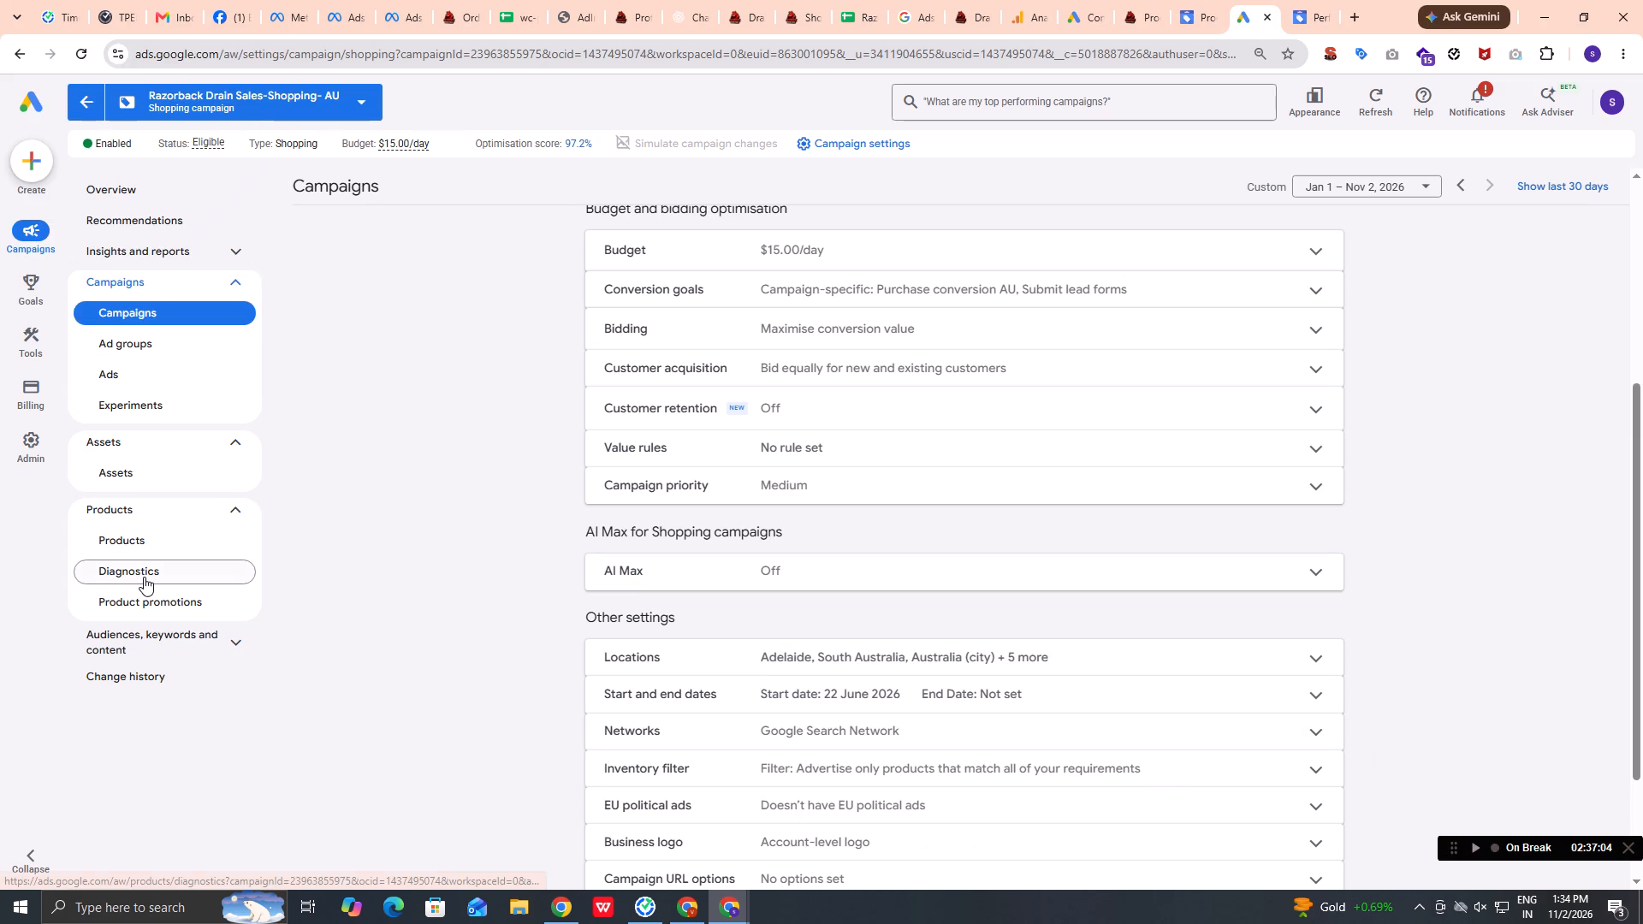
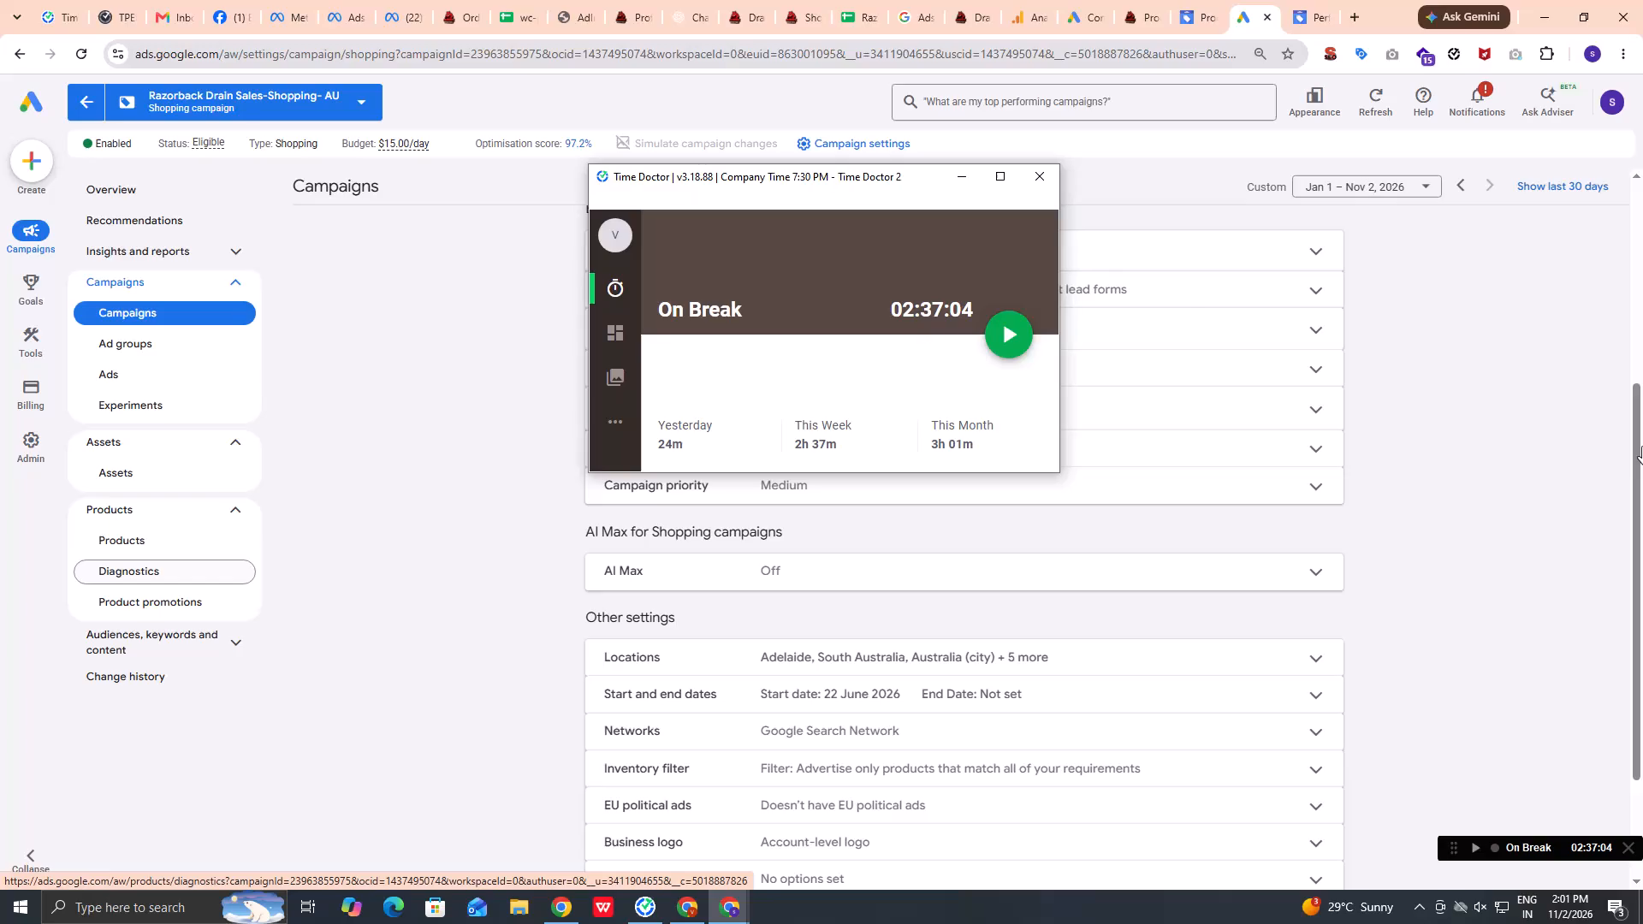
Minimize the time tracker window and resume the work timer.
left_click(958, 175)
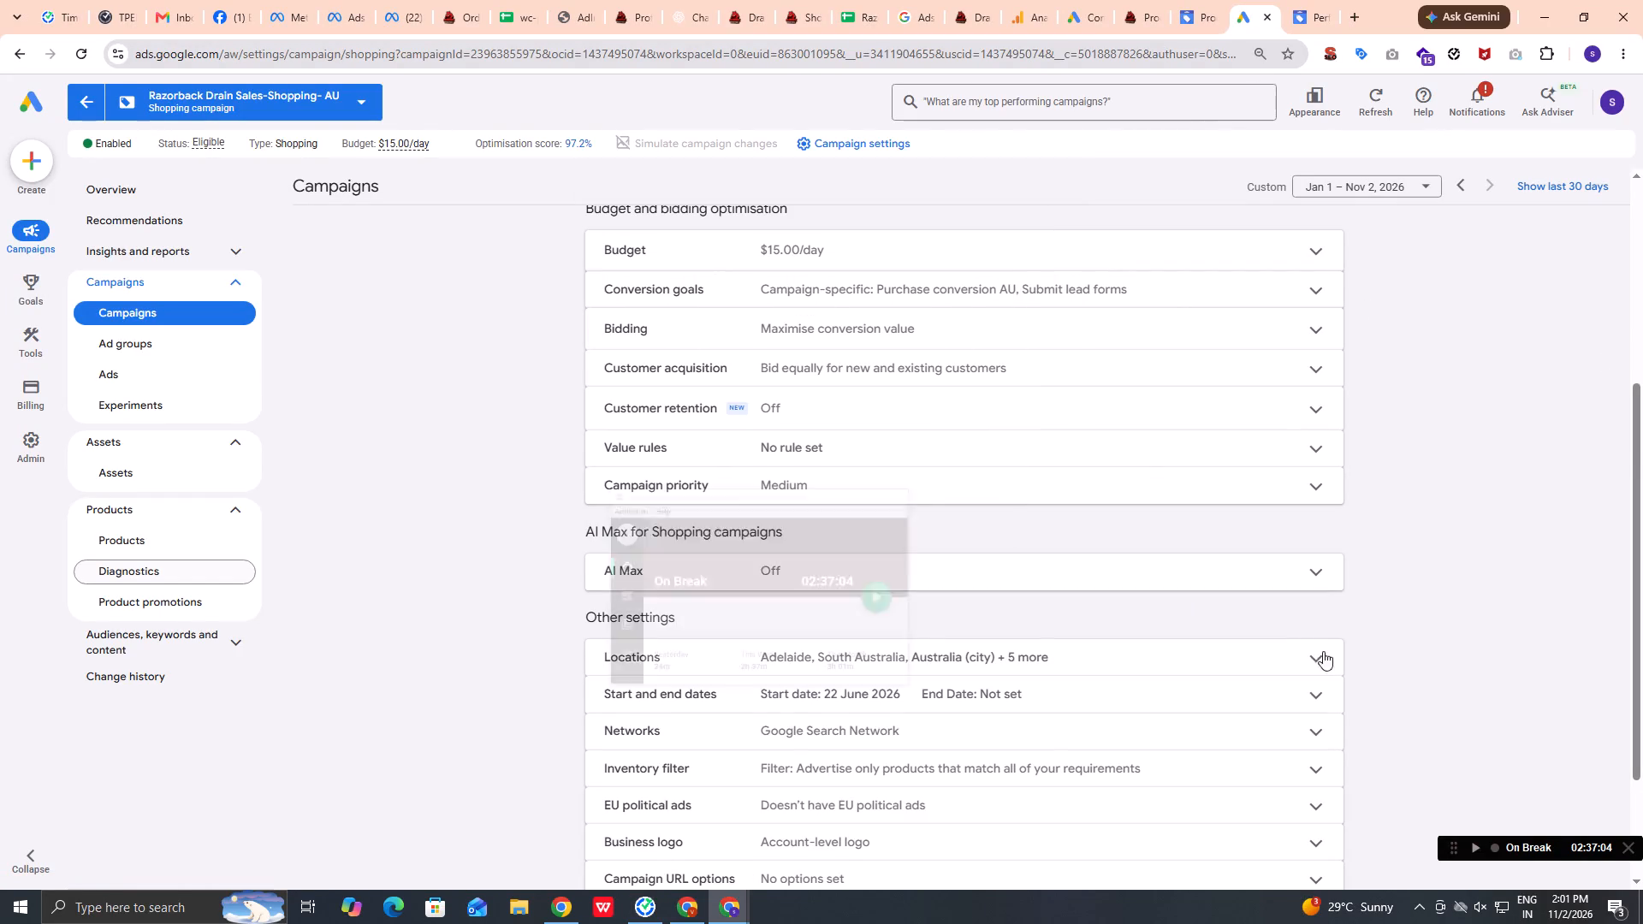
left_click(1472, 845)
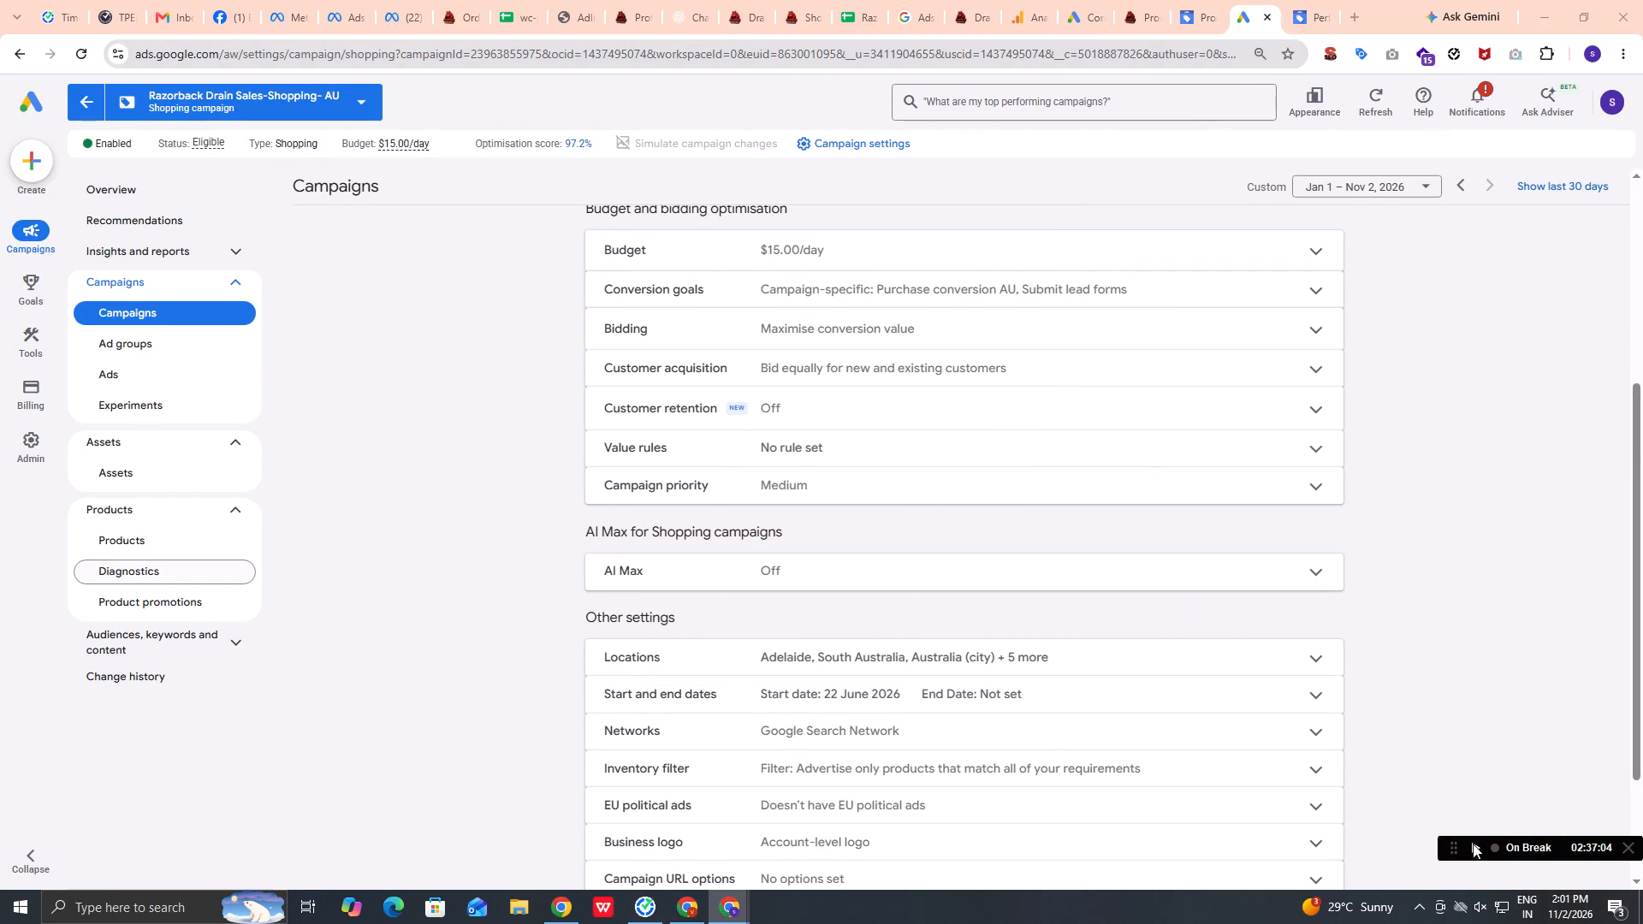
left_click(1473, 849)
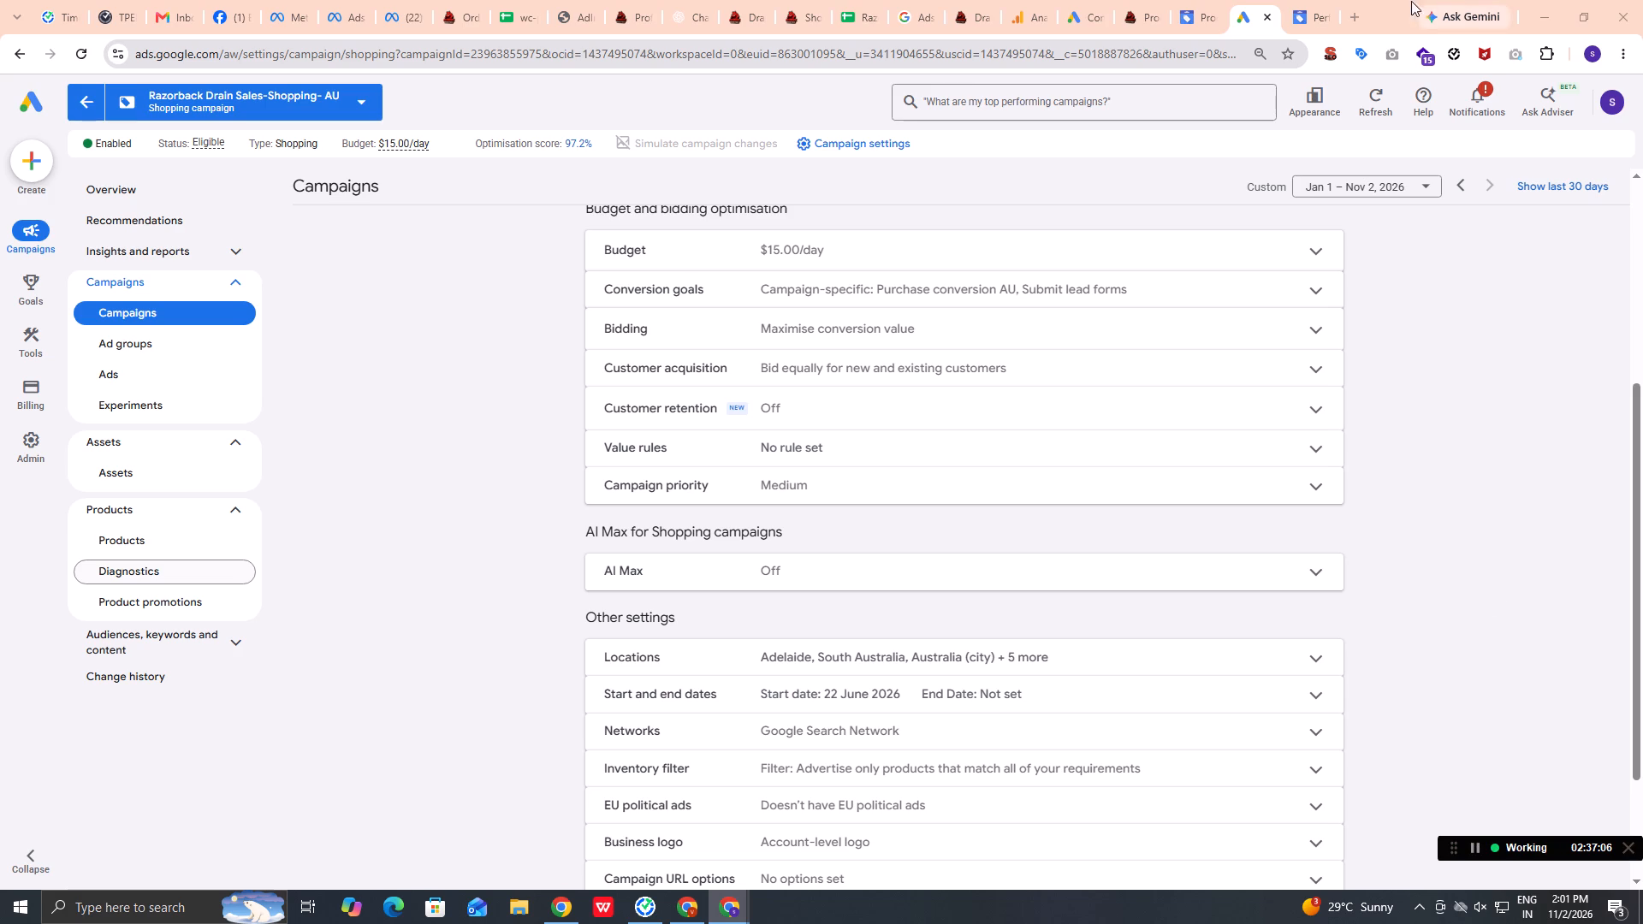
Switch to Merchant Center, review the Products analytics insights, and open the full report of product categories.
left_click(1211, 21)
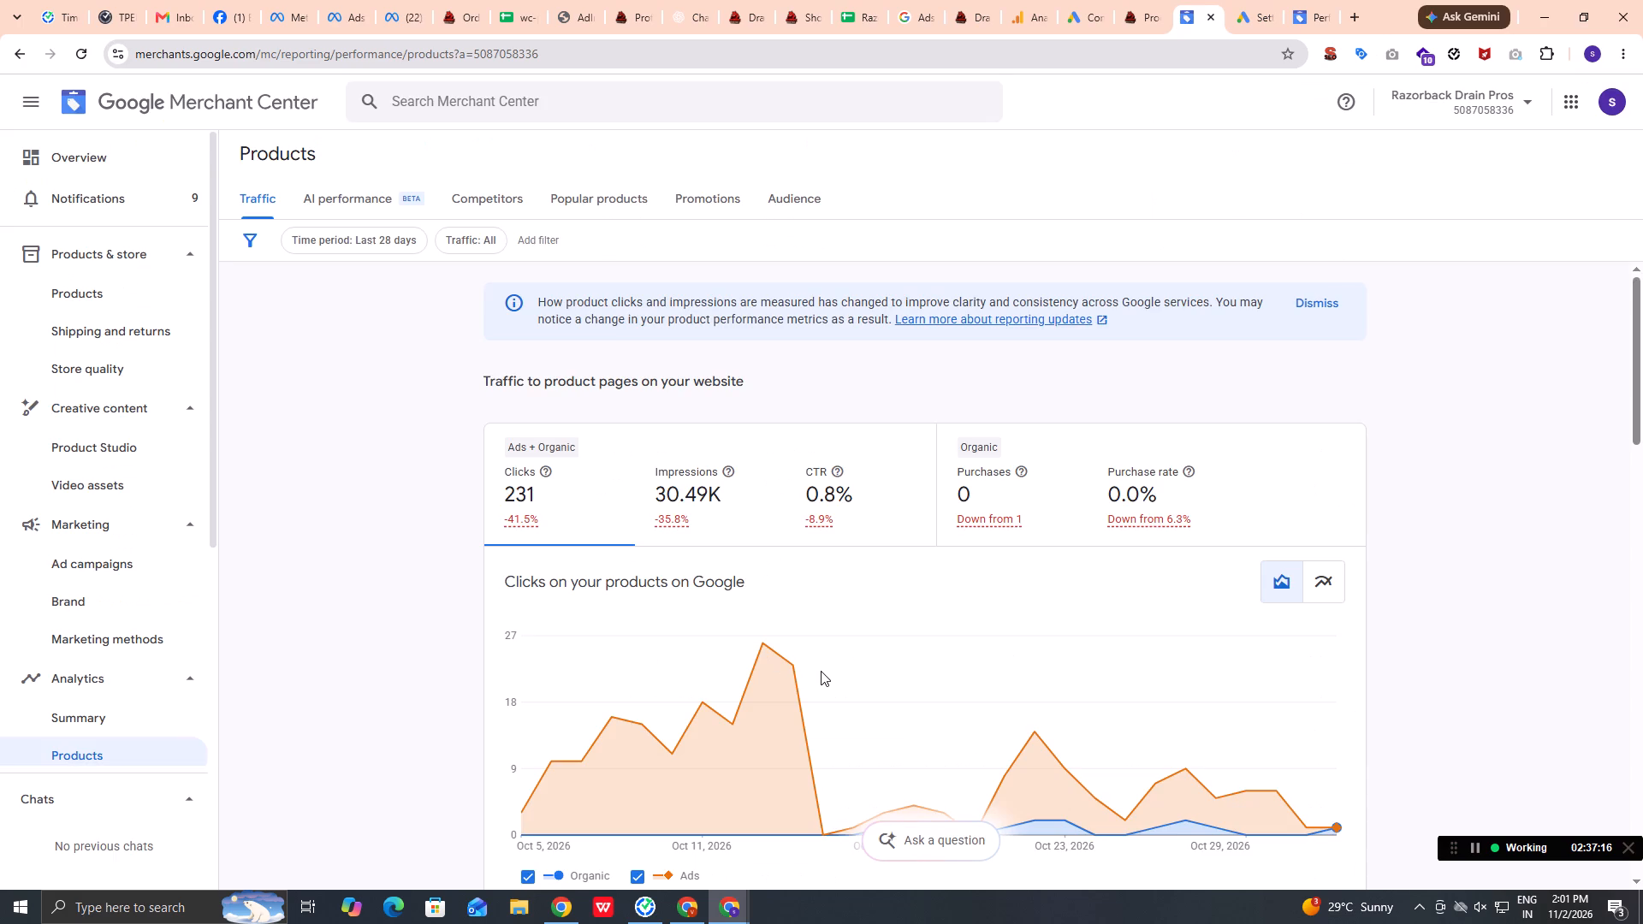
scroll(821, 671, "down", 4)
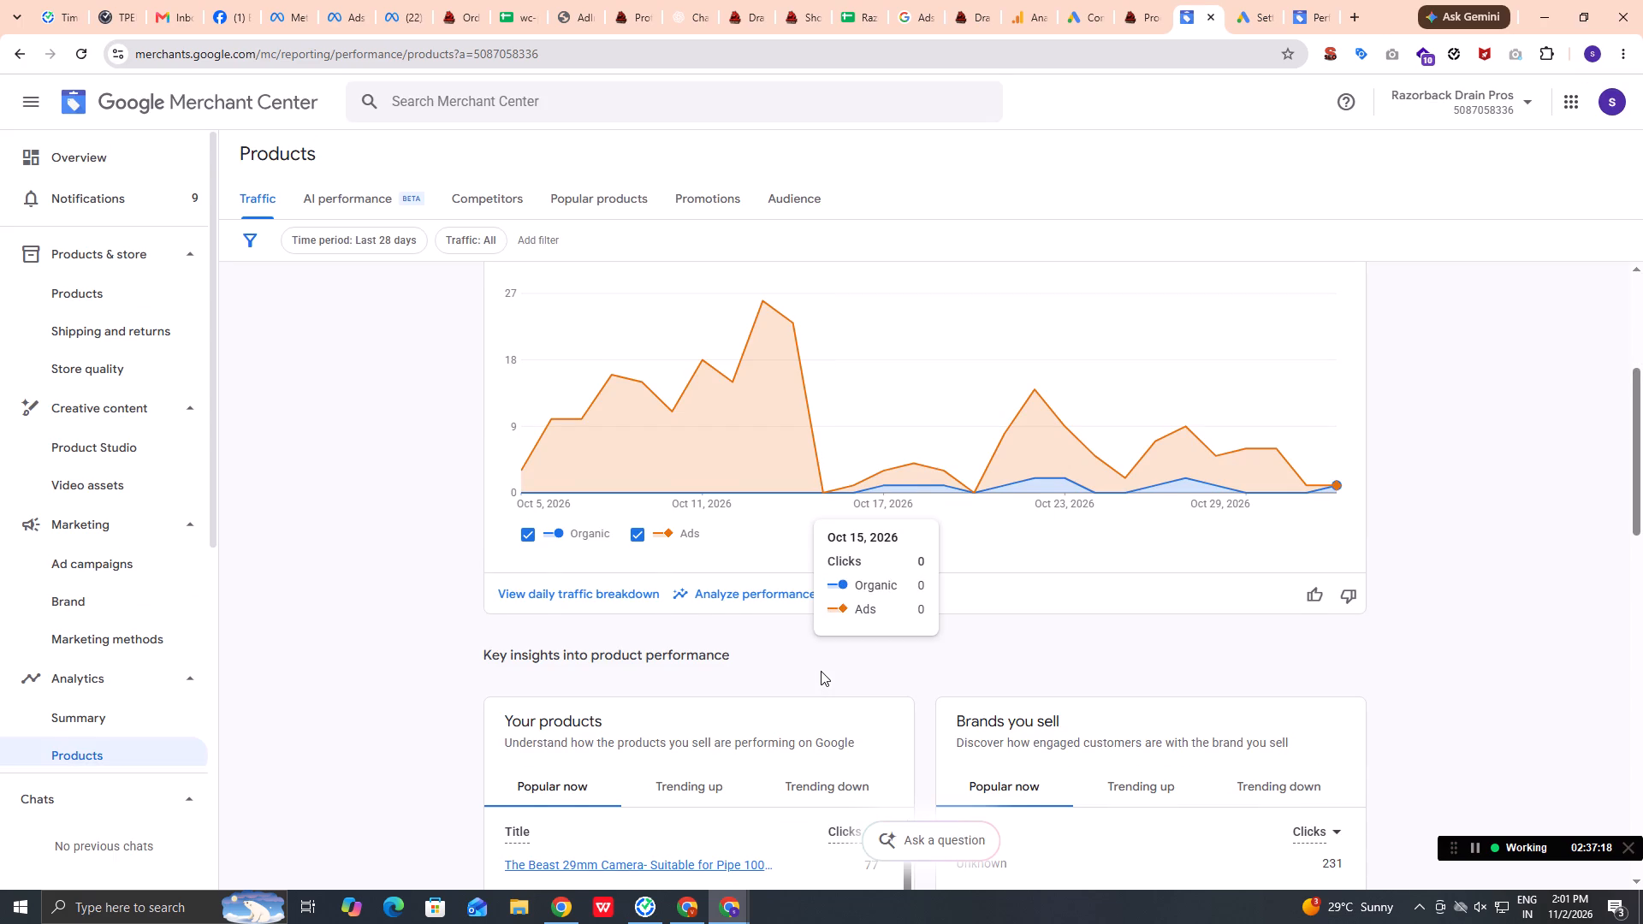
scroll(821, 671, "up", 1)
scroll(821, 671, "down", 5)
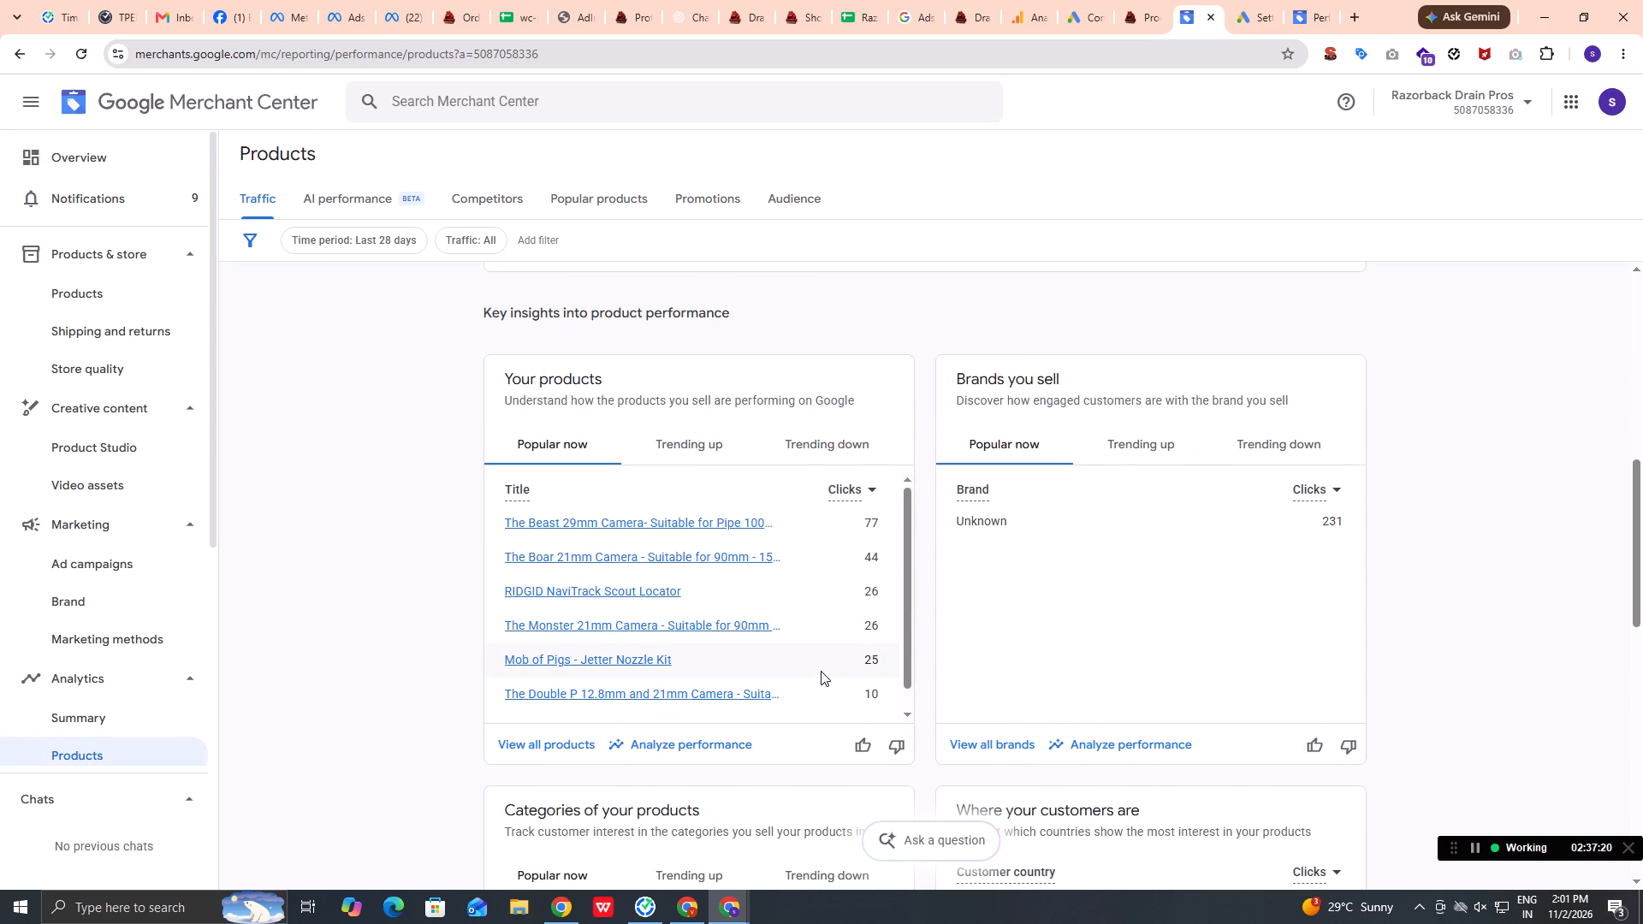
scroll(821, 671, "down", 4)
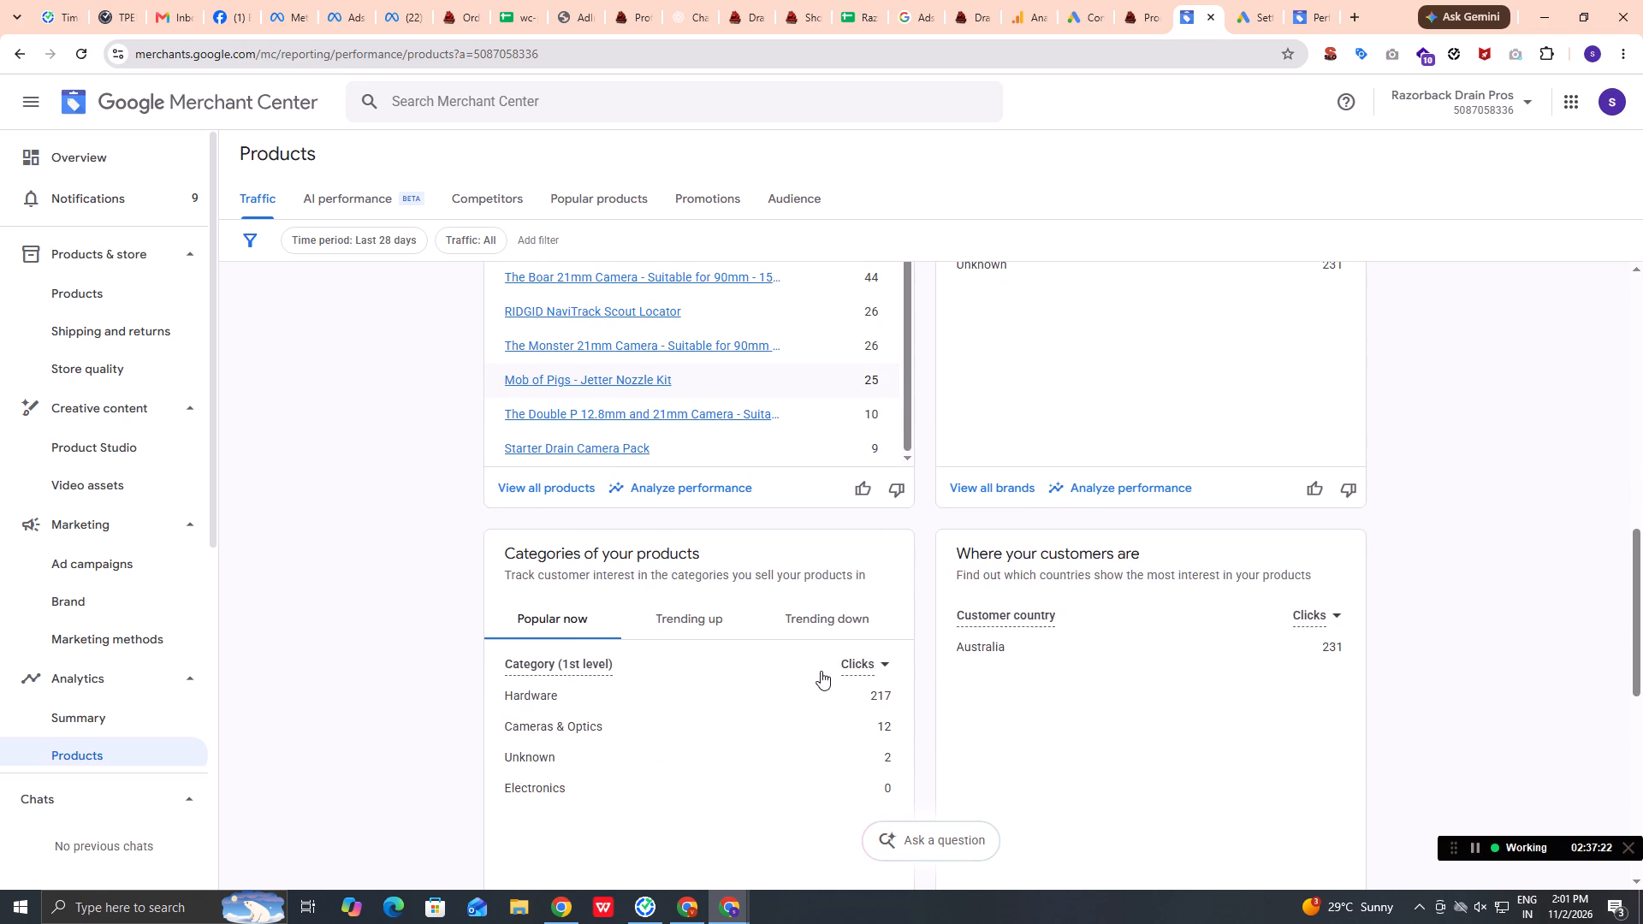
scroll(821, 671, "down", 1)
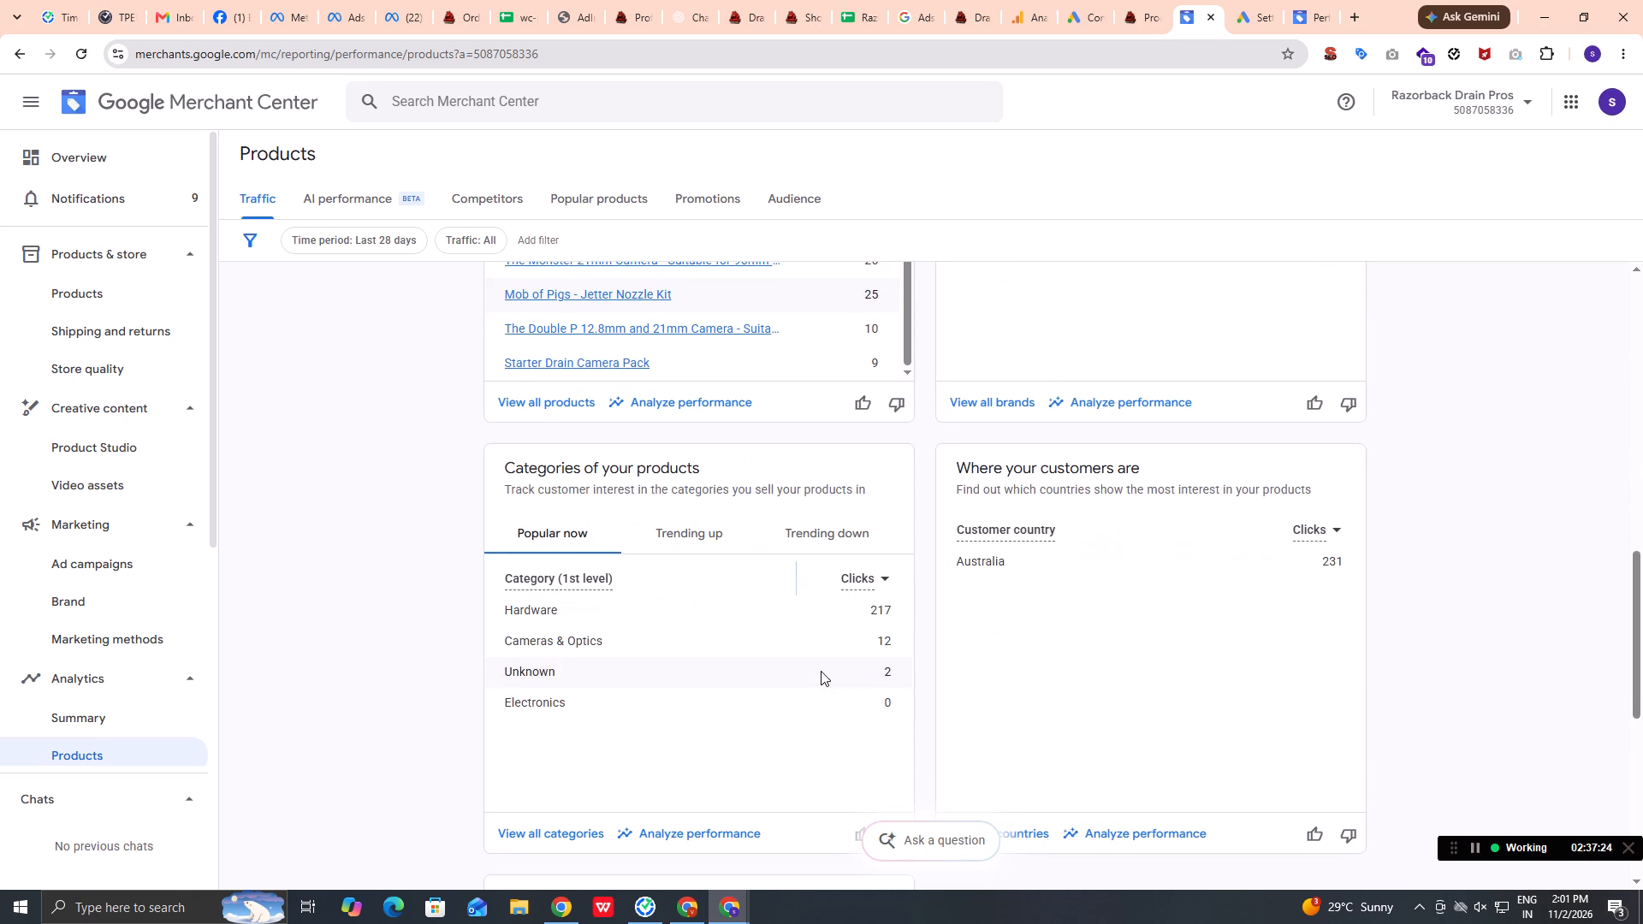
left_click(614, 634)
left_click(567, 834)
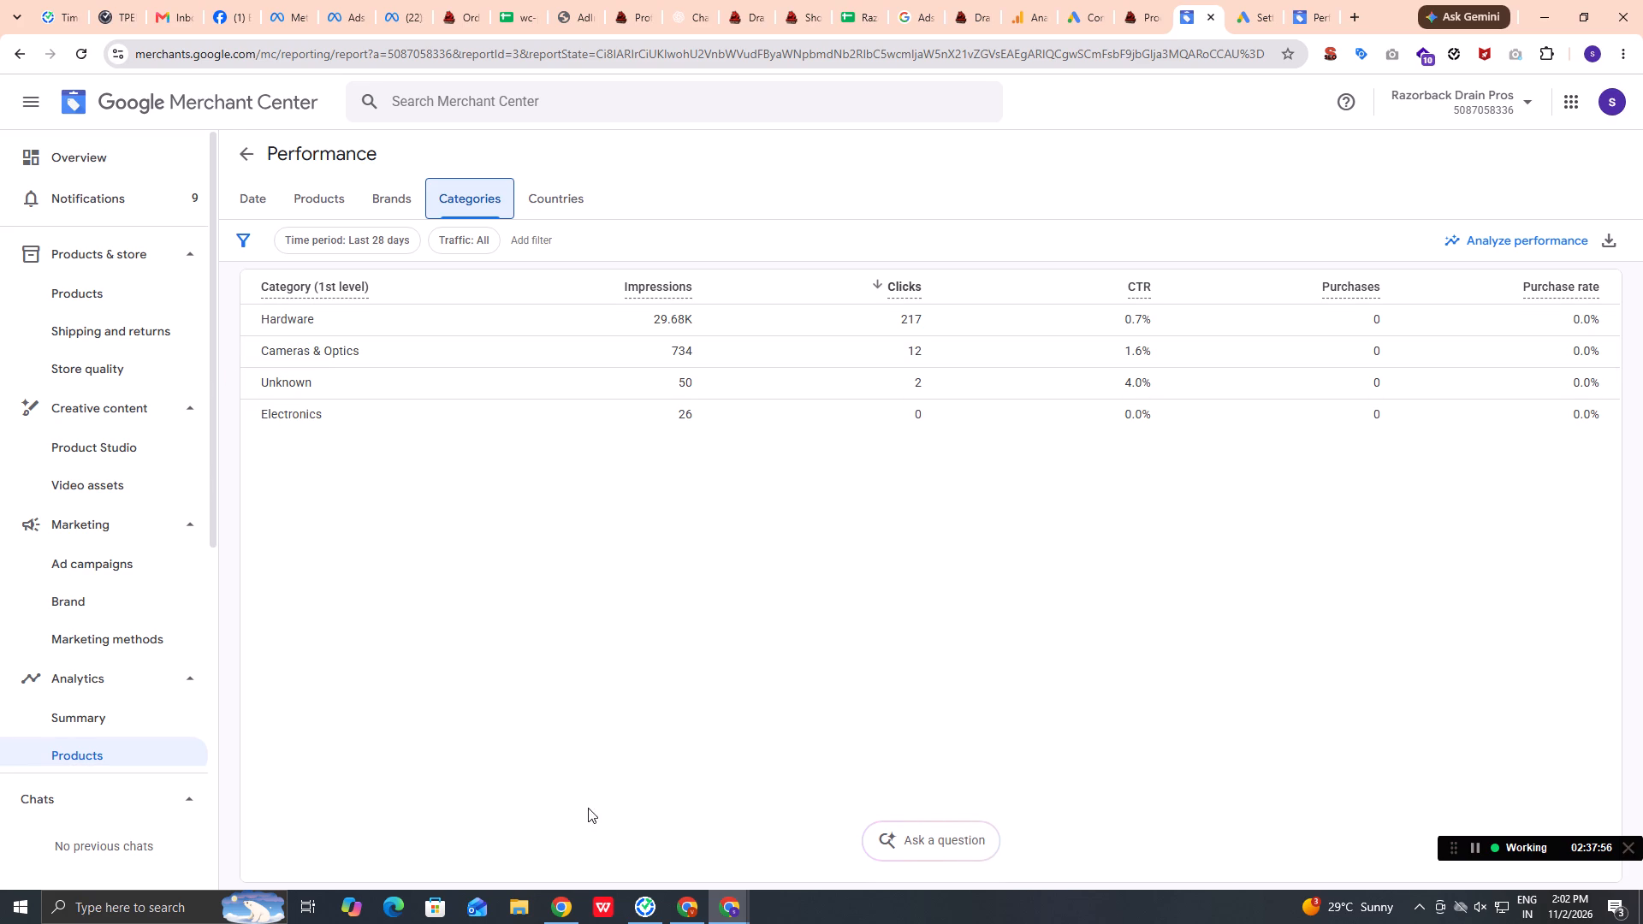
Examine the complete product performance list in the other Merchant Center report.
left_click(1295, 0)
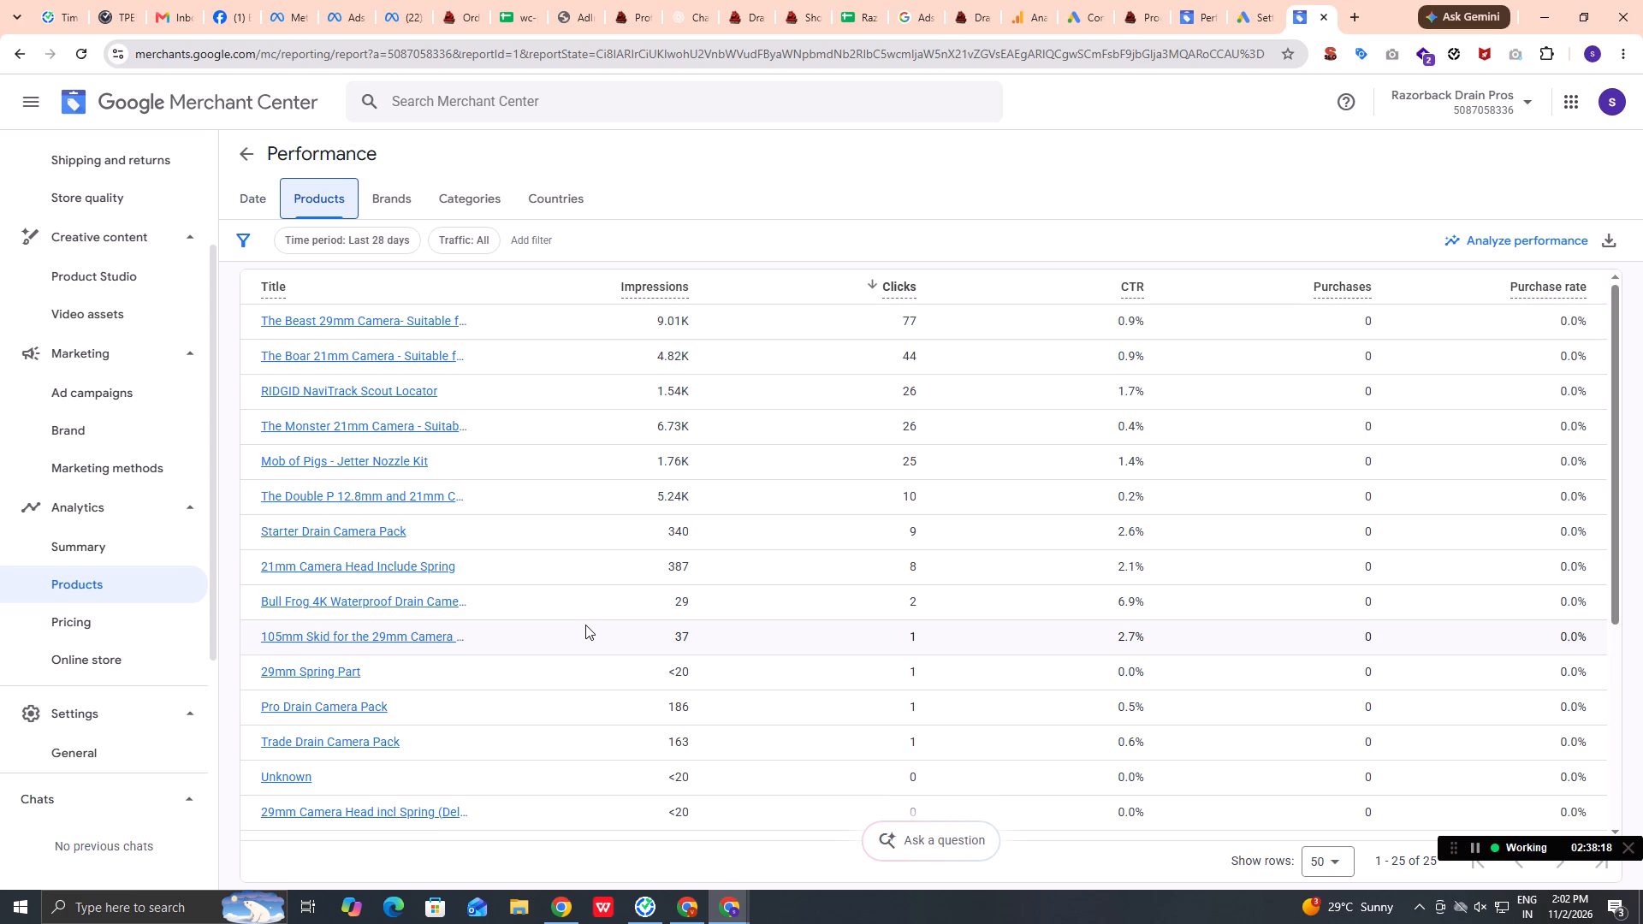
scroll(585, 625, "down", 8)
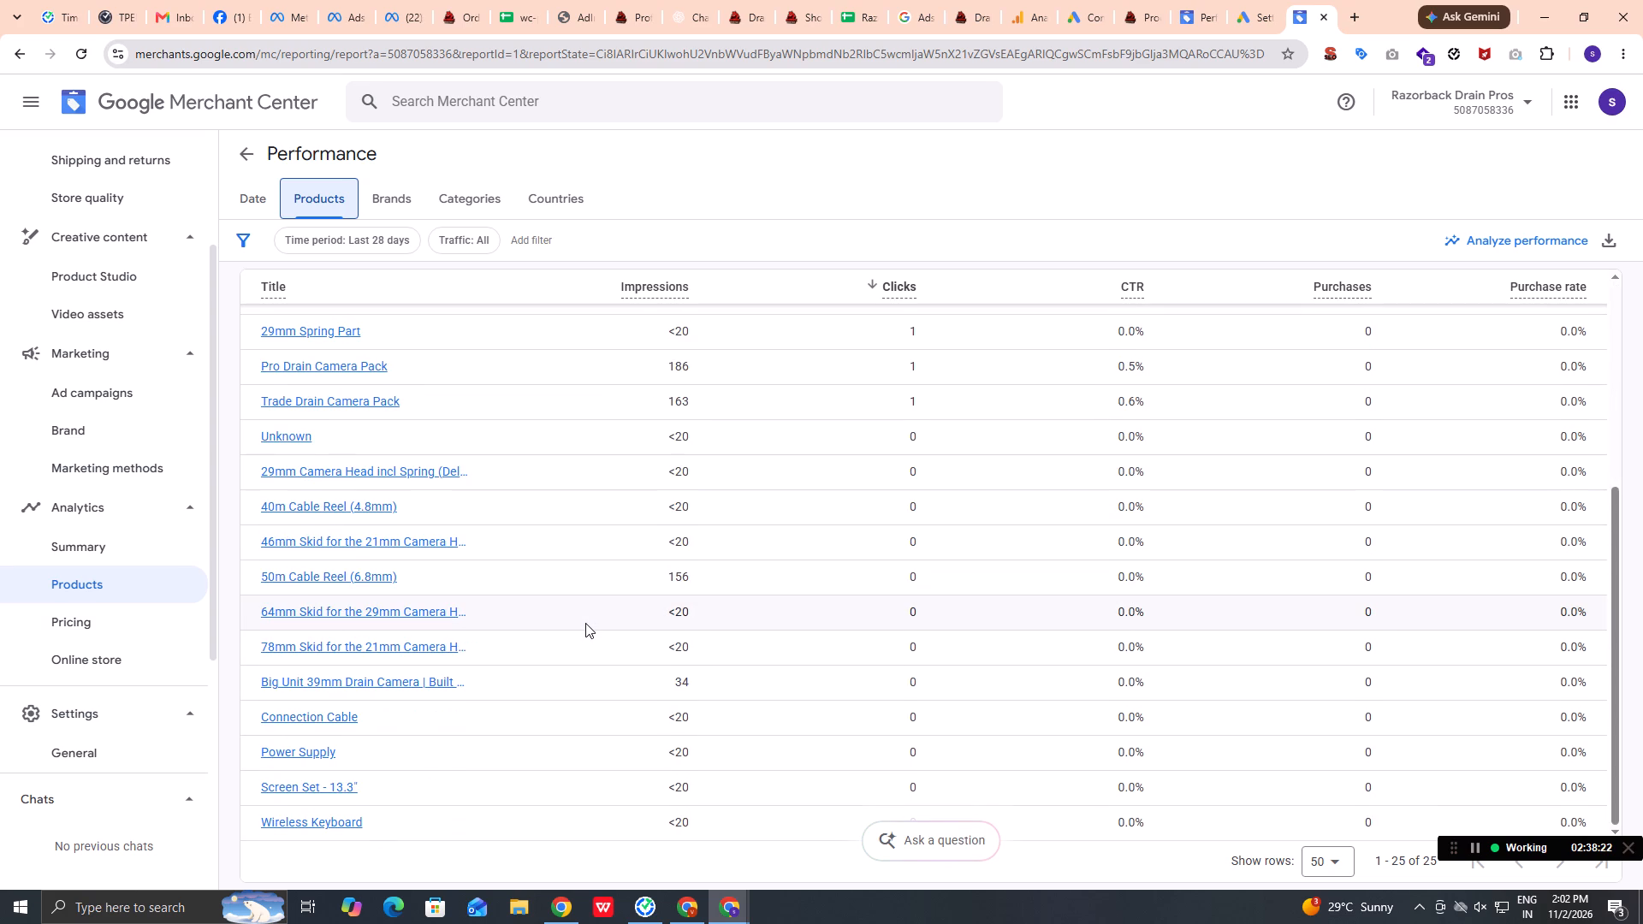
scroll(585, 623, "down", 3)
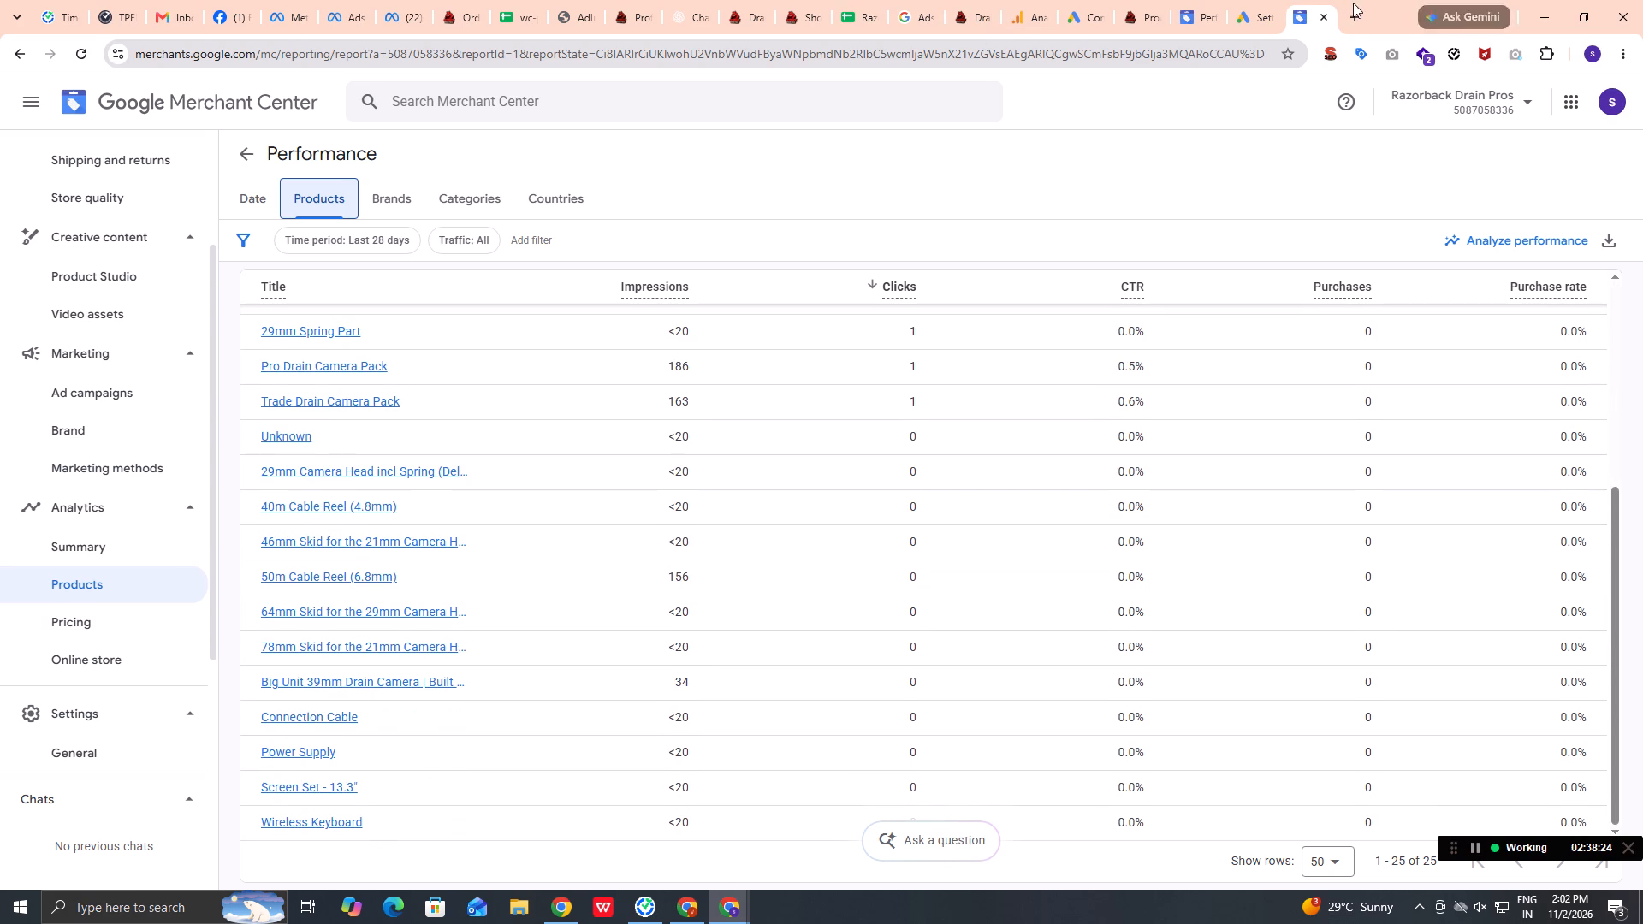
Return to the Google Ads campaign settings, set the inventory filter to Product type is au drain cameras, and save it.
left_click(1266, 5)
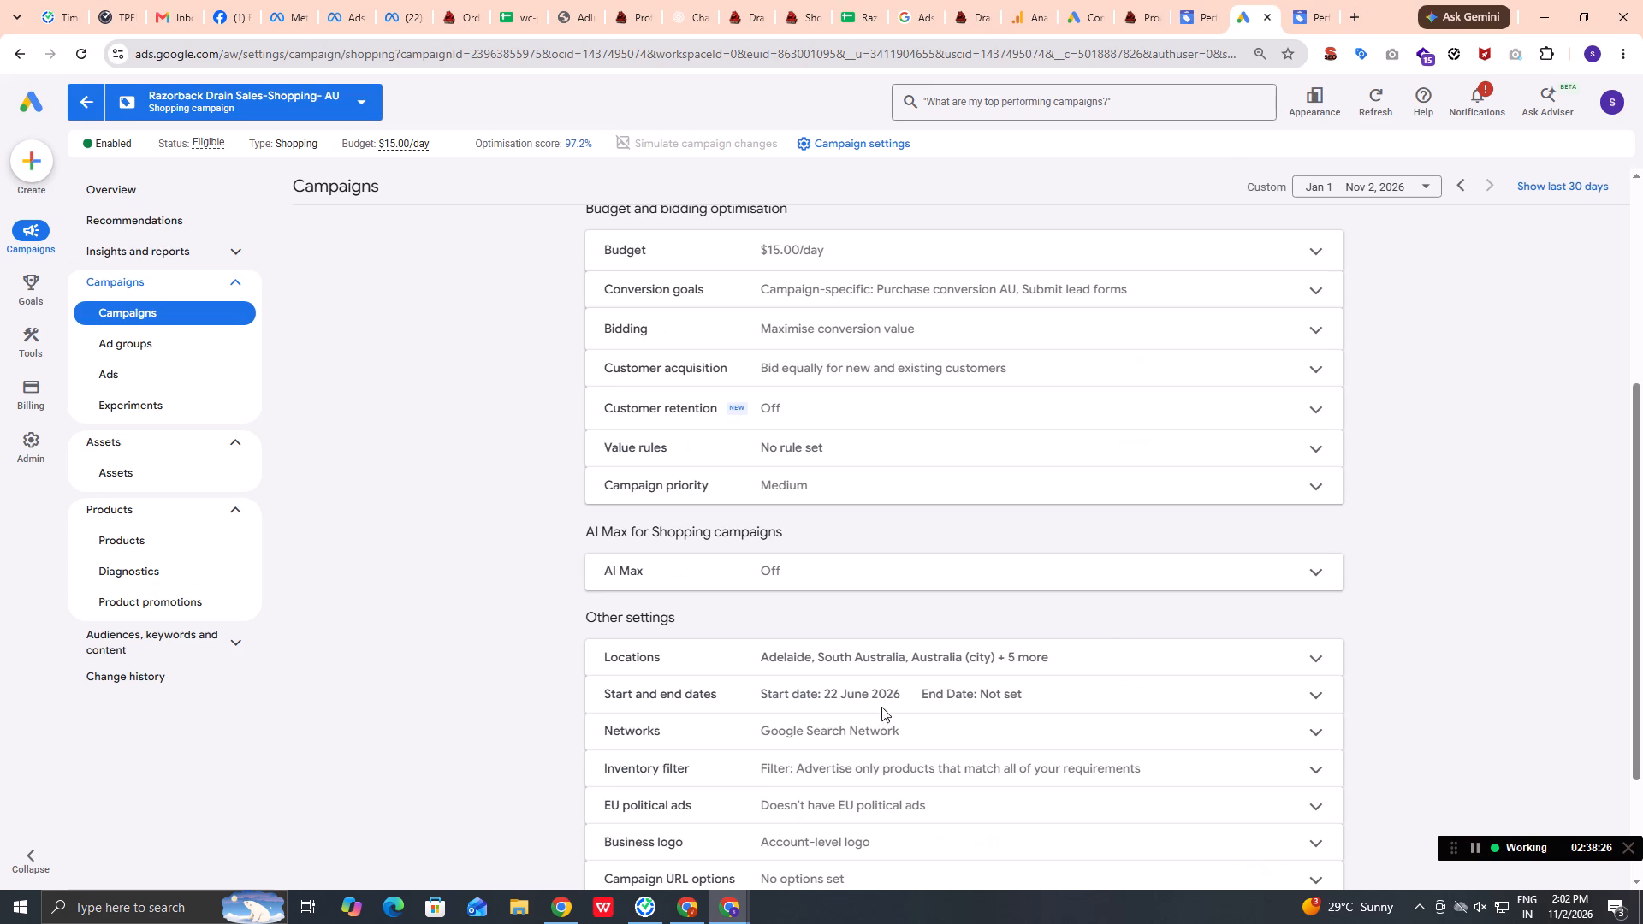
scroll(930, 696, "down", 2)
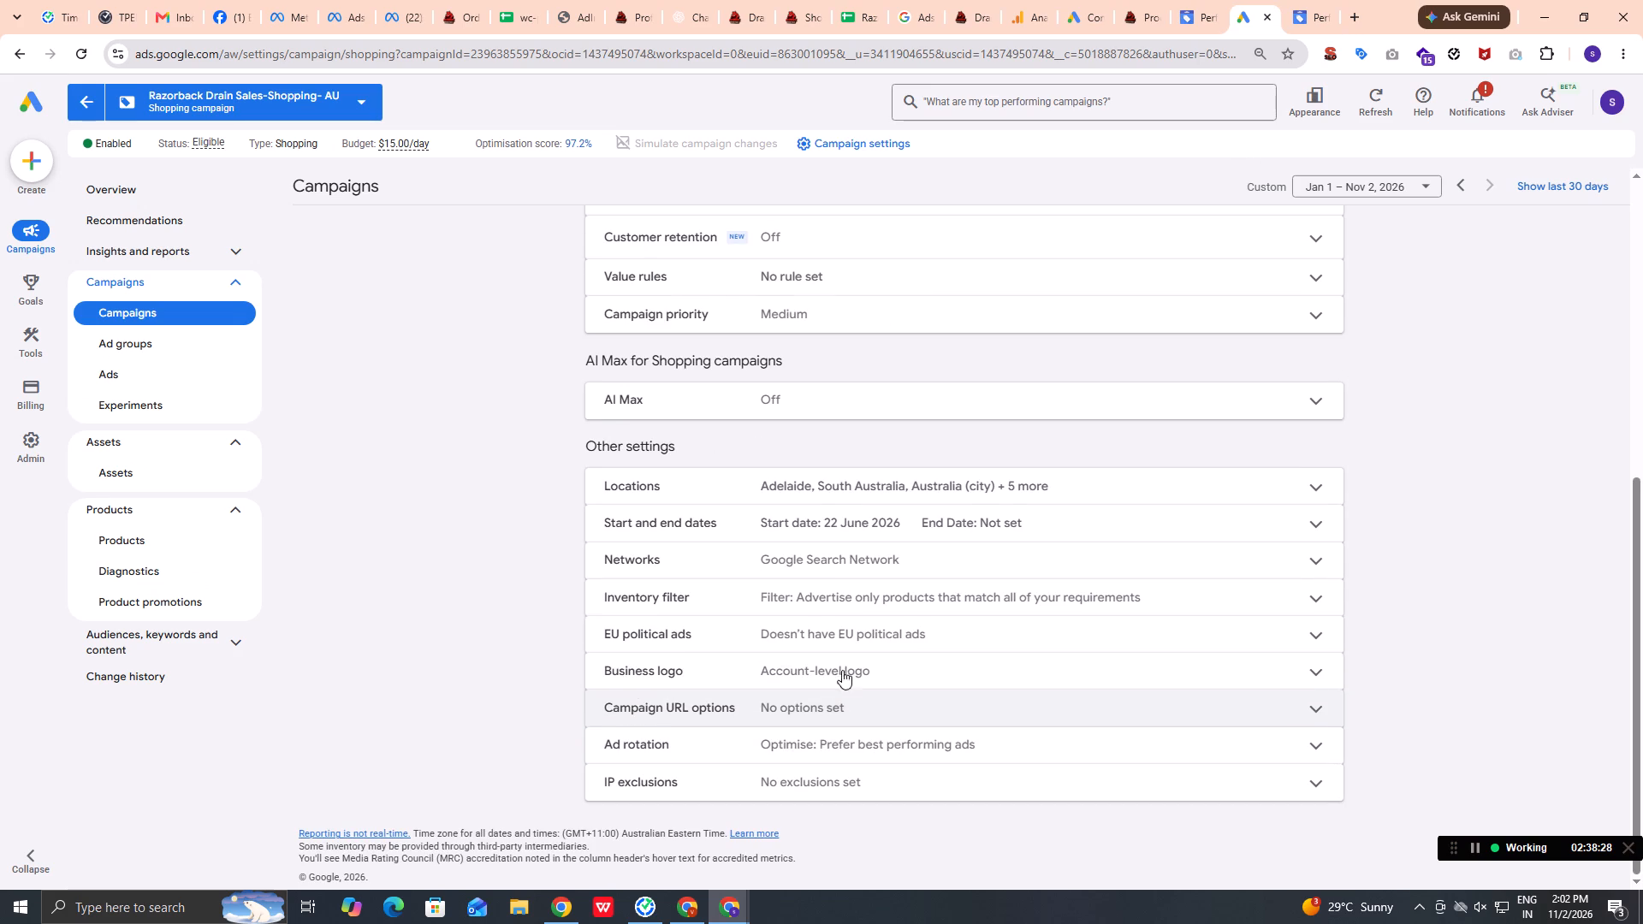
left_click(867, 600)
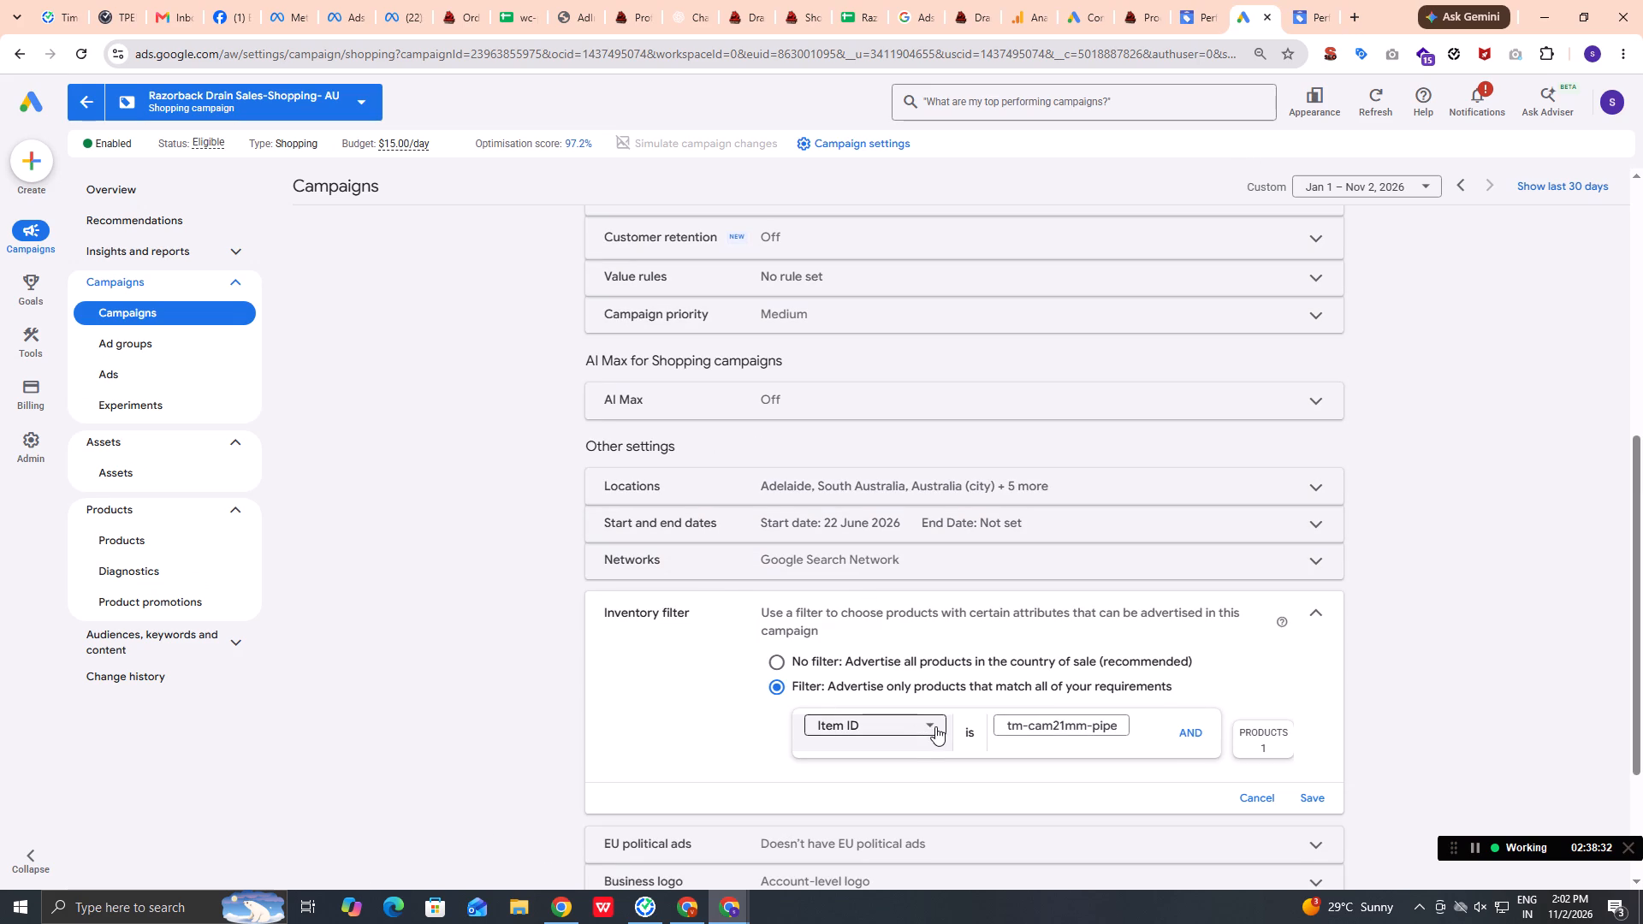
left_click(923, 723)
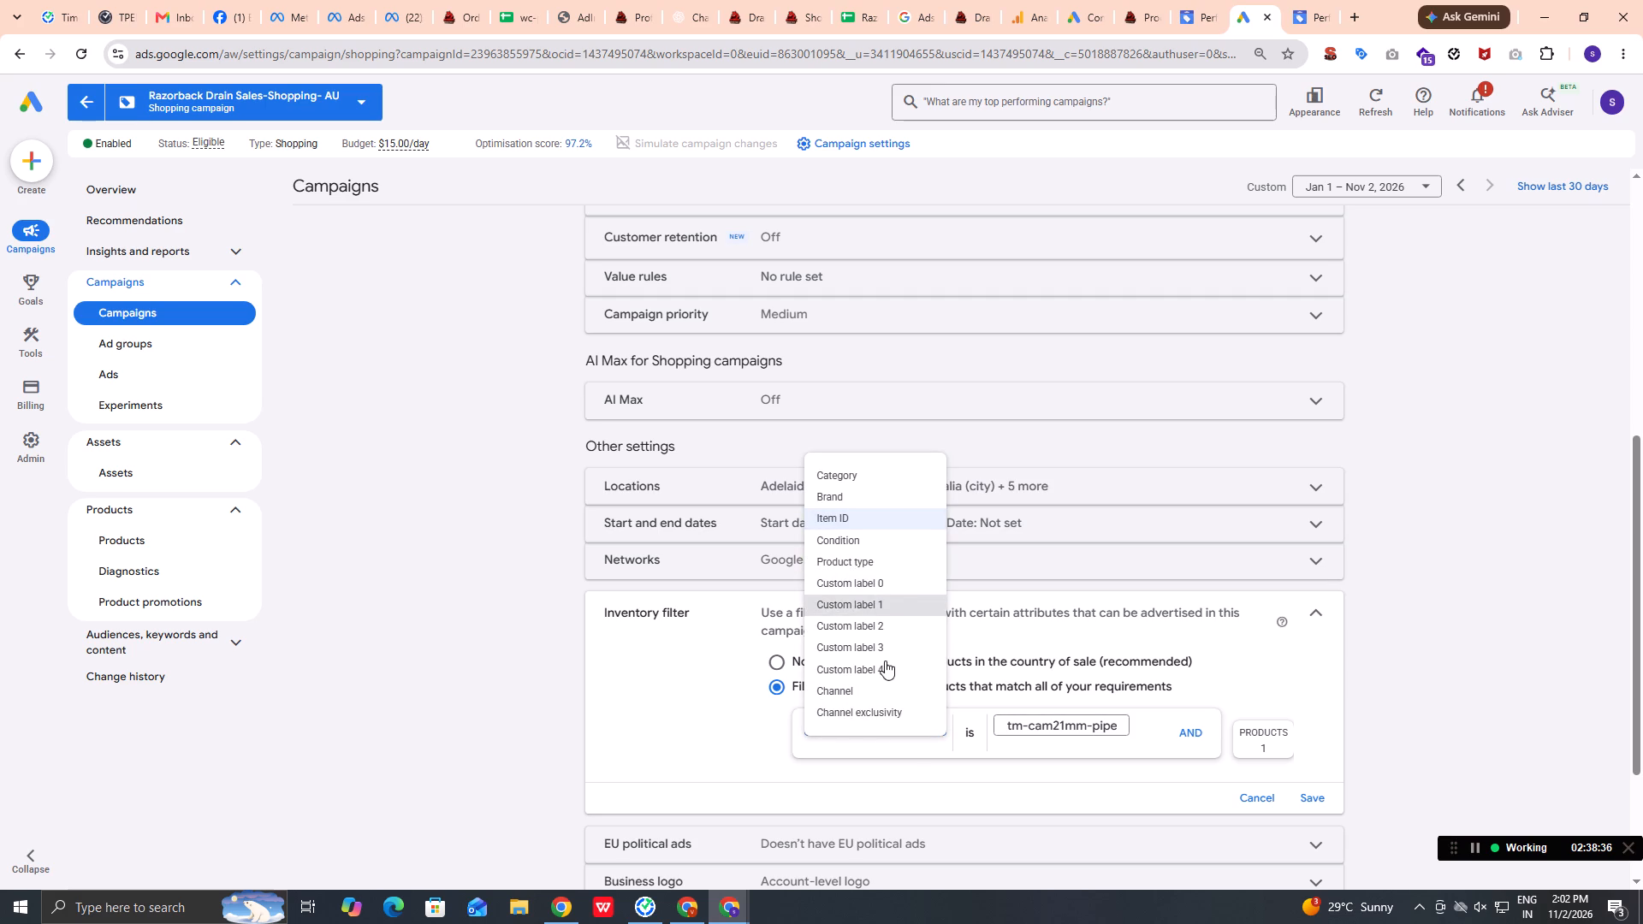
scroll(880, 672, "up", 1)
scroll(880, 672, "down", 2)
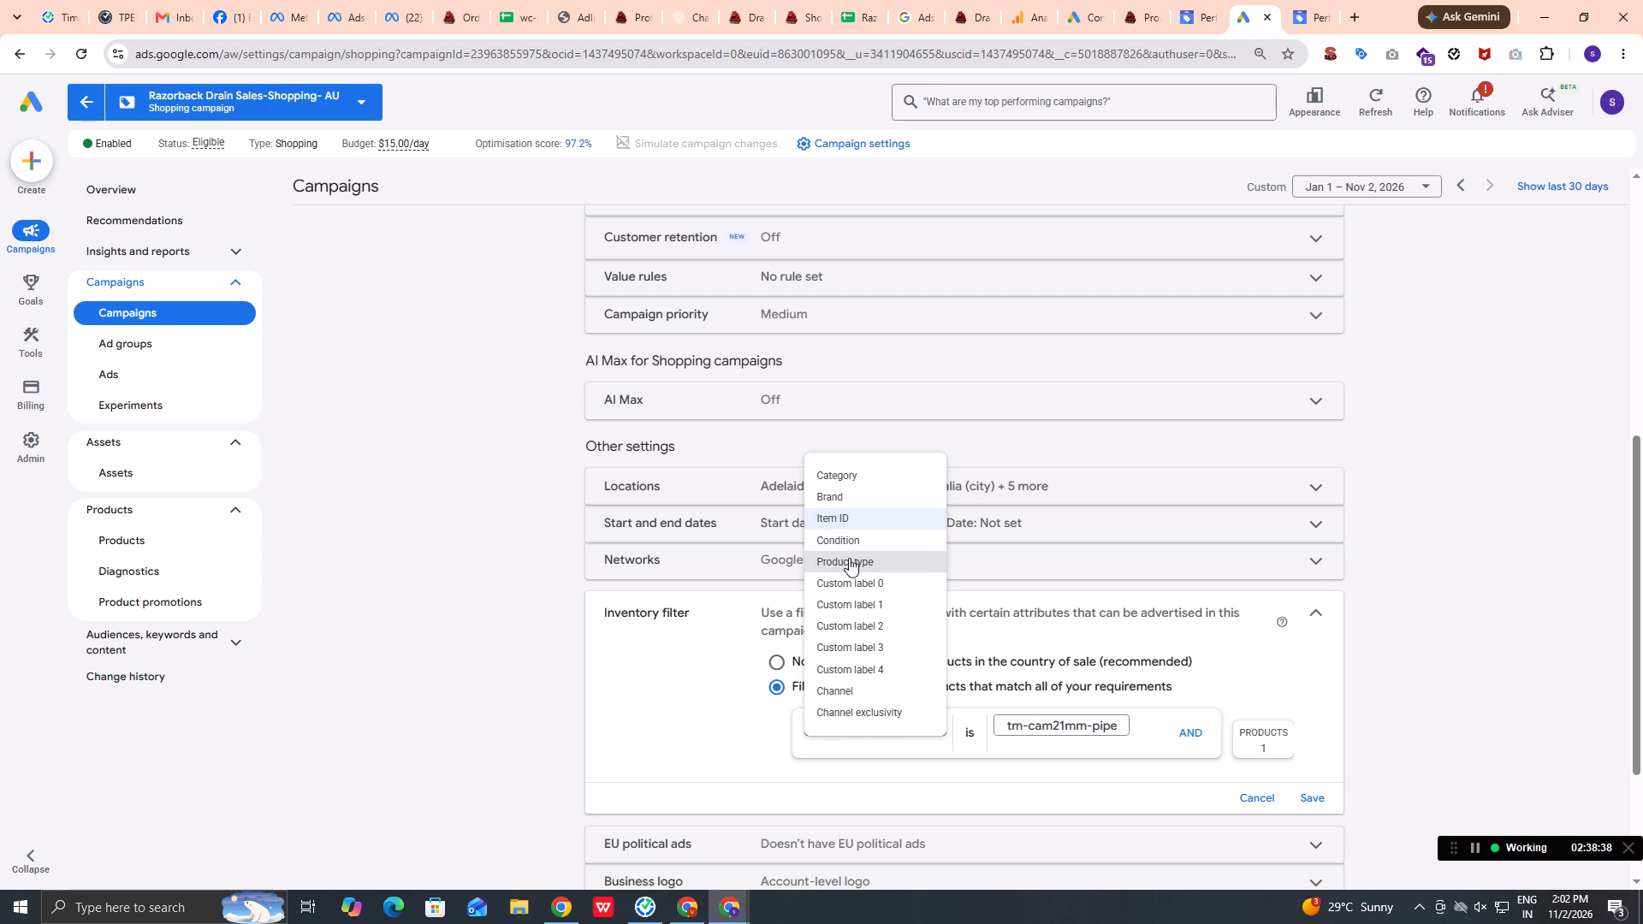
left_click(849, 558)
left_click(1028, 731)
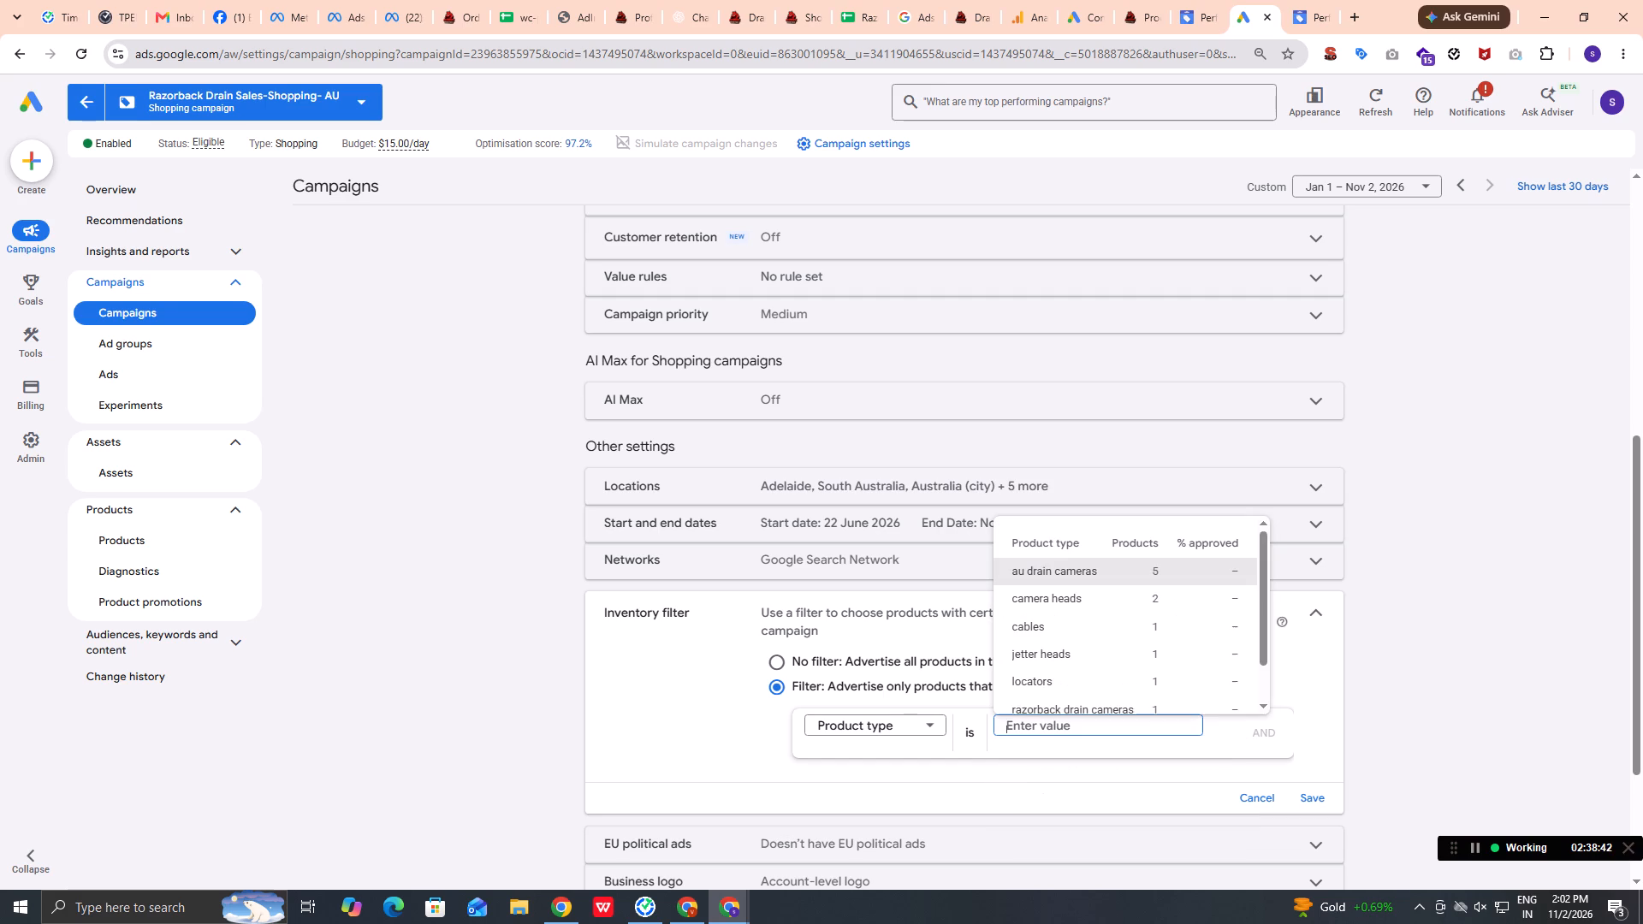
left_click(1077, 578)
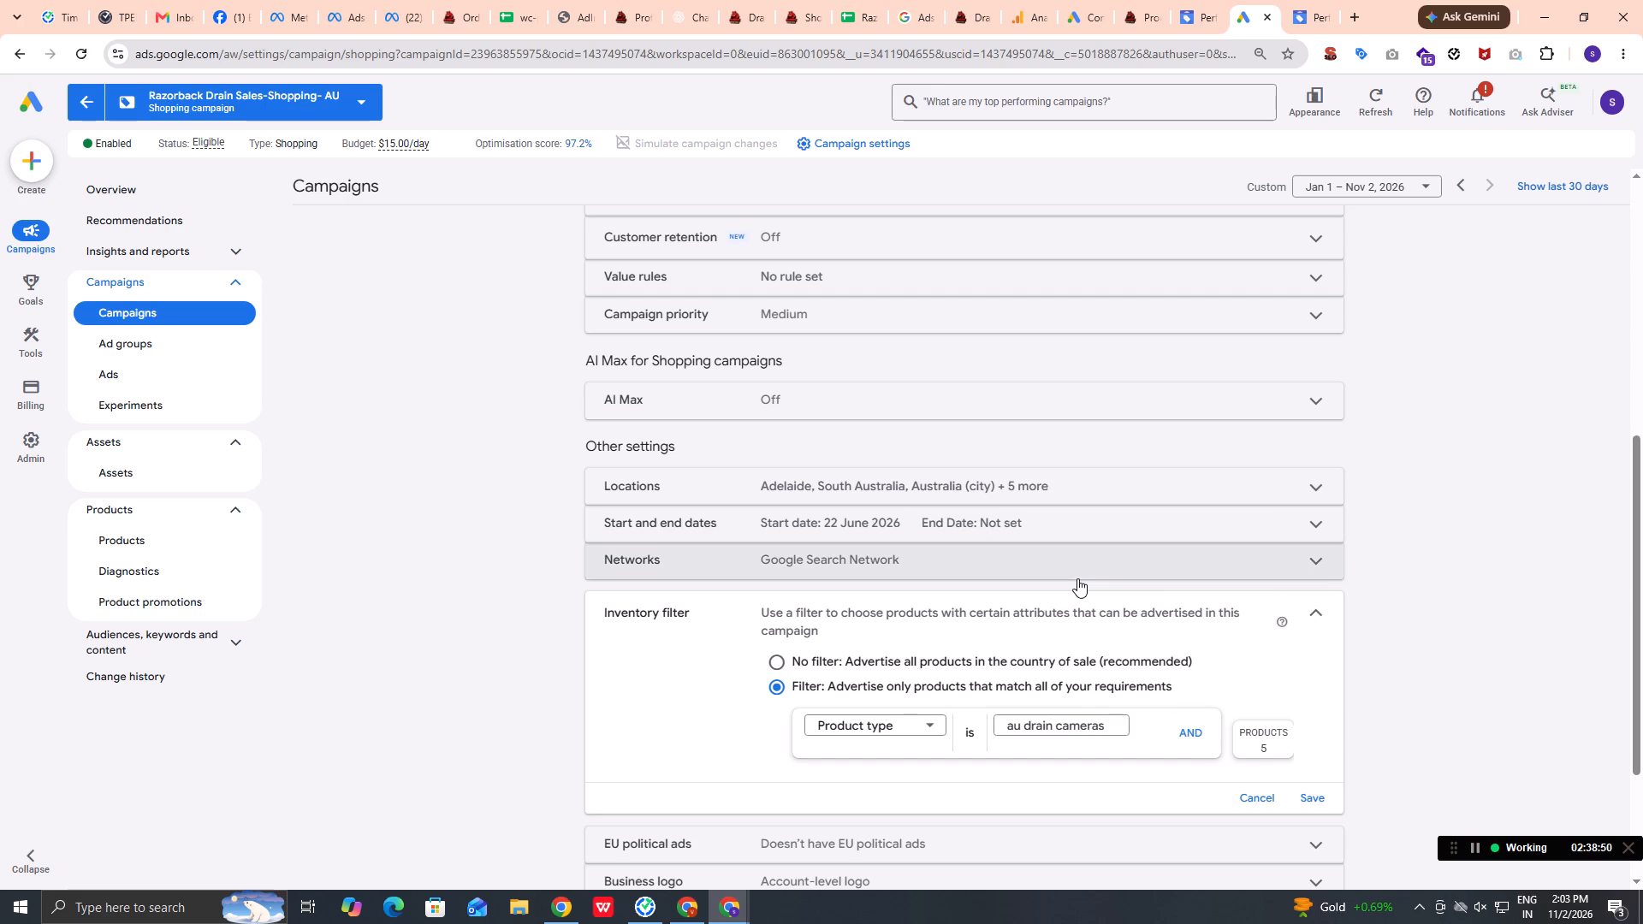
left_click(1308, 804)
Switch back to Merchant Center, open the store's product list, and go on to the Products analytics report.
left_click(1203, 1)
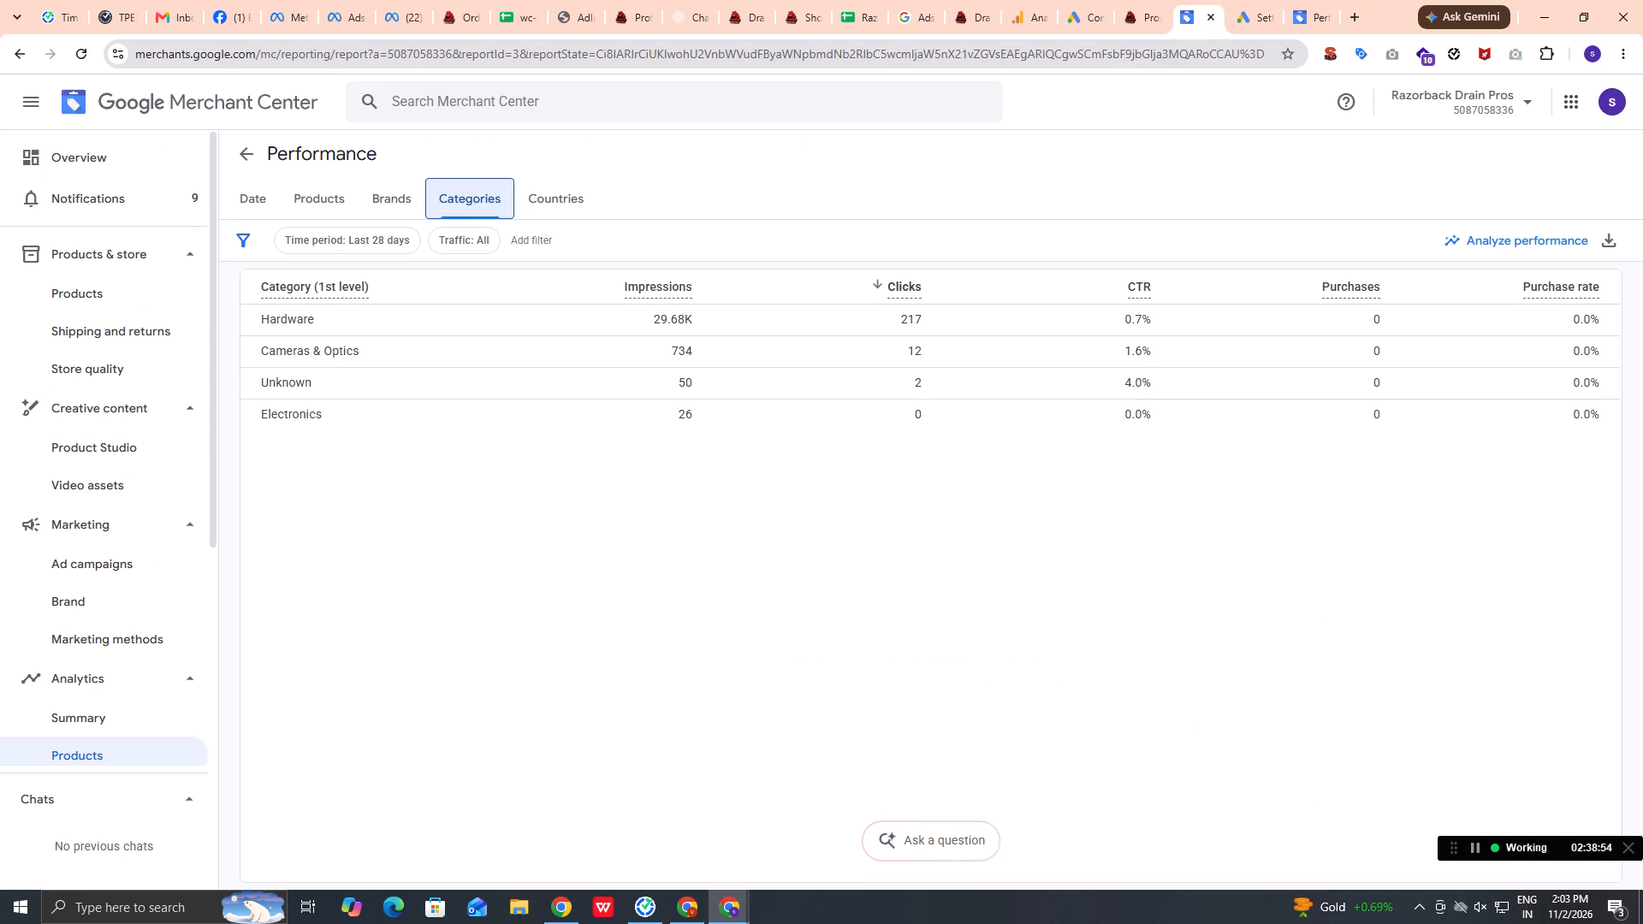
left_click(111, 297)
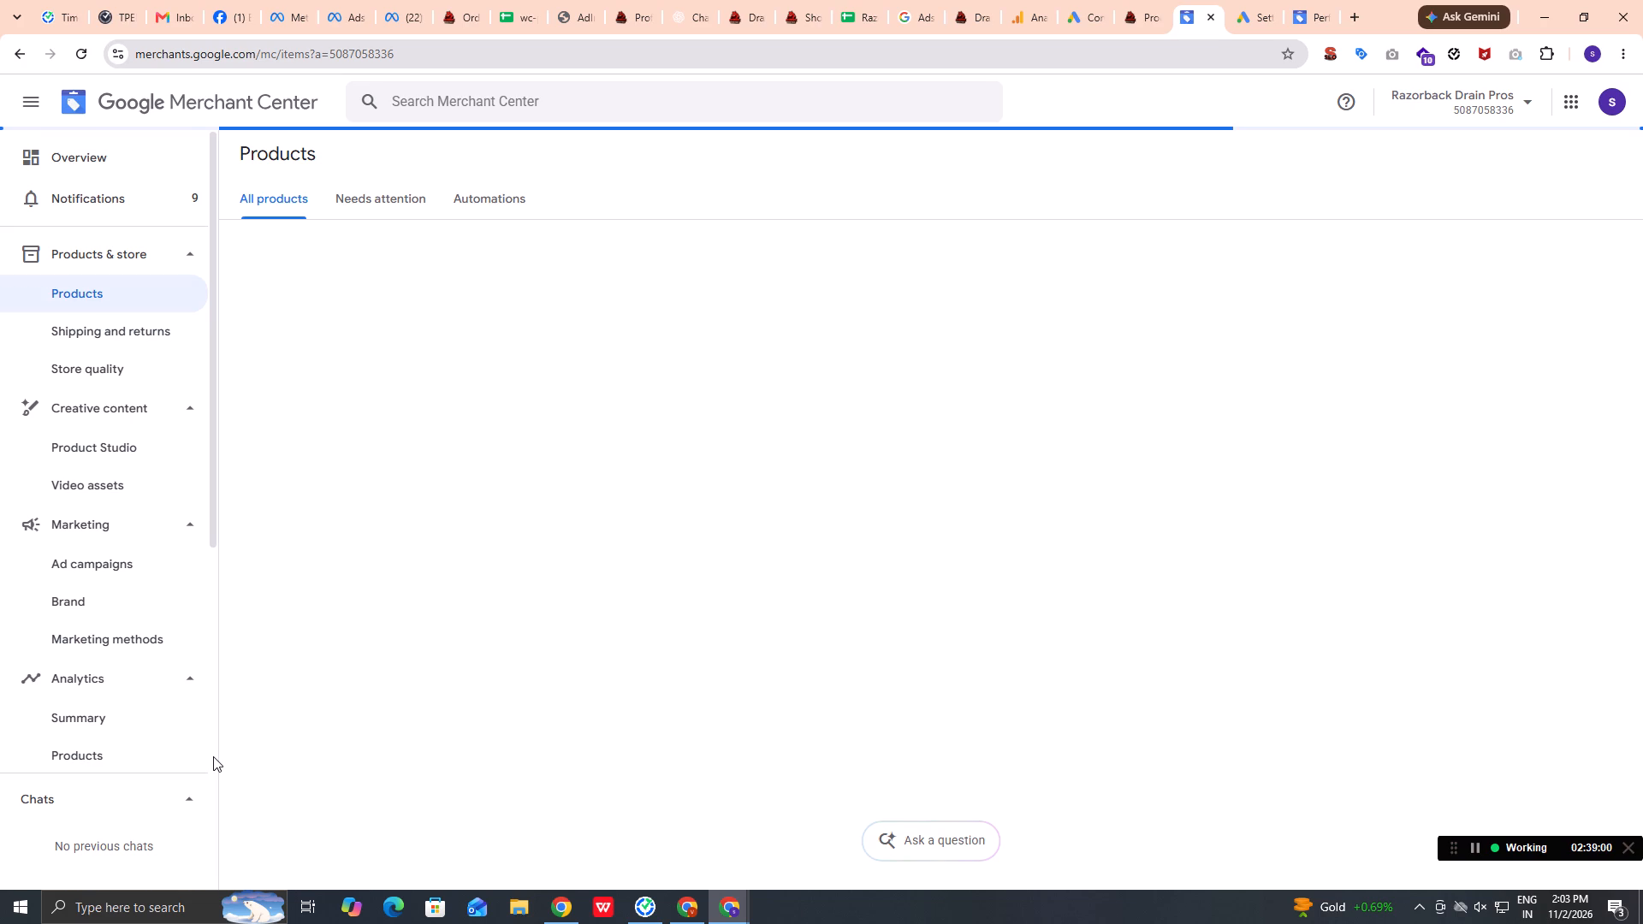
scroll(154, 712, "down", 3)
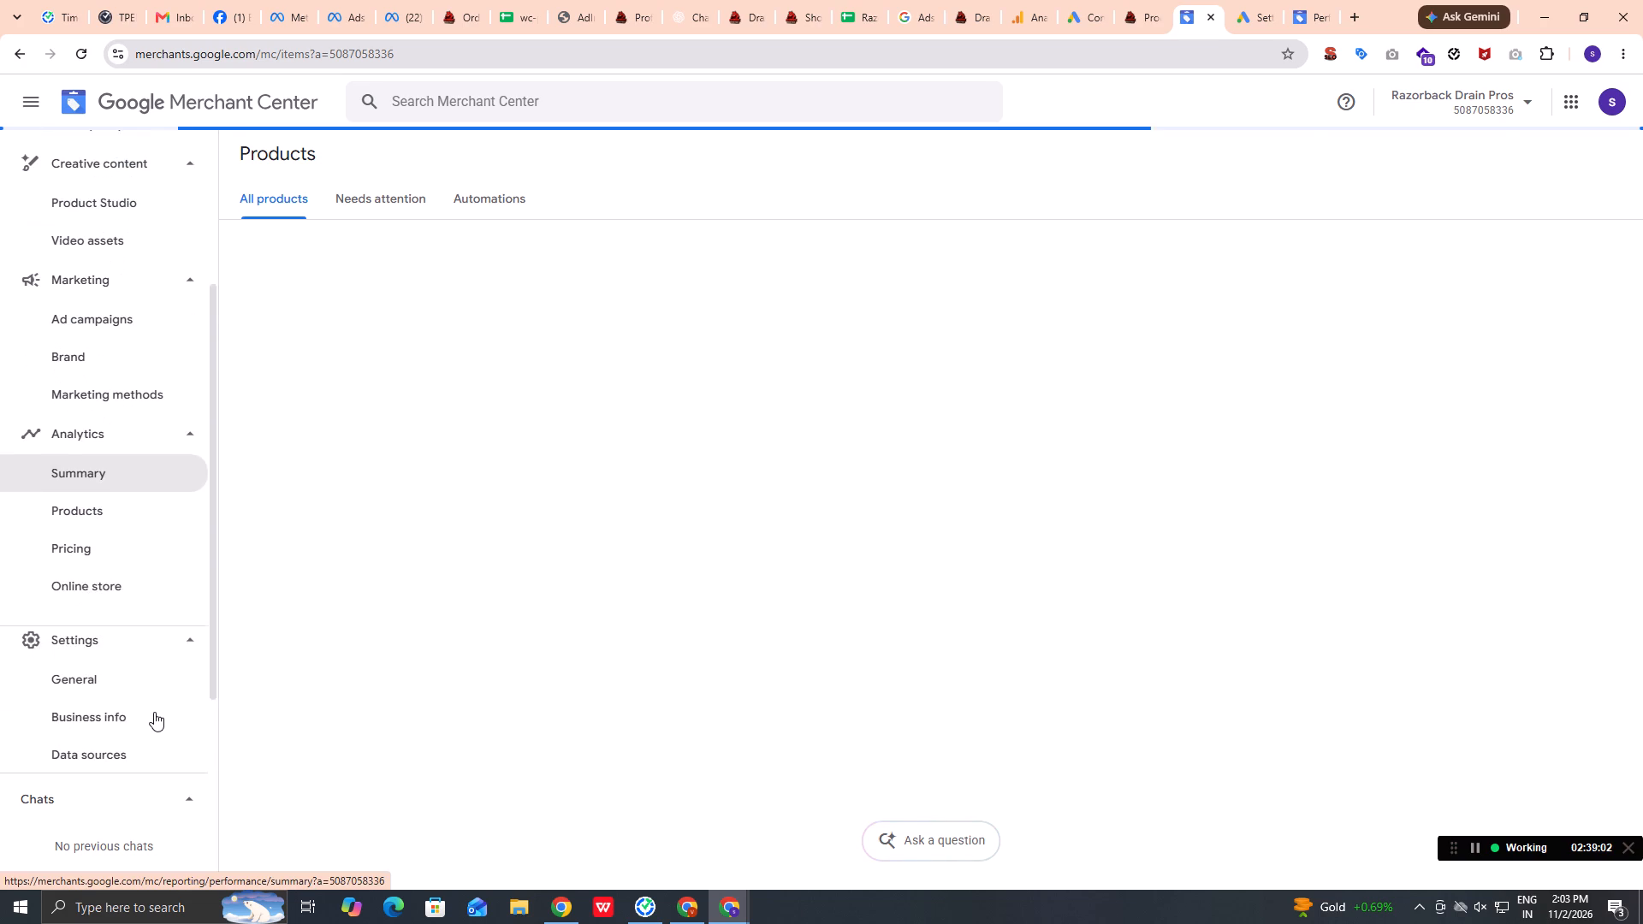
scroll(154, 712, "down", 3)
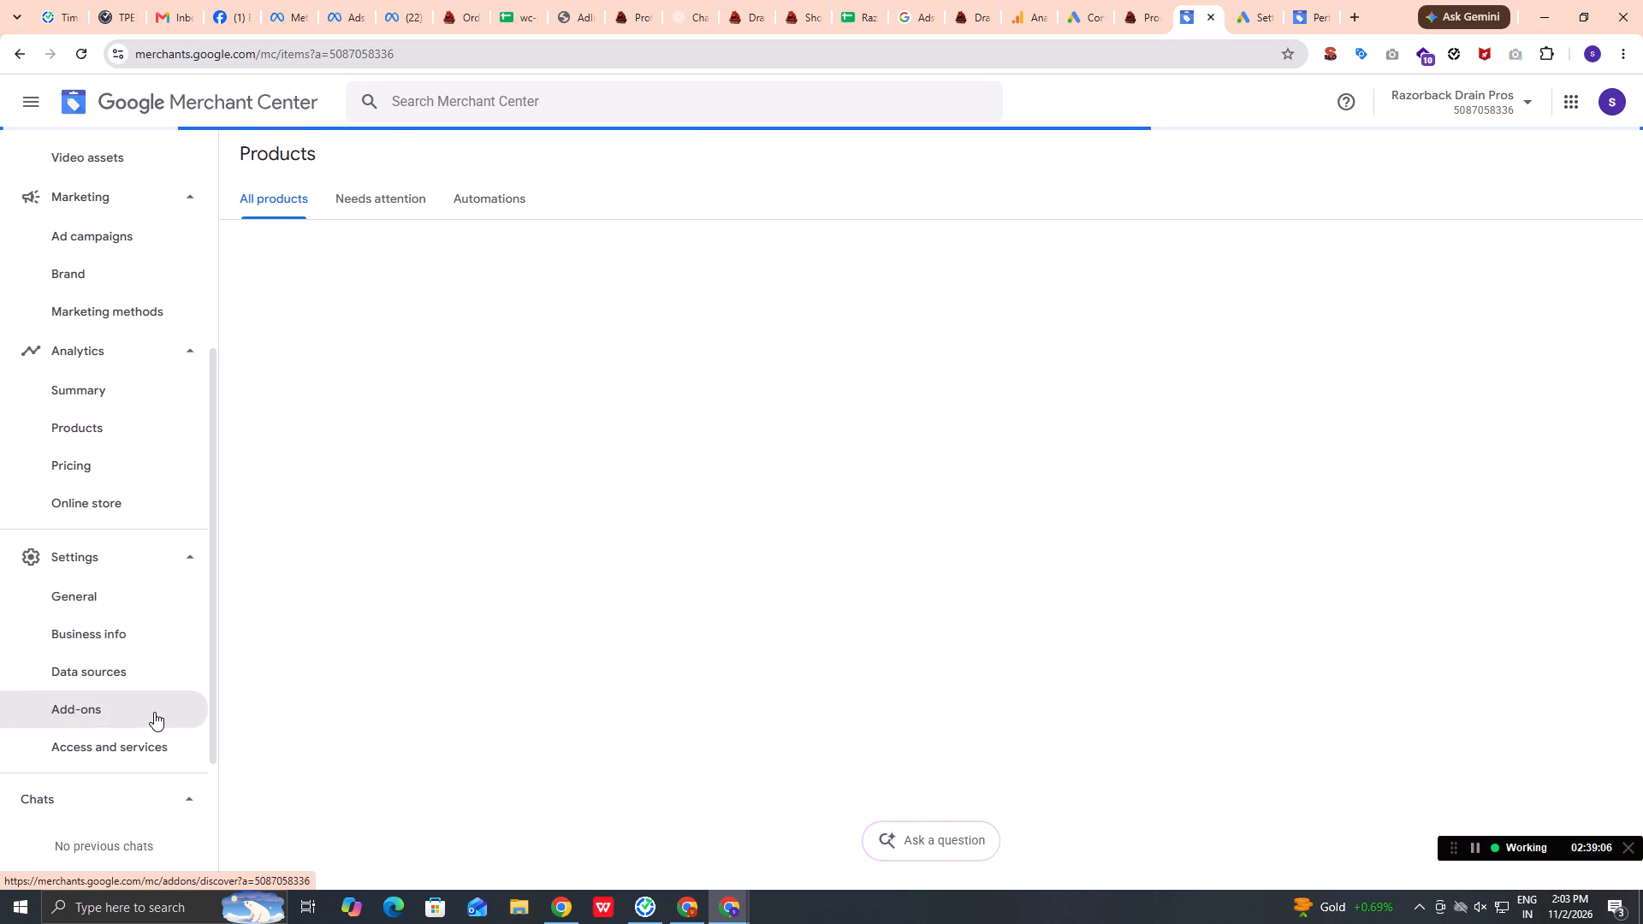
left_click(78, 427)
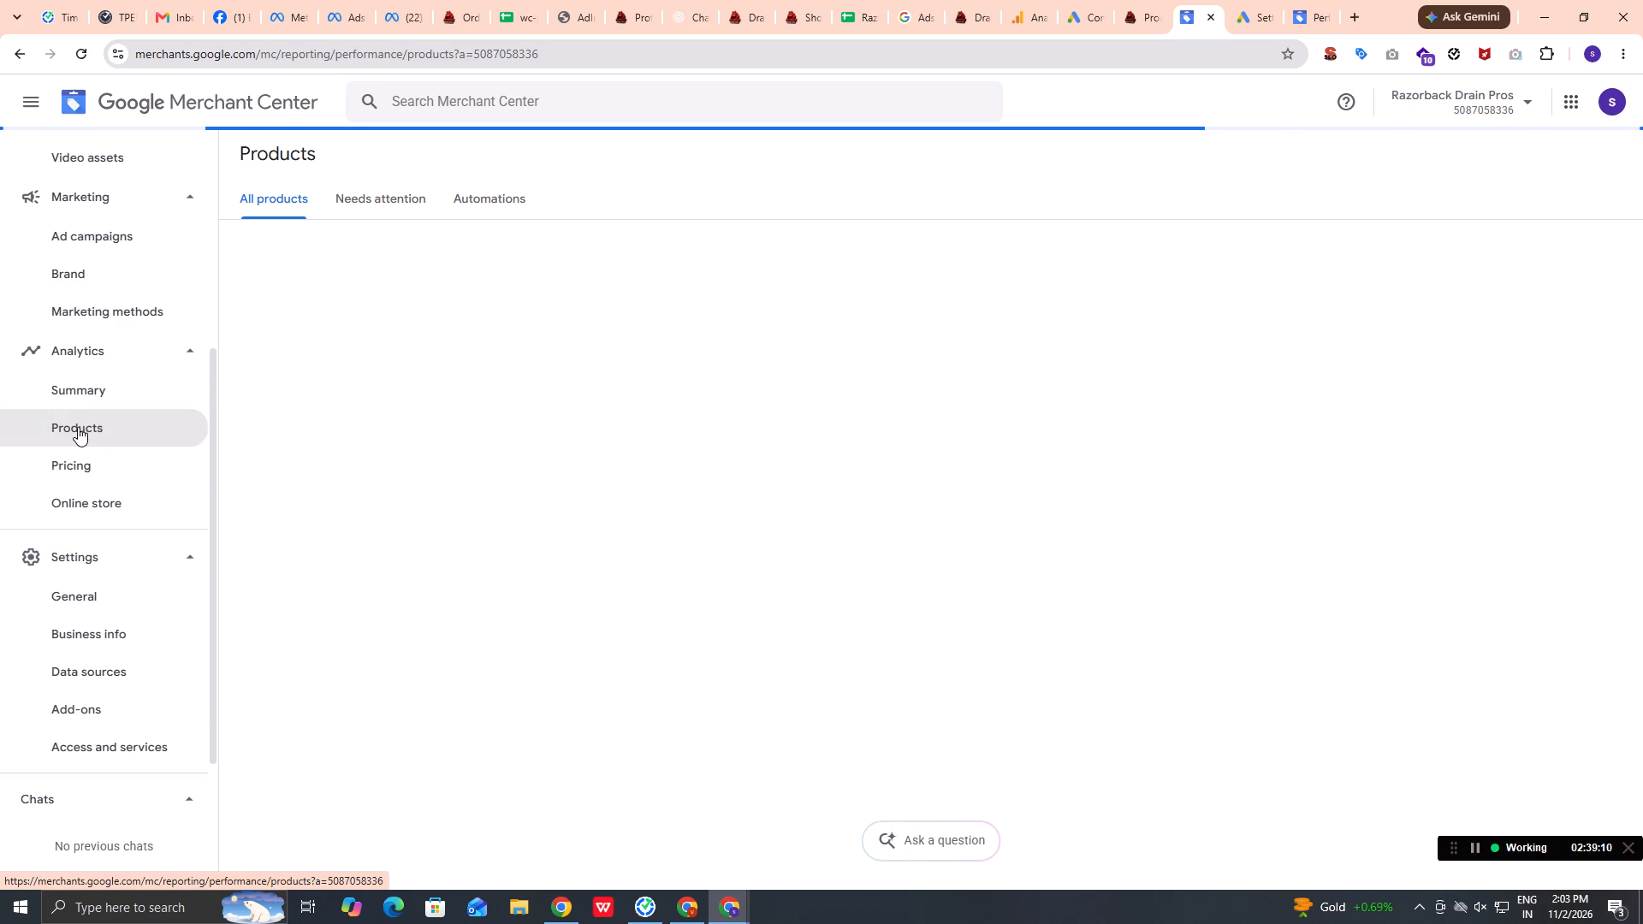
Examine the product, brand, category and customer country insights, and open the full product performance list.
scroll(822, 657, "down", 5)
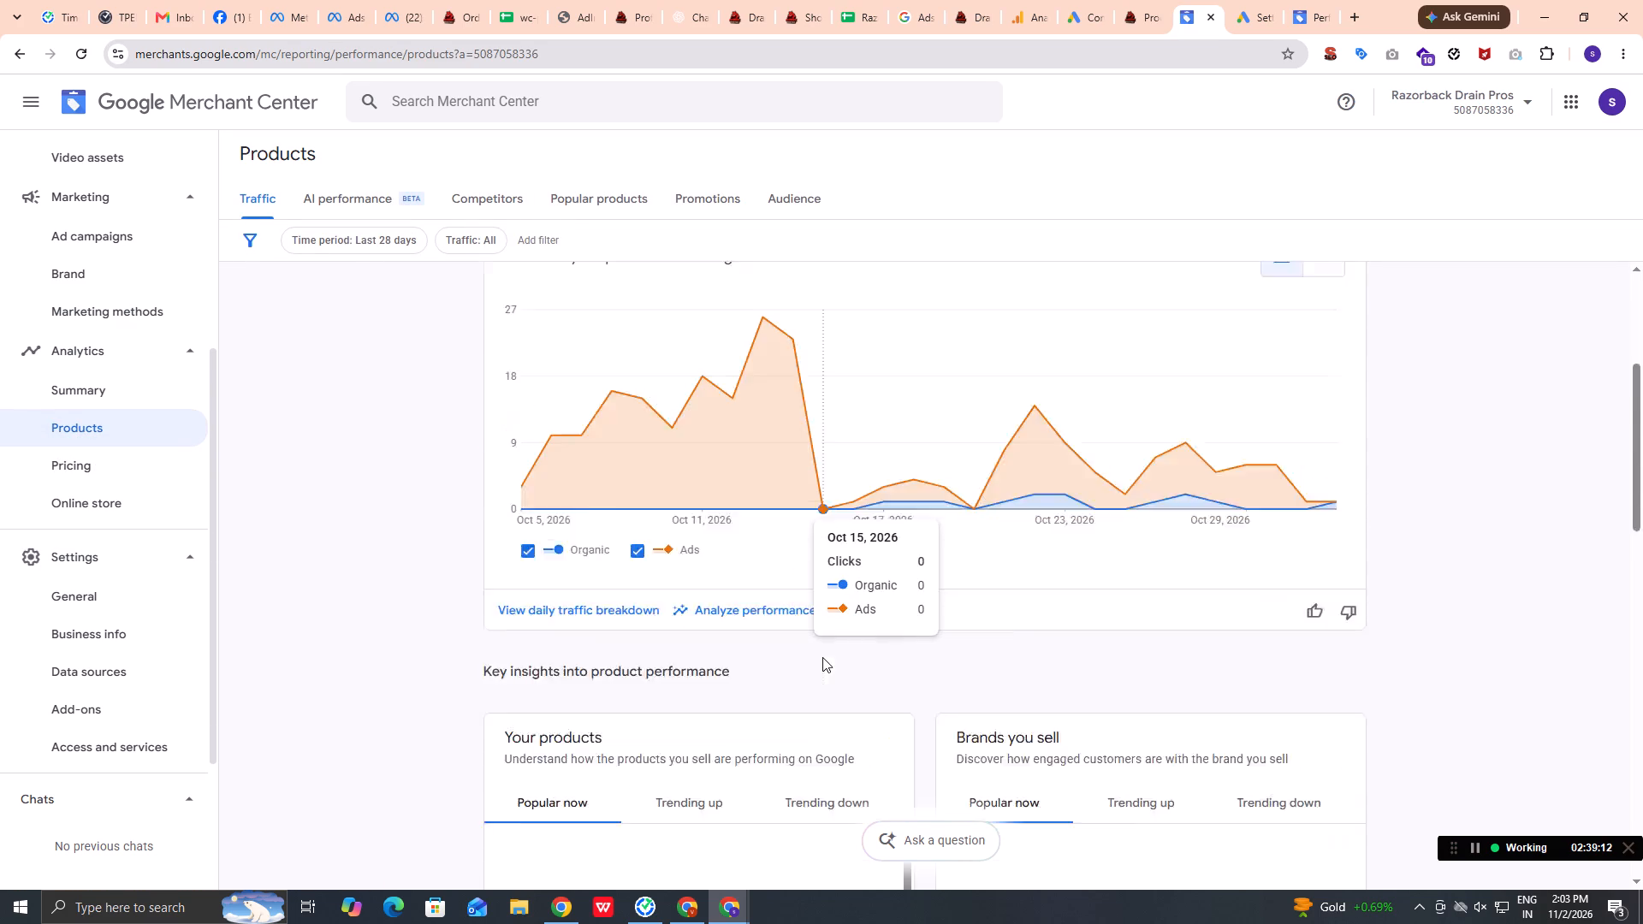
scroll(822, 657, "down", 9)
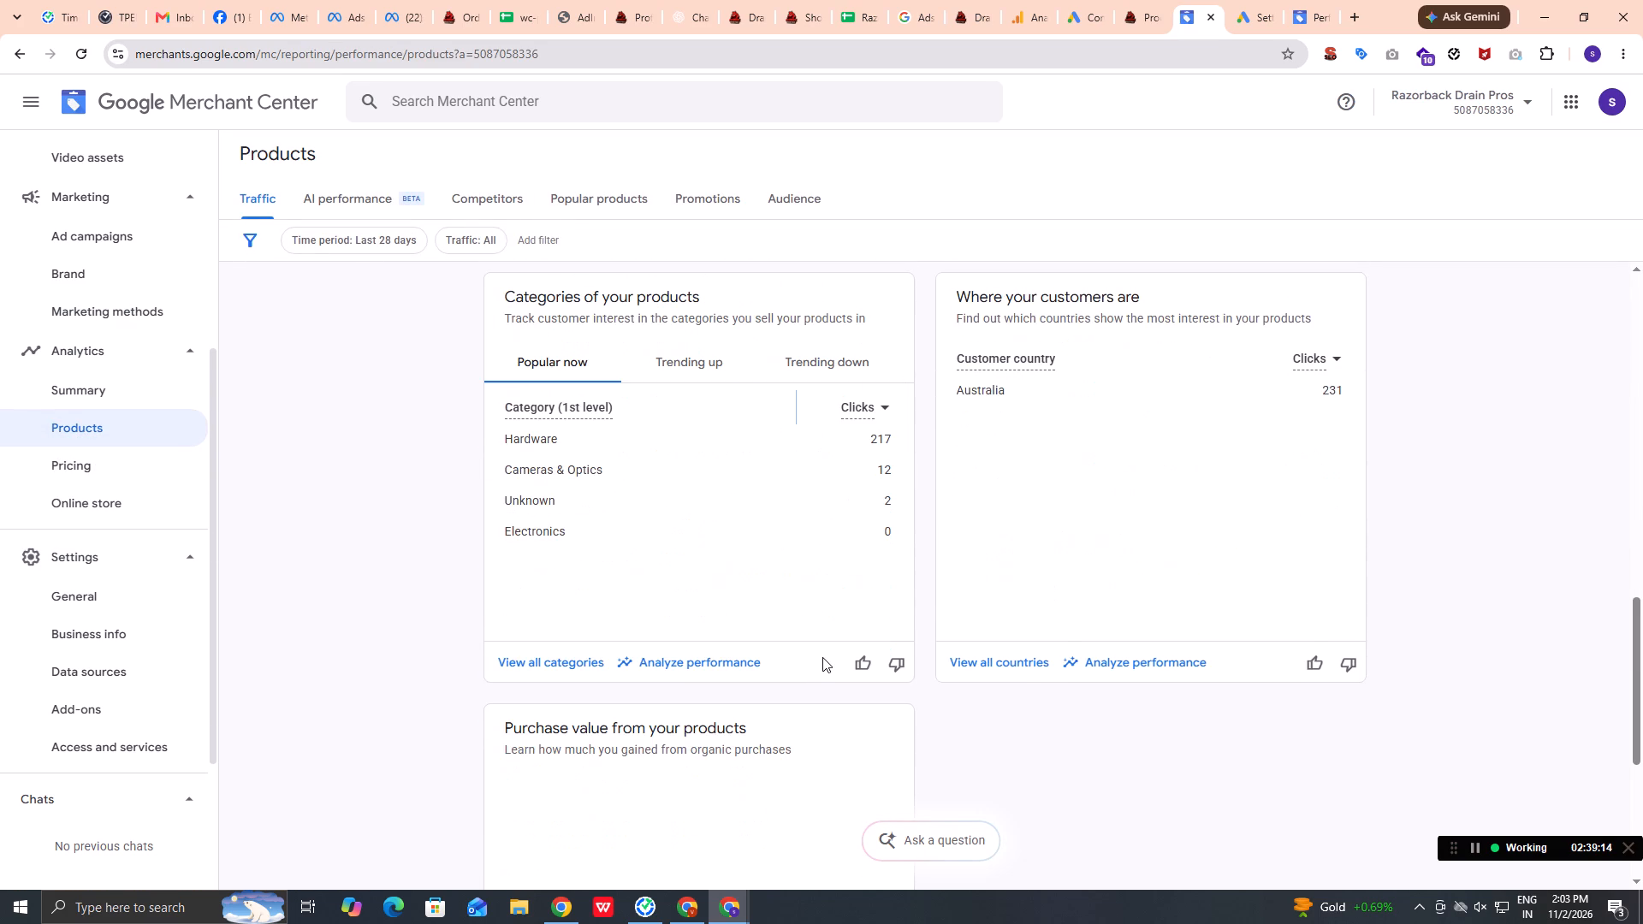
scroll(822, 657, "down", 4)
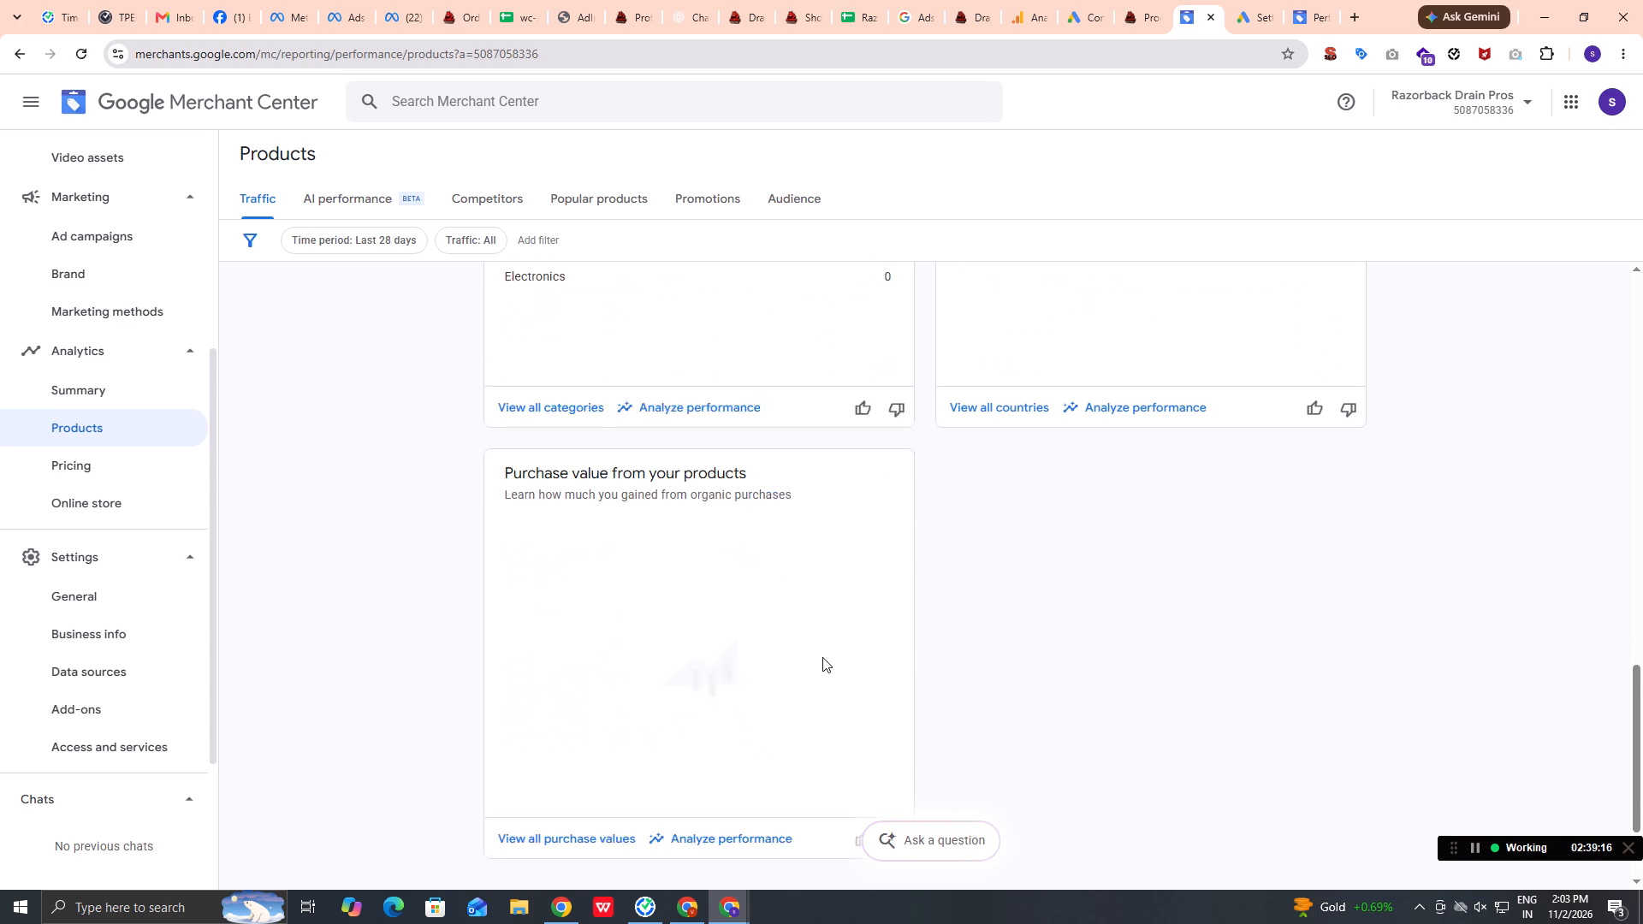
scroll(822, 657, "down", 2)
scroll(822, 657, "up", 6)
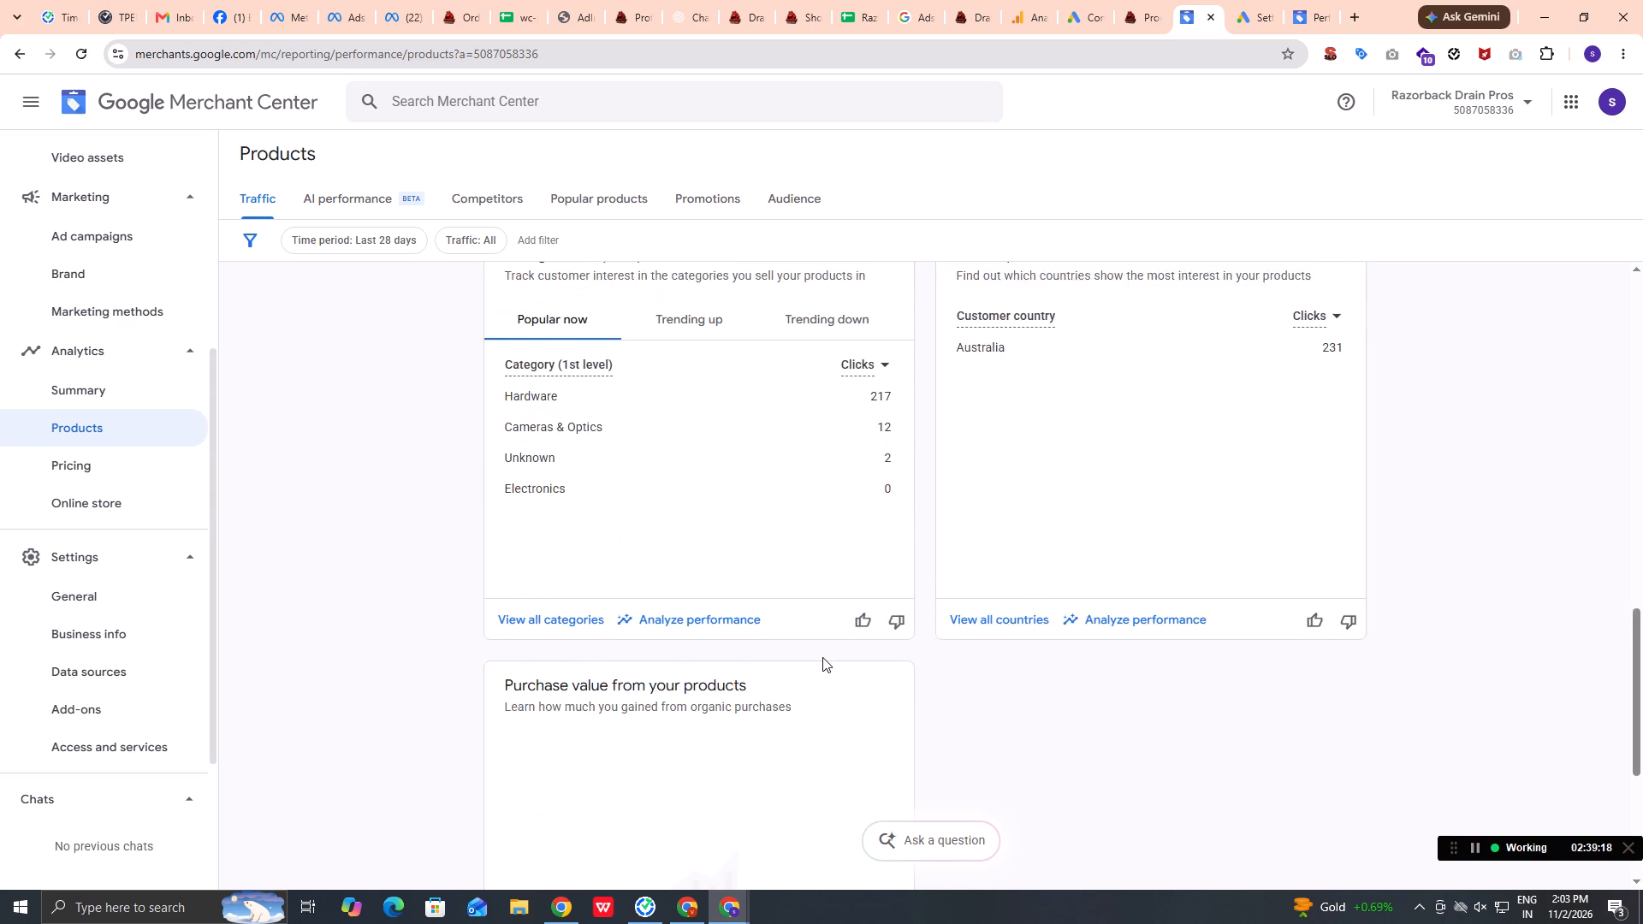
scroll(822, 657, "up", 4)
scroll(822, 657, "down", 1)
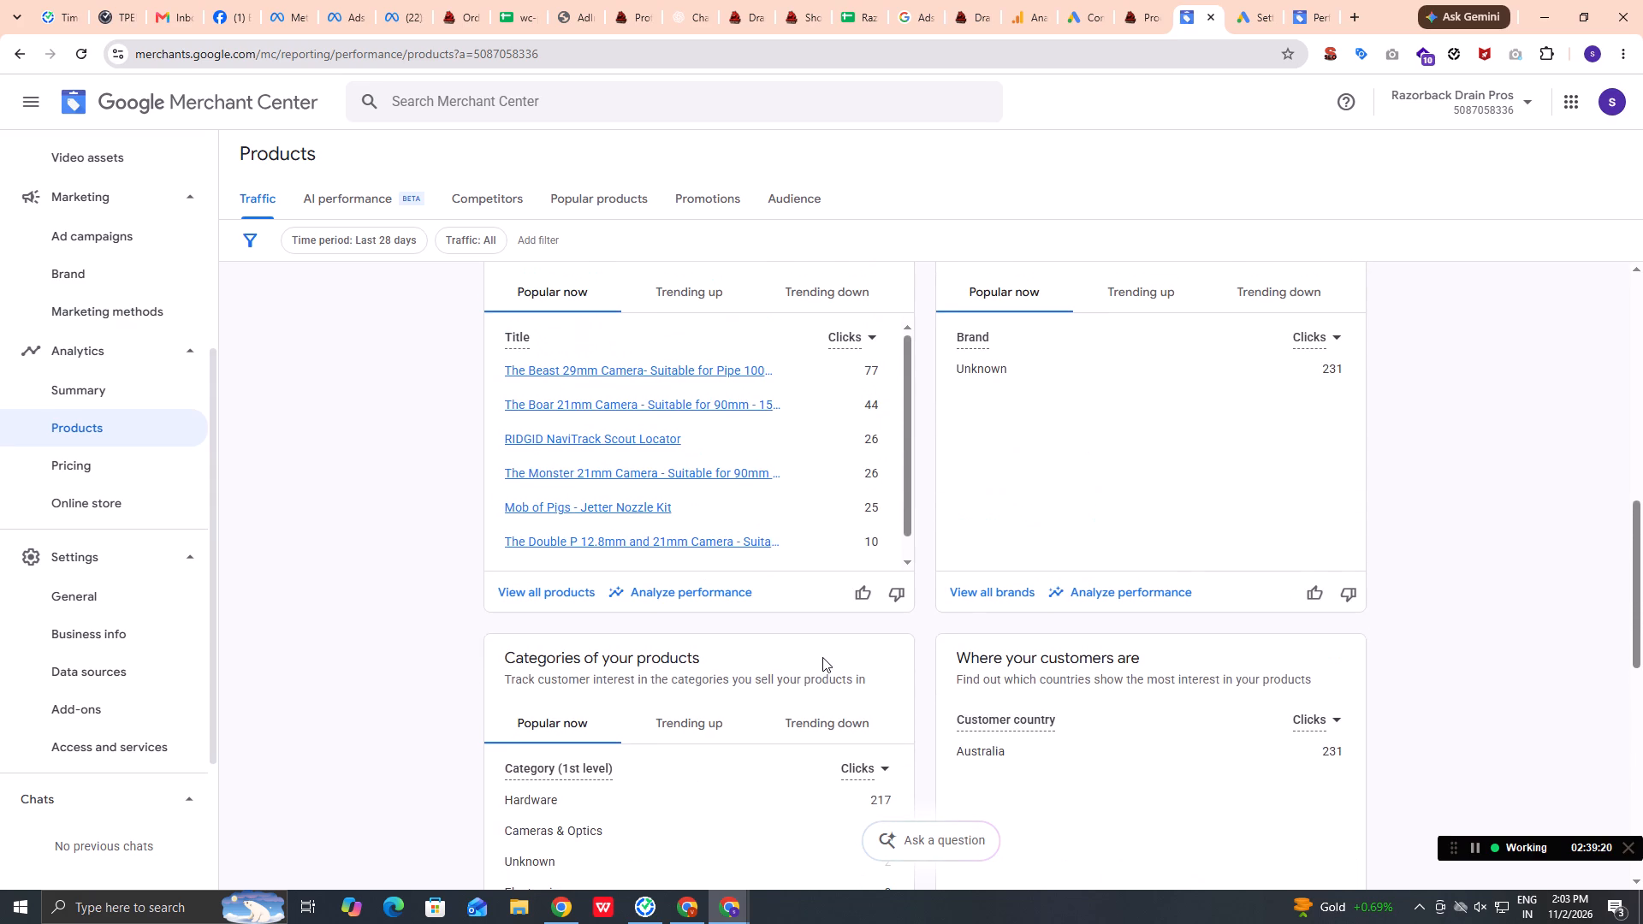
scroll(822, 657, "up", 4)
scroll(822, 657, "down", 1)
scroll(822, 657, "up", 1)
scroll(822, 657, "down", 4)
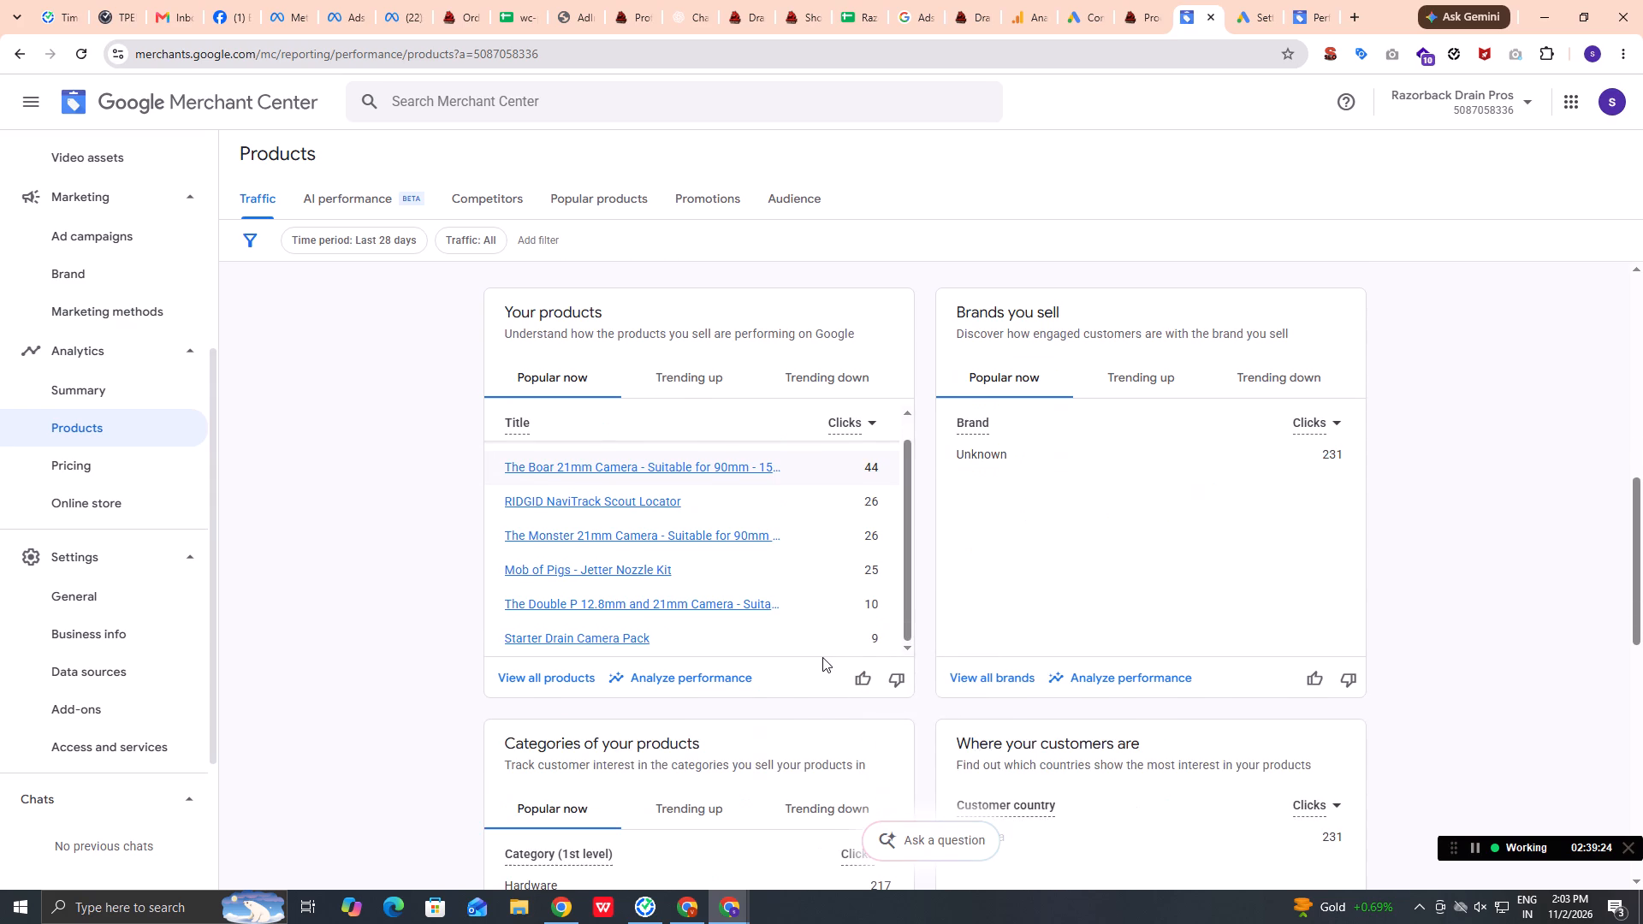
scroll(822, 657, "up", 3)
scroll(822, 657, "down", 2)
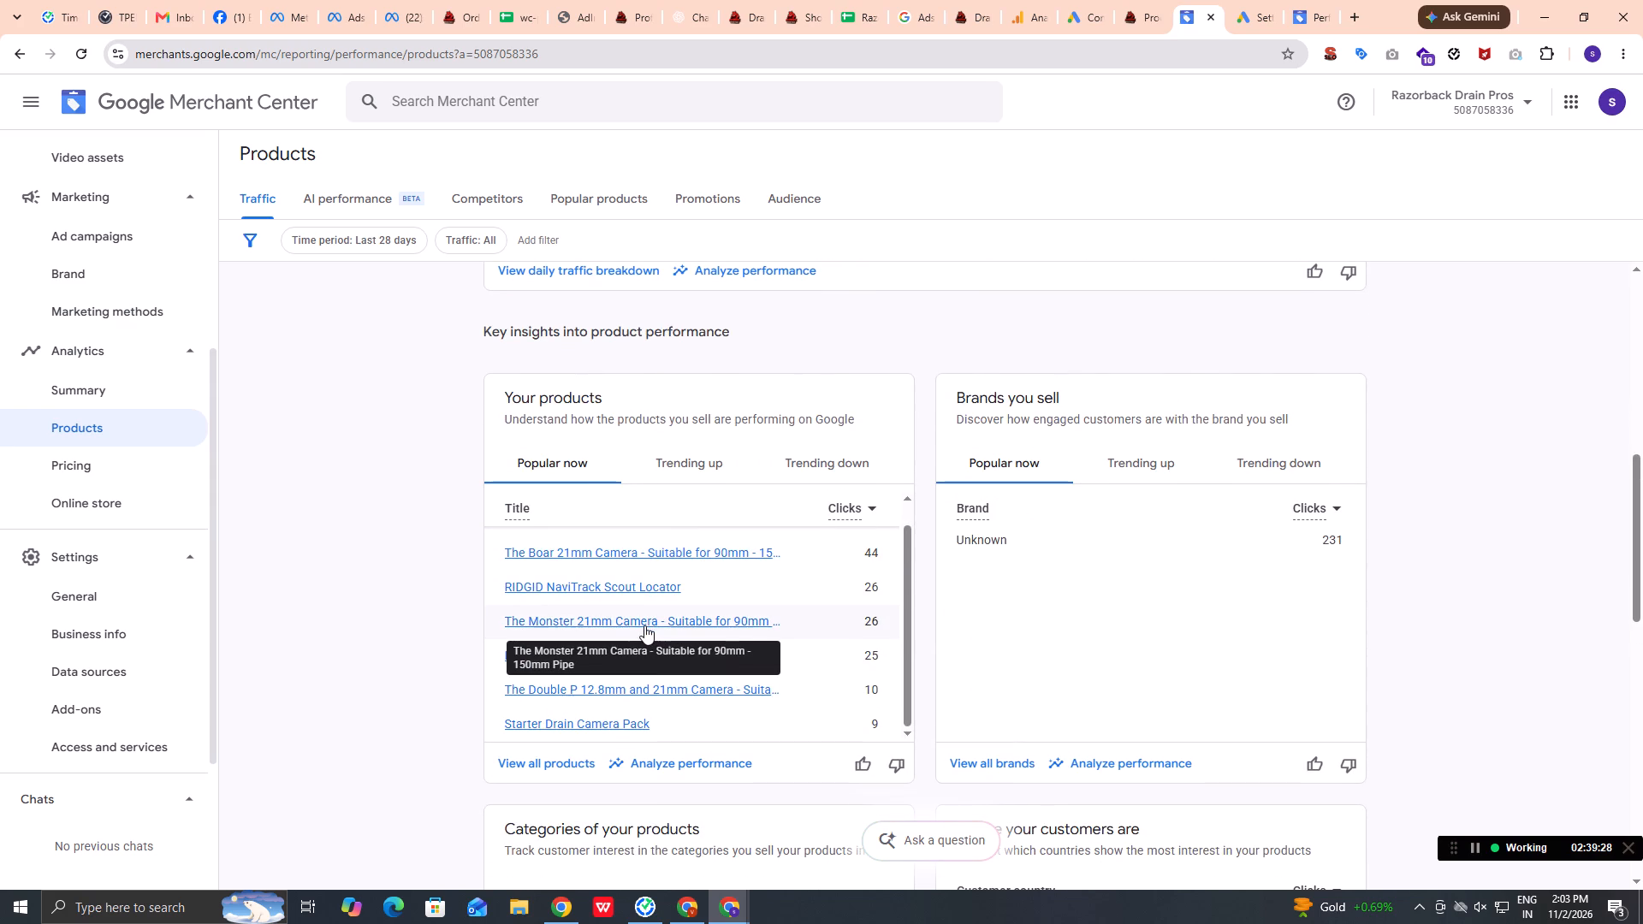
scroll(650, 696, "down", 2)
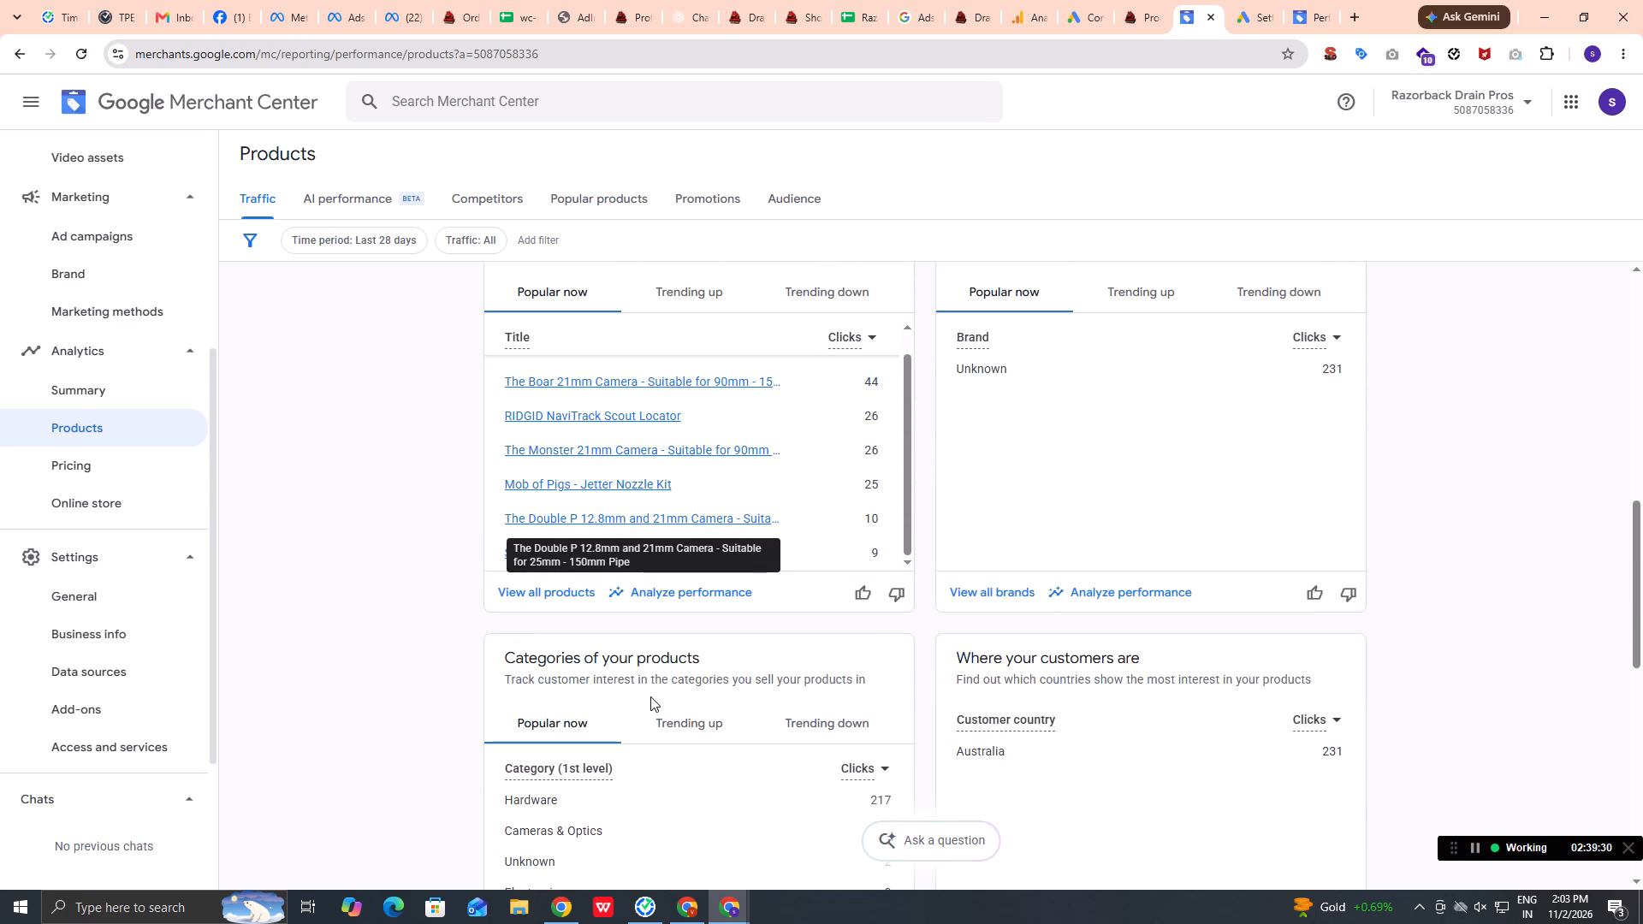
left_click(555, 600)
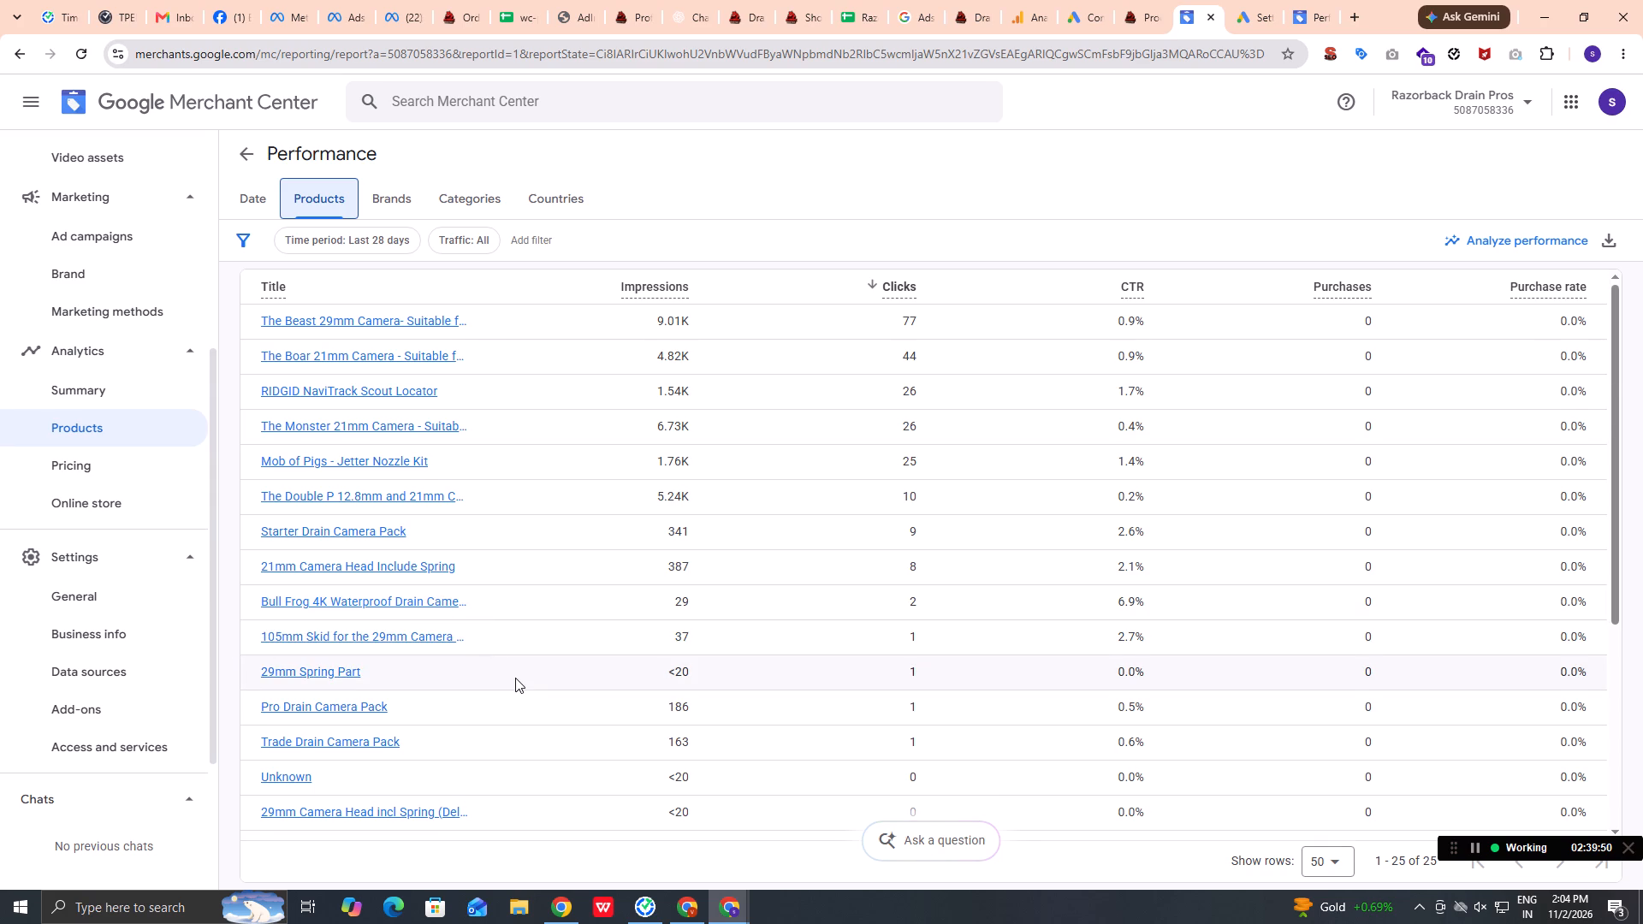
Examine the full product performance list down to its last entries, and return to the Products analytics overview.
scroll(515, 678, "down", 8)
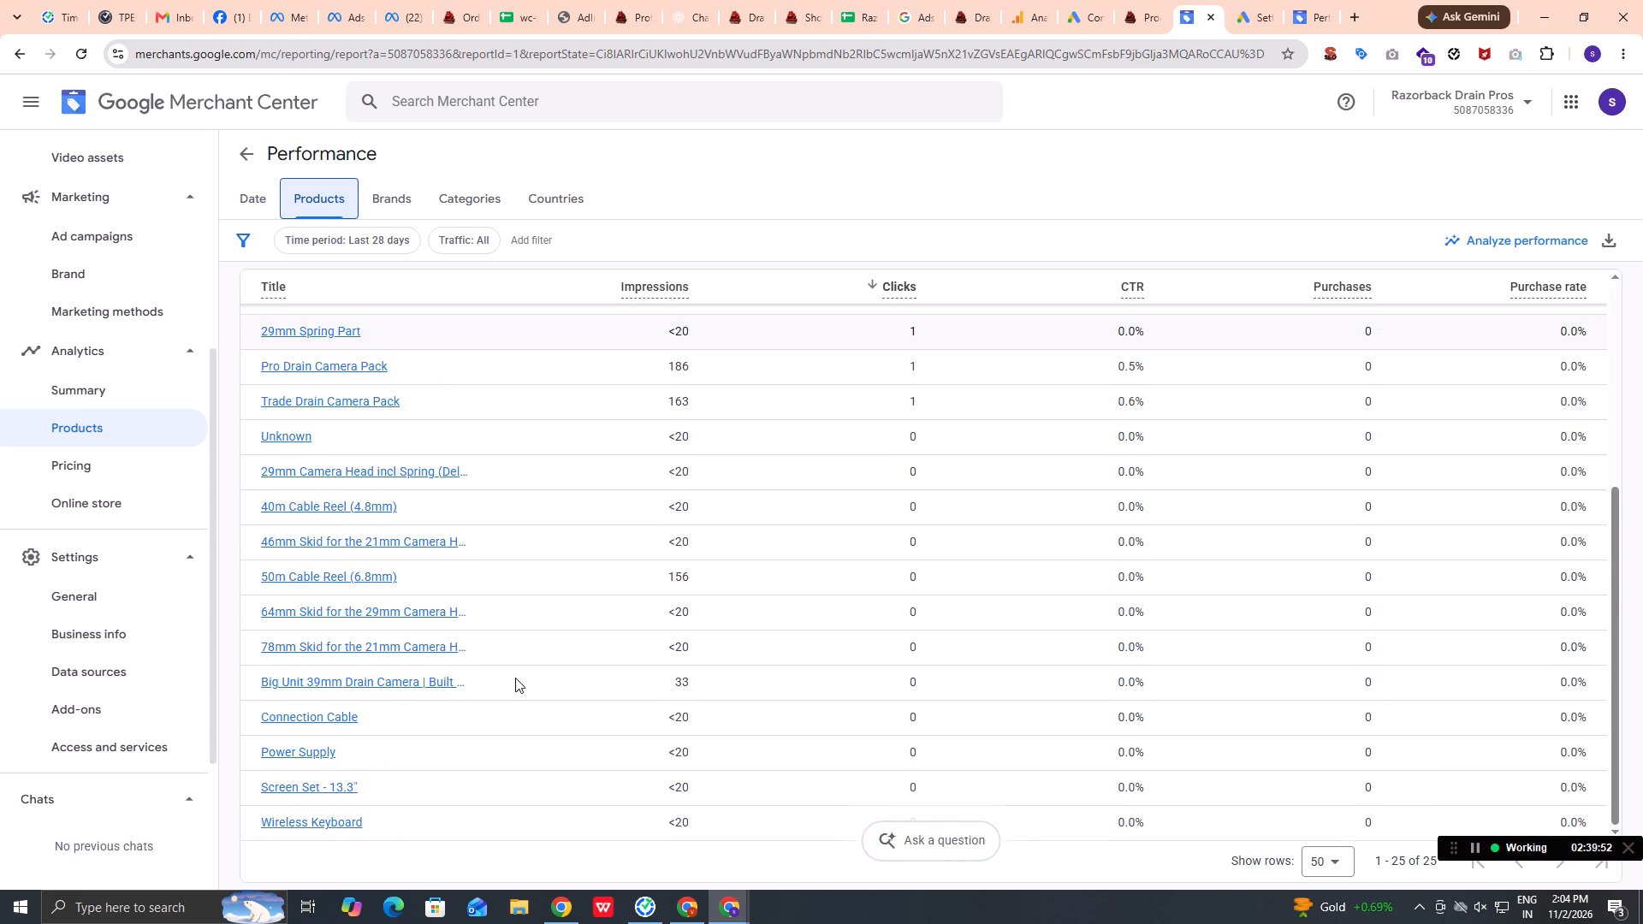
scroll(515, 678, "down", 2)
scroll(515, 678, "up", 7)
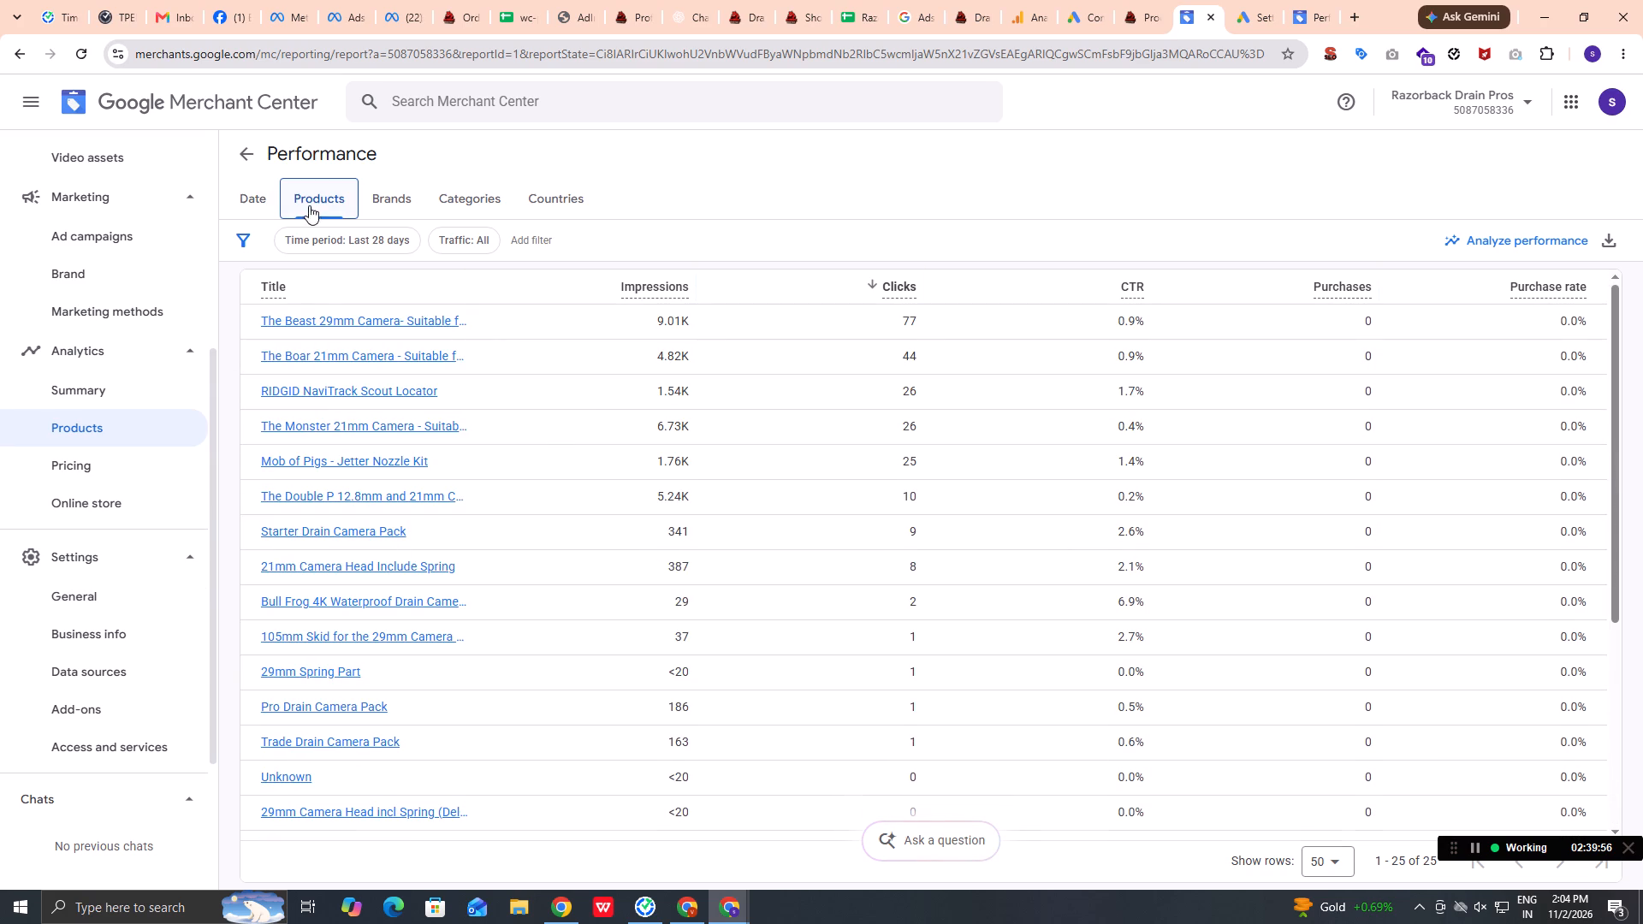
left_click(252, 145)
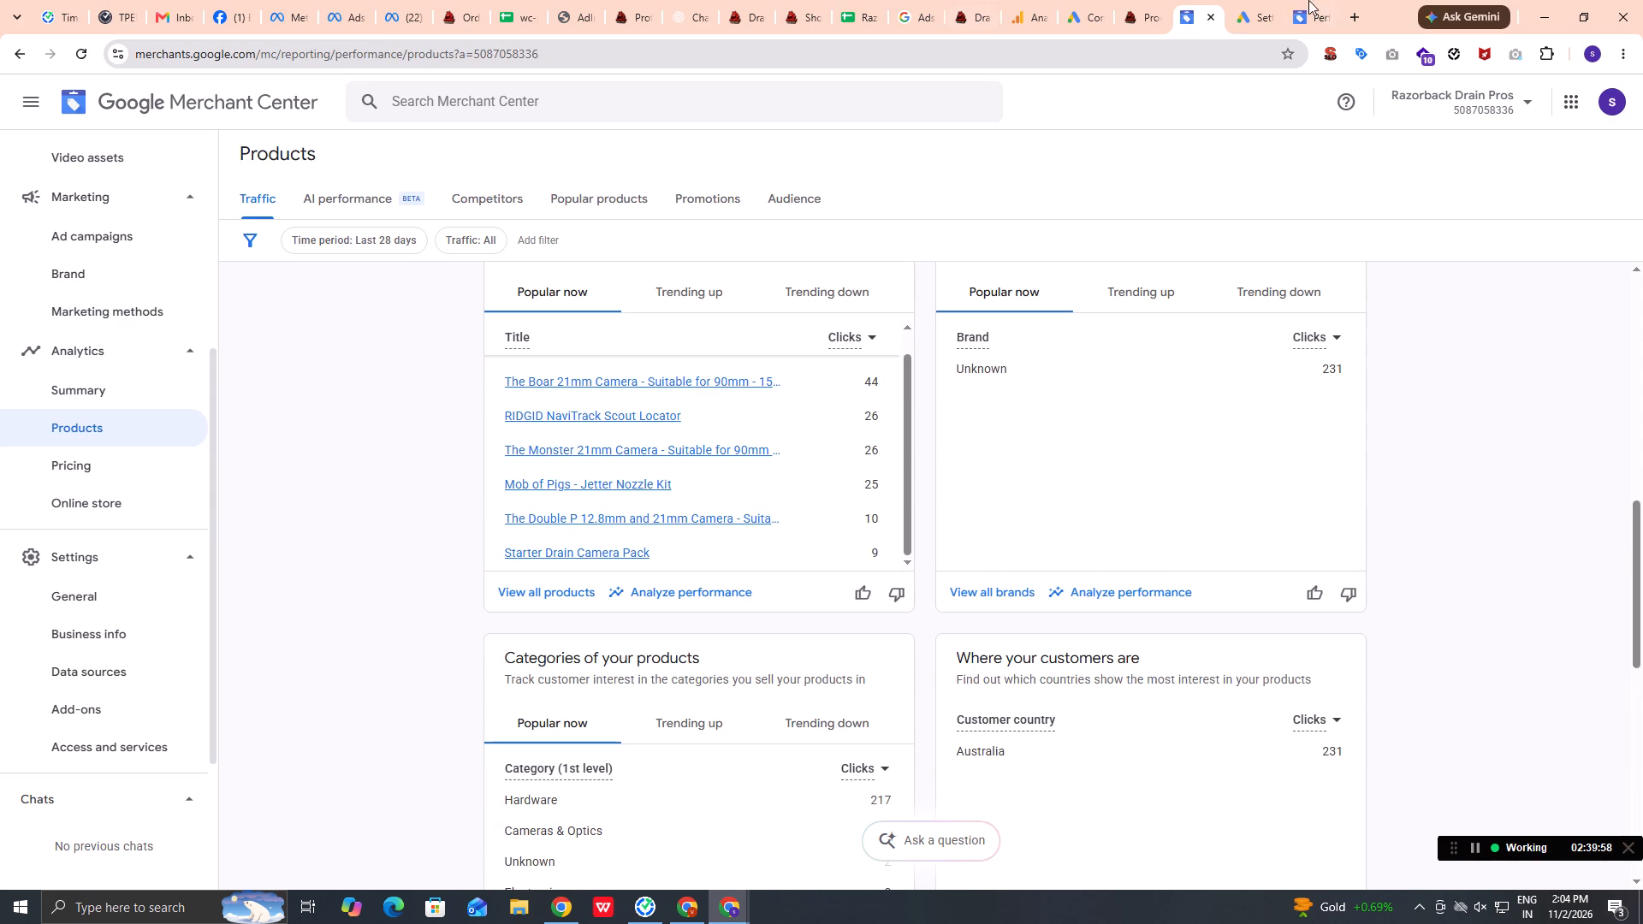
Switch to the Google Ads campaign settings, reopen the inventory filter and save it with Product type is au drain cameras.
left_click(1271, 0)
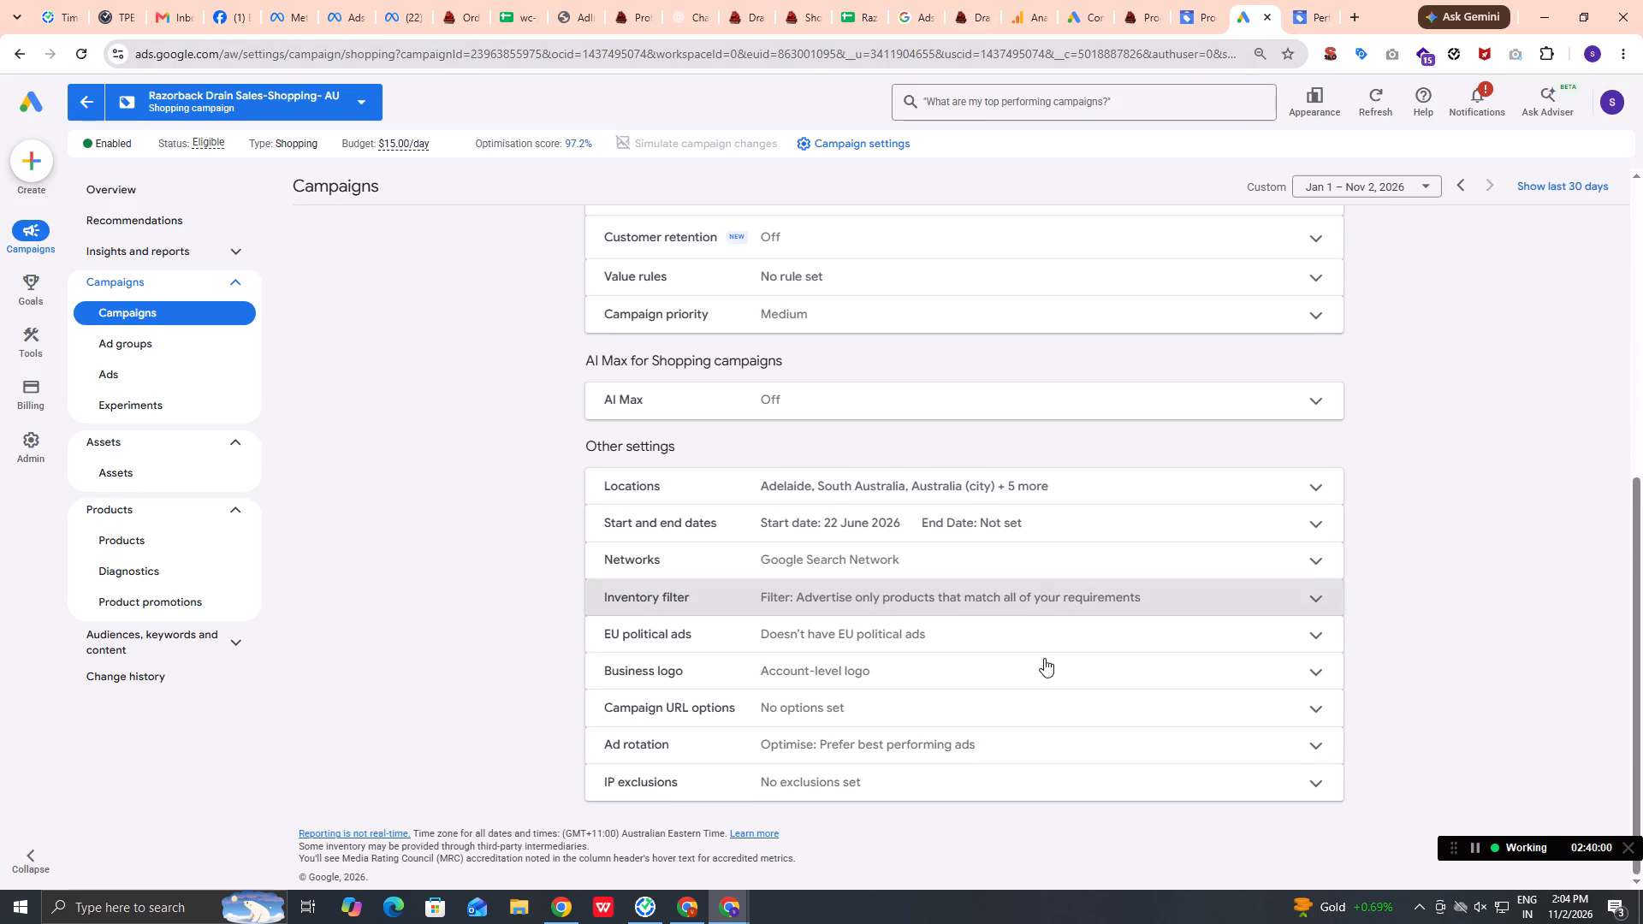
left_click(1001, 592)
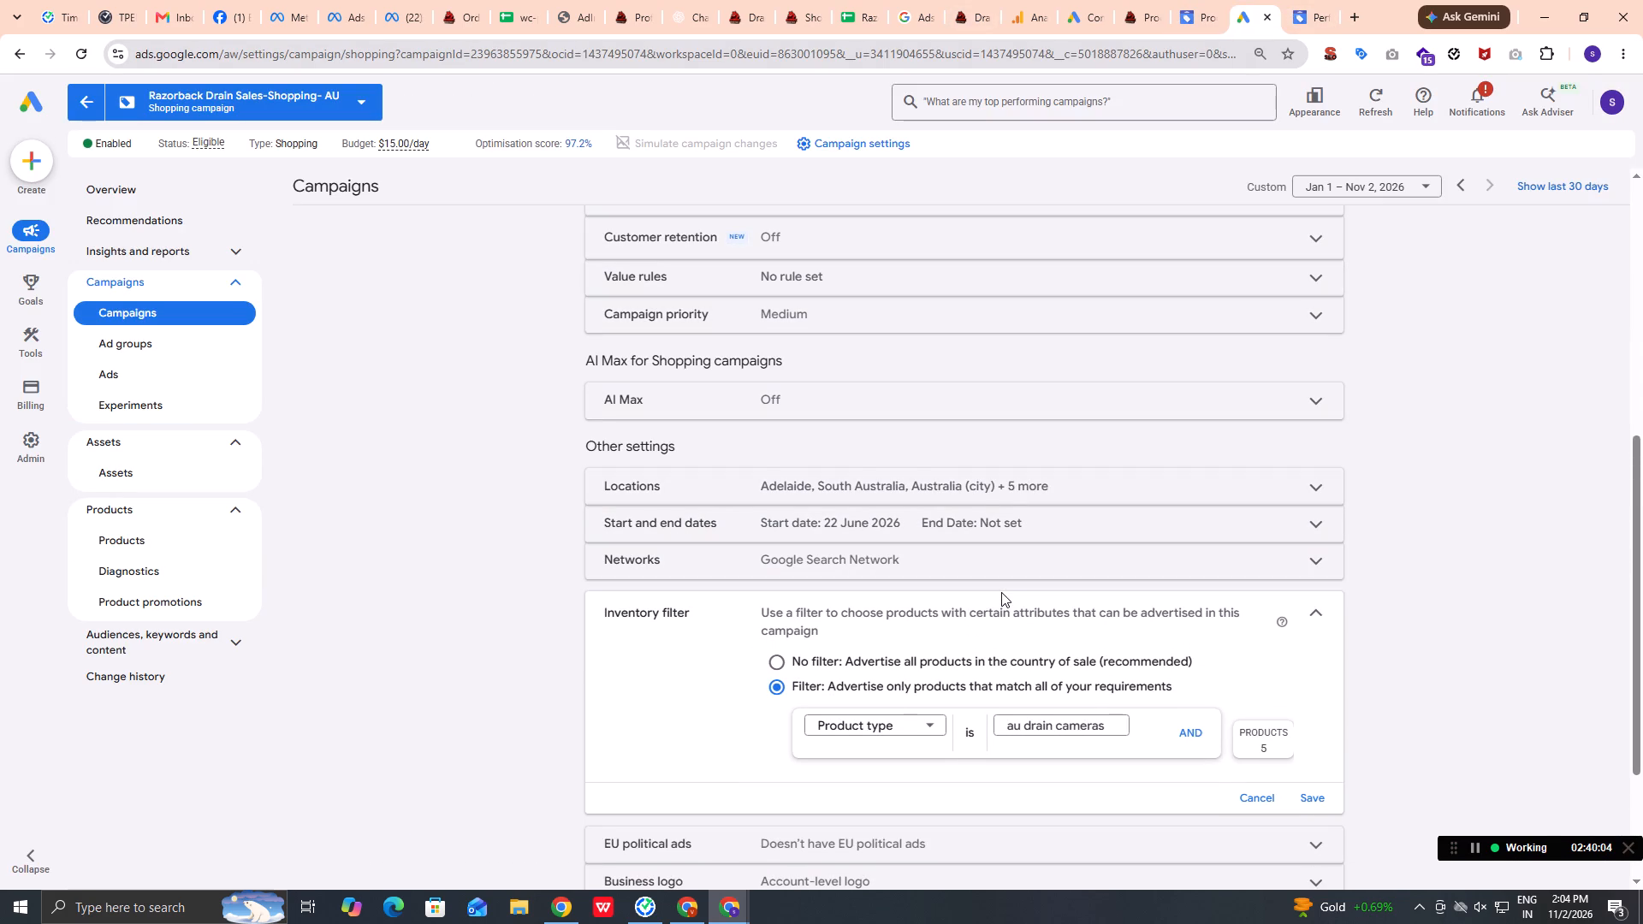
left_click(1310, 795)
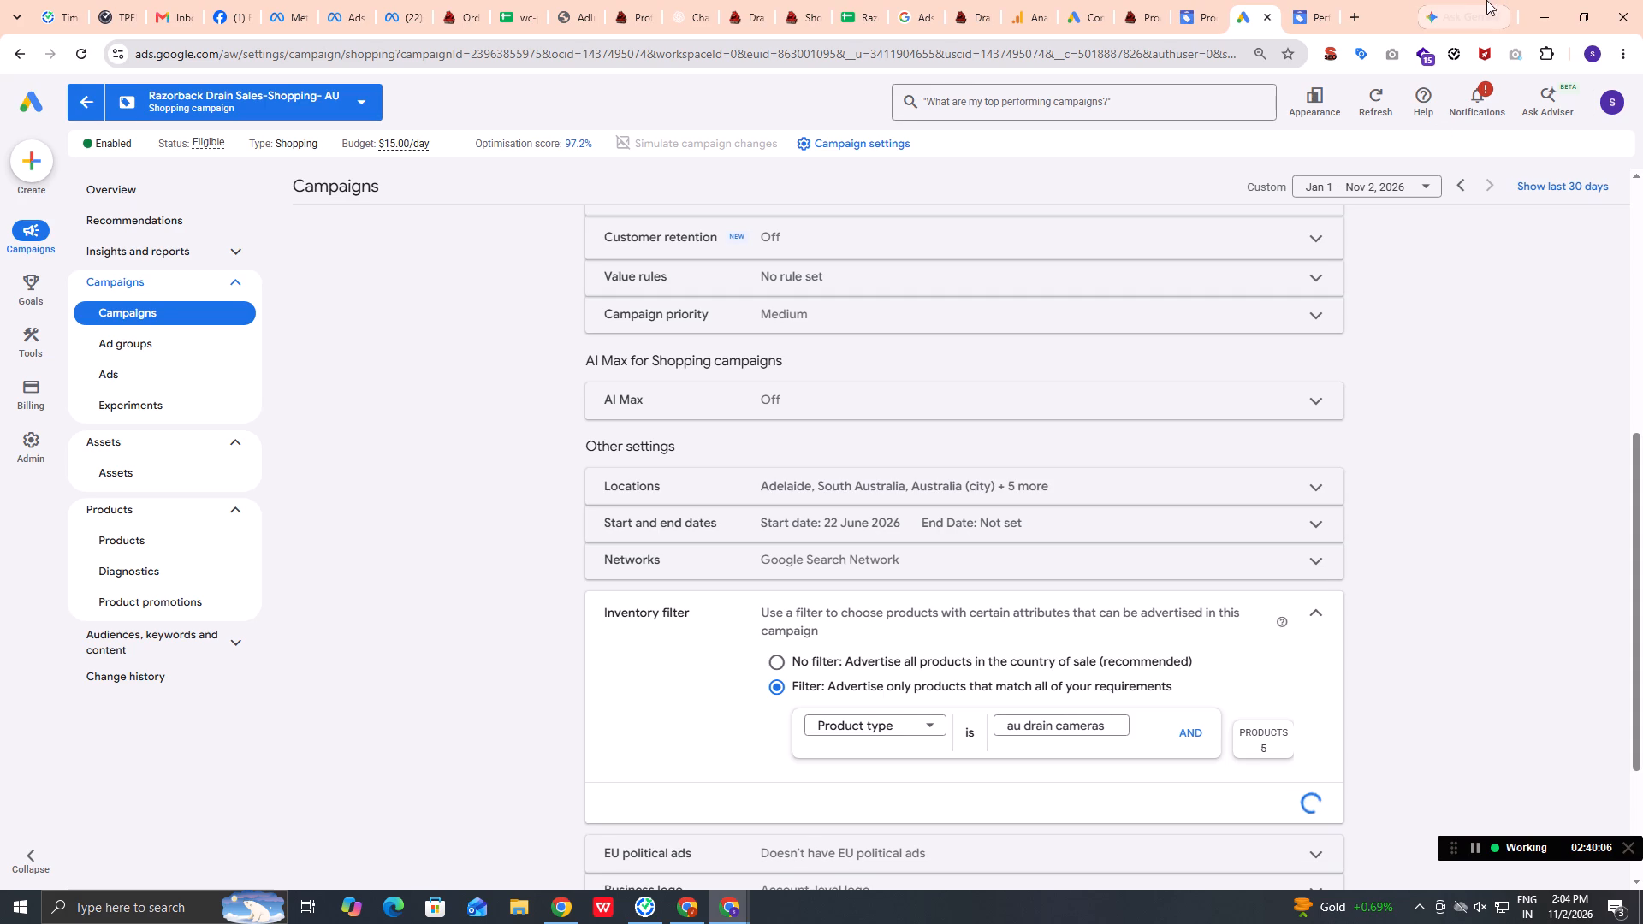
Switch back to Merchant Center's Products analytics and examine the category and customer country insights, product clicks and overall traffic chart.
left_click(1304, 0)
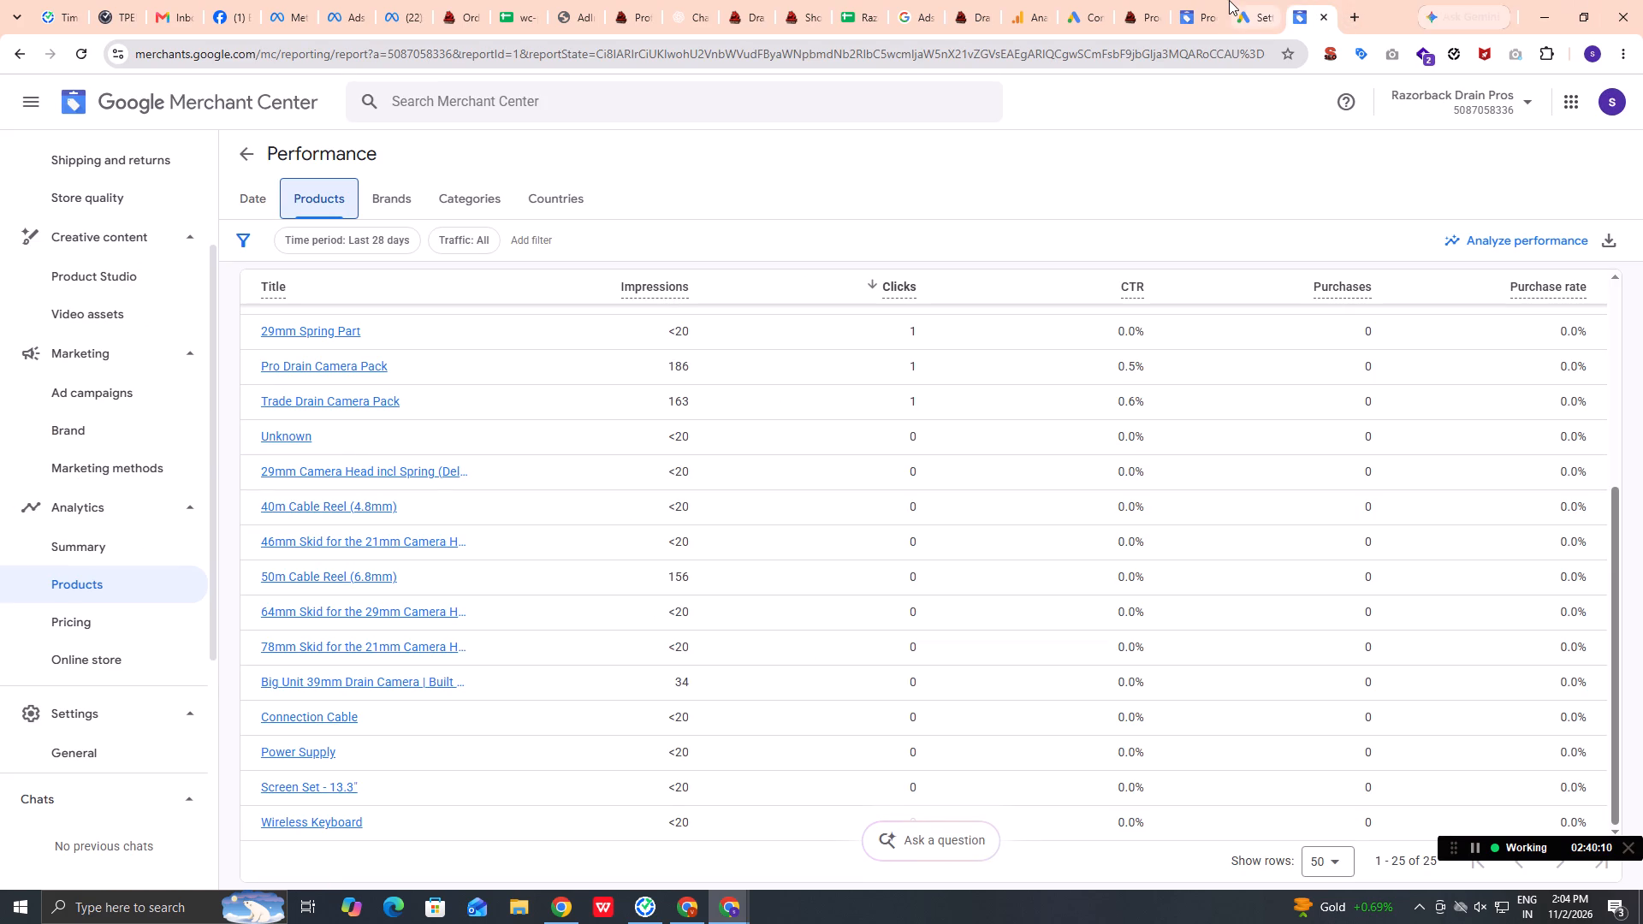
left_click(1194, 0)
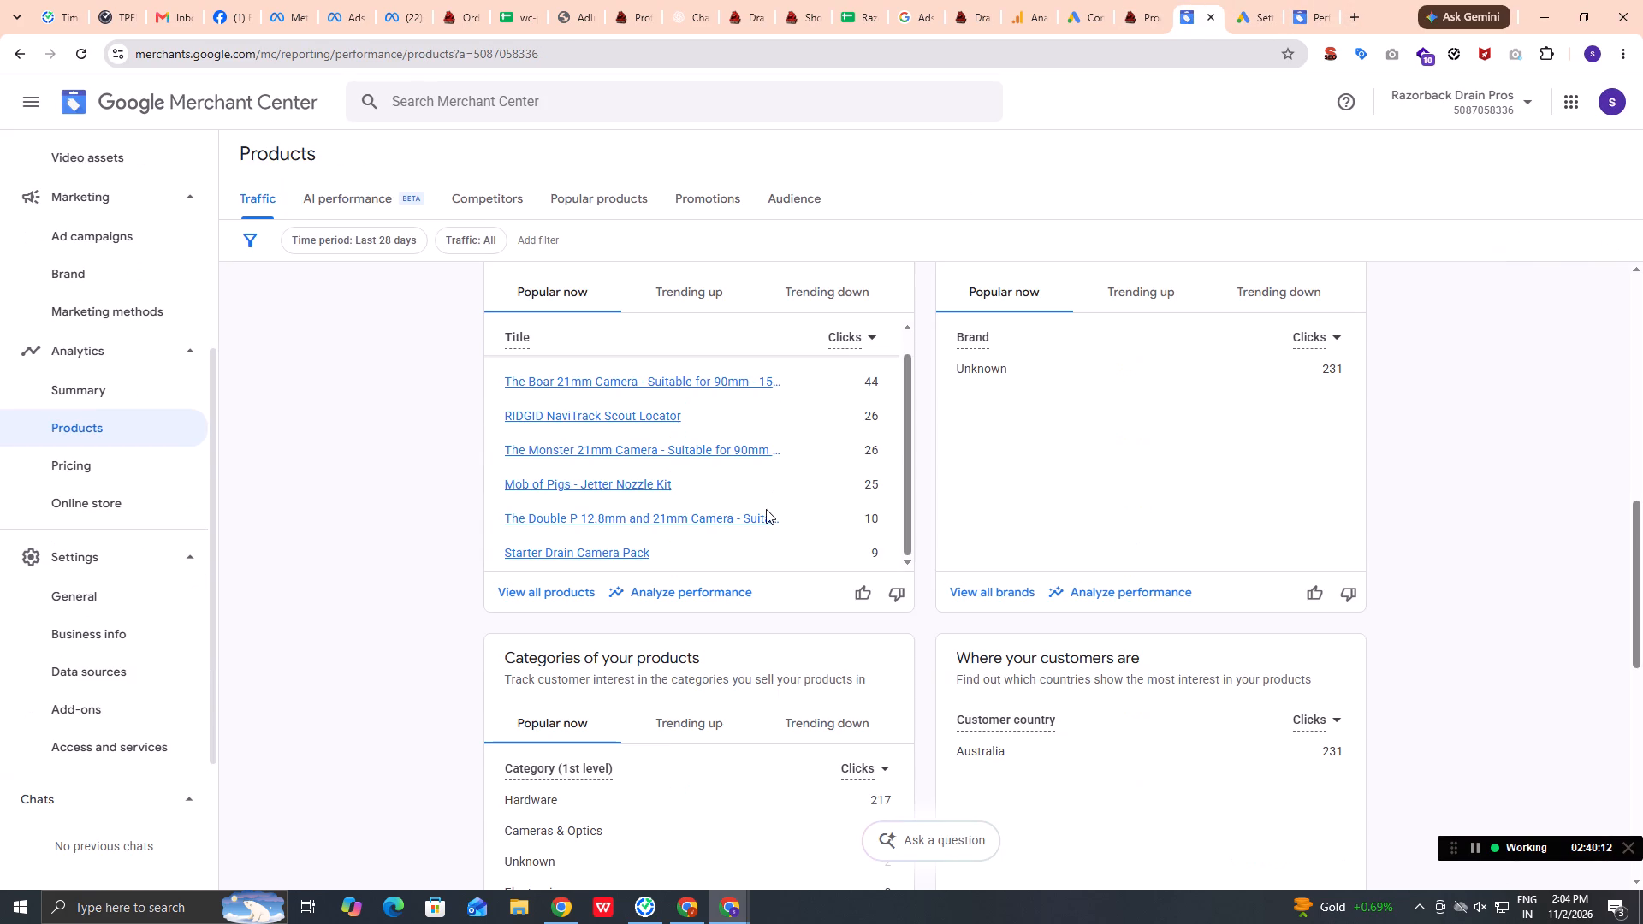
scroll(711, 733, "down", 3)
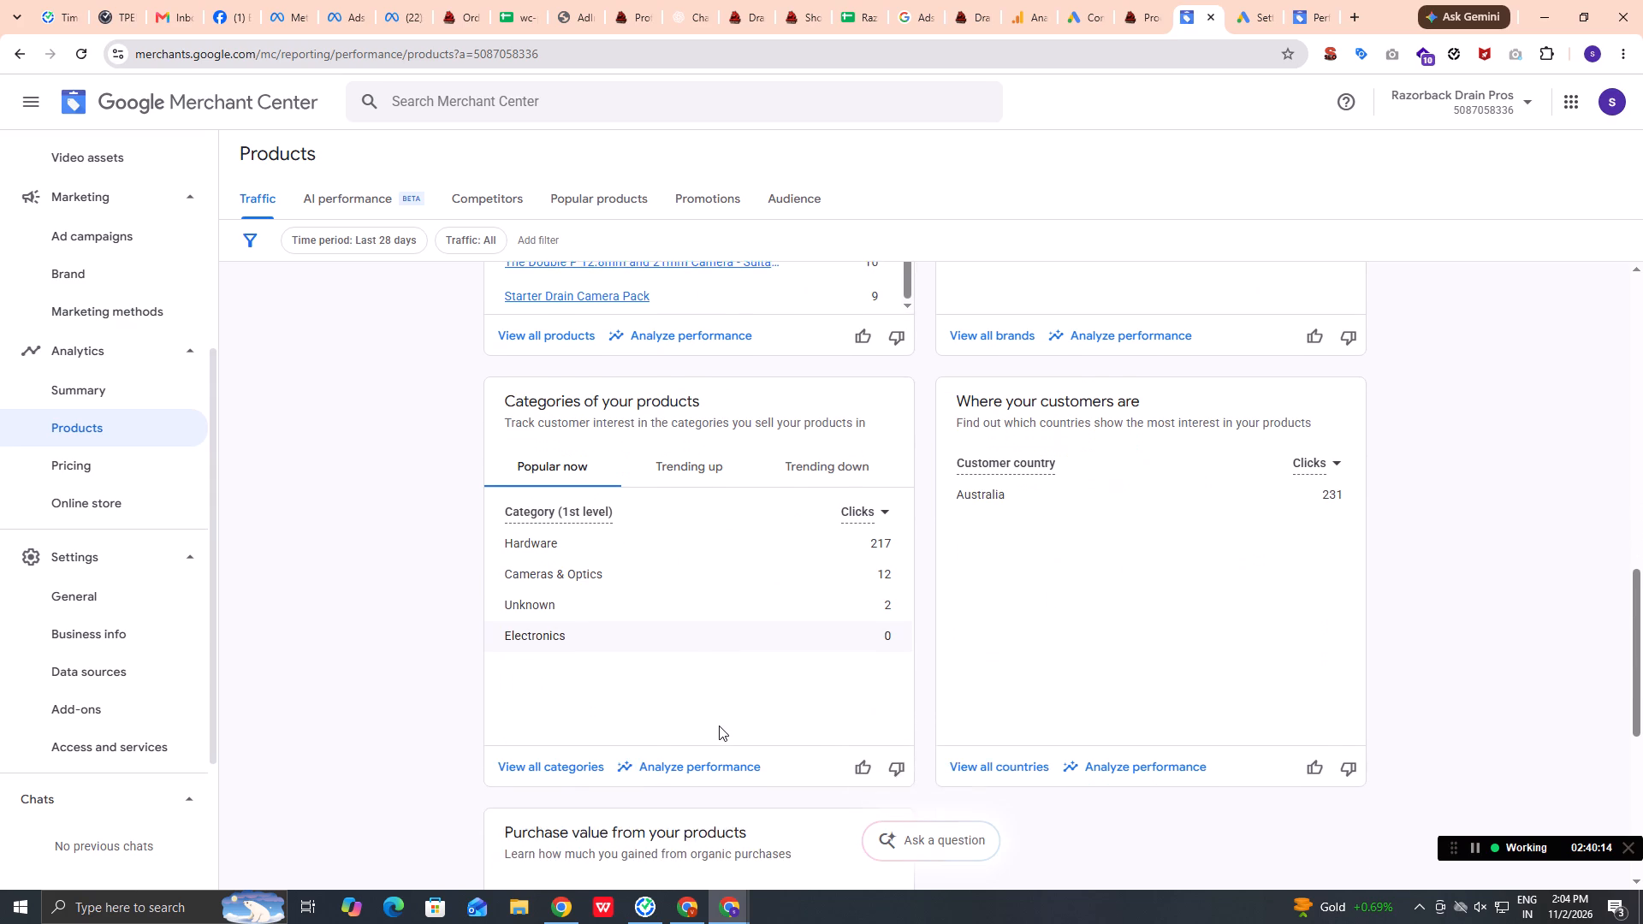
scroll(719, 726, "down", 2)
scroll(719, 726, "up", 4)
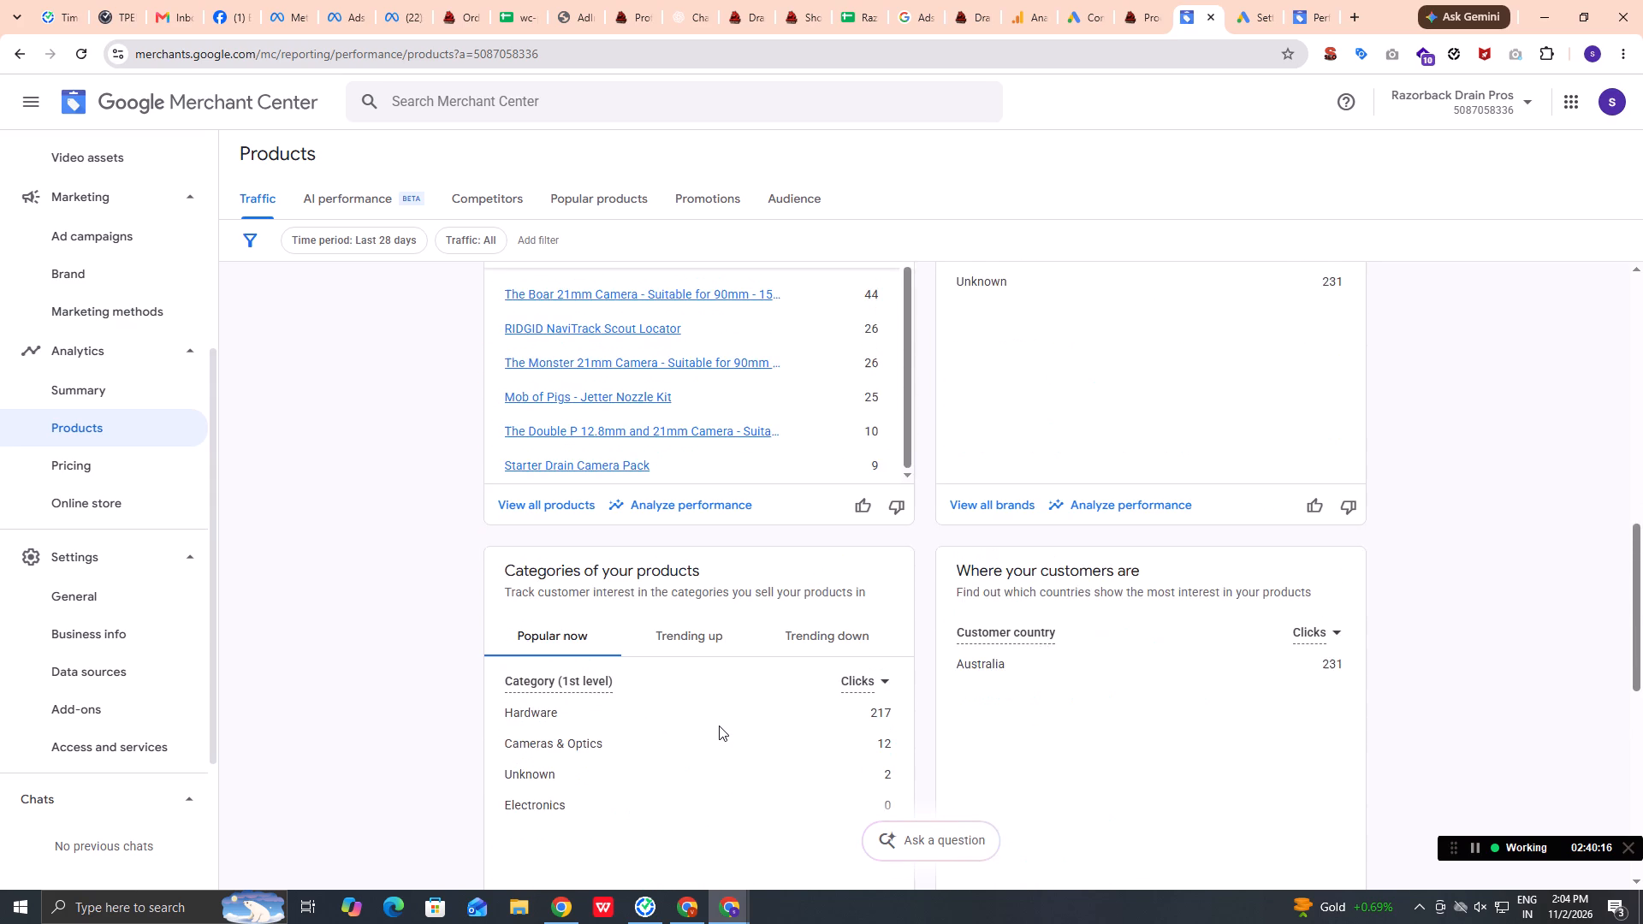
scroll(719, 726, "up", 6)
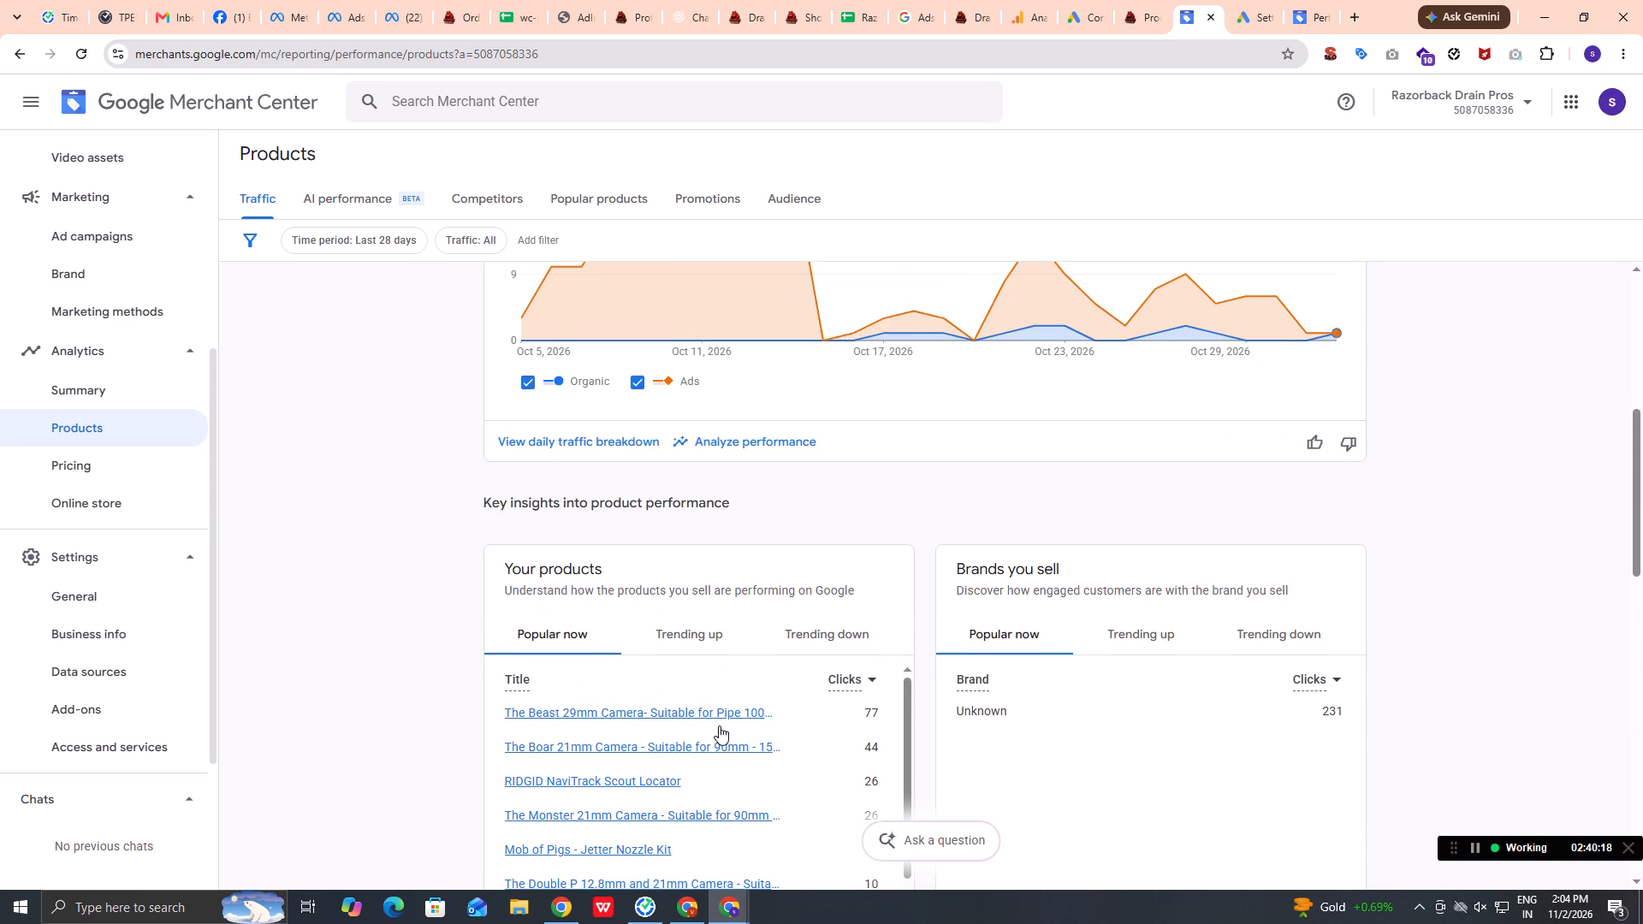
scroll(719, 726, "up", 6)
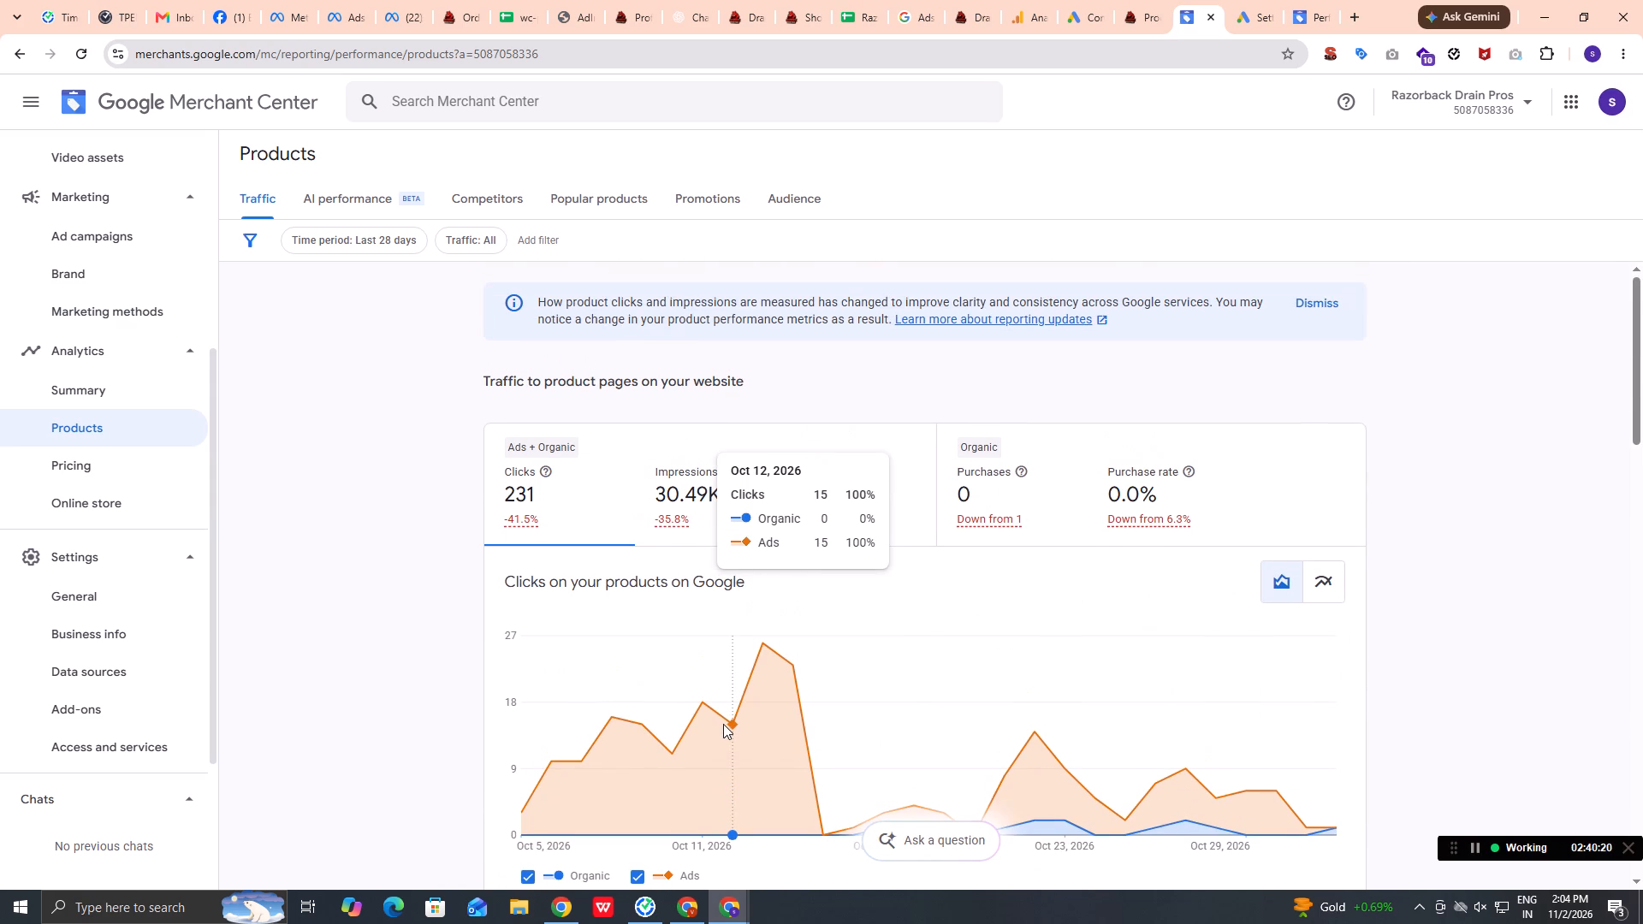
scroll(726, 722, "up", 4)
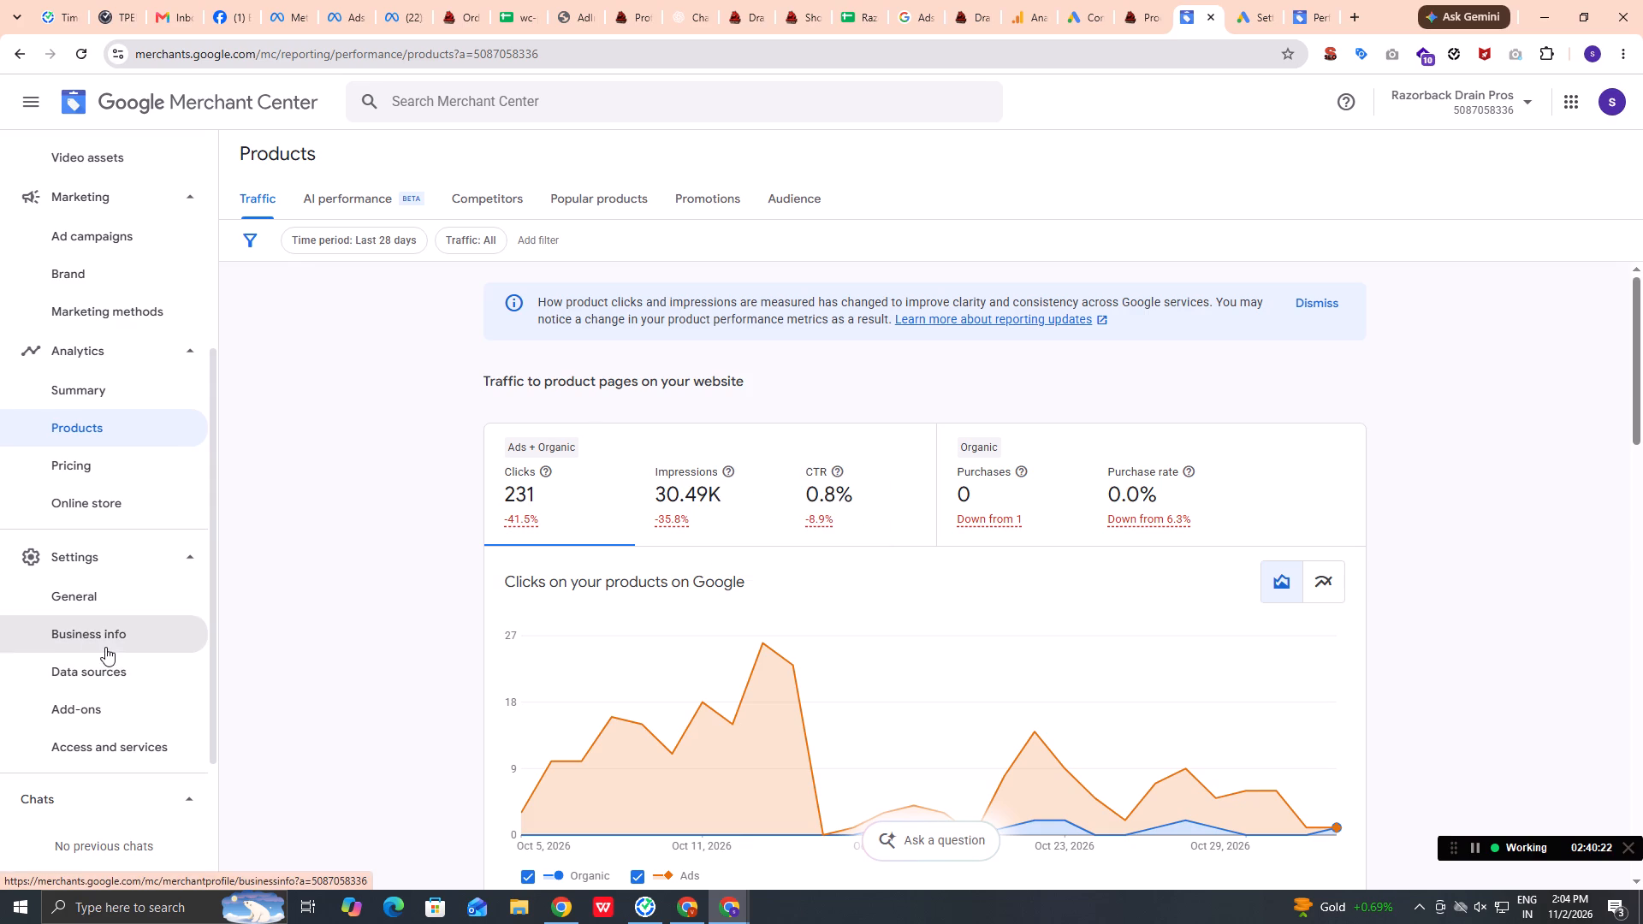
Open the Pricing analytics report, followed by the Summary analytics report.
left_click(127, 469)
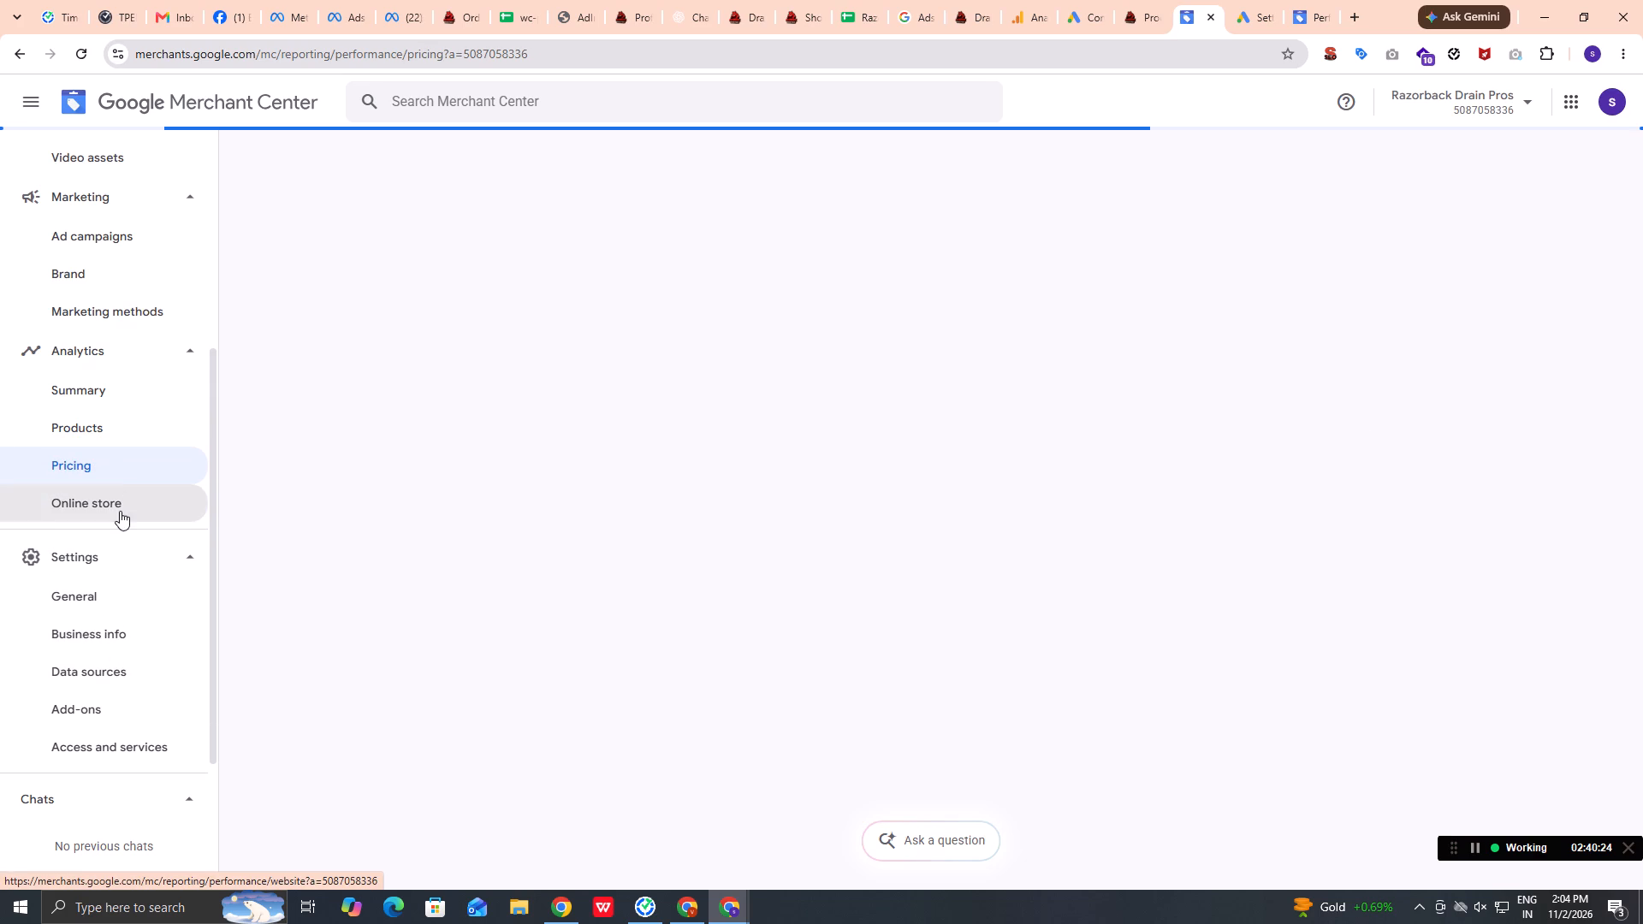
left_click(105, 392)
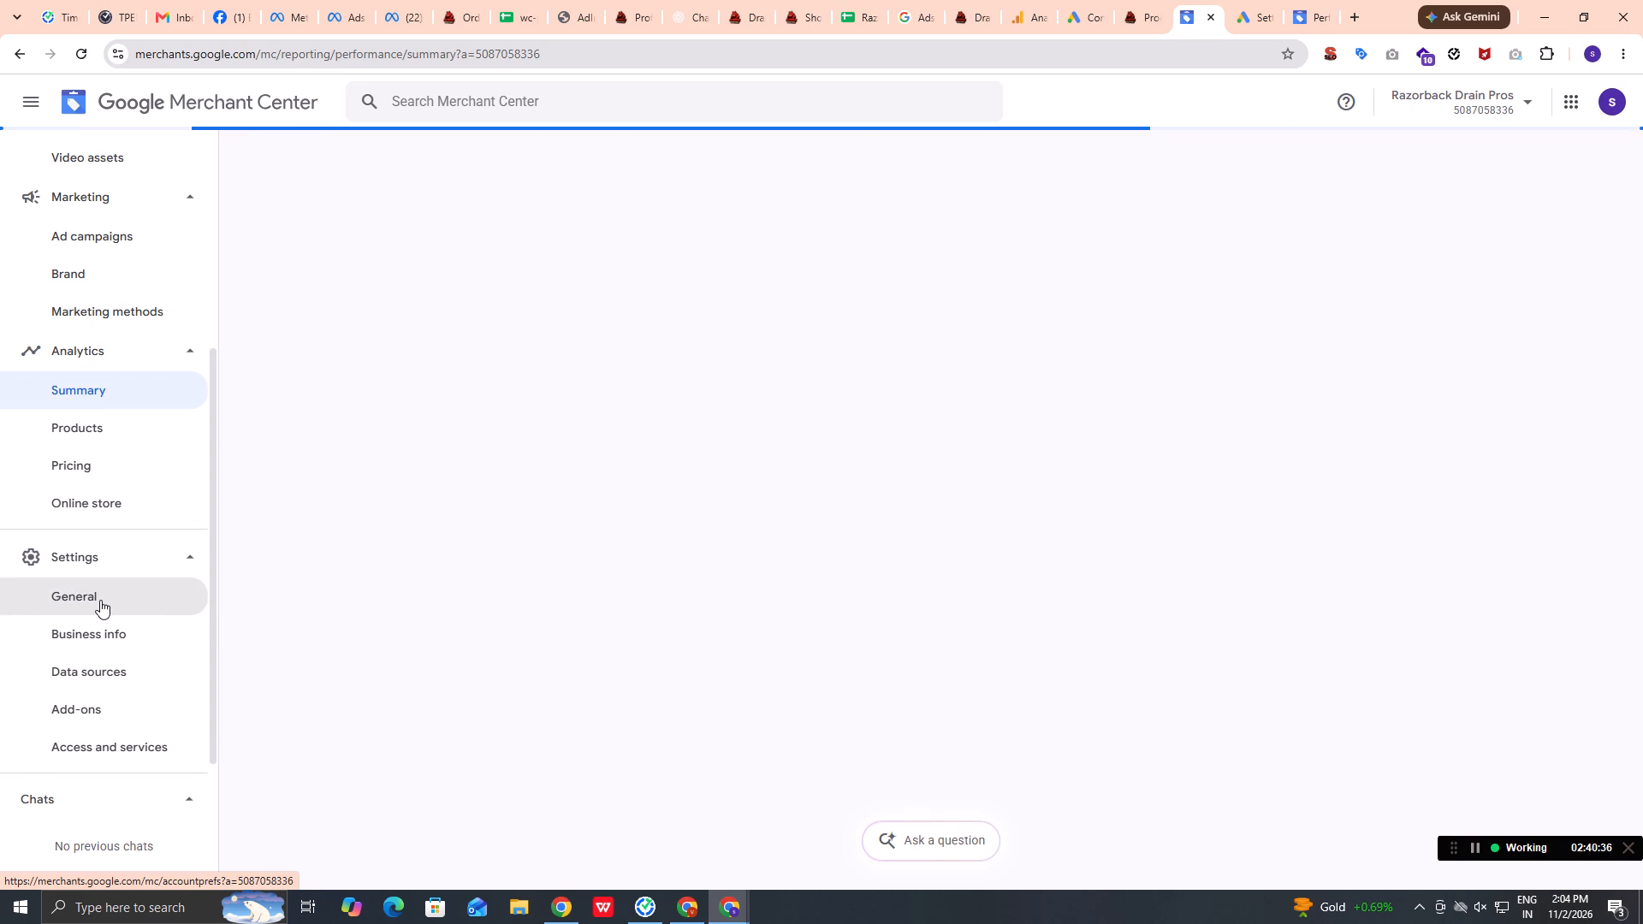
scroll(100, 600, "down", 4)
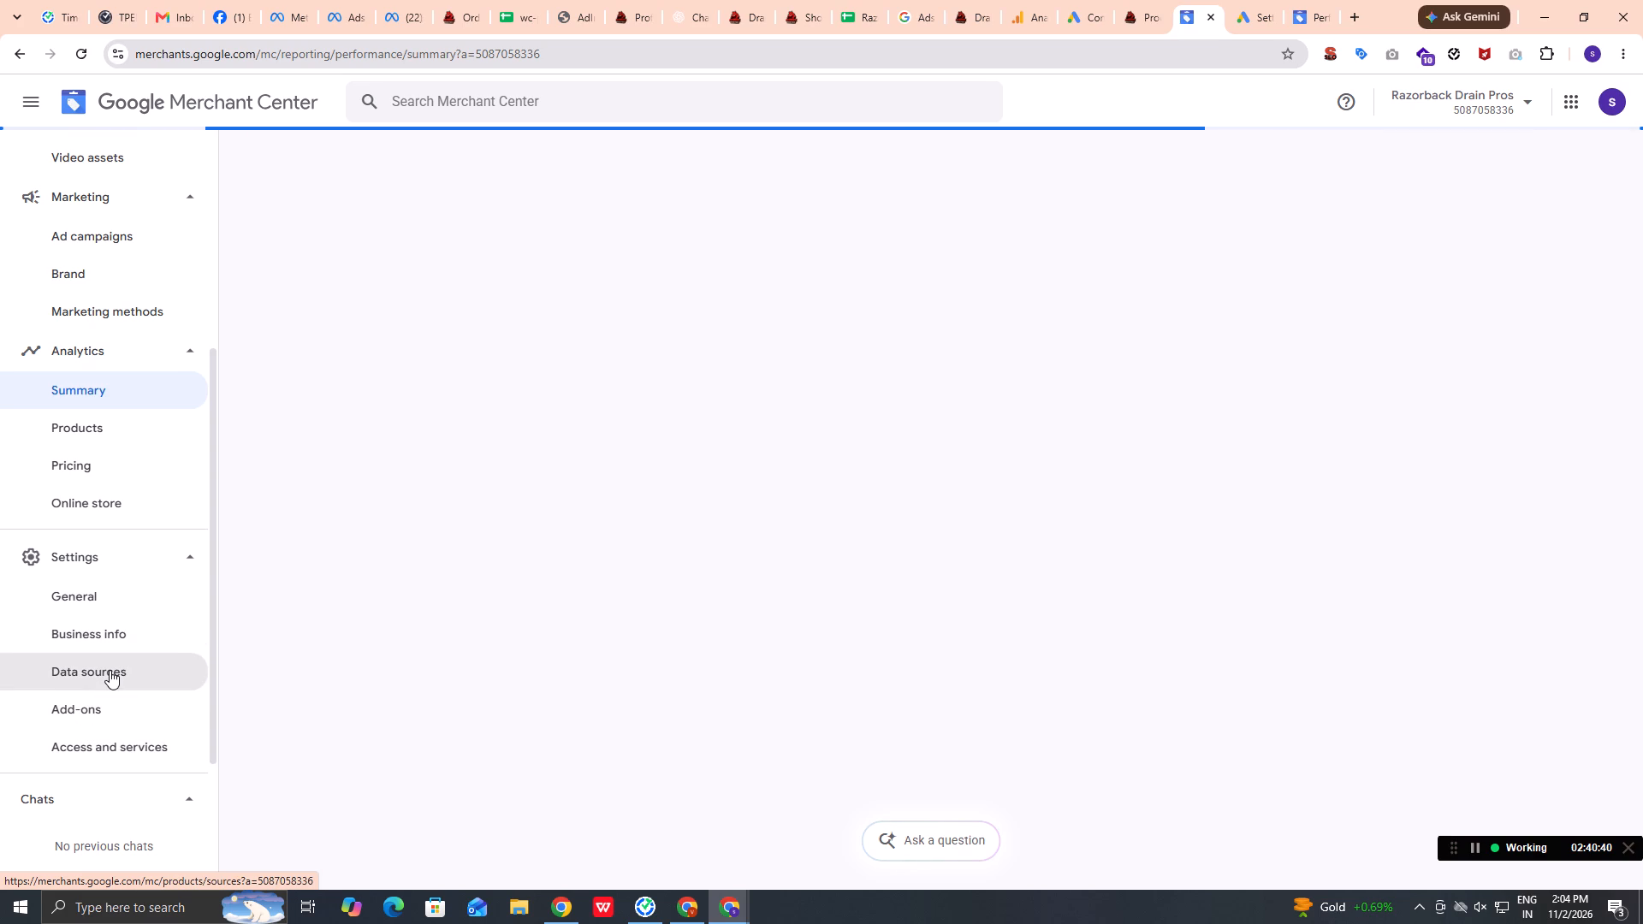
Open the store's product list in Merchant Center and go to the product table below the status history.
scroll(110, 670, "up", 2)
scroll(199, 488, "up", 2)
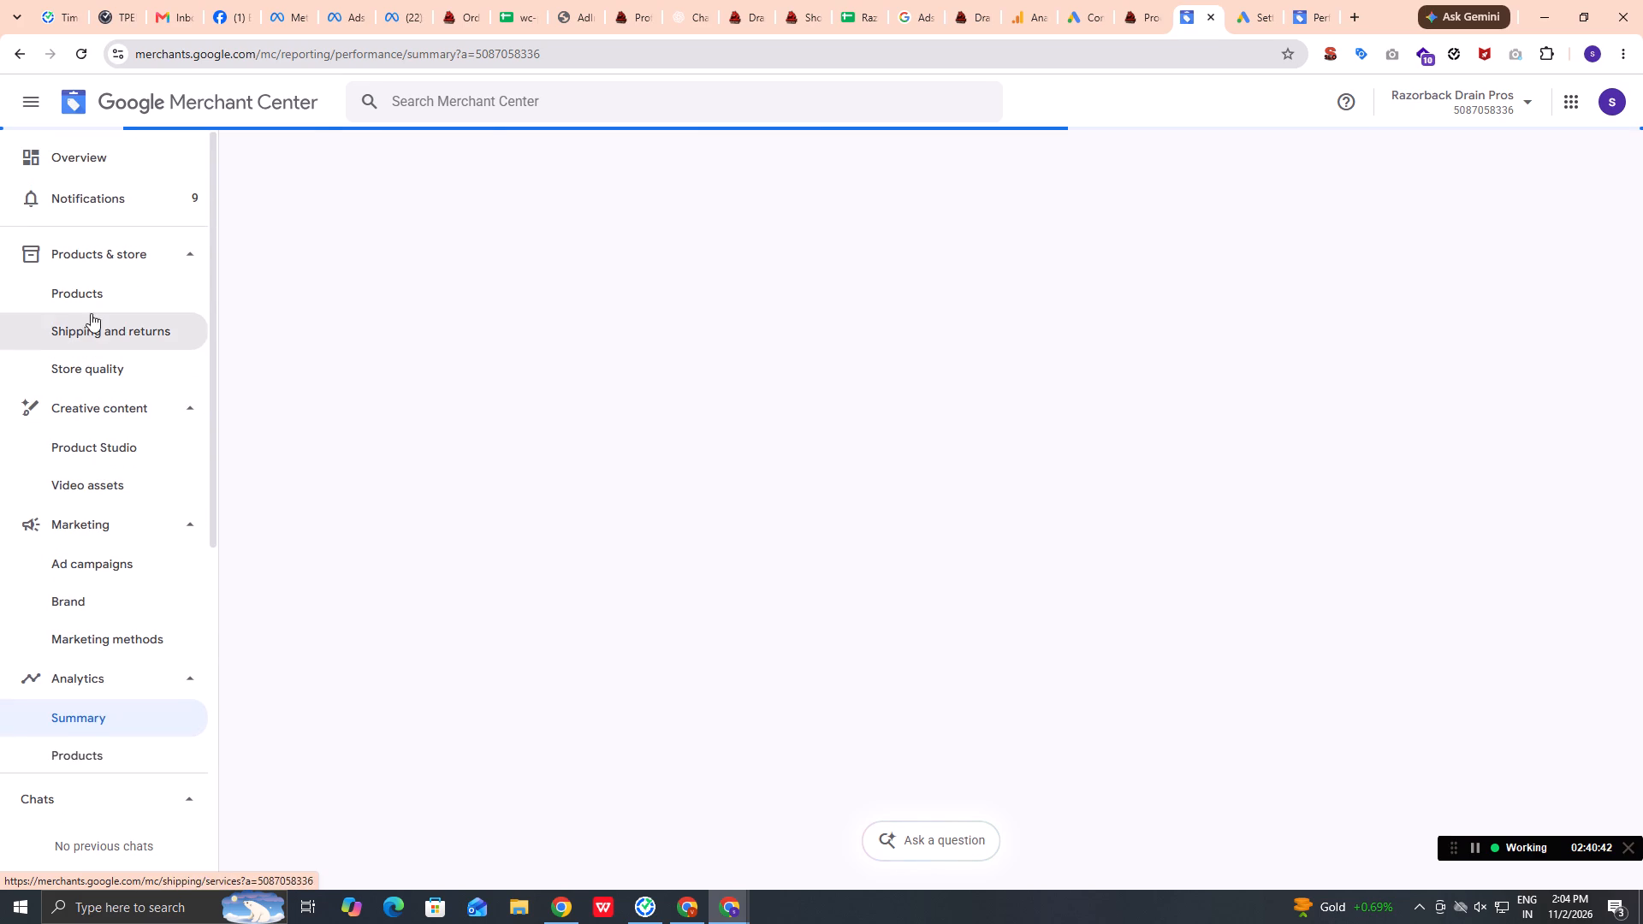
left_click(91, 299)
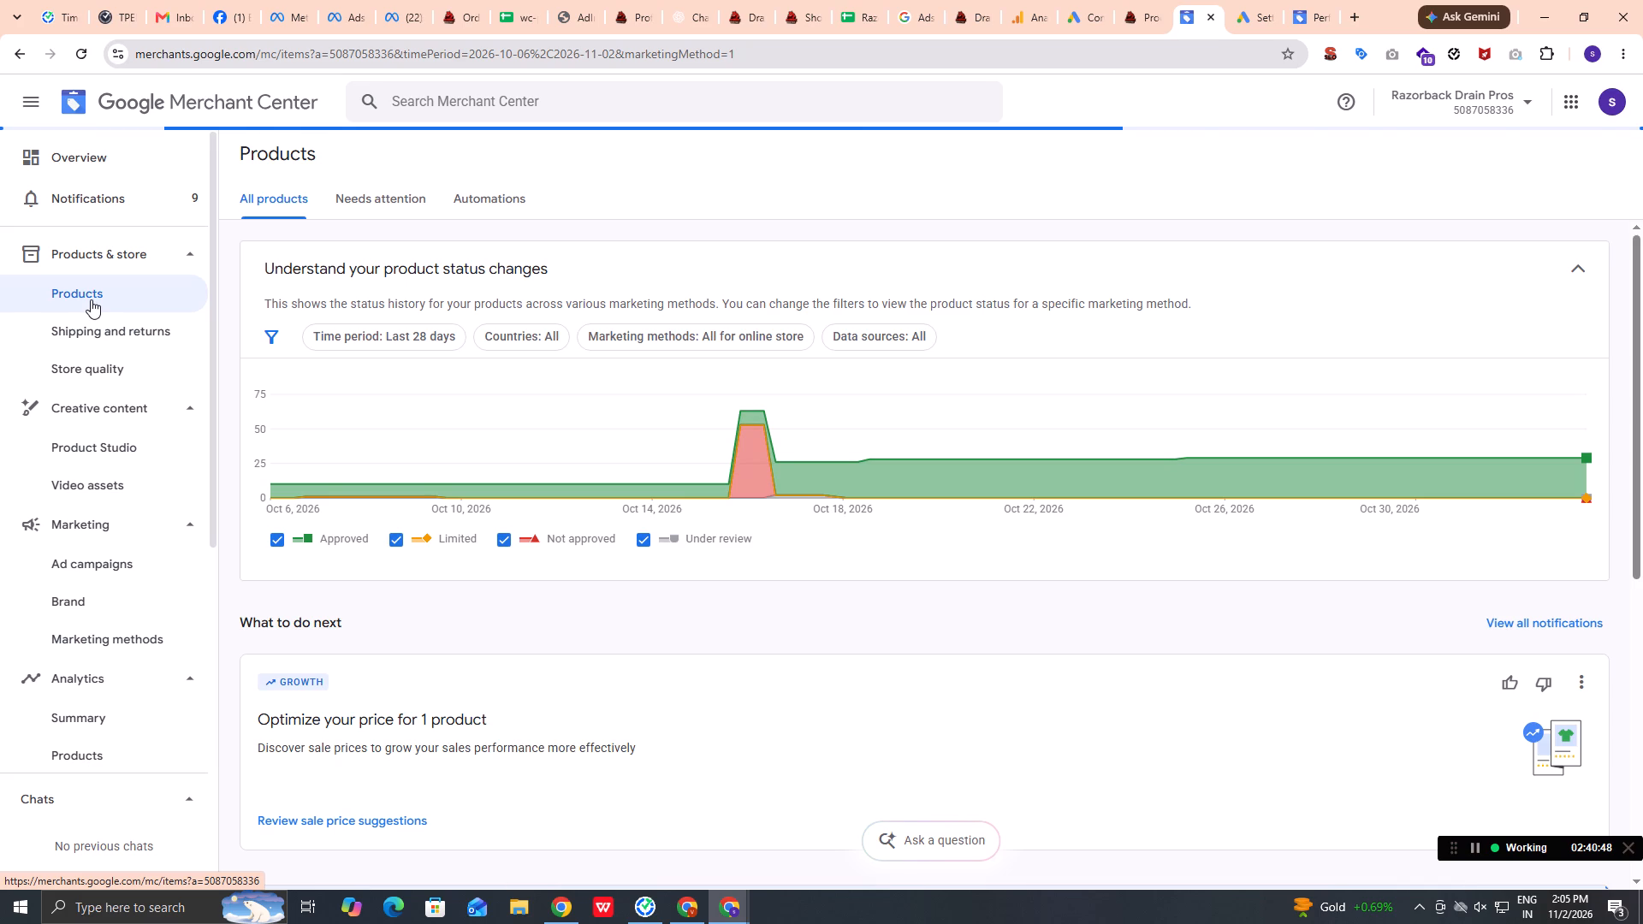
scroll(732, 394, "down", 3)
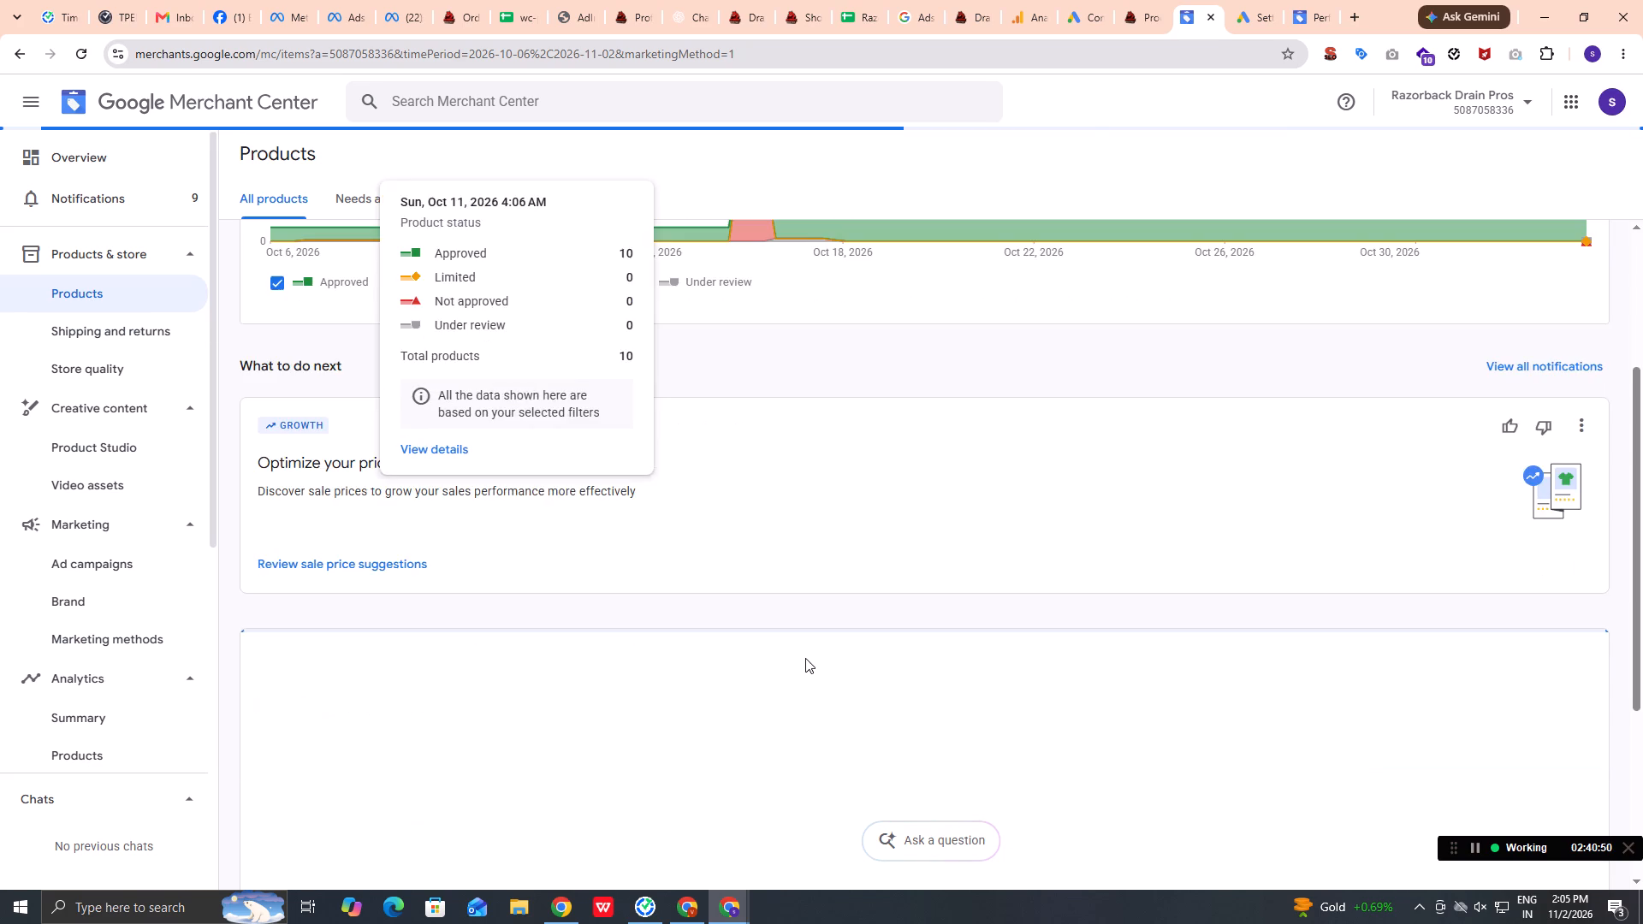
scroll(807, 660, "down", 3)
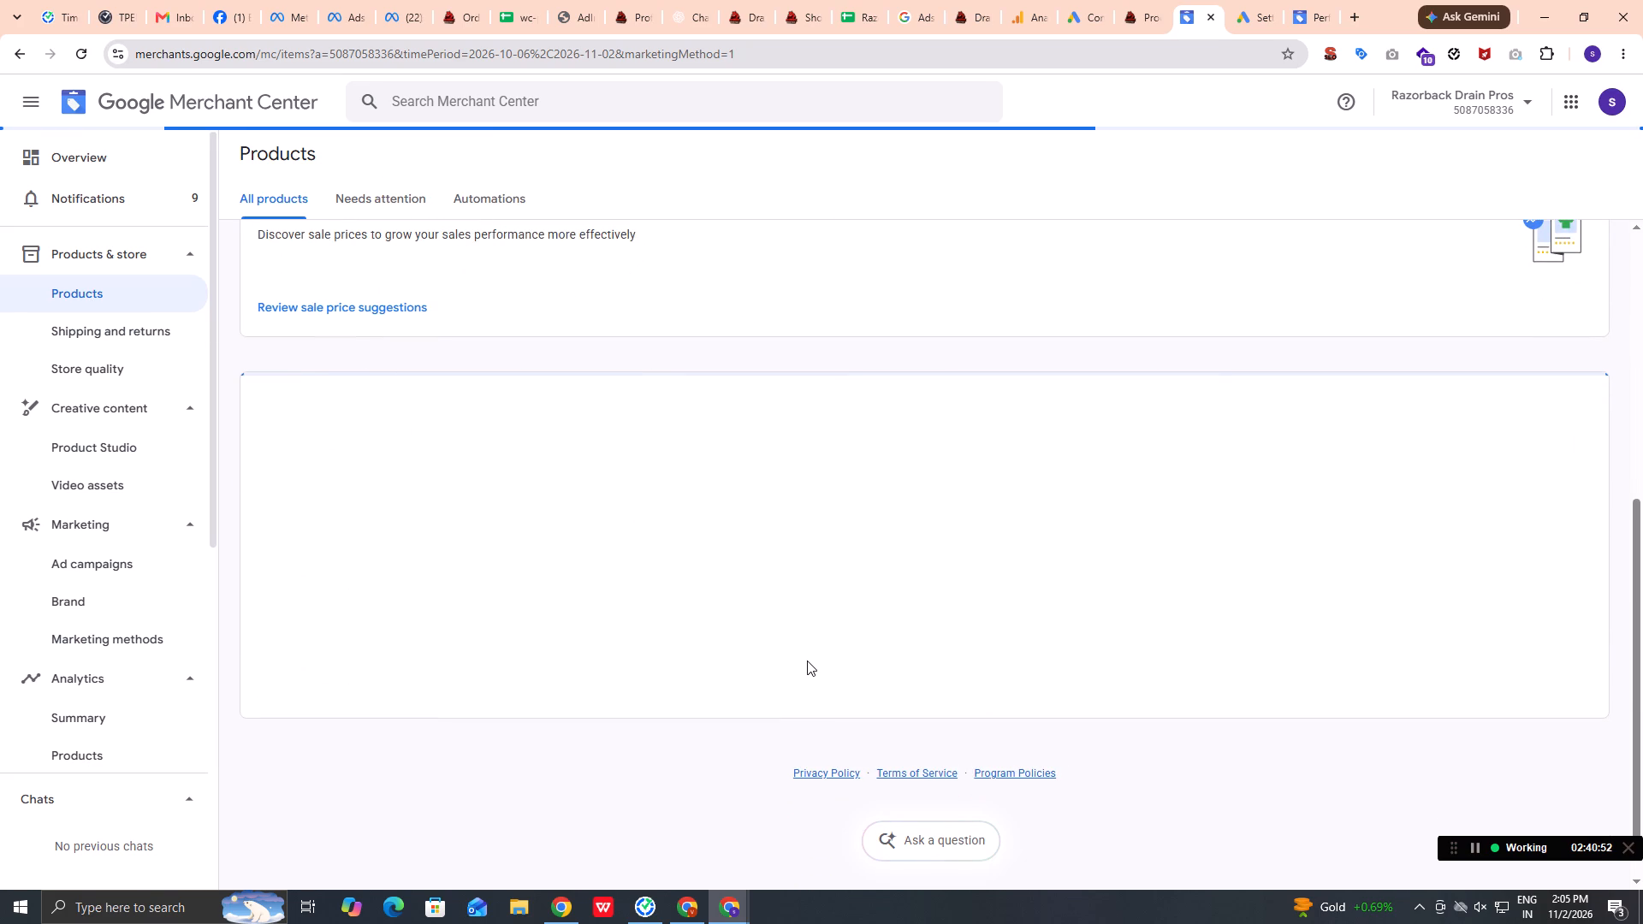
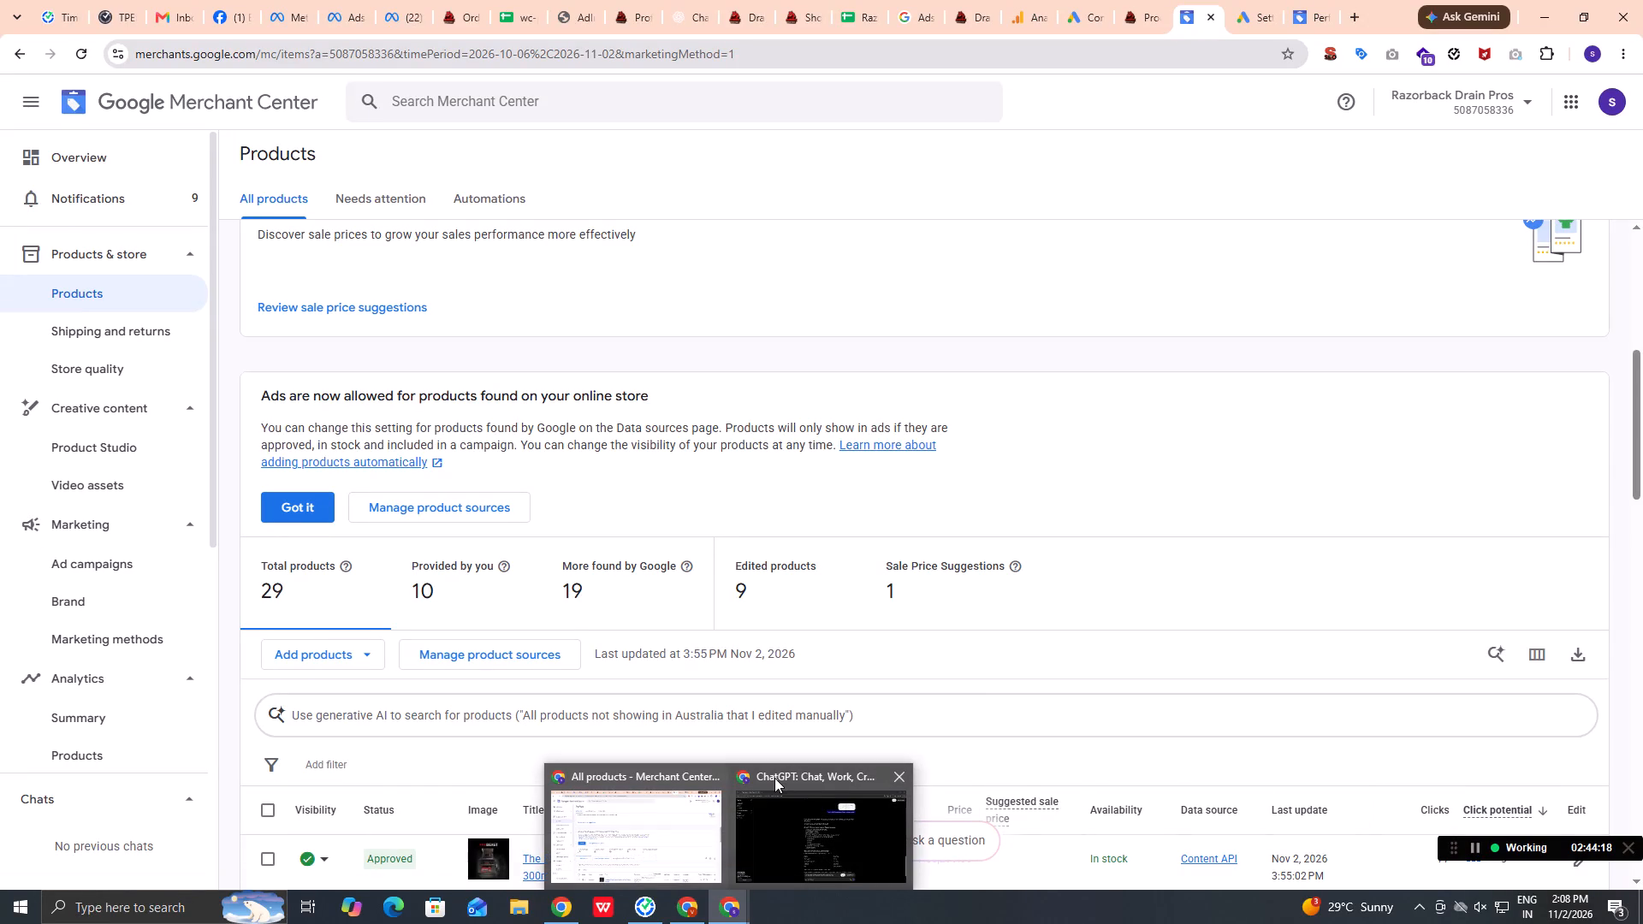
Examine the whole product table in Merchant Center, comparing product titles, data sources, clicks and click potential.
scroll(480, 619, "down", 2)
scroll(510, 684, "down", 7)
scroll(511, 712, "up", 2)
scroll(511, 712, "down", 1)
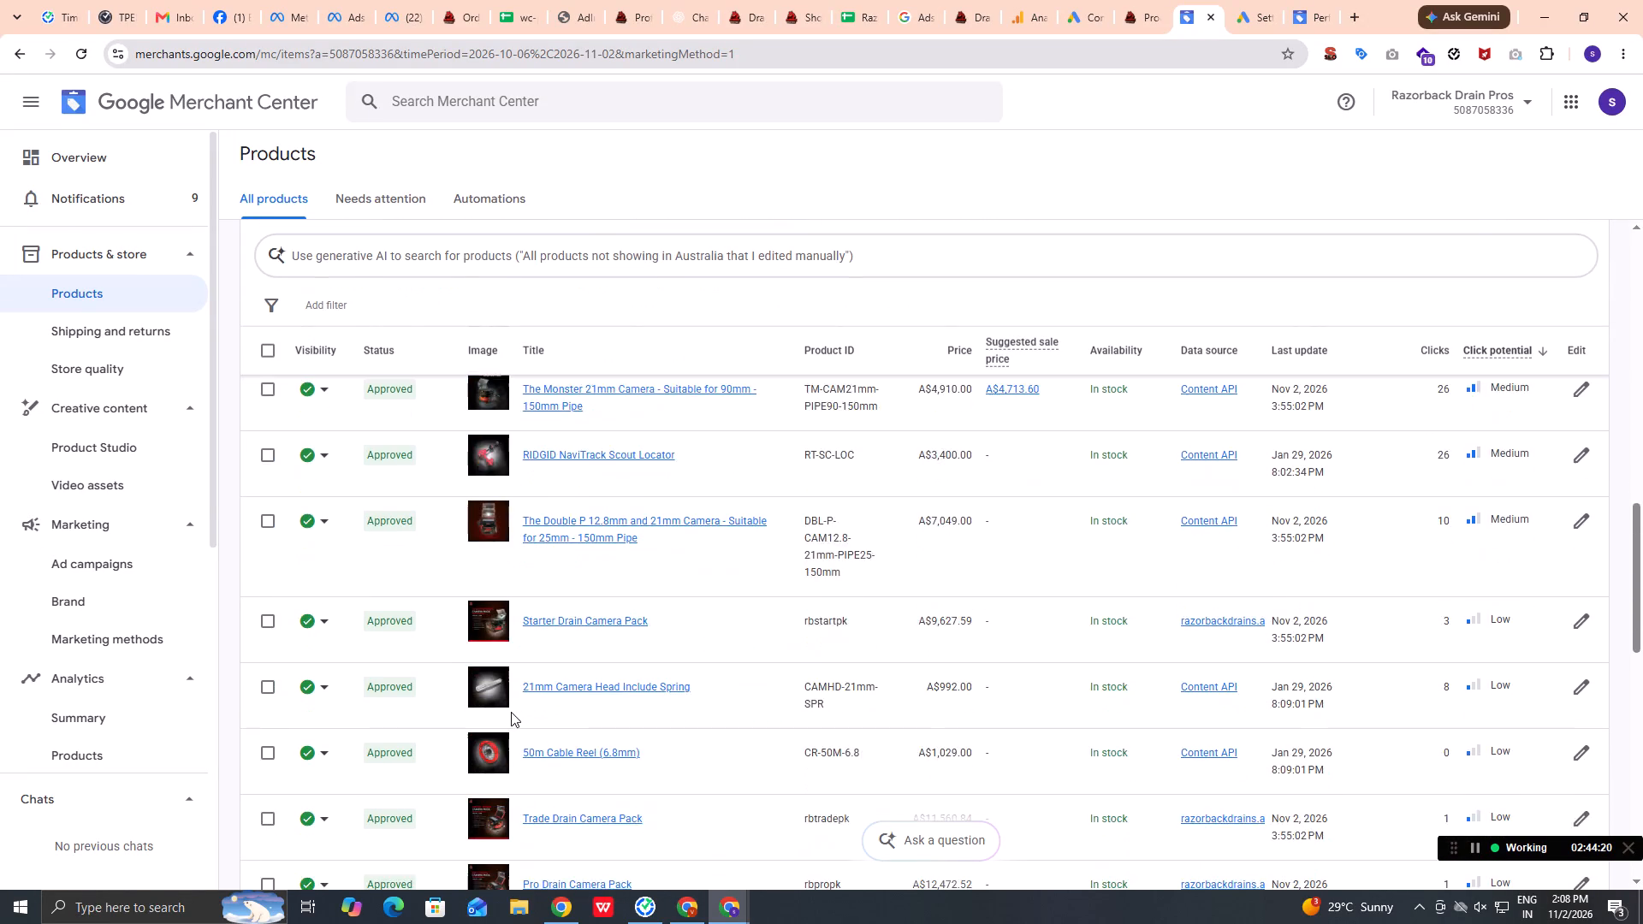
scroll(511, 712, "down", 10)
scroll(511, 712, "up", 1)
scroll(511, 712, "down", 5)
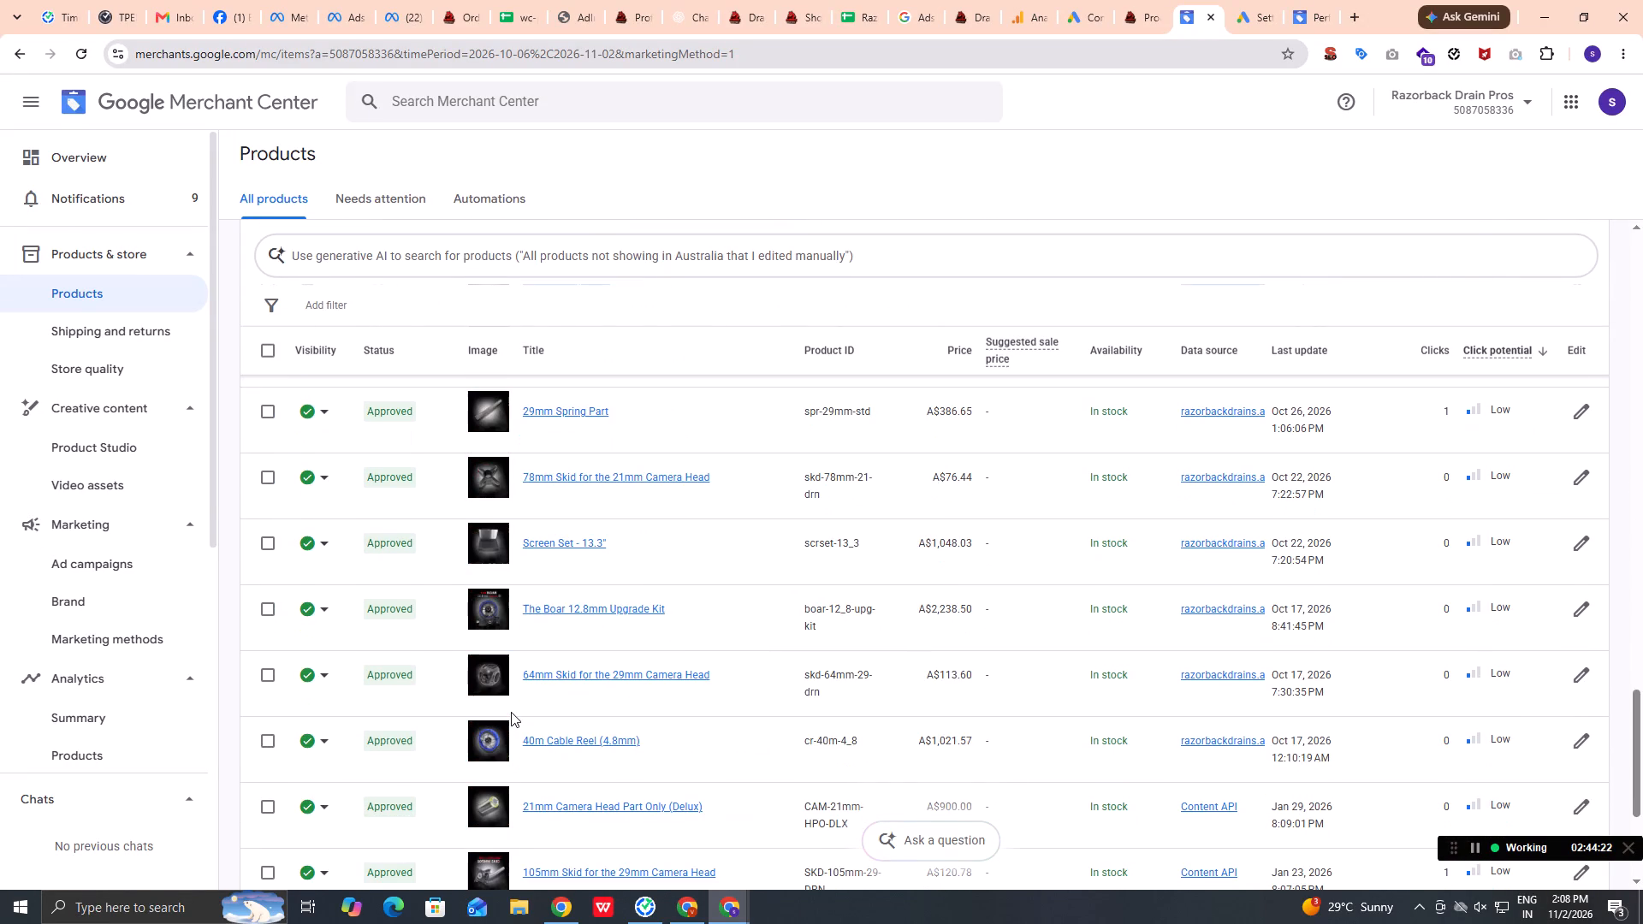
scroll(511, 712, "down", 4)
scroll(511, 712, "up", 4)
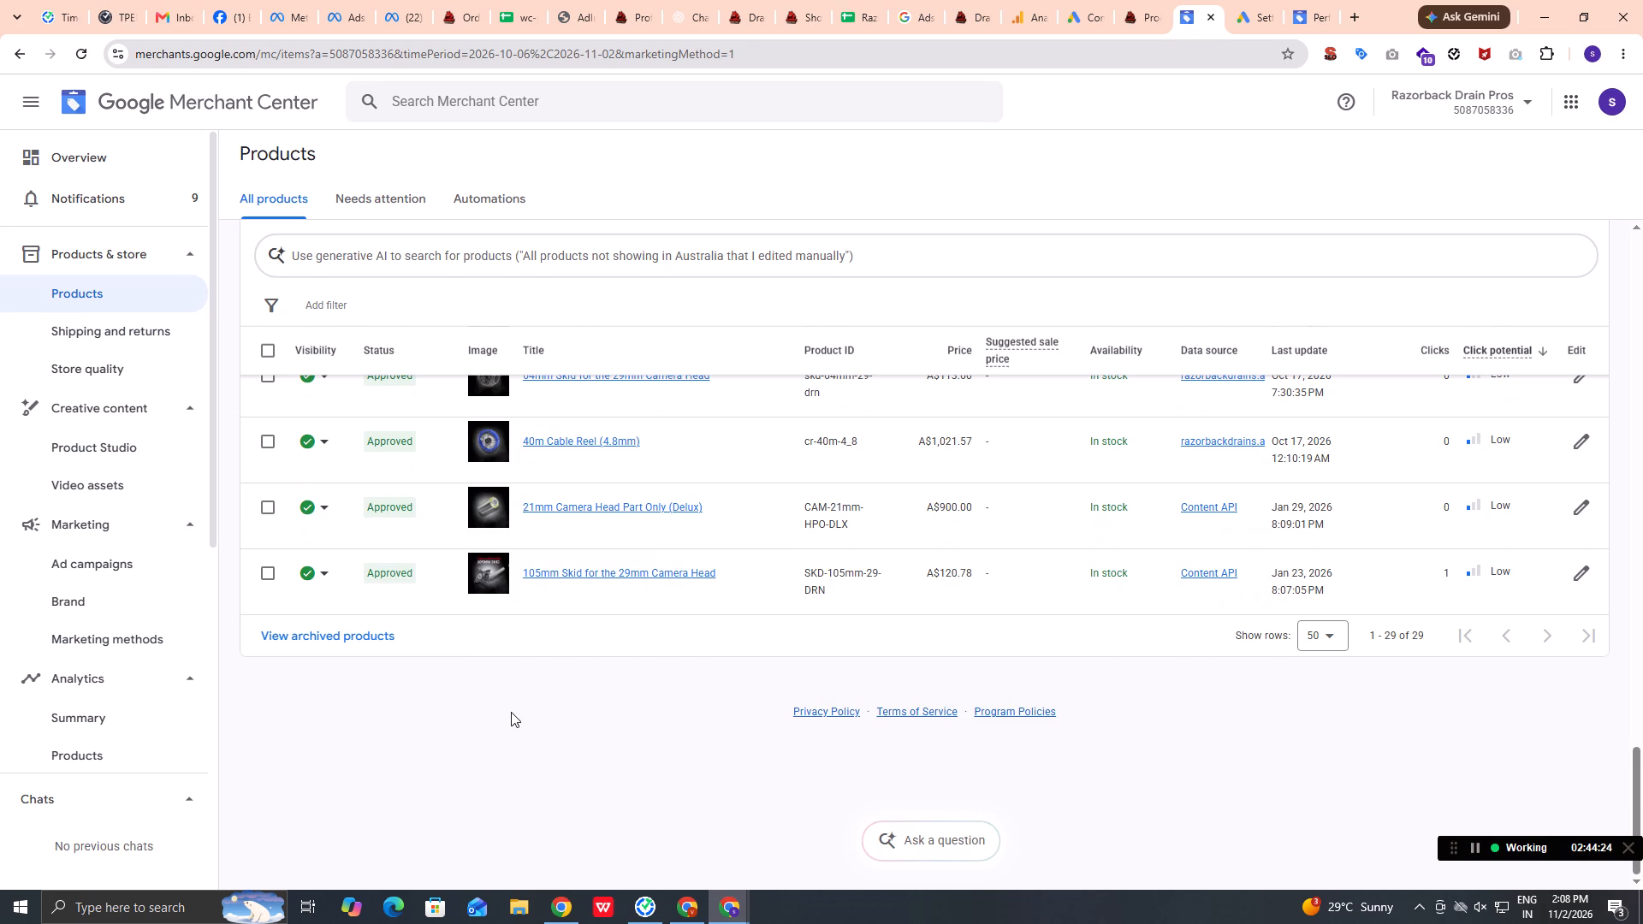
scroll(511, 712, "up", 3)
scroll(511, 712, "down", 1)
scroll(511, 712, "up", 2)
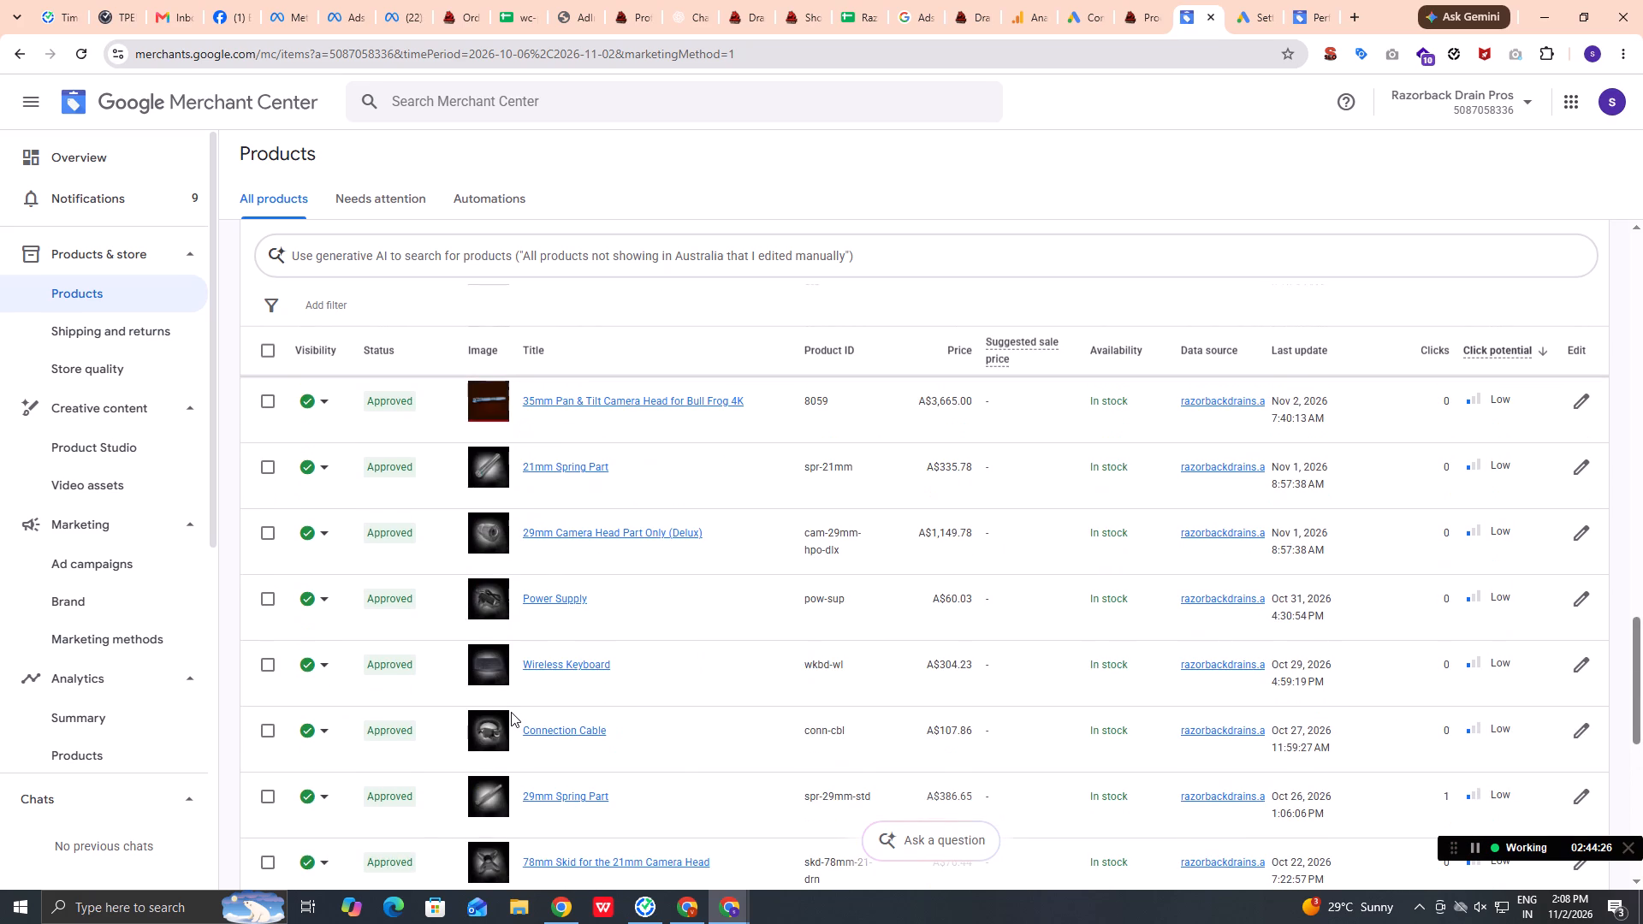
scroll(511, 712, "up", 16)
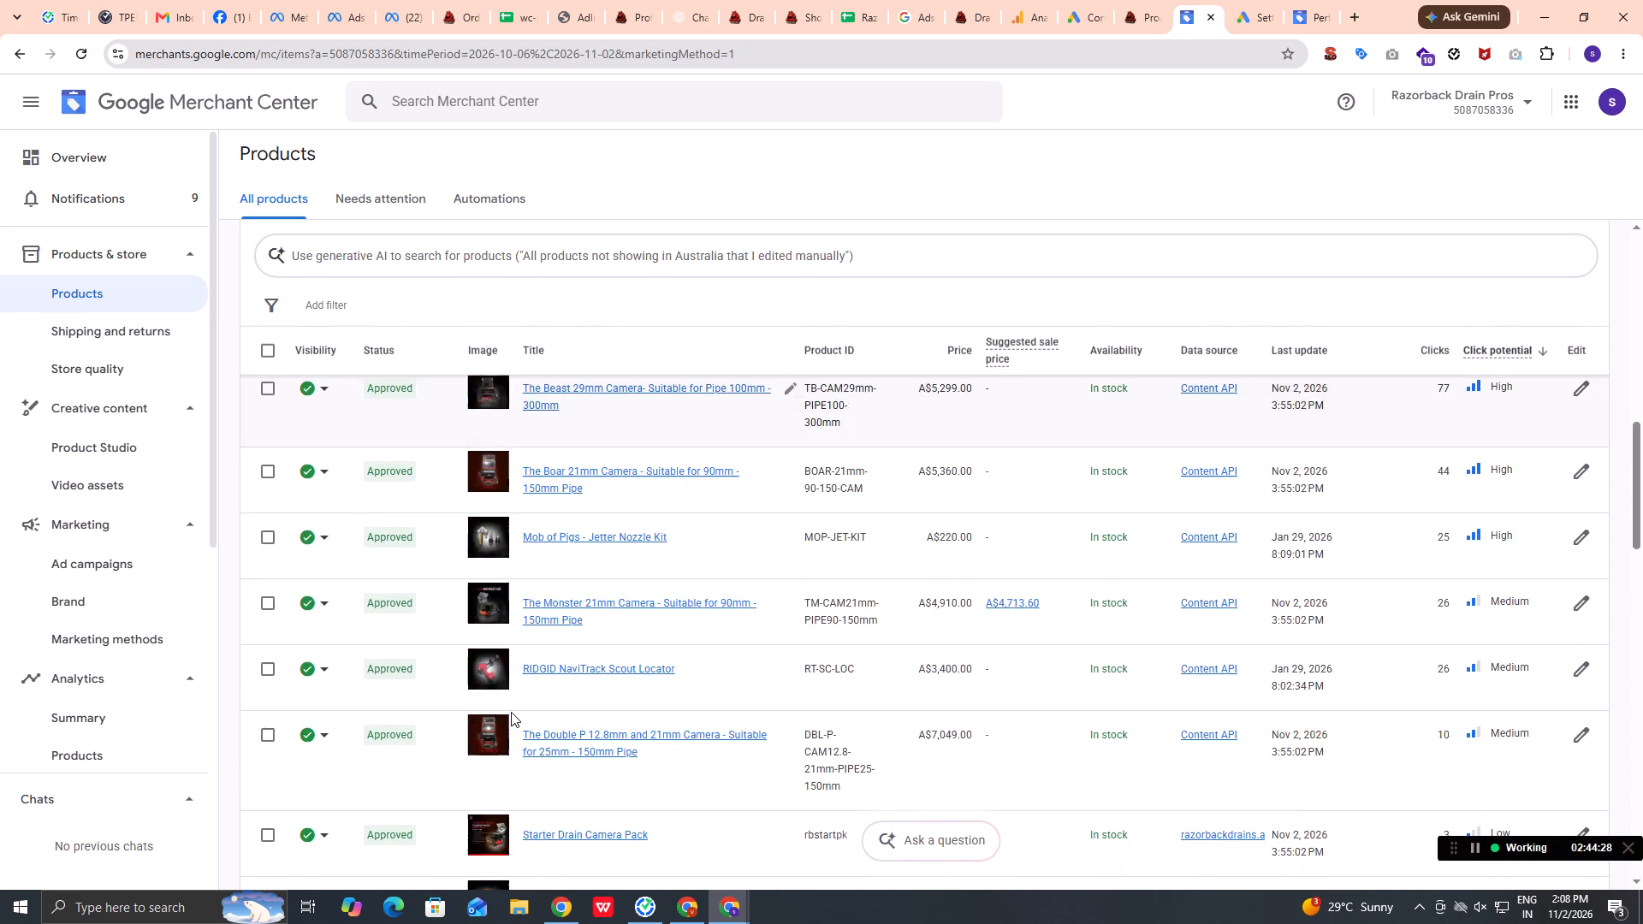
scroll(511, 712, "up", 2)
Go through the product table again from the highest click potential products down to the last row.
scroll(511, 712, "down", 5)
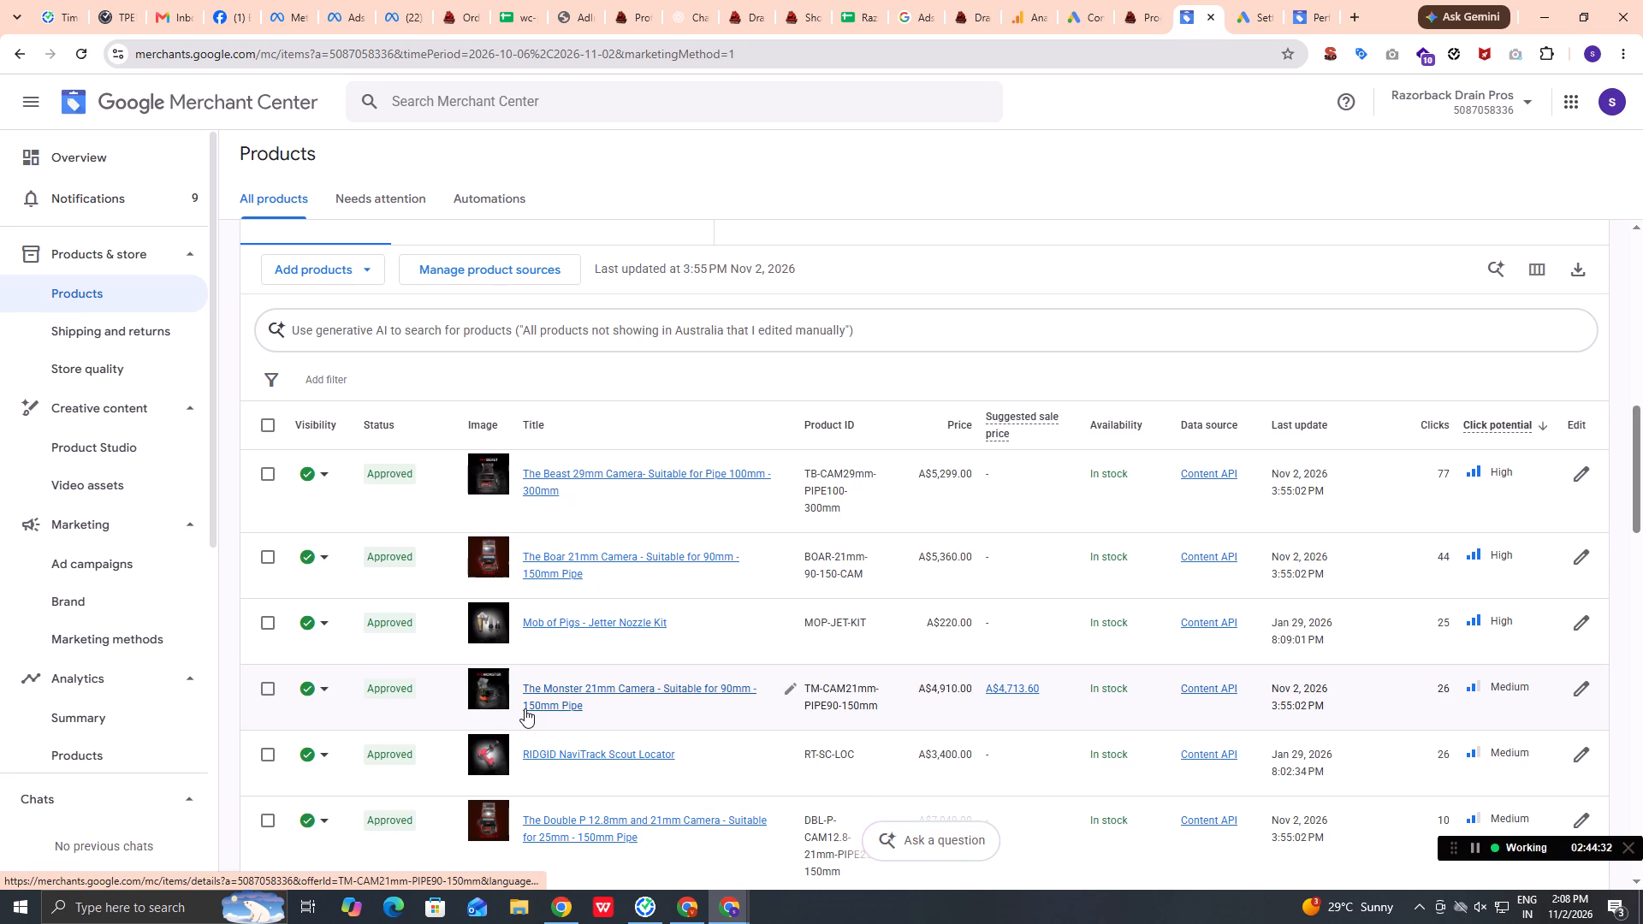
scroll(550, 826, "down", 2)
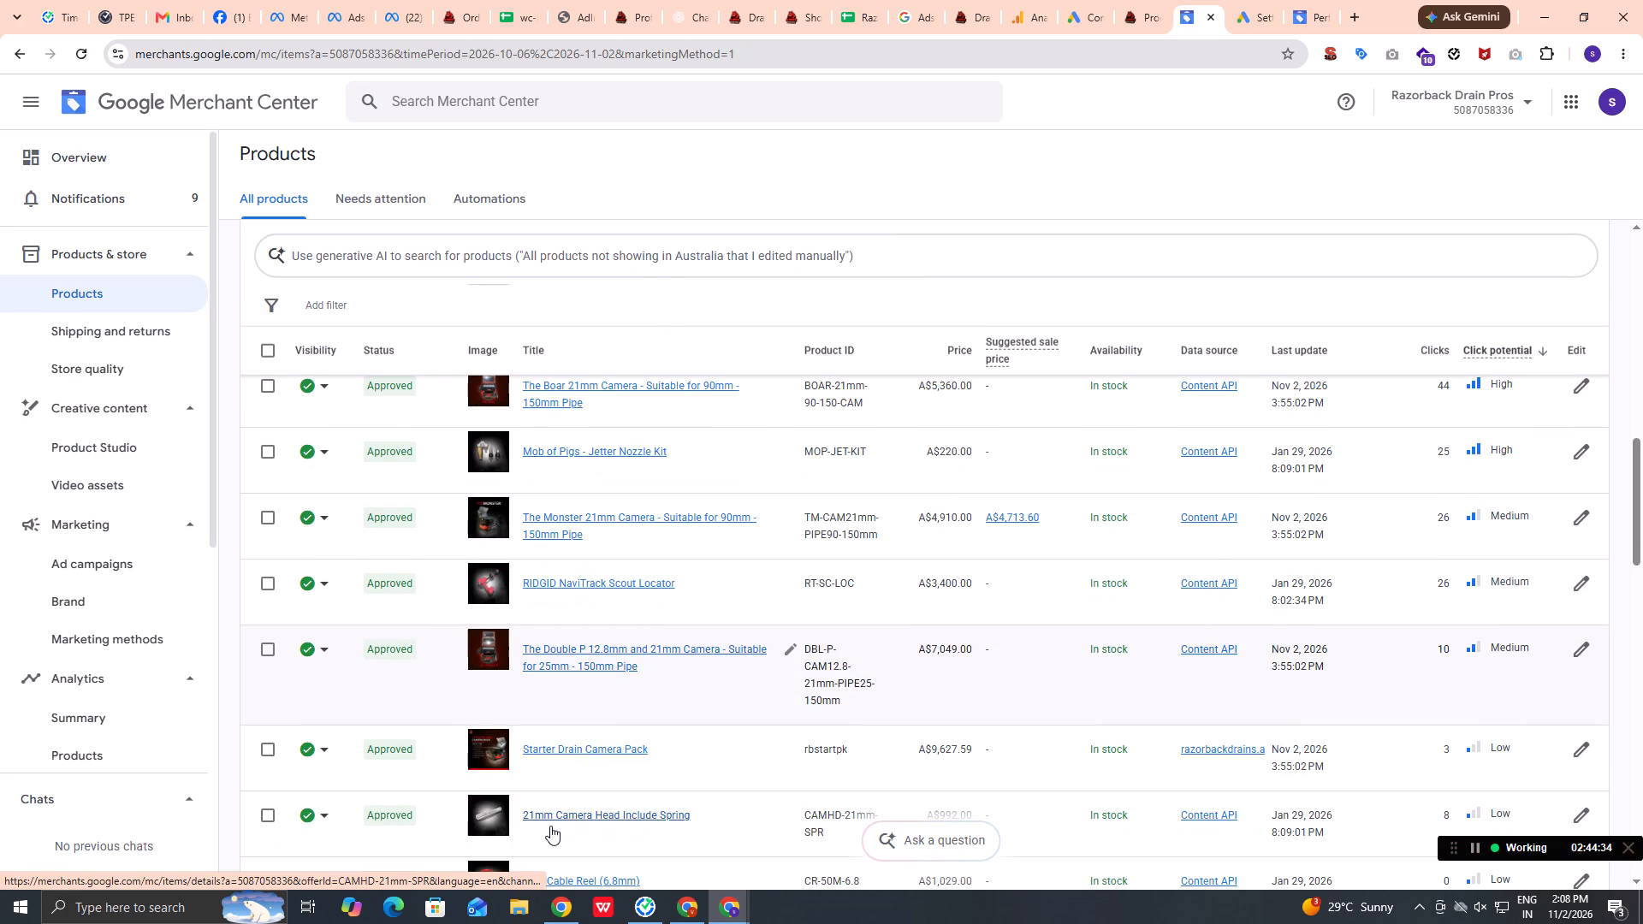
scroll(550, 826, "down", 1)
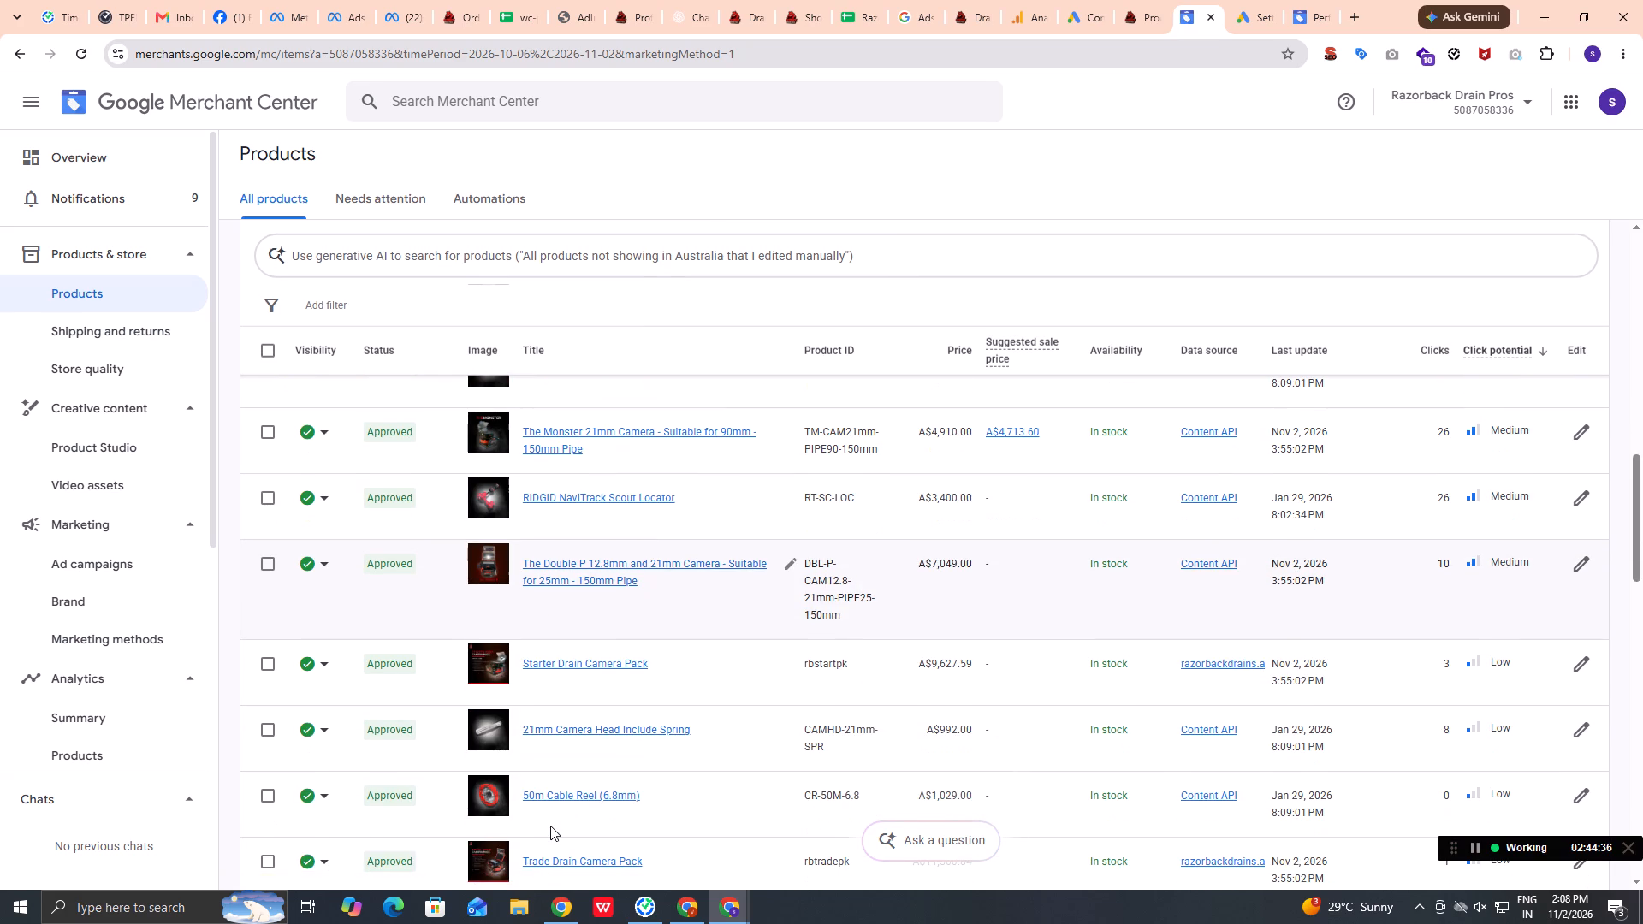
scroll(550, 826, "down", 1)
scroll(550, 826, "up", 1)
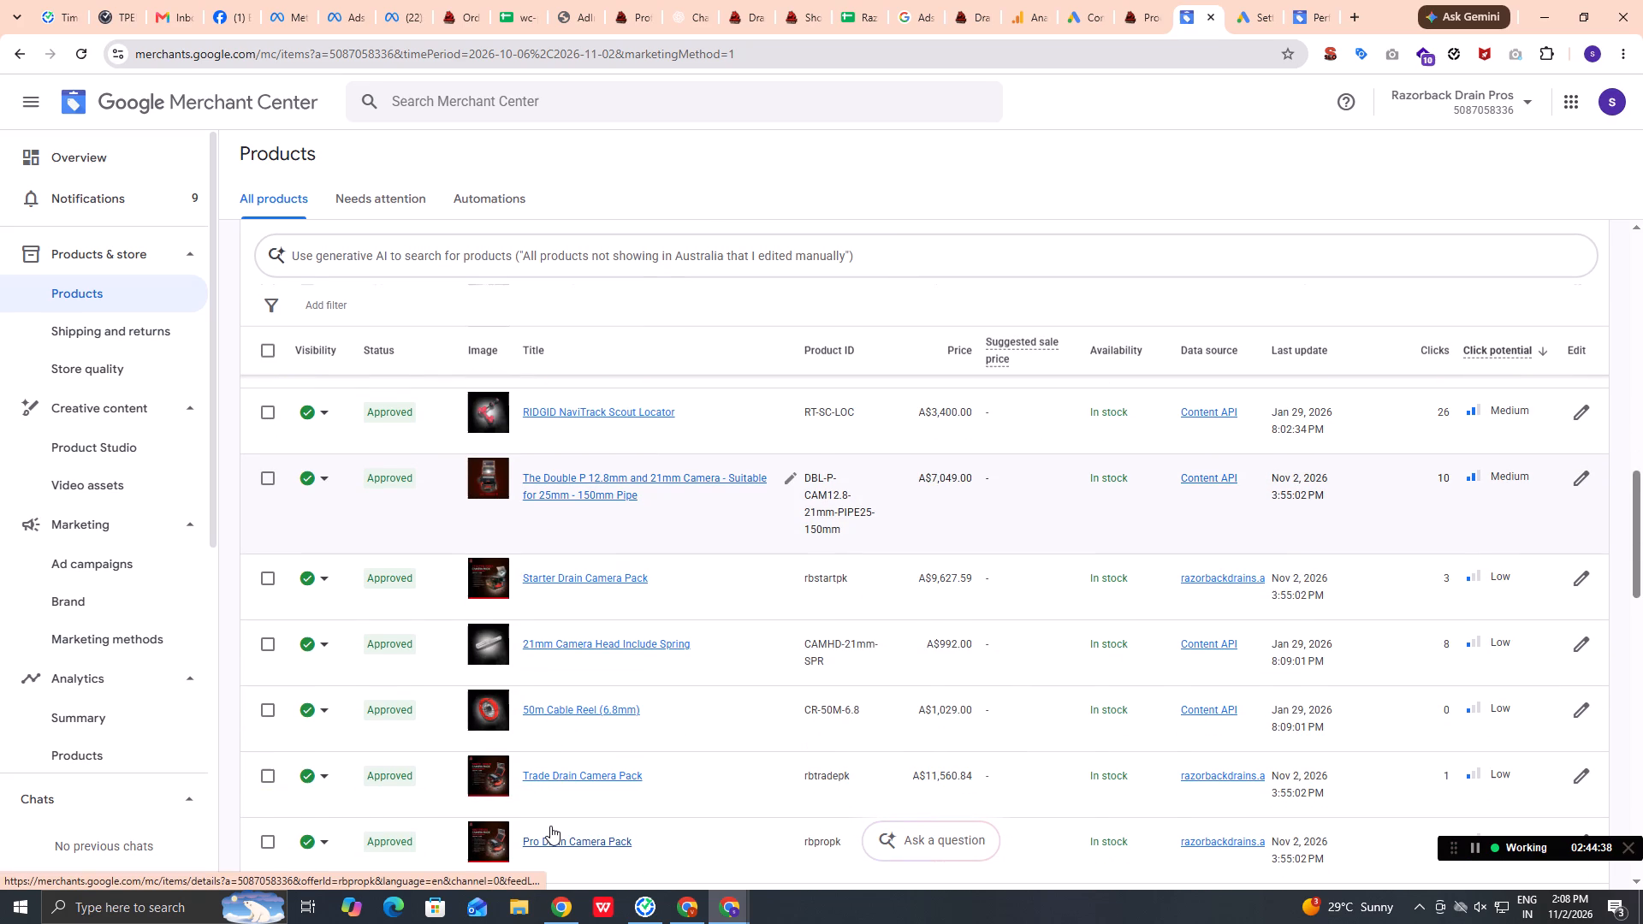
scroll(550, 826, "down", 3)
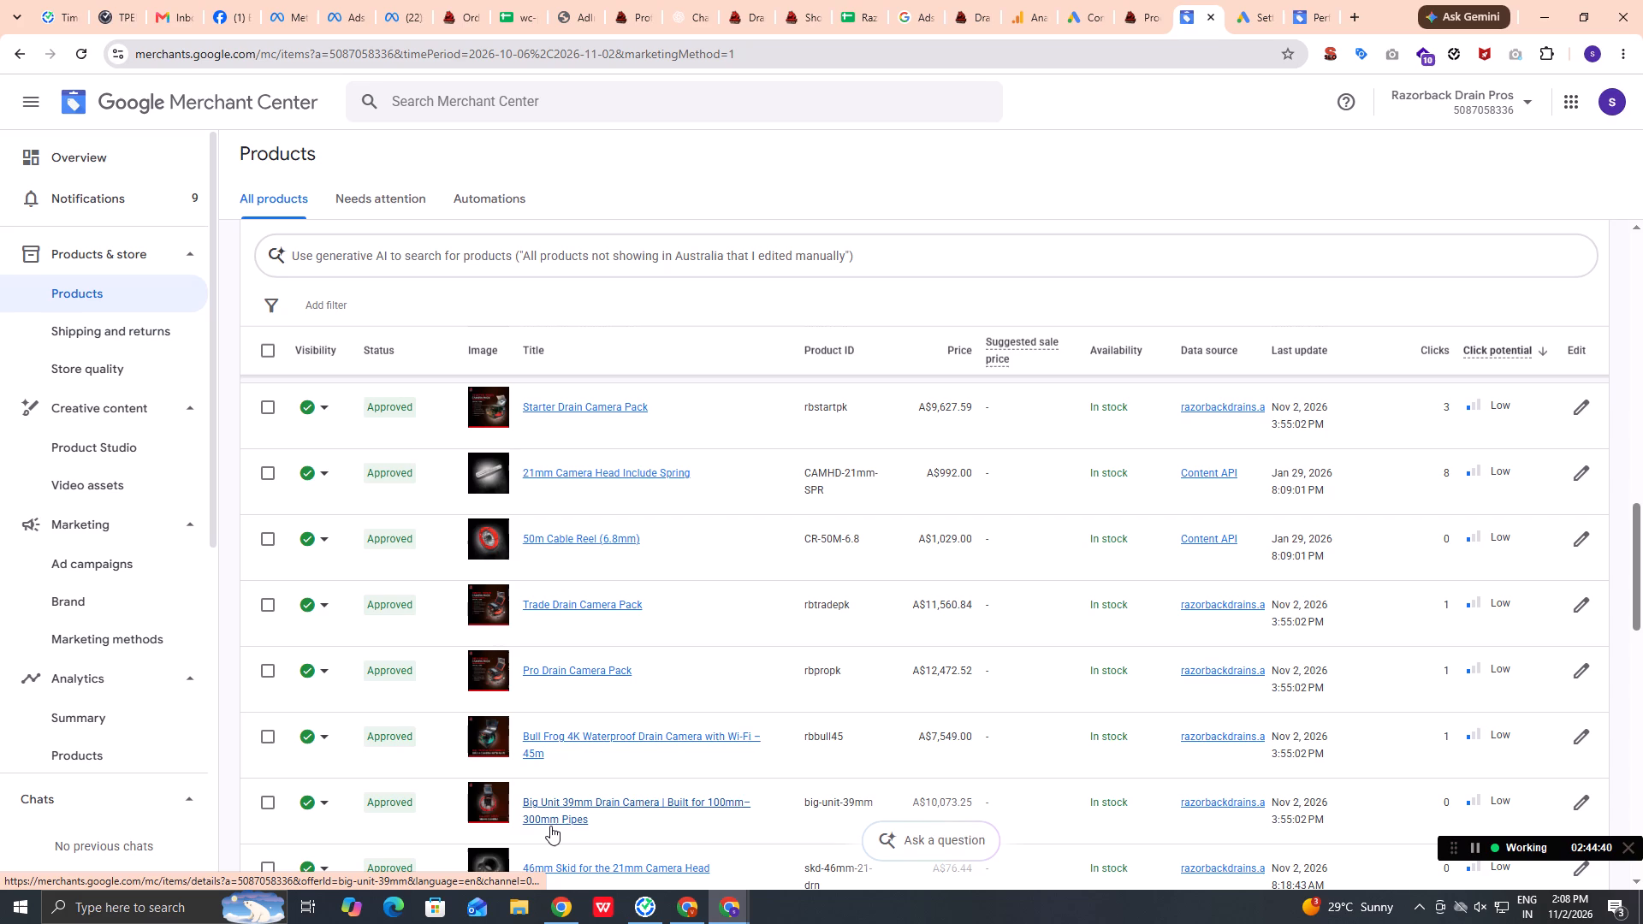
scroll(550, 826, "down", 4)
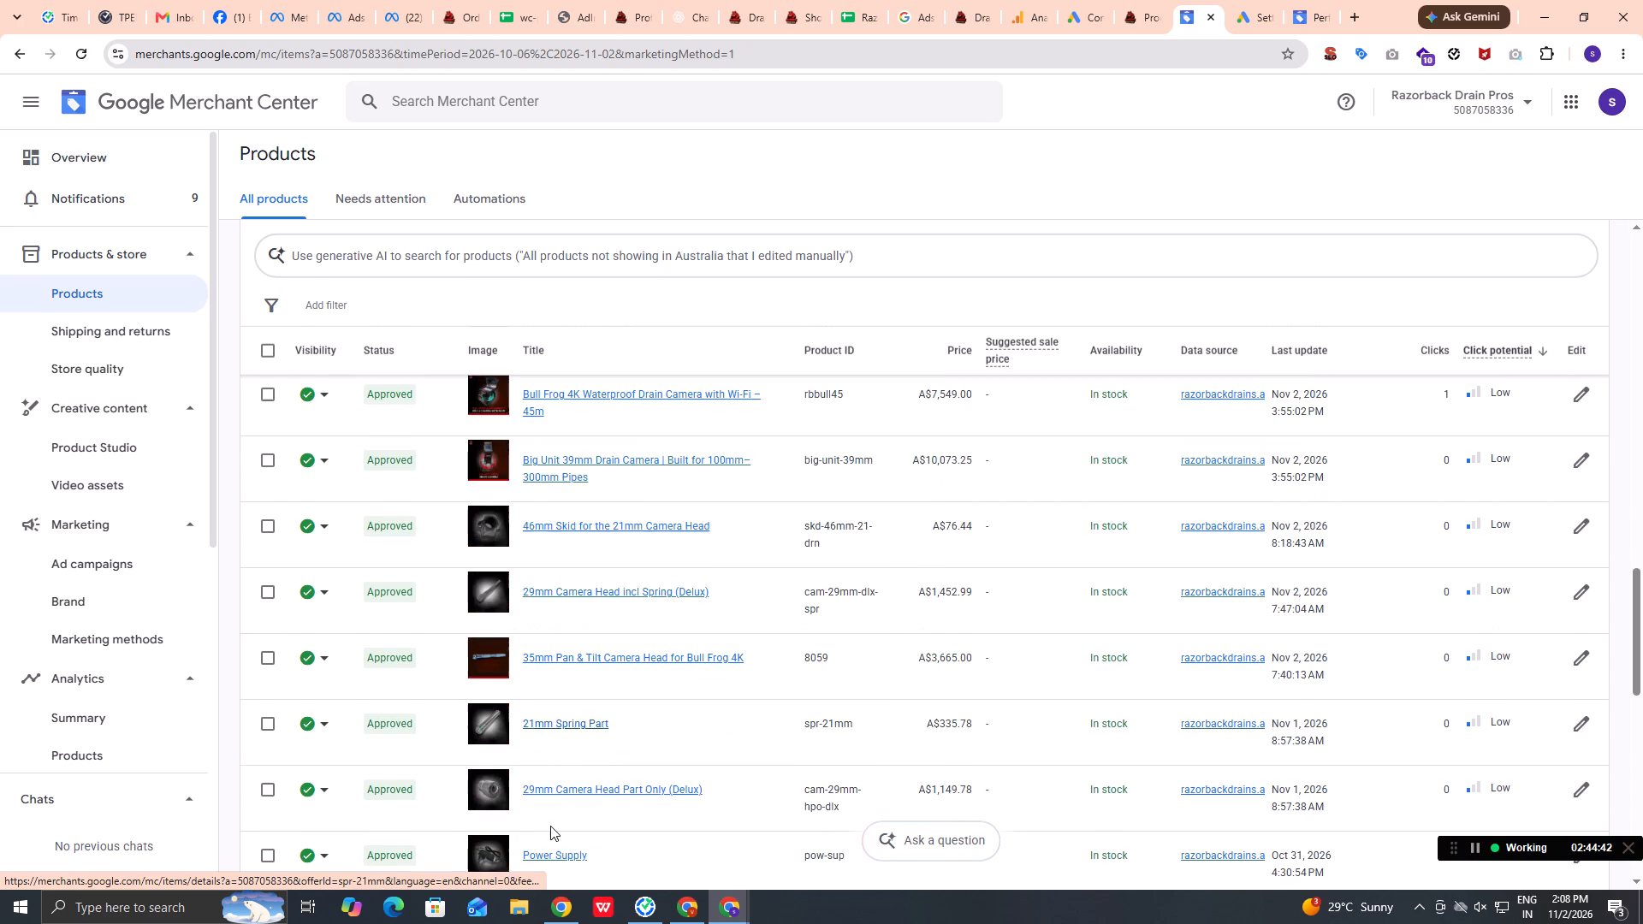
scroll(550, 826, "down", 11)
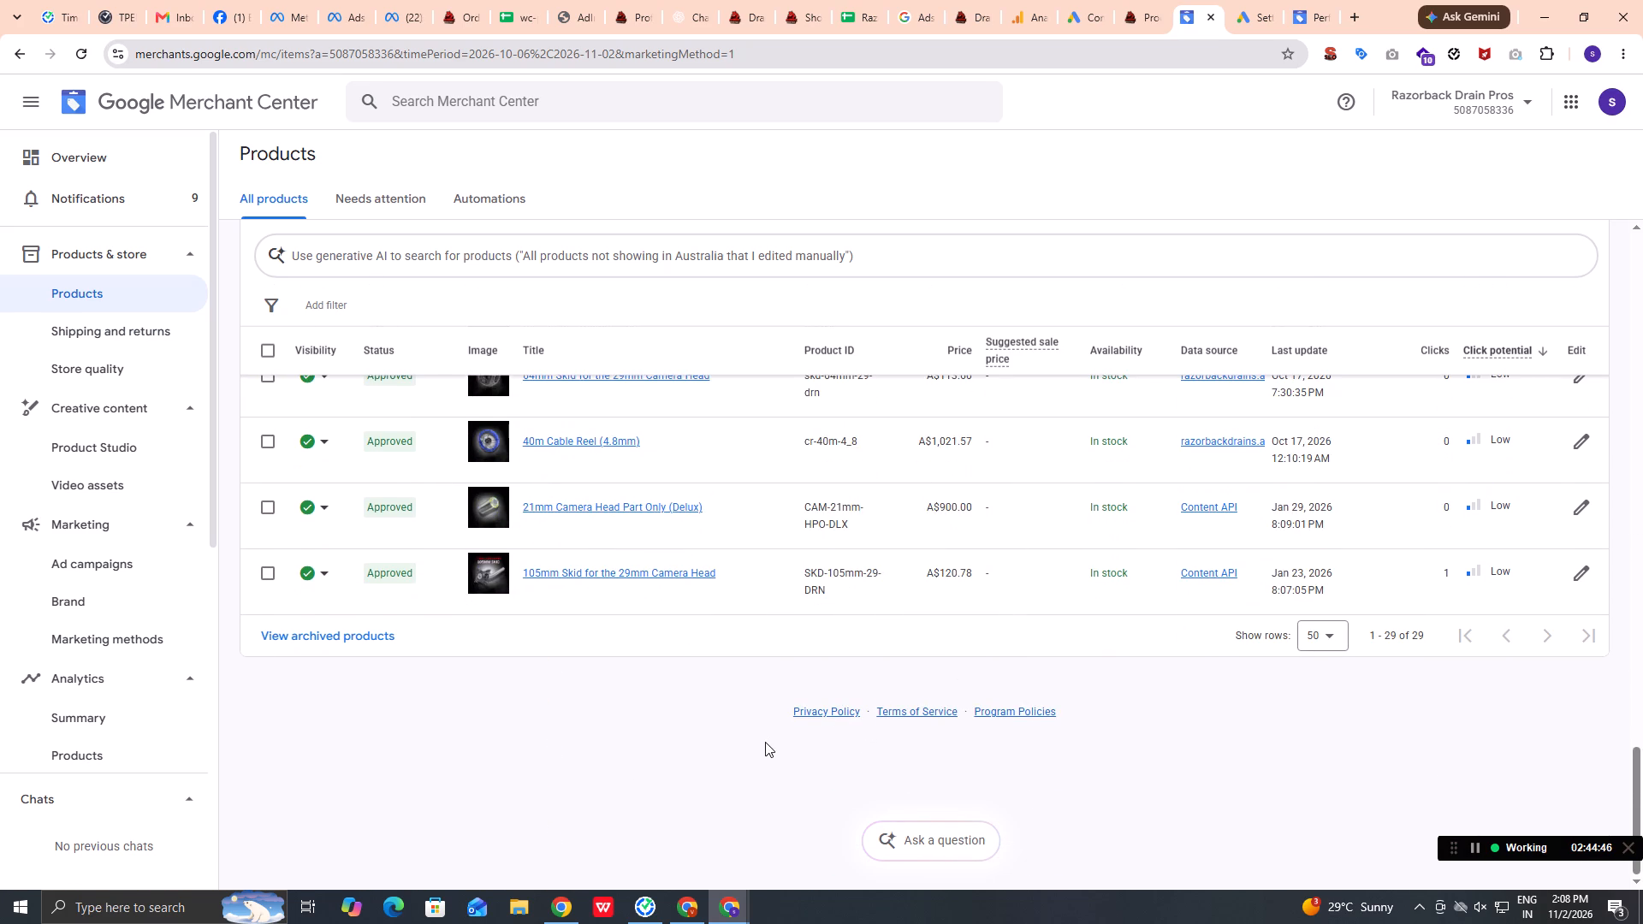
Return to the head of the product list, open the product sources management page, and go back to the product list.
scroll(378, 539, "up", 9)
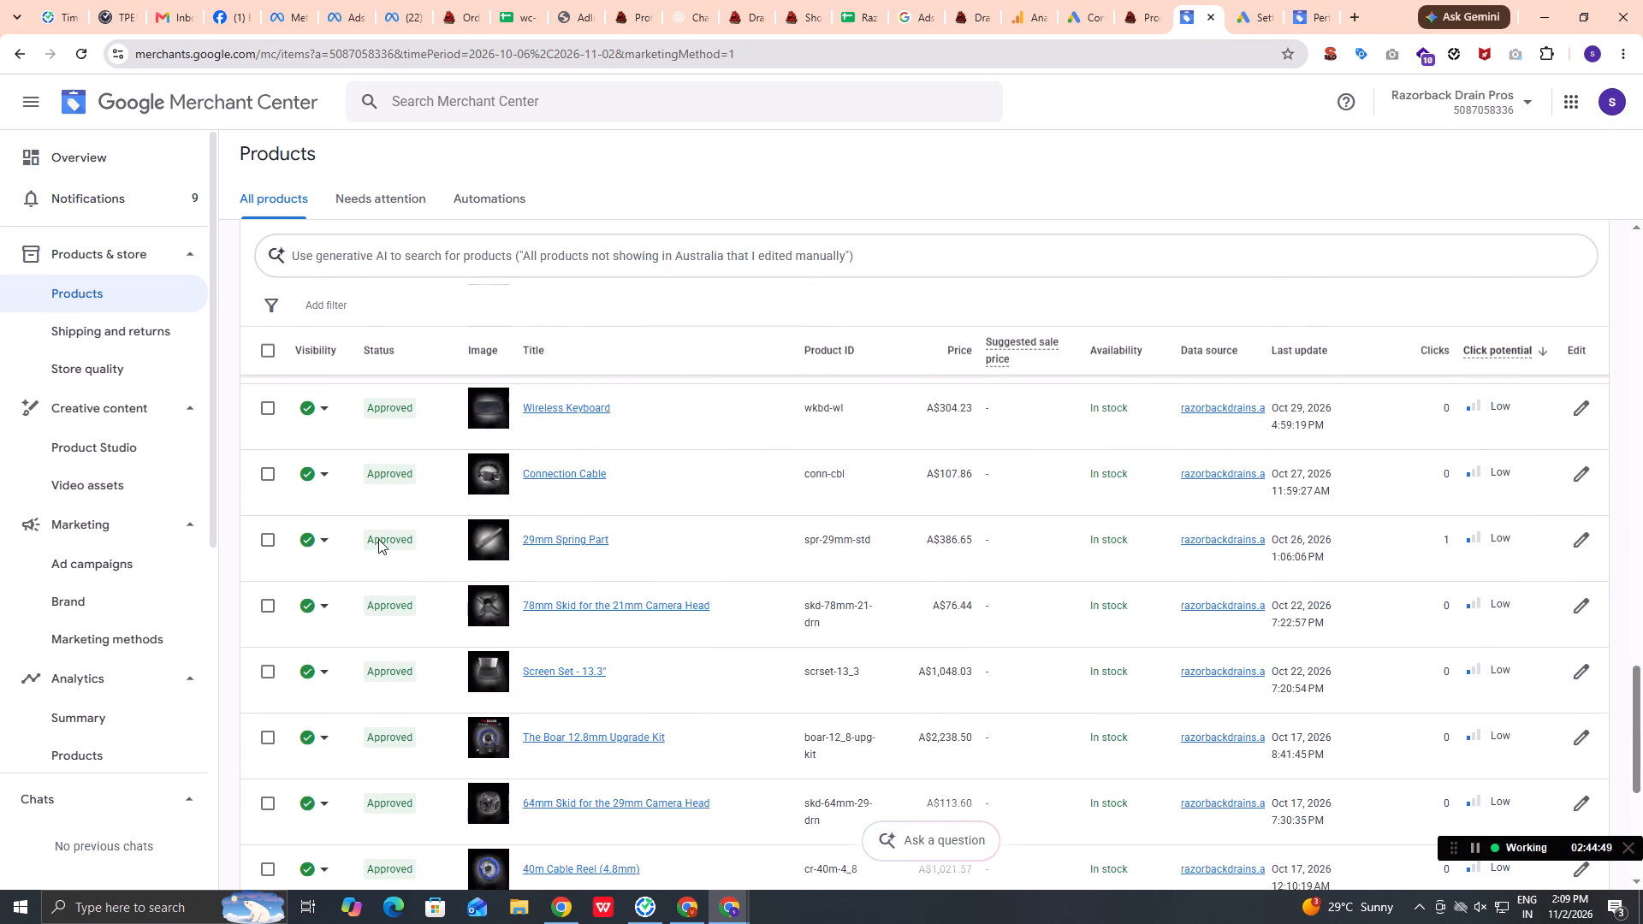
scroll(378, 539, "up", 14)
scroll(378, 539, "down", 1)
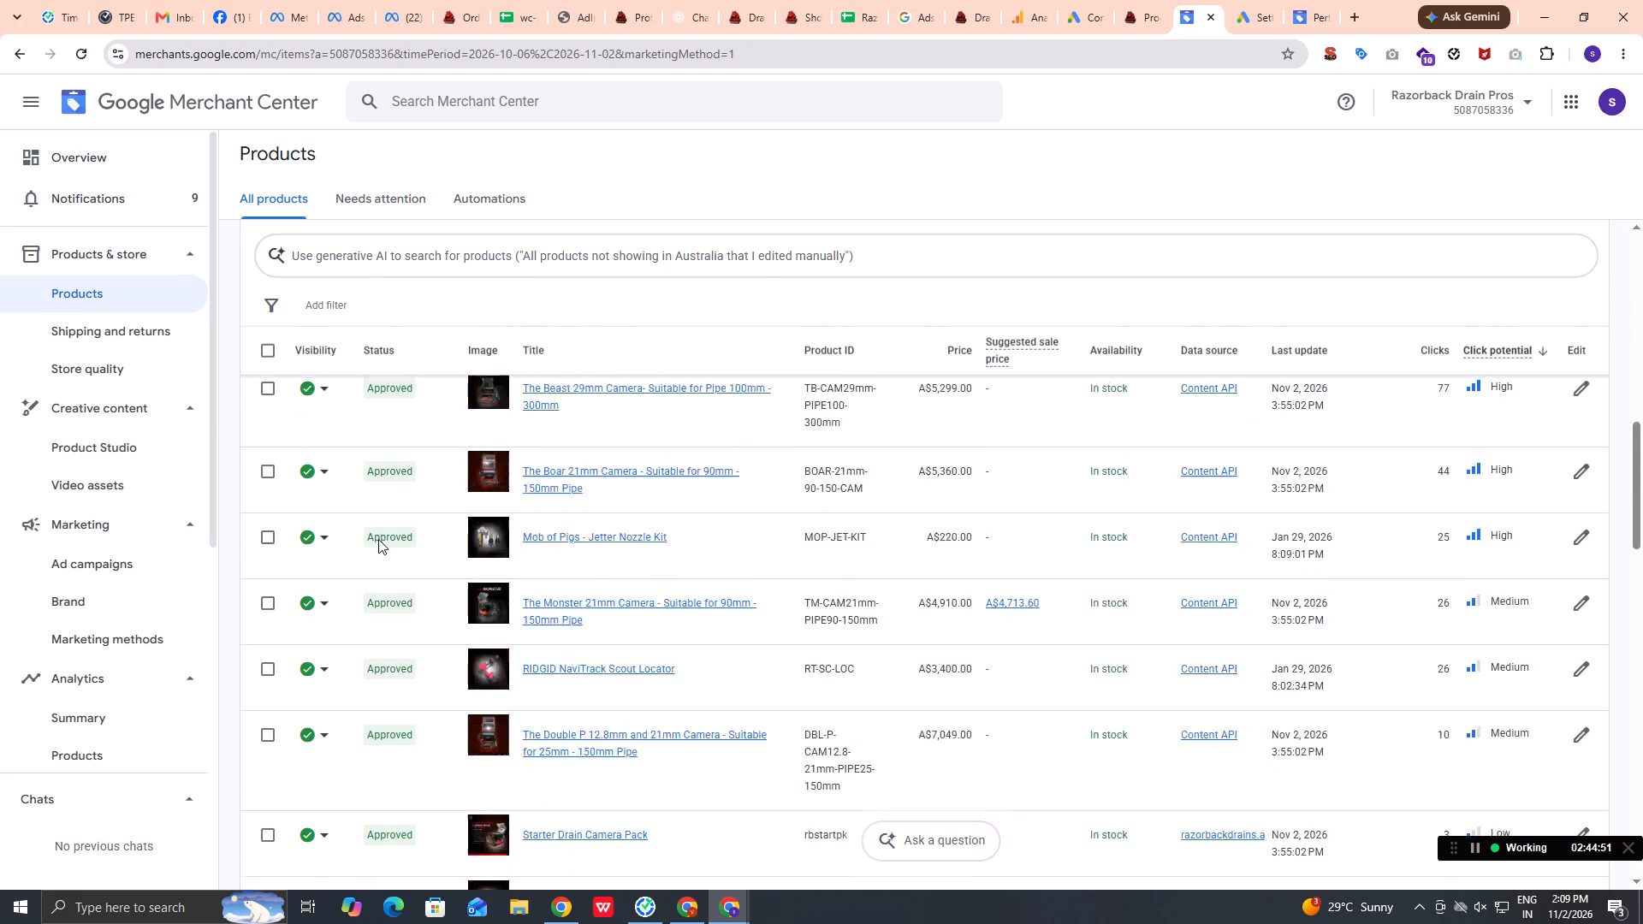
scroll(378, 539, "up", 2)
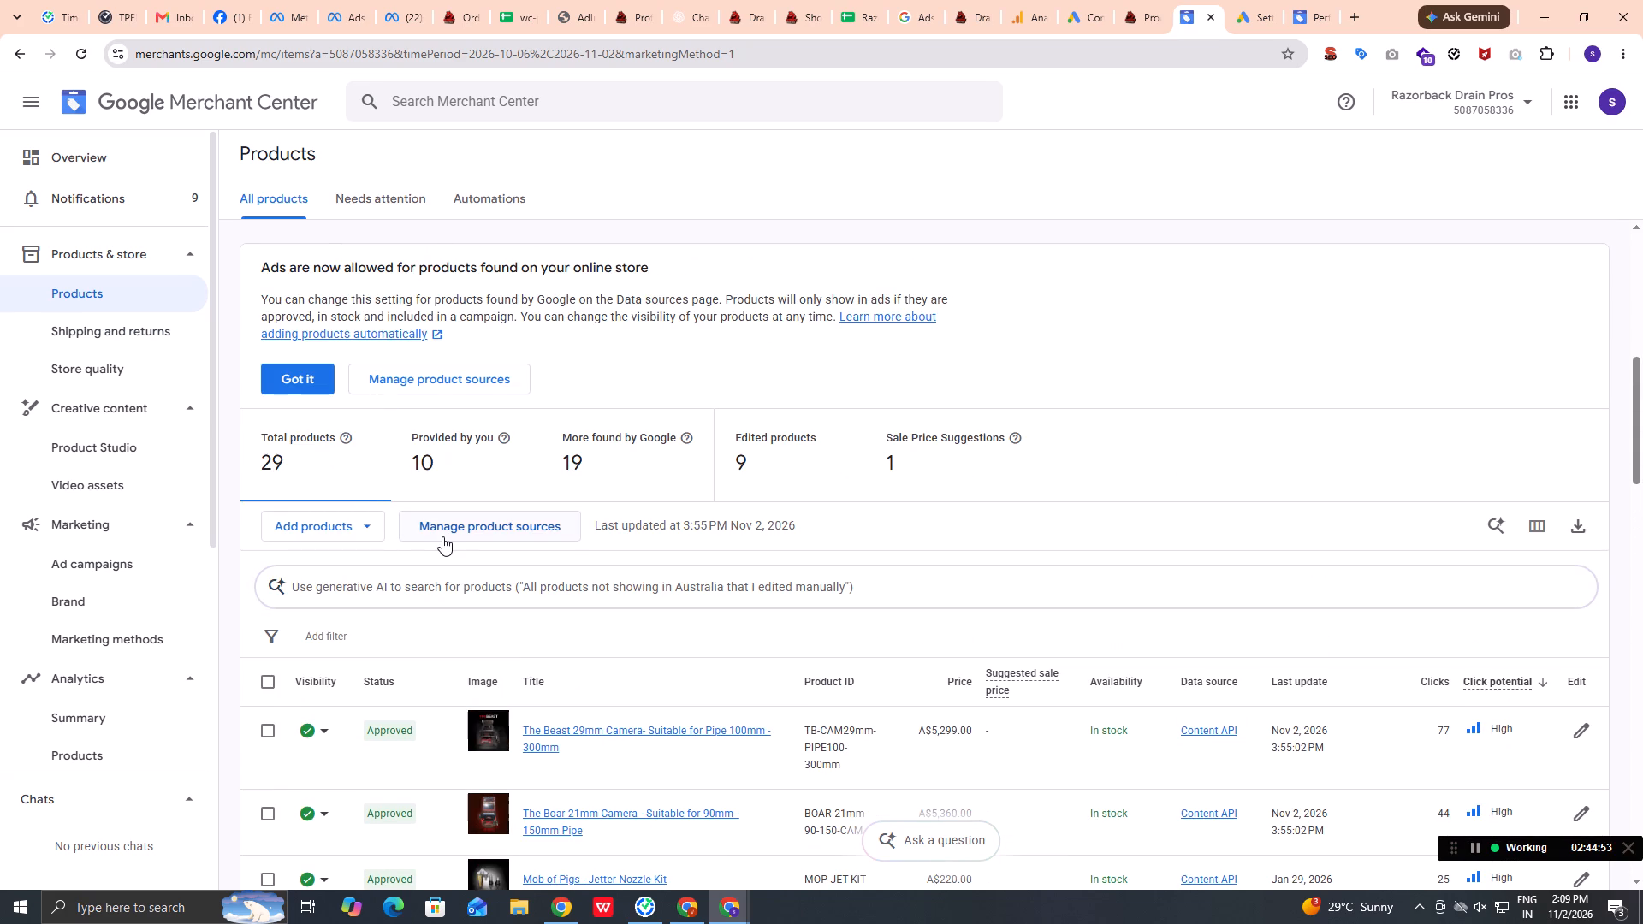
left_click(442, 536)
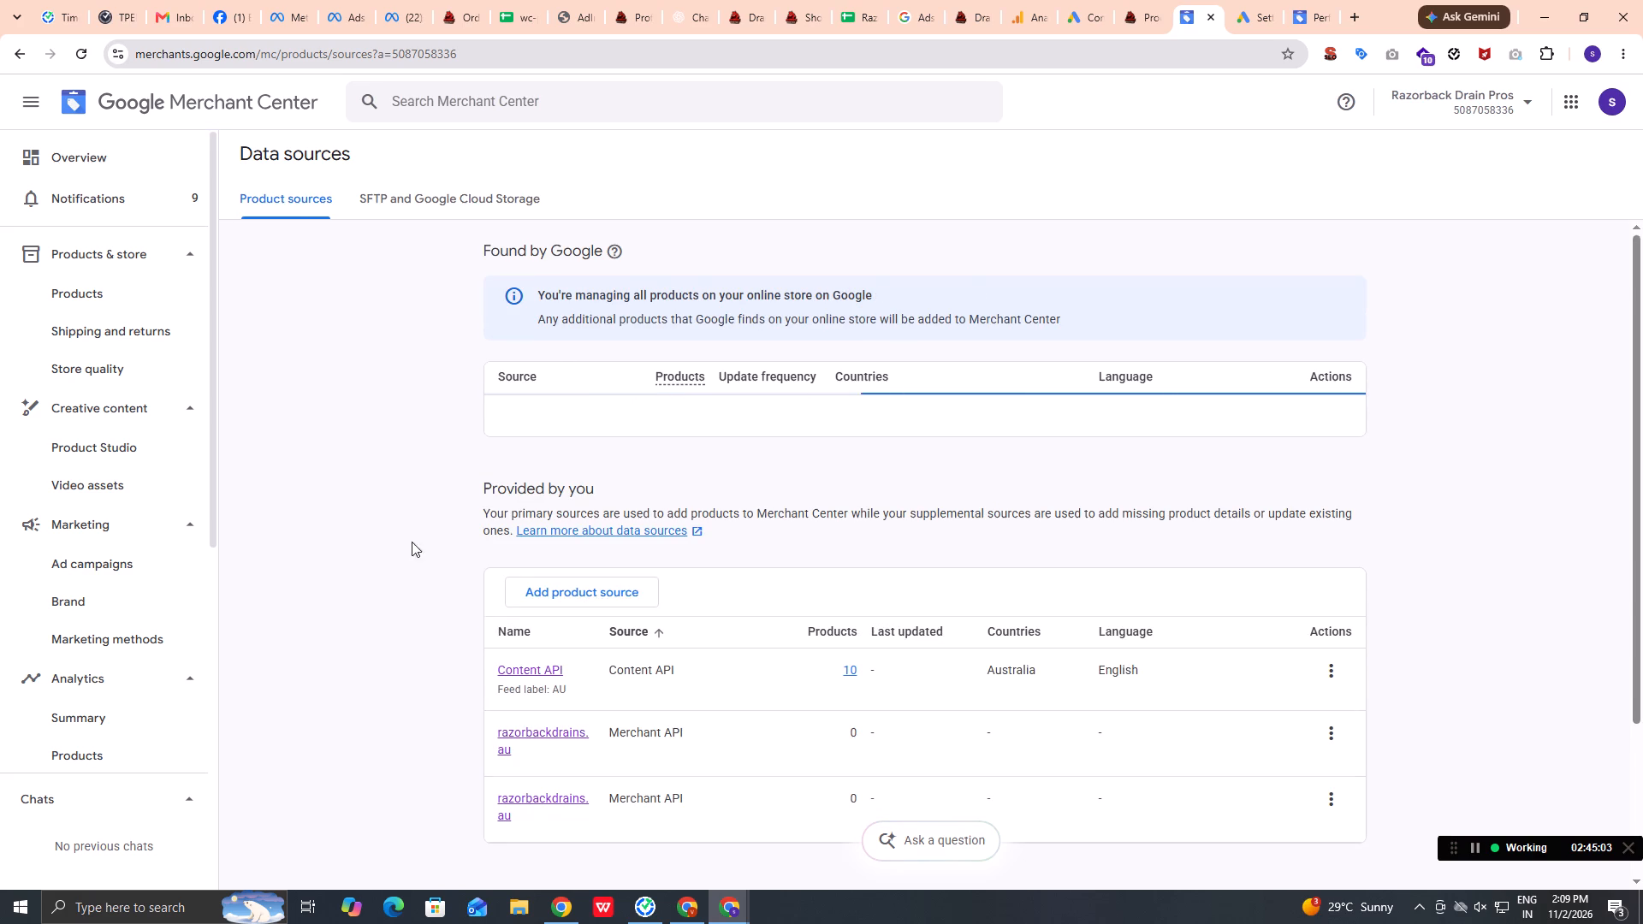
left_click(15, 56)
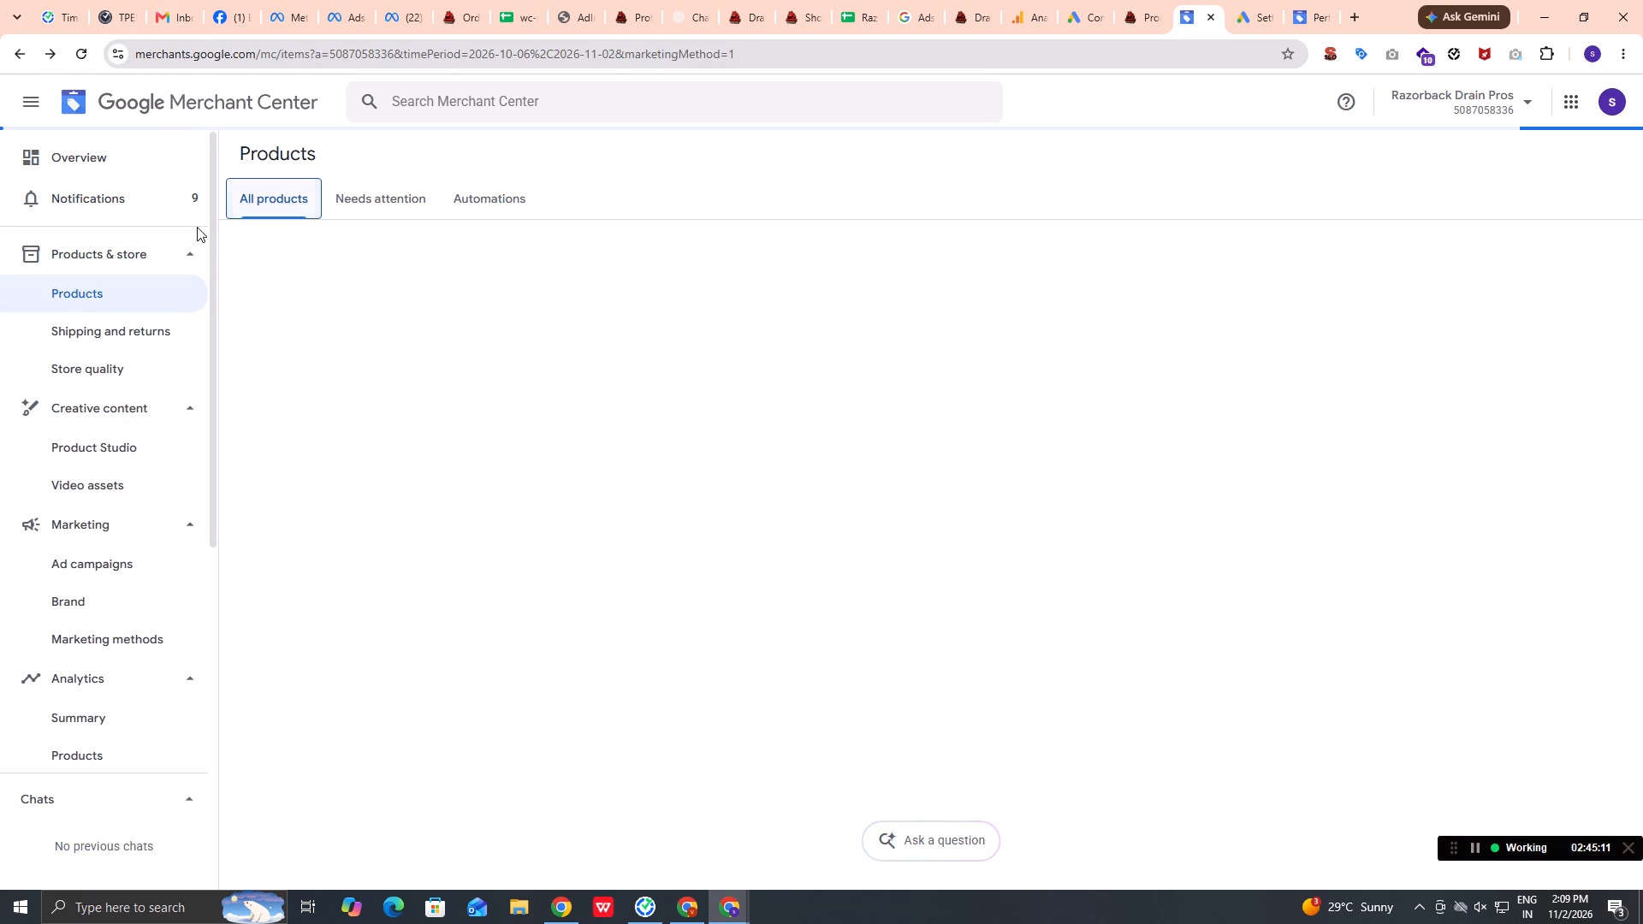
Search Merchant Center for "product type", open the People and access result and look over that page.
left_click(447, 114)
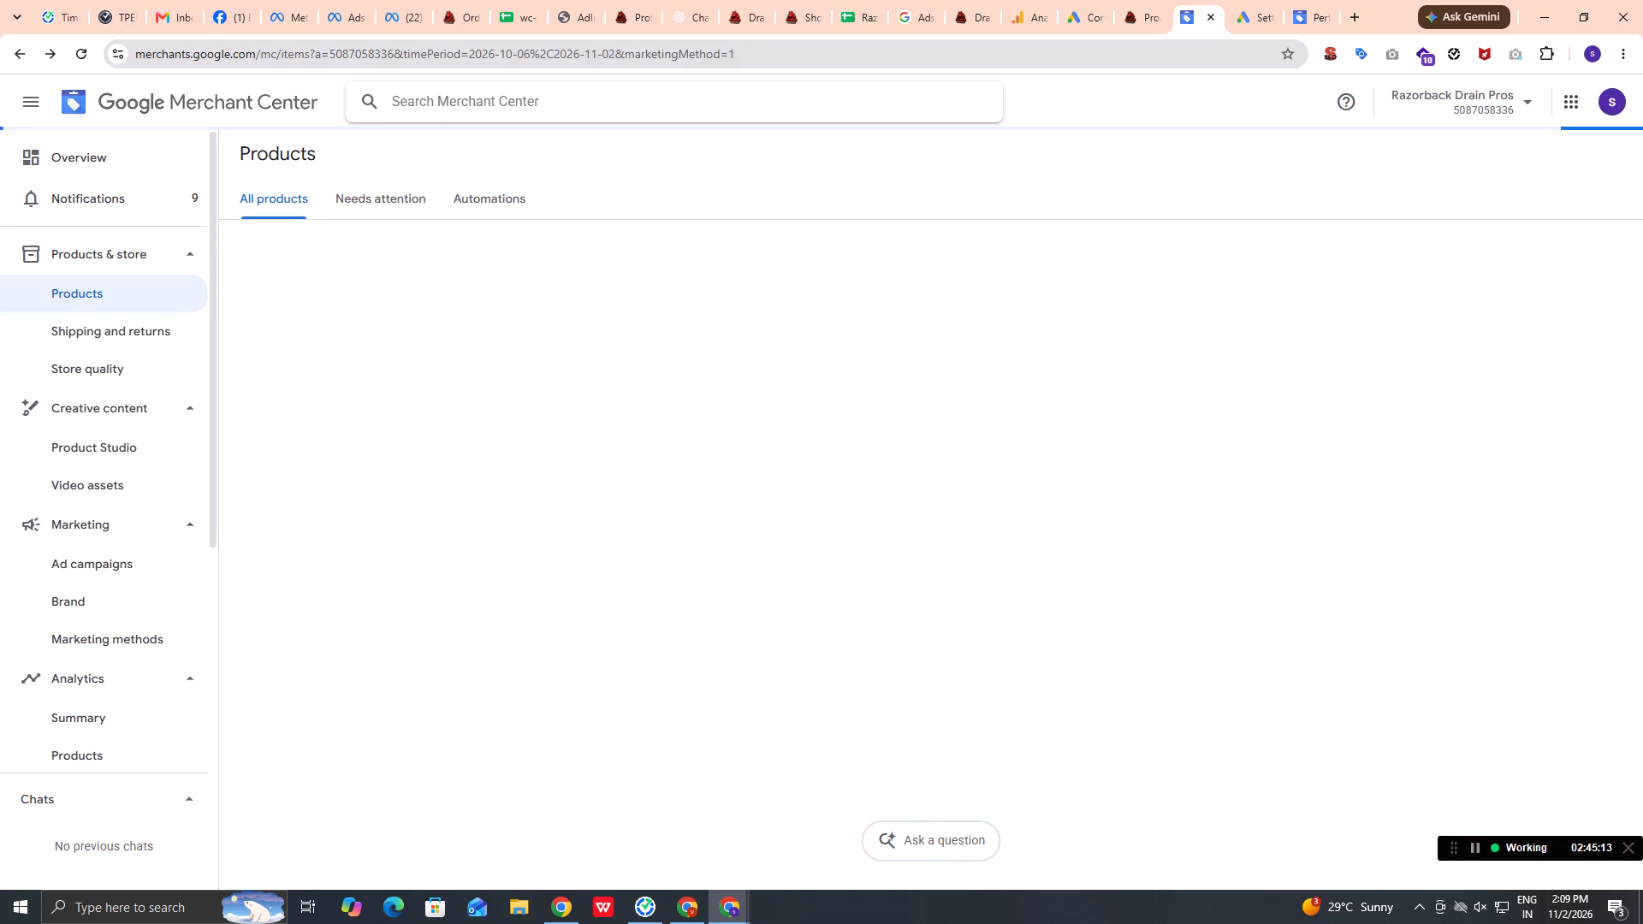
type("product")
key("space")
type("type")
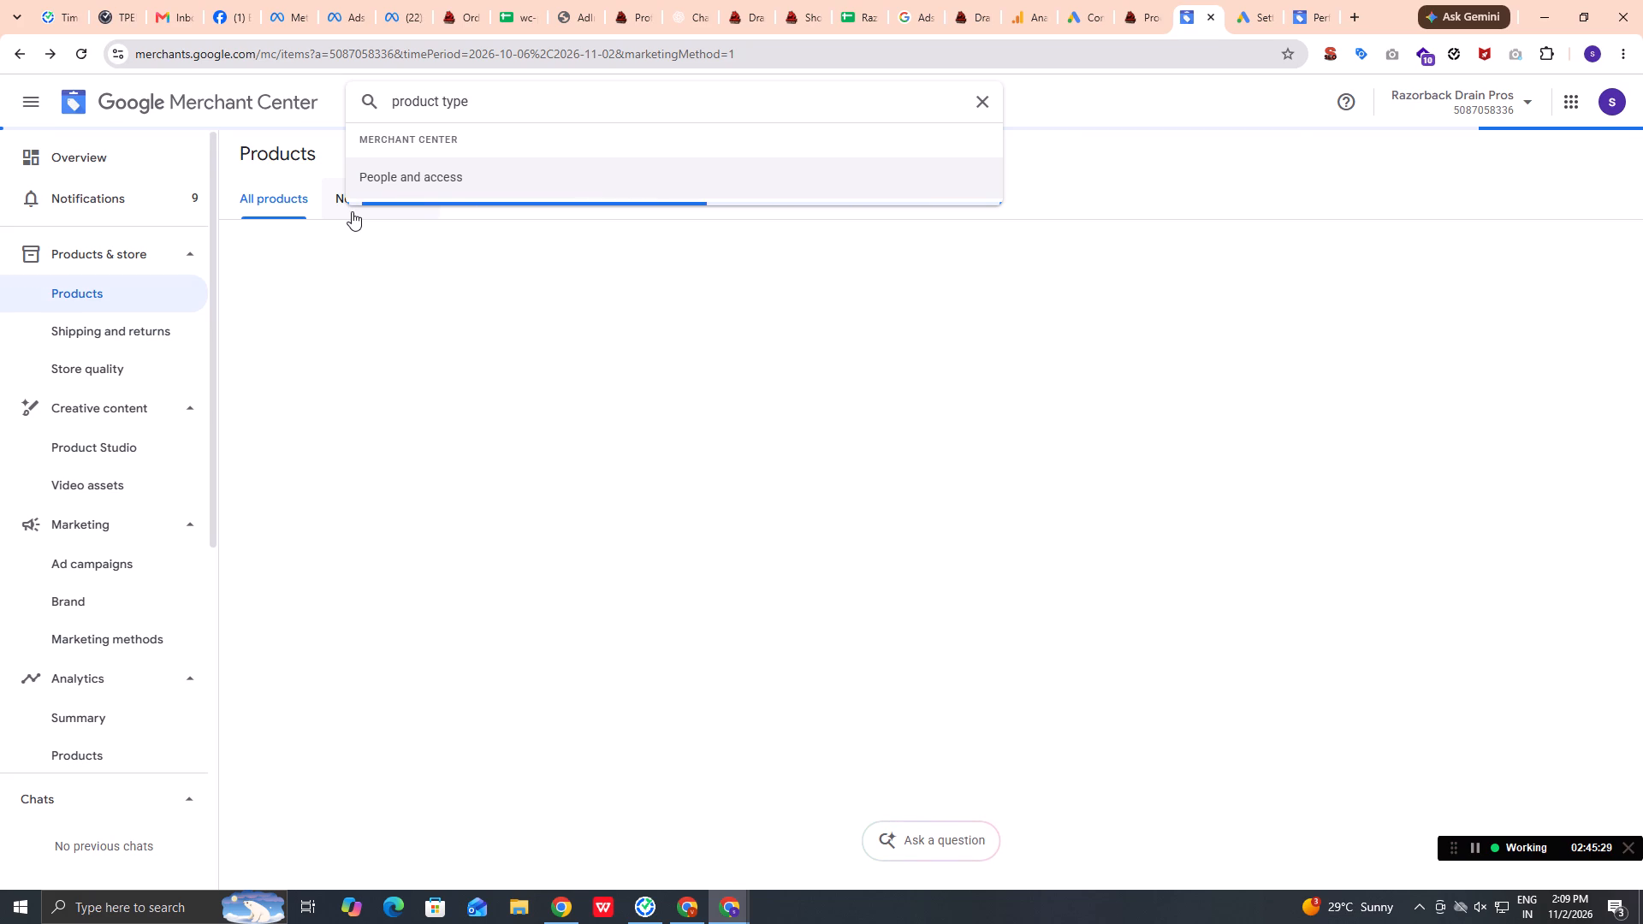
key("Return")
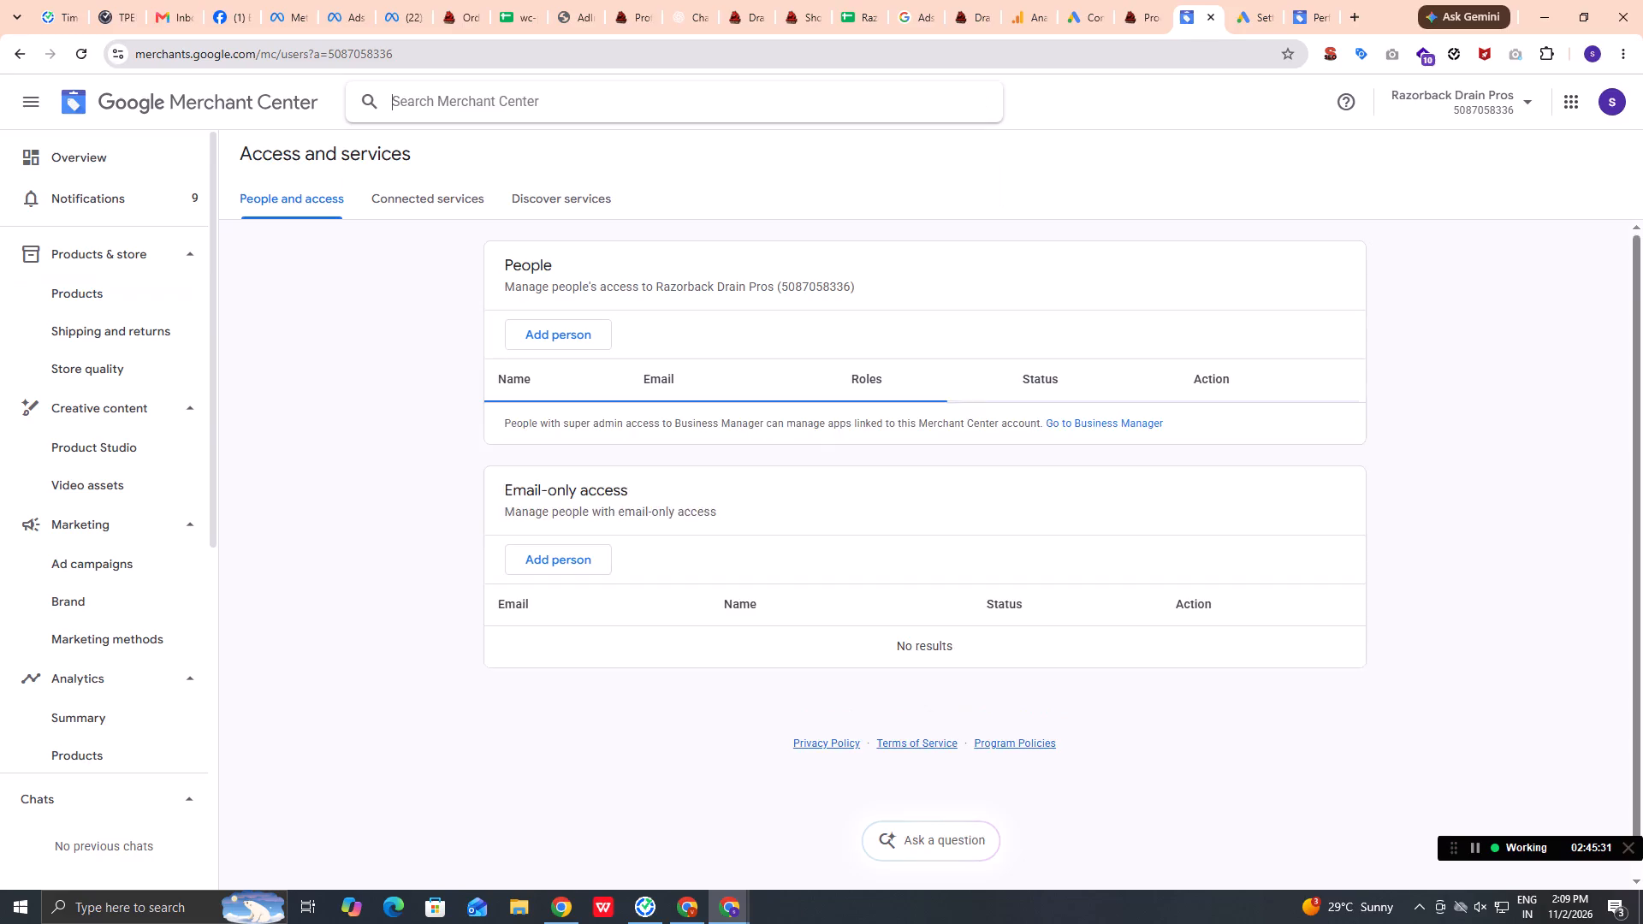
scroll(814, 530, "down", 2)
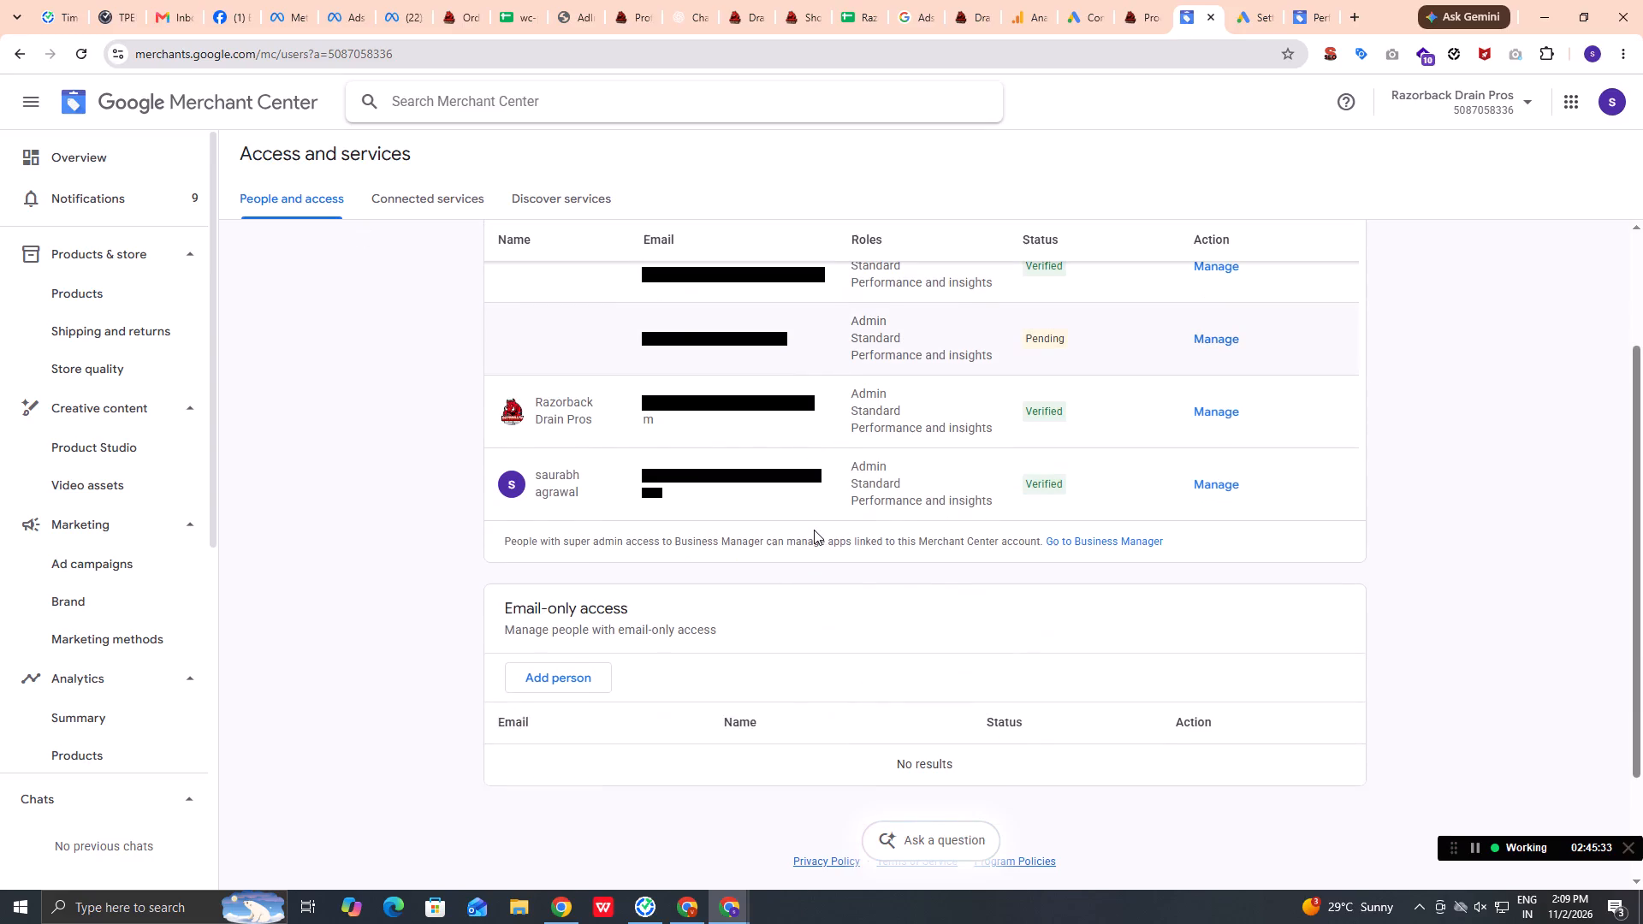
scroll(814, 530, "down", 2)
scroll(814, 530, "up", 4)
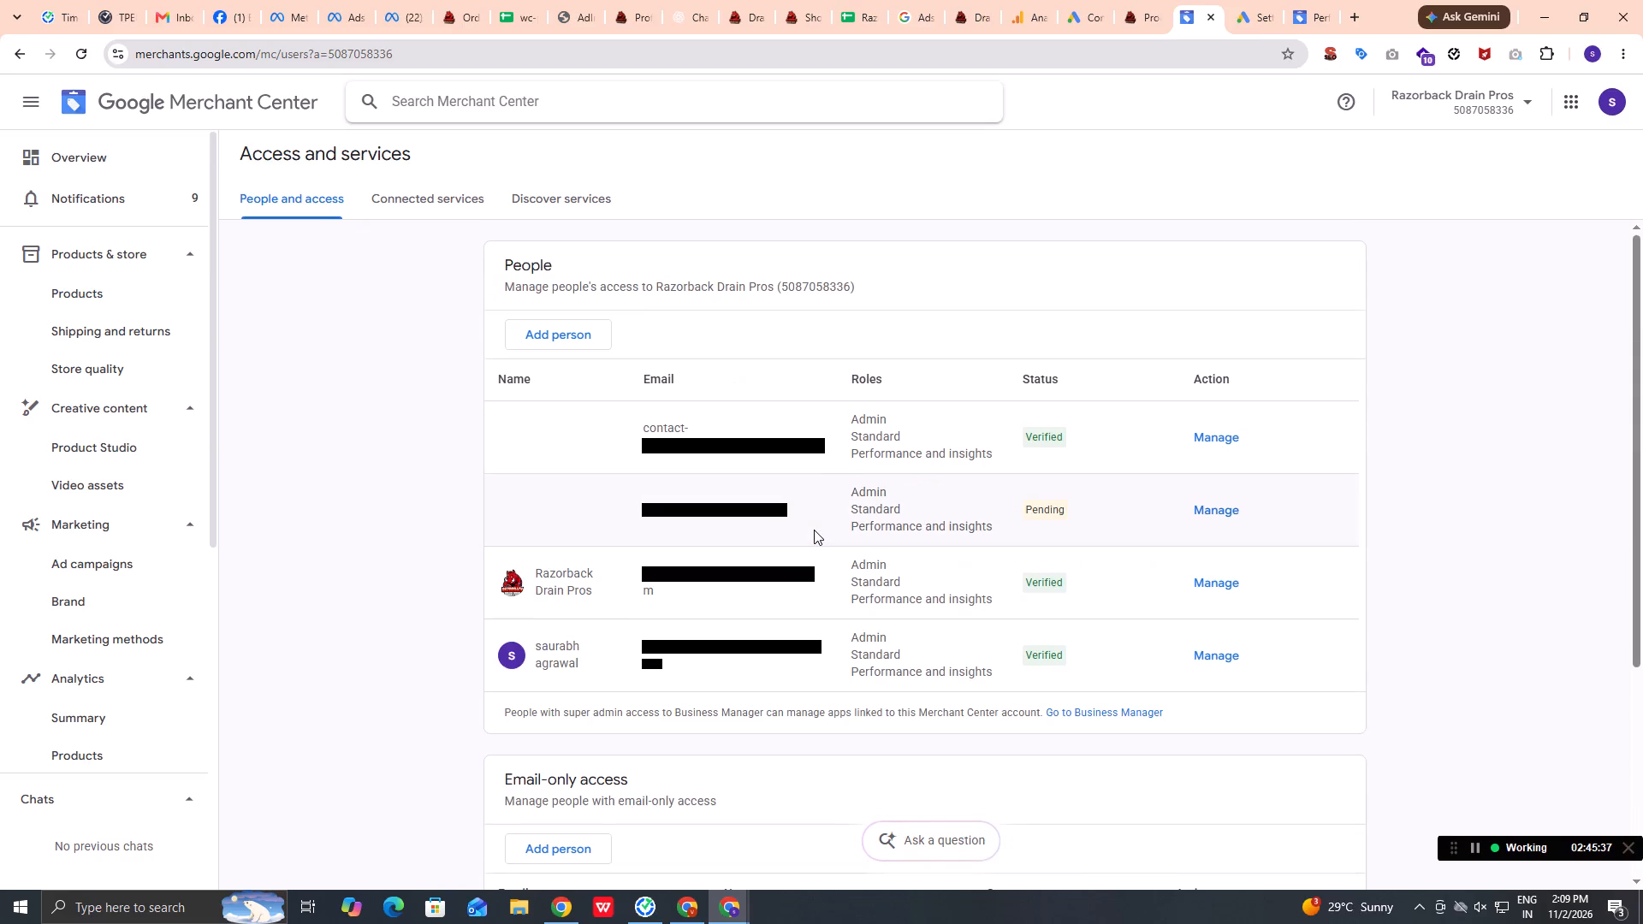
Reopen the product list, switch to the account Overview, and examine its performance, business and What to do next cards.
left_click(91, 301)
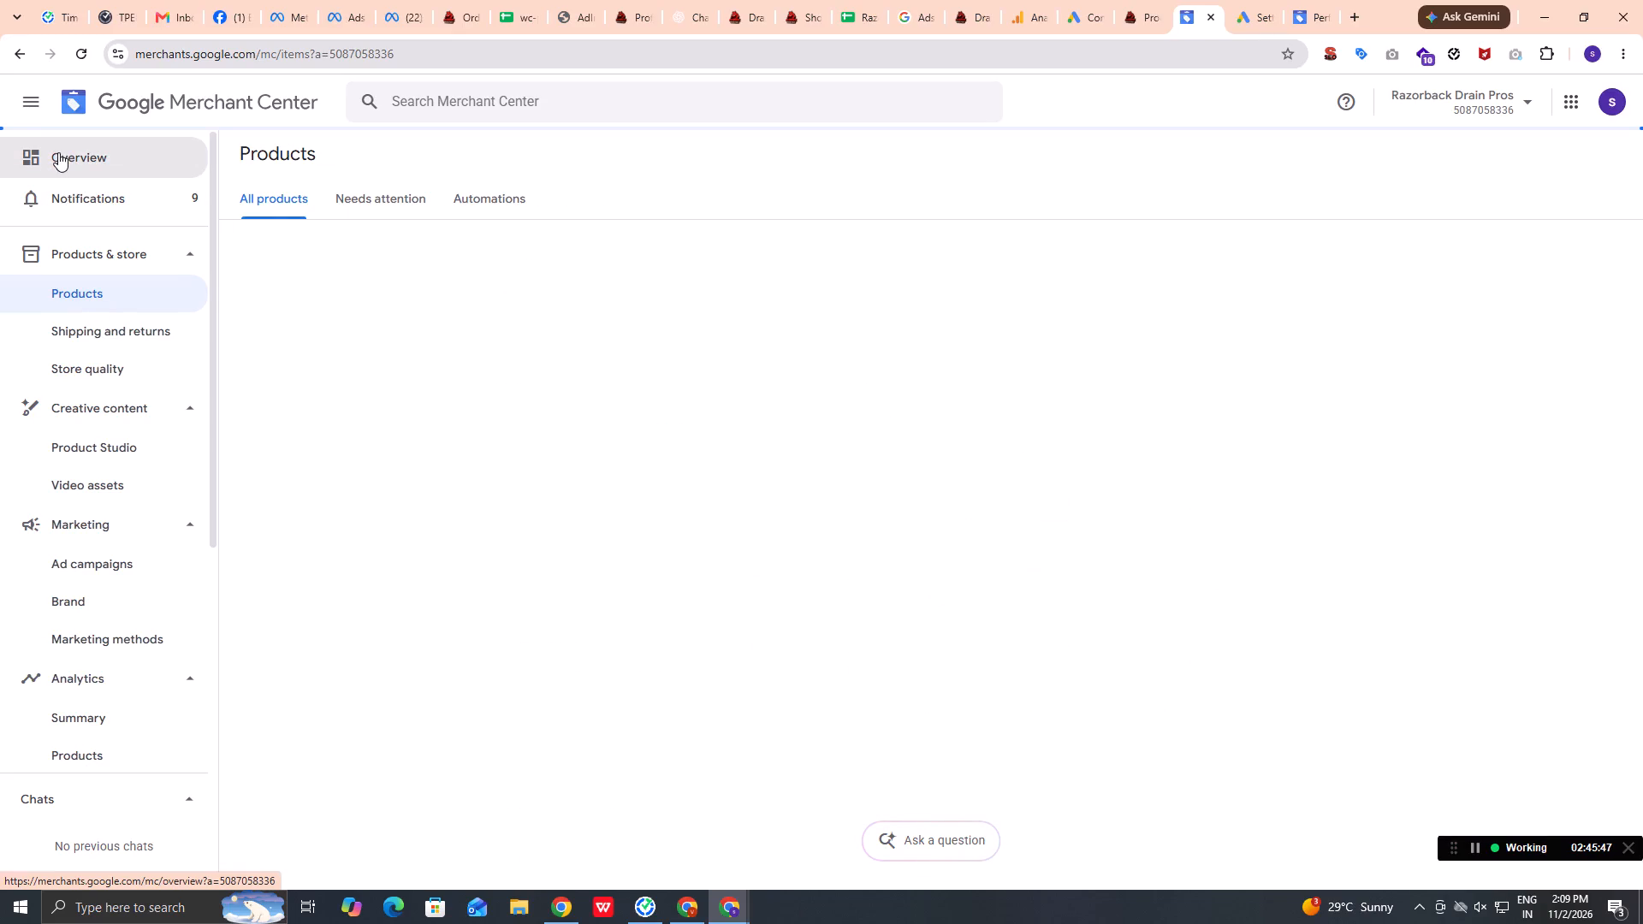
left_click(58, 152)
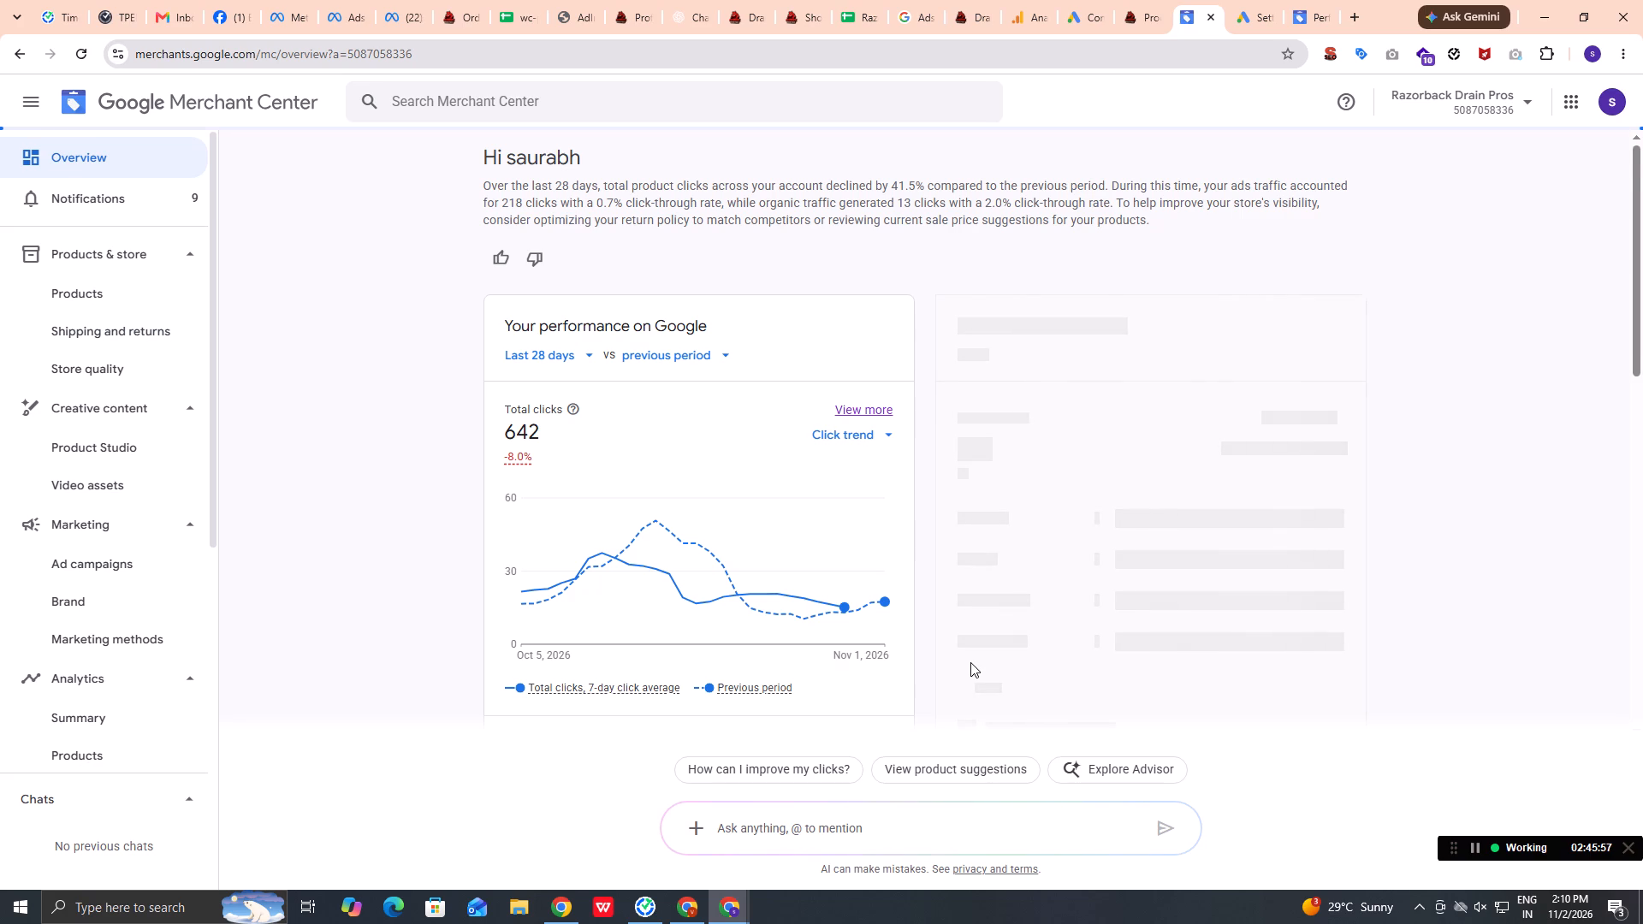
scroll(970, 662, "down", 2)
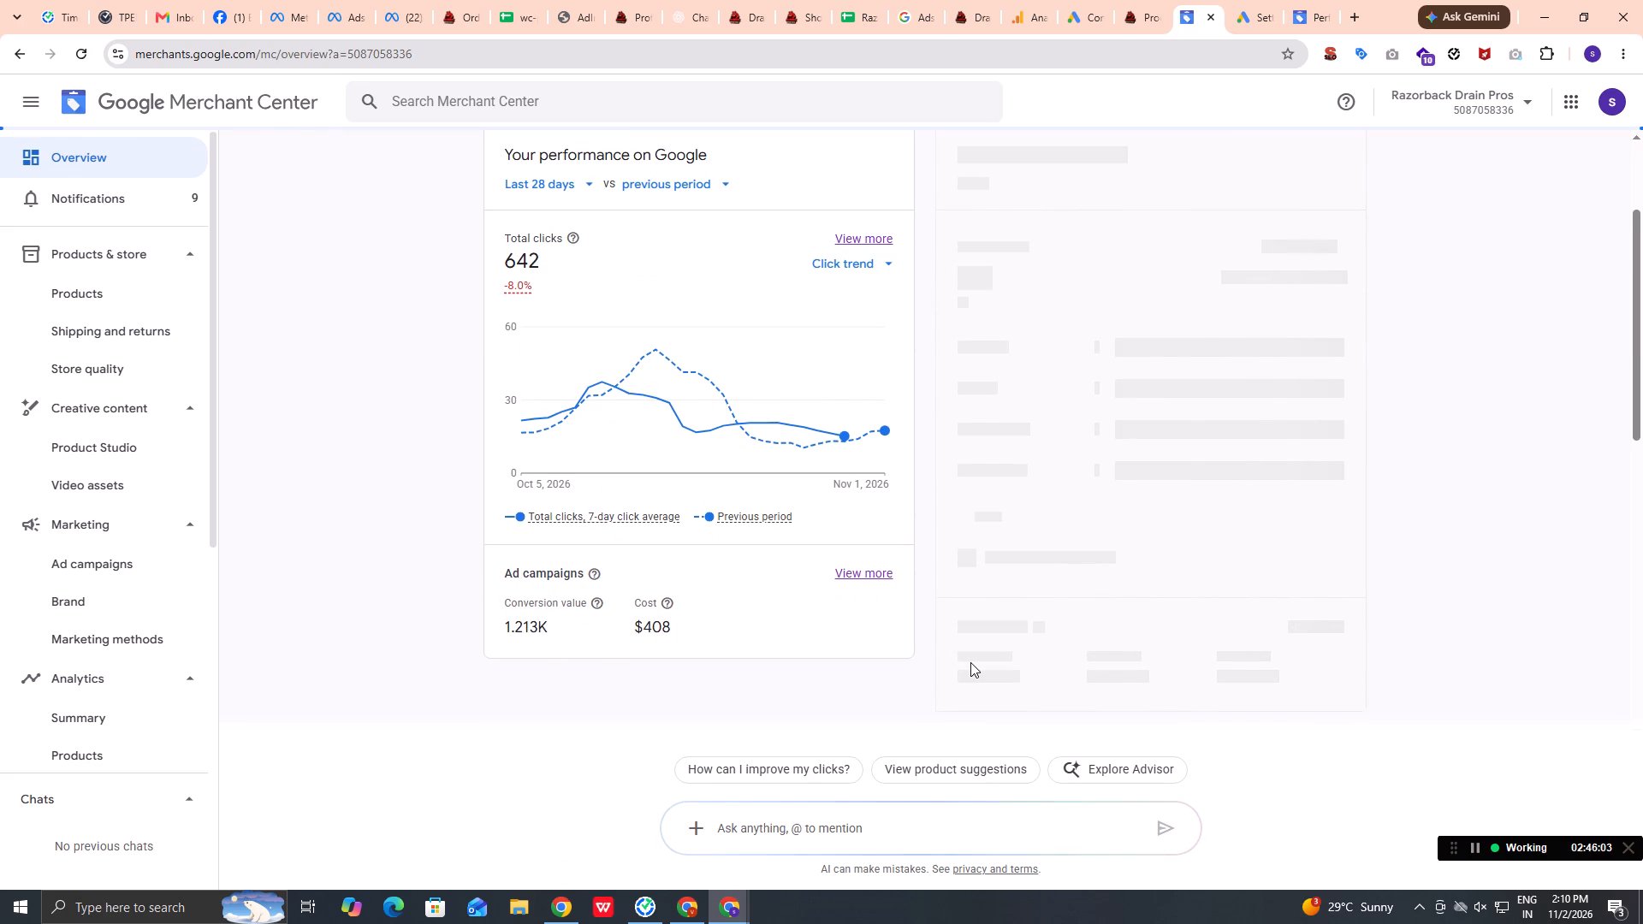
scroll(970, 662, "down", 2)
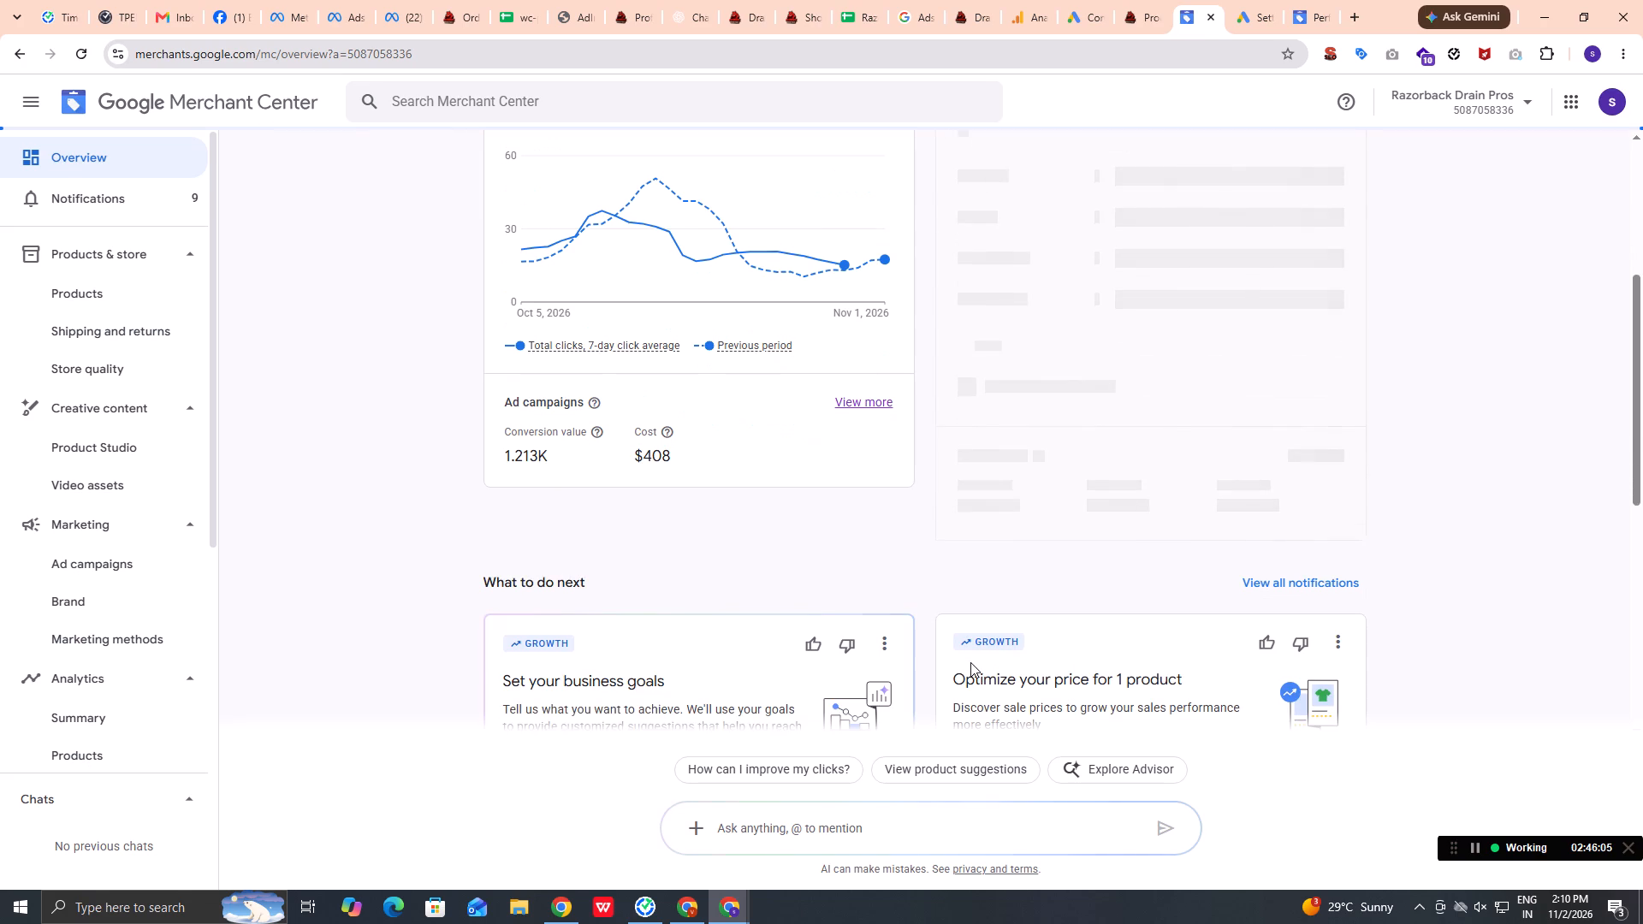
scroll(970, 662, "down", 1)
scroll(970, 662, "up", 1)
scroll(970, 662, "down", 5)
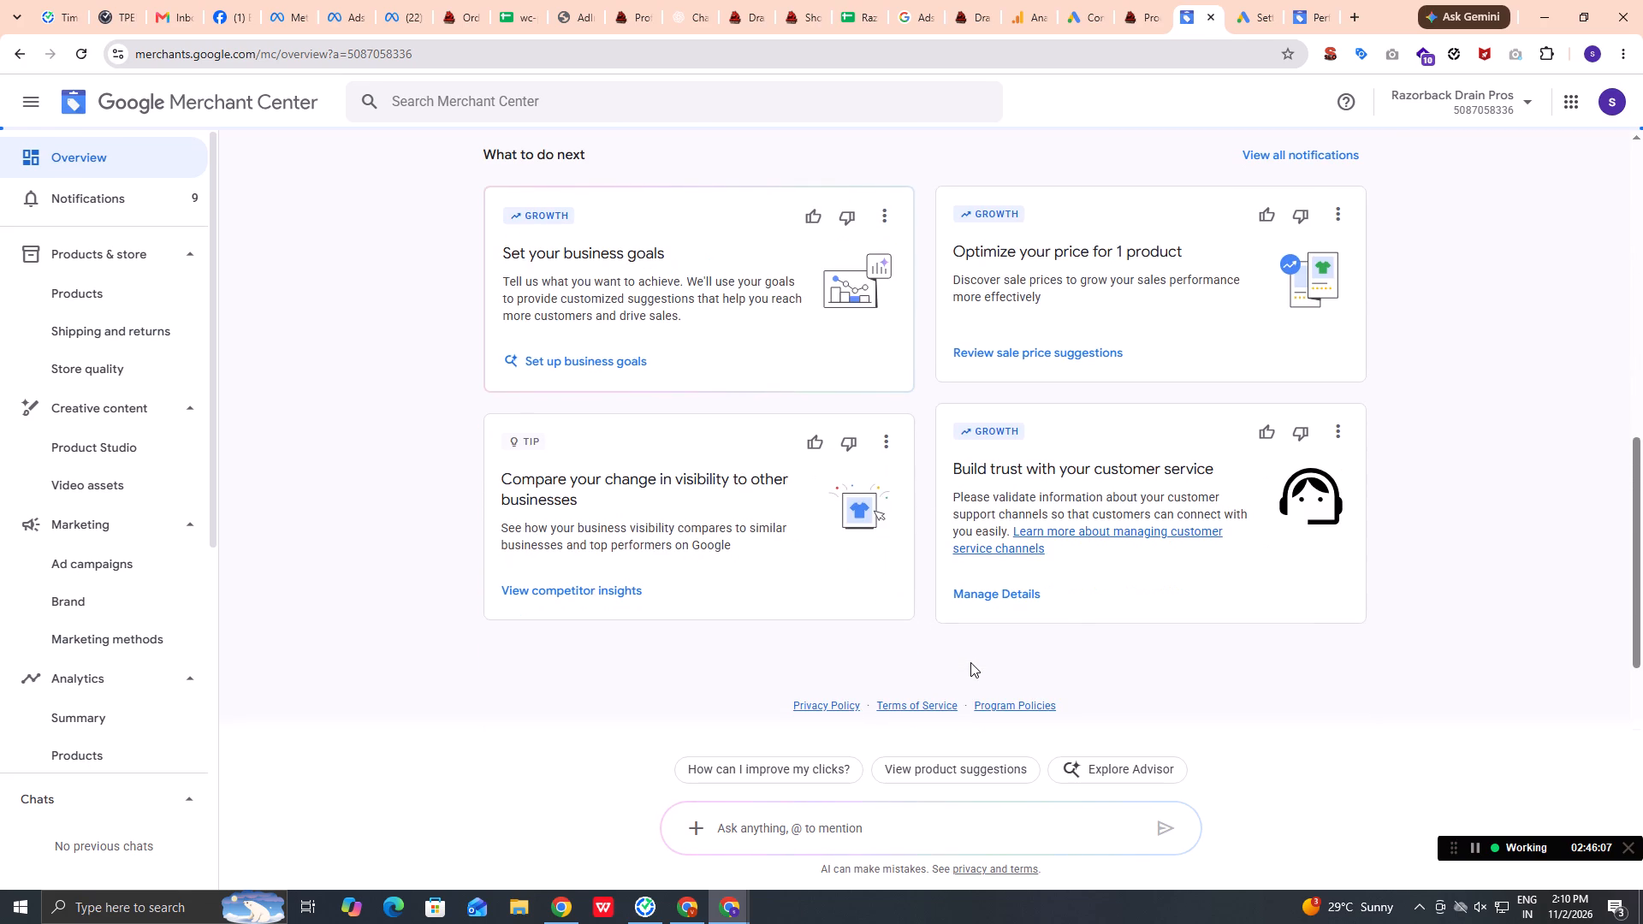
scroll(970, 662, "down", 1)
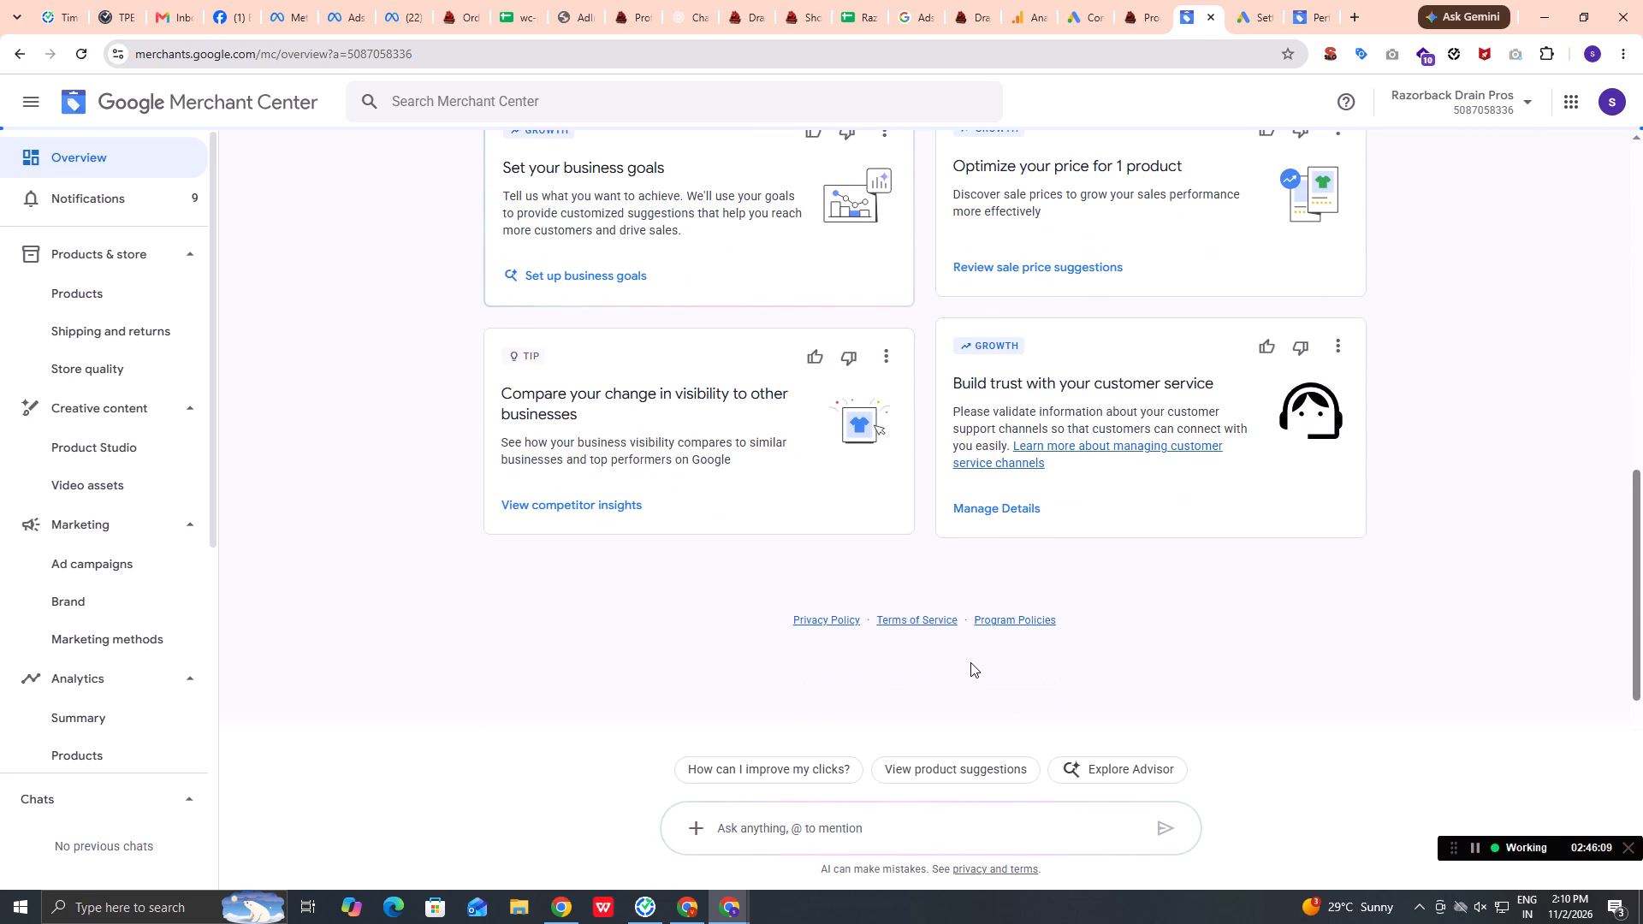
scroll(970, 662, "down", 1)
scroll(970, 662, "up", 3)
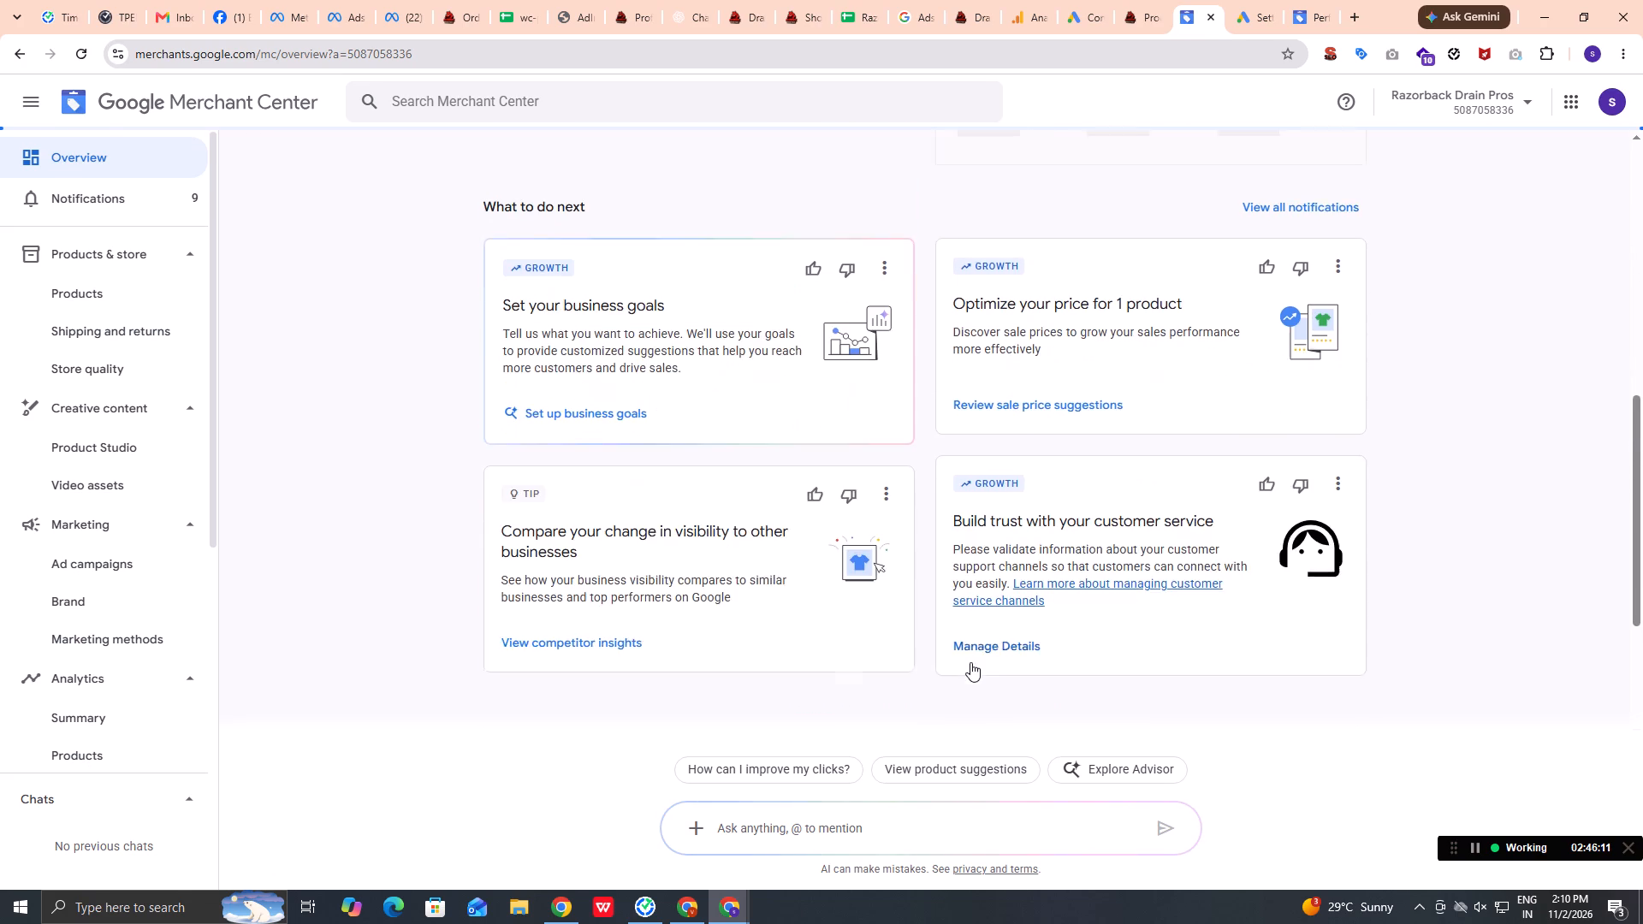
scroll(970, 662, "up", 5)
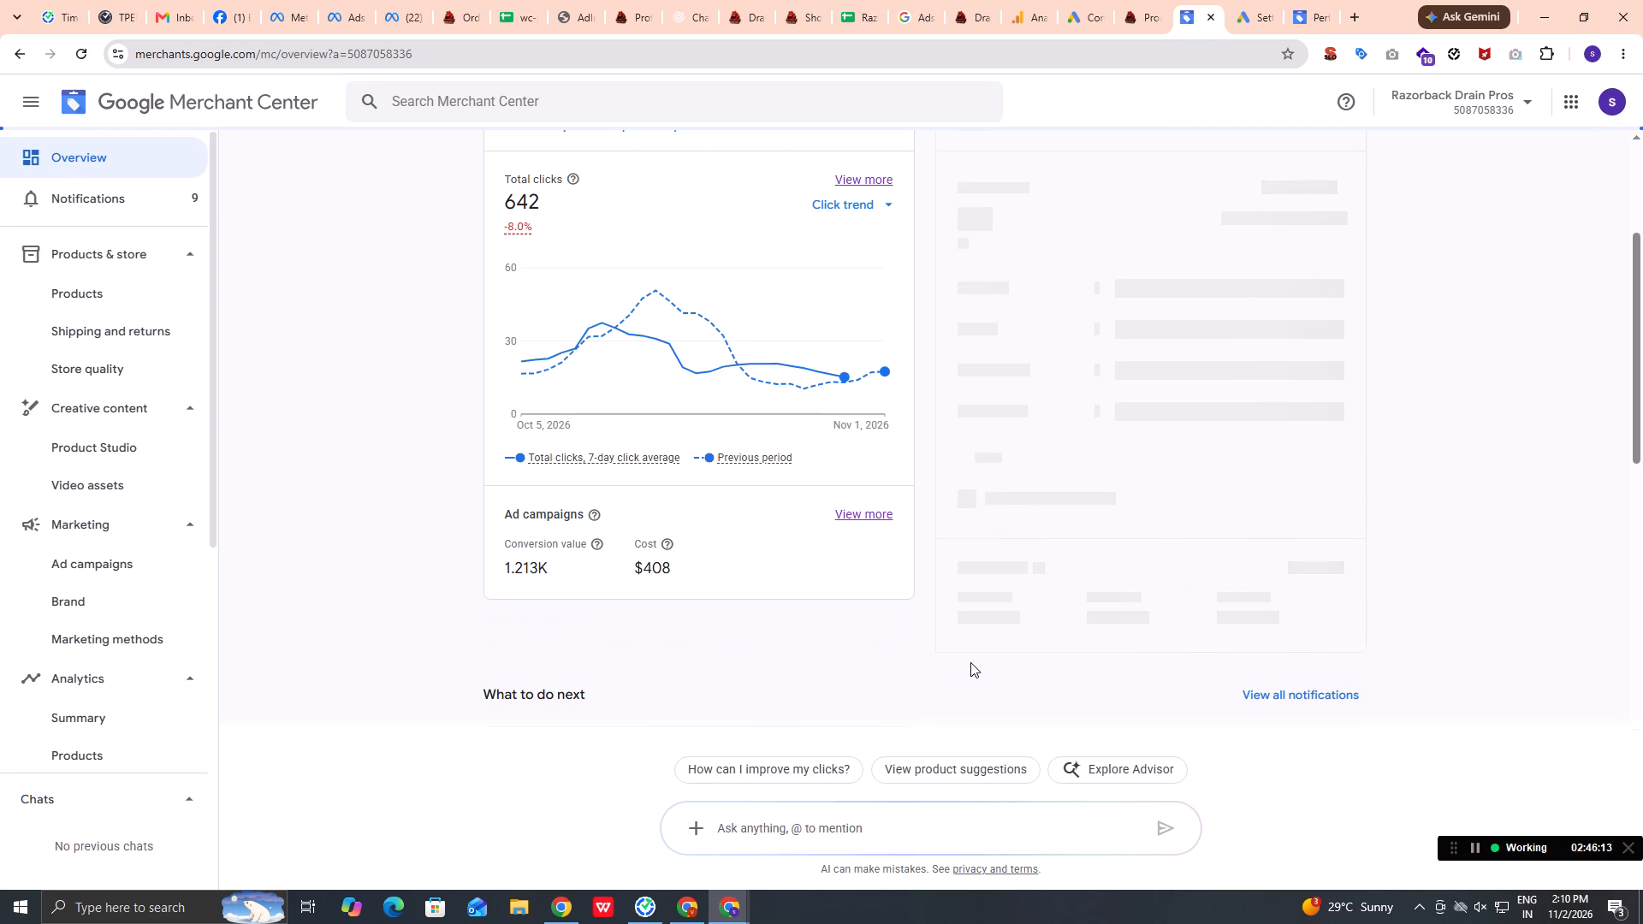
scroll(970, 662, "up", 3)
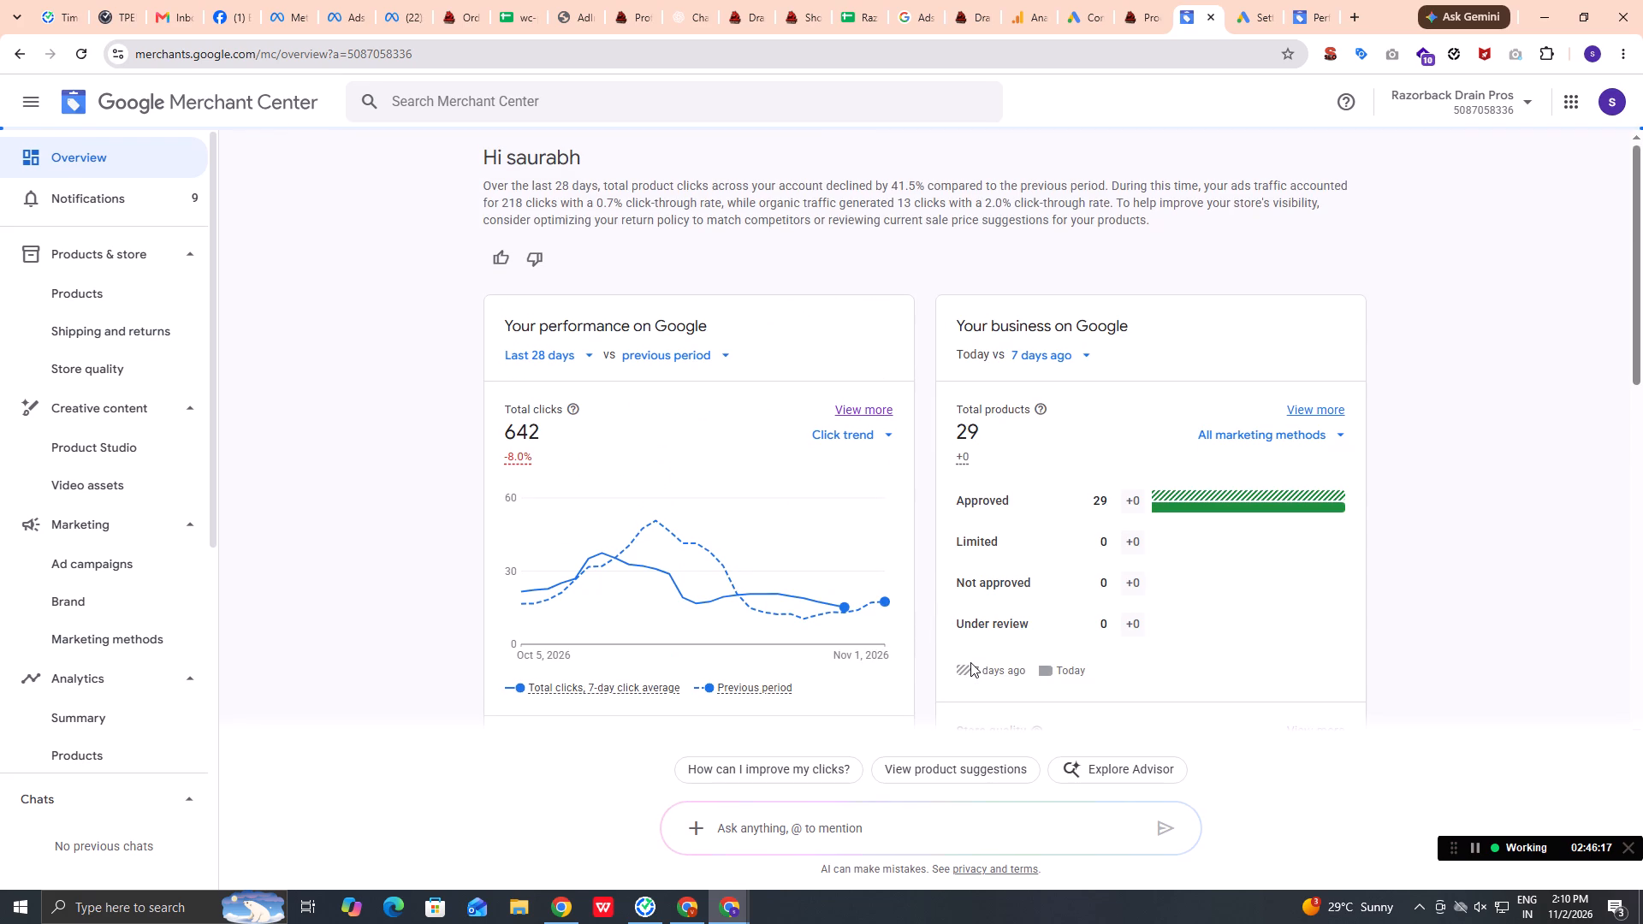
scroll(970, 662, "down", 1)
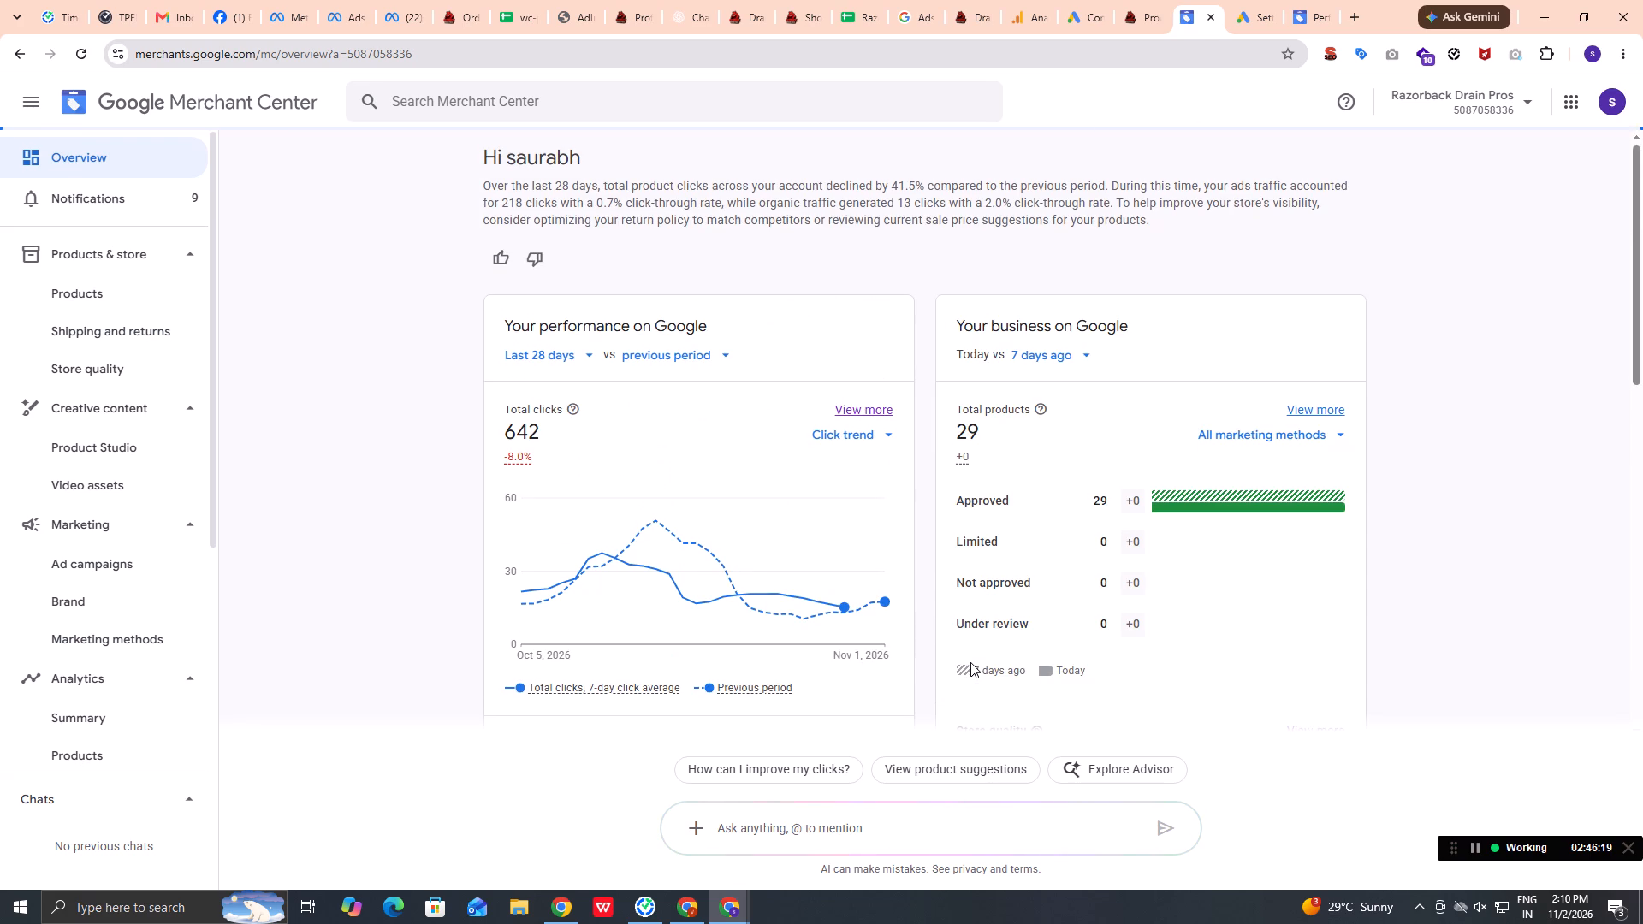
scroll(970, 662, "down", 1)
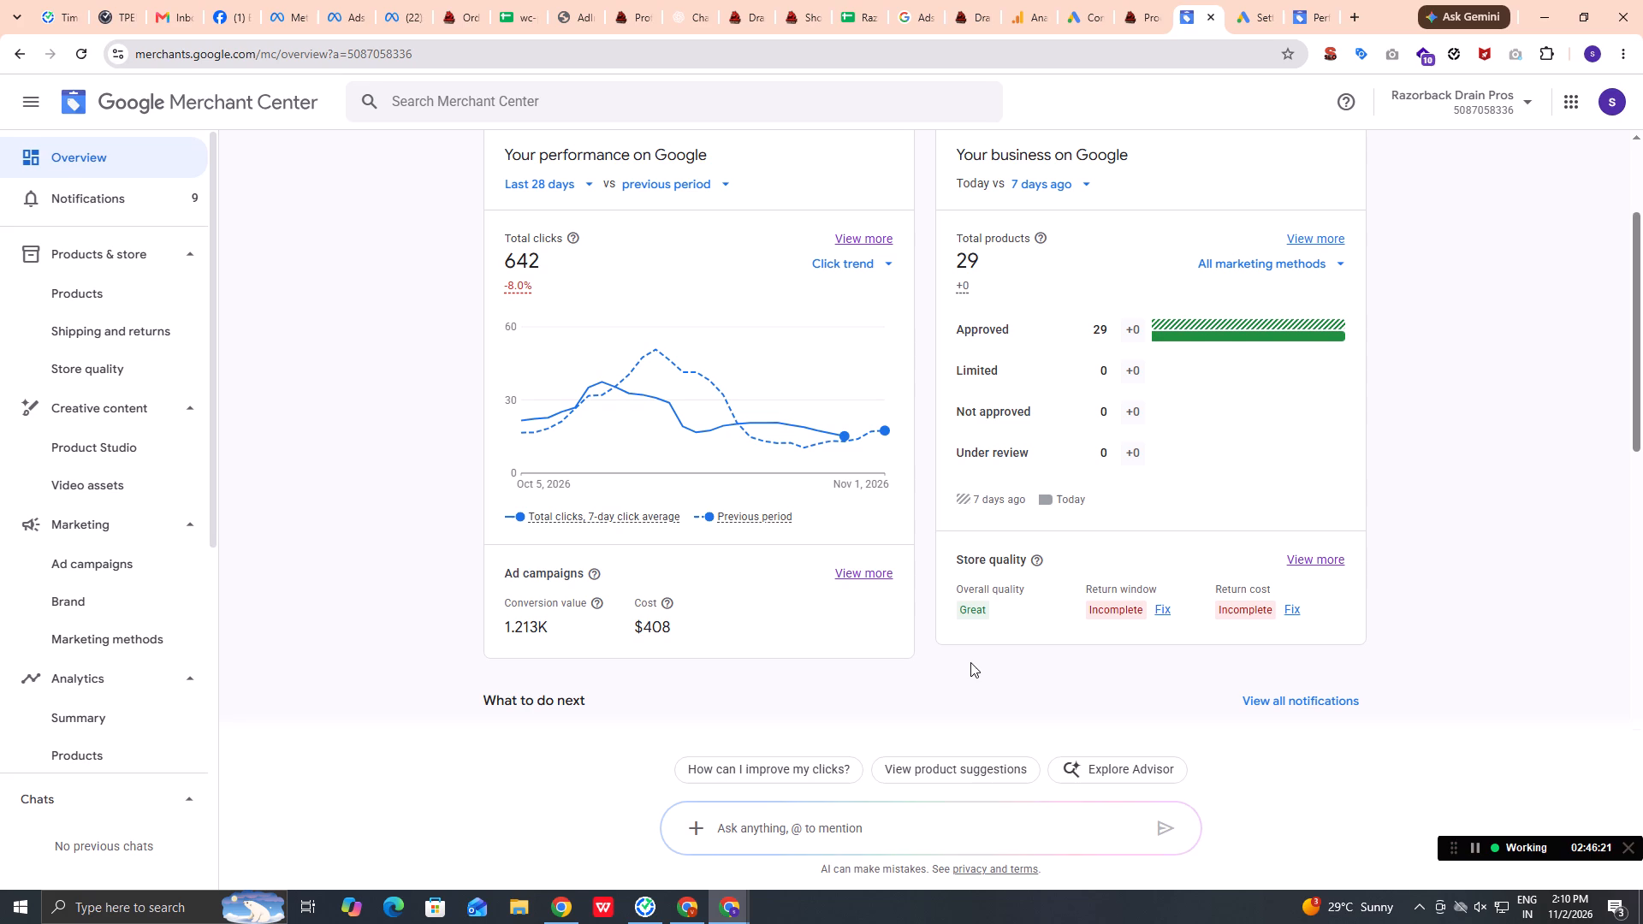
Open the full Store quality report and examine the overall score and the shipping, return, purchase, browsing and store rating scorecards for Australia.
left_click(1318, 559)
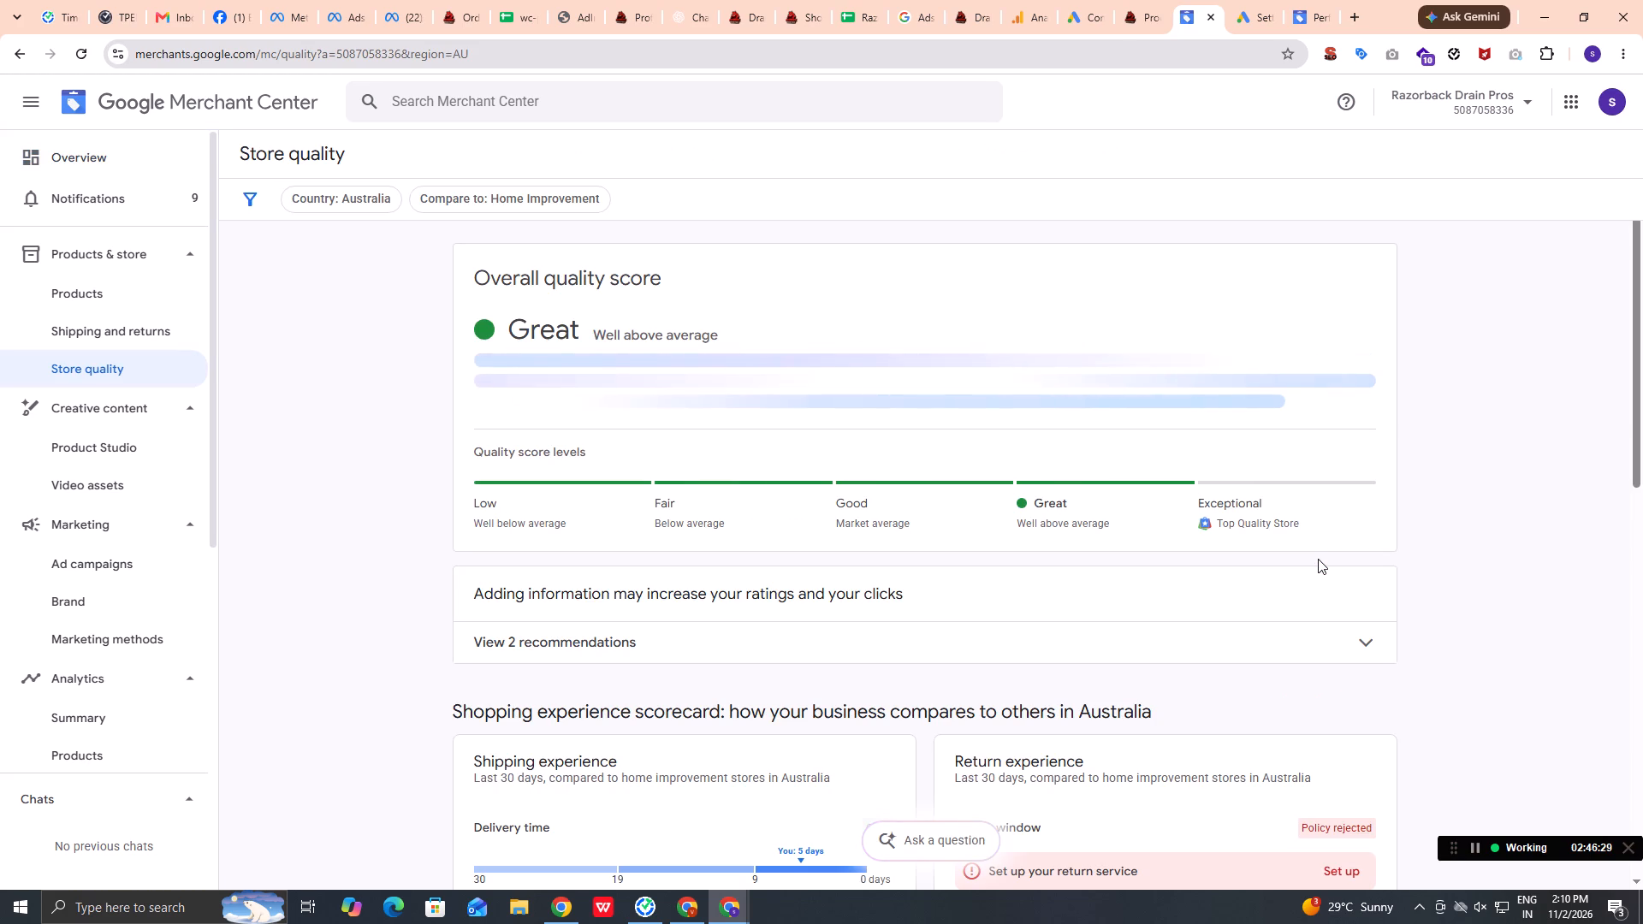
scroll(1318, 559, "down", 3)
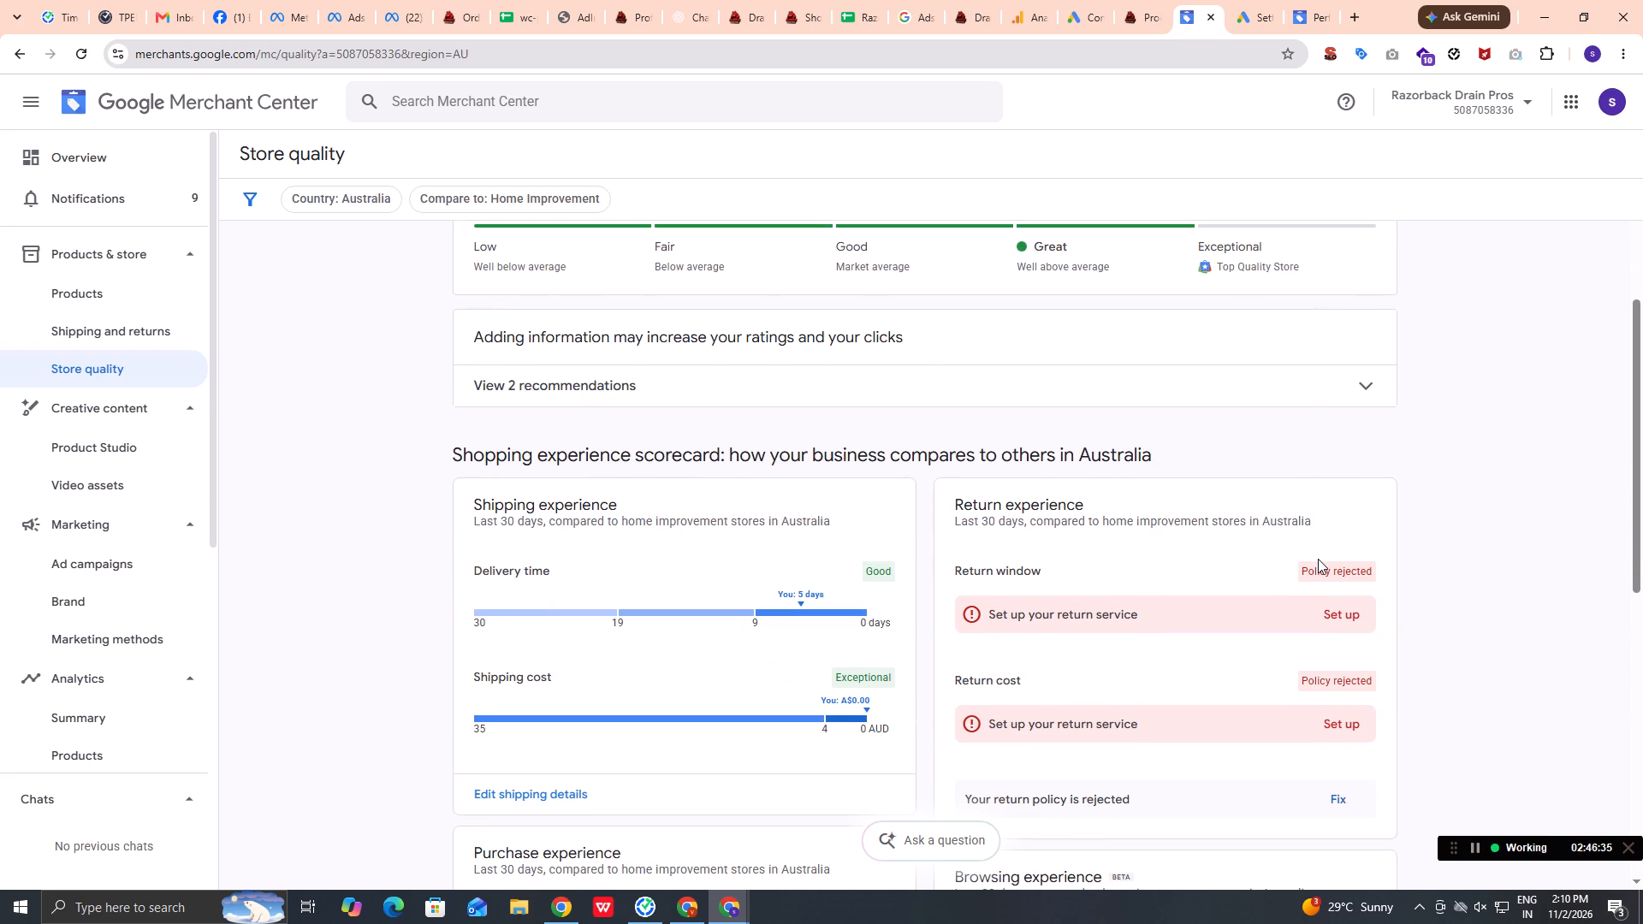
scroll(1318, 559, "up", 1)
scroll(1318, 559, "down", 4)
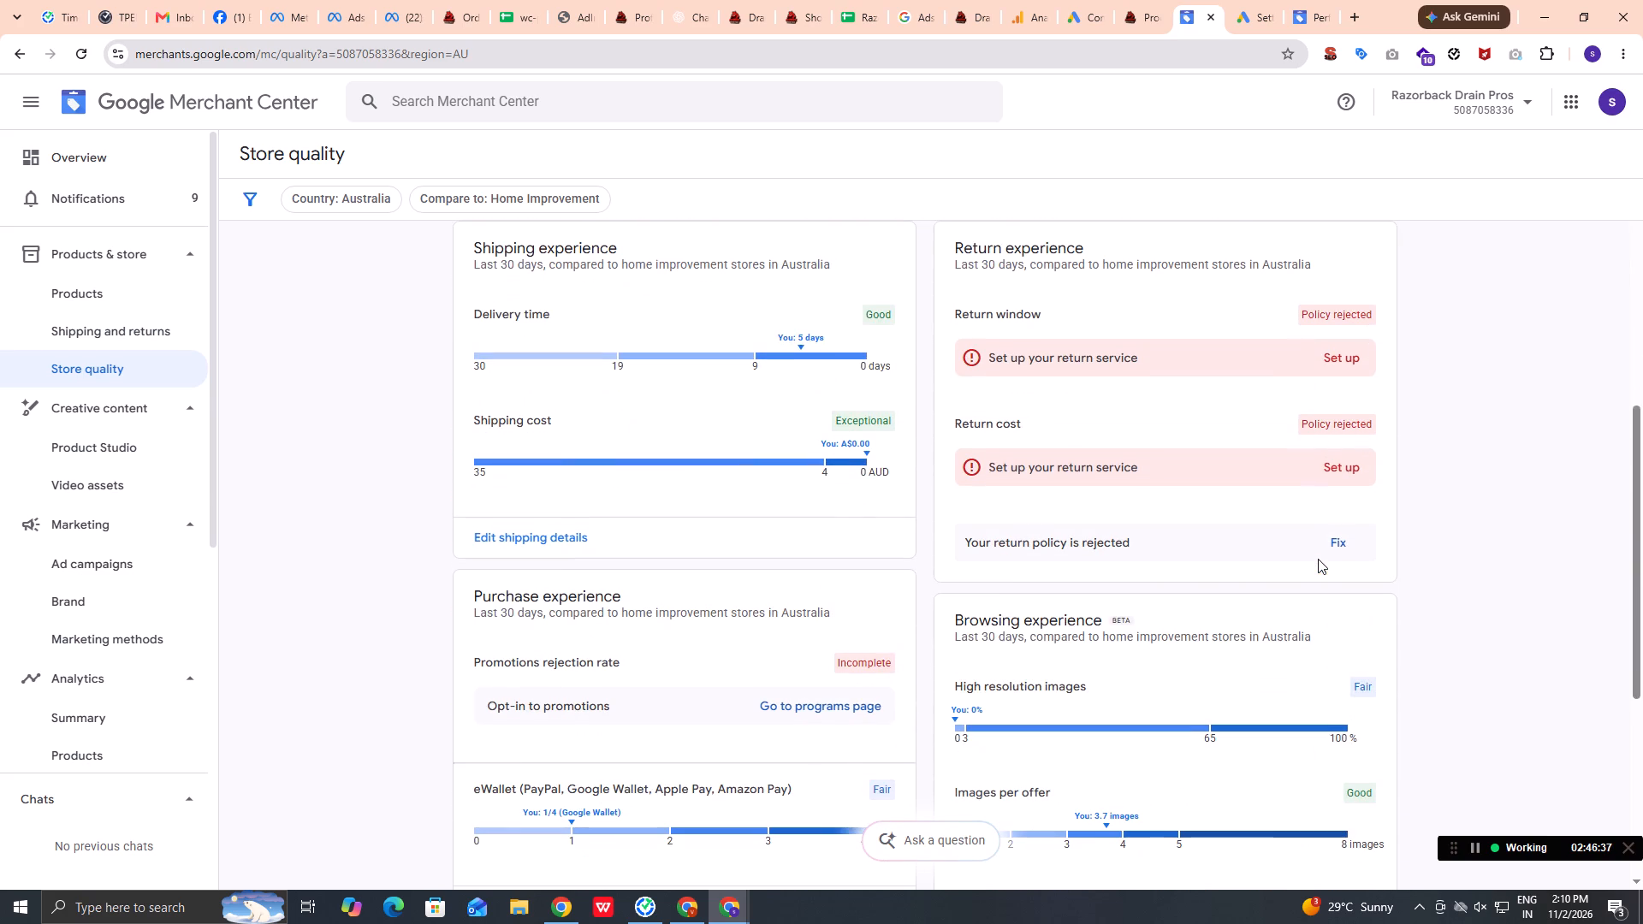
scroll(1318, 559, "up", 2)
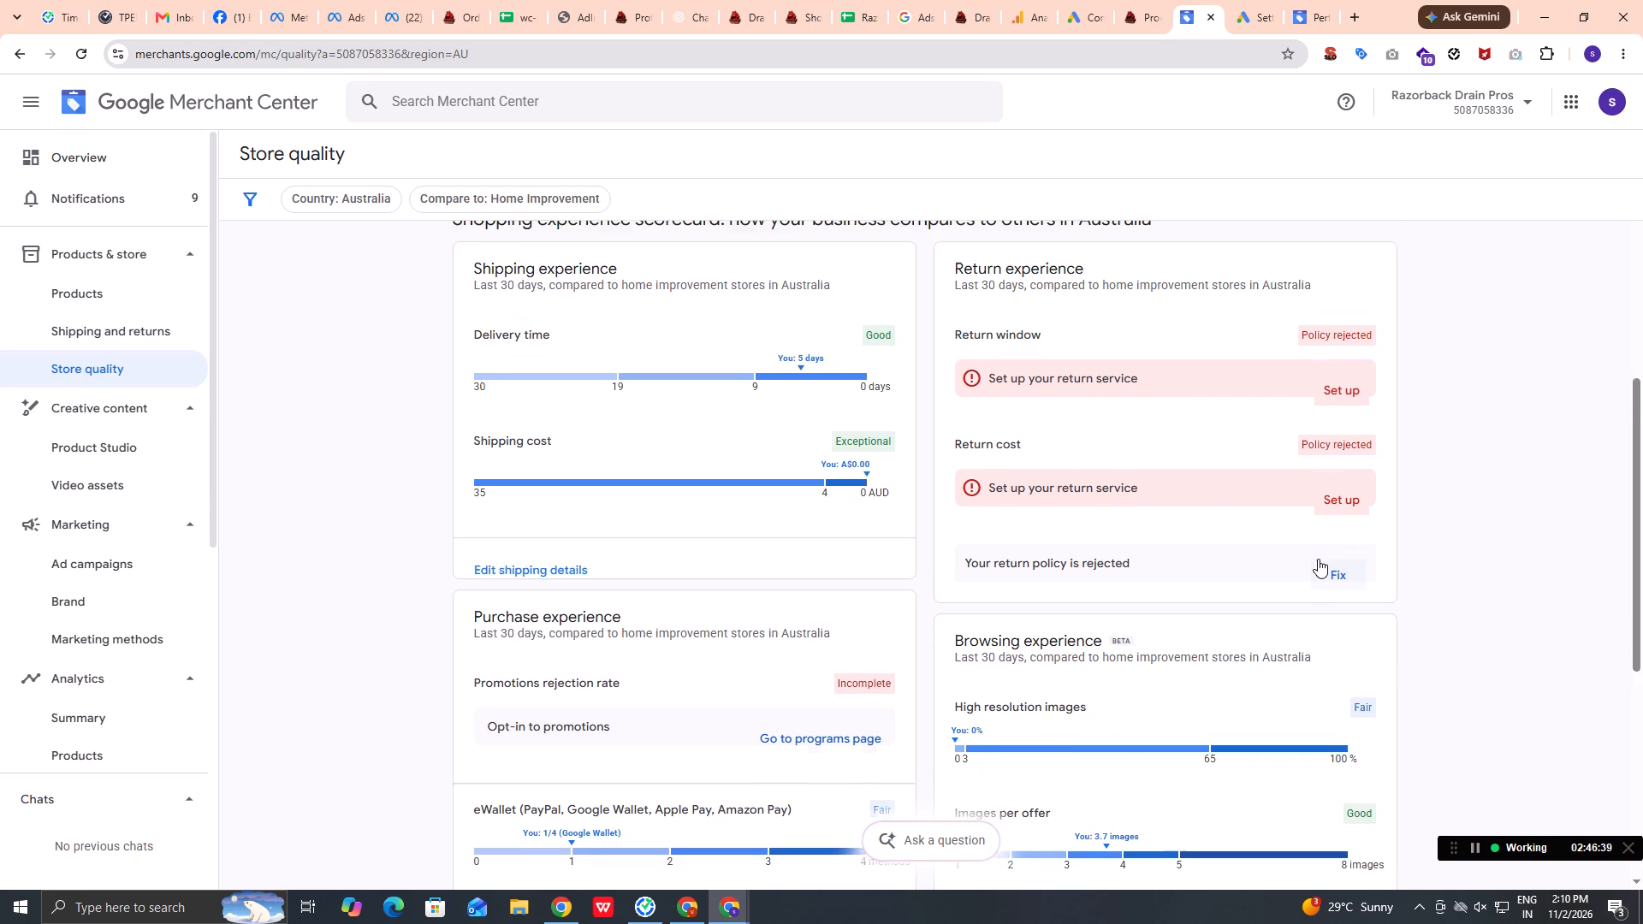
scroll(1318, 559, "down", 6)
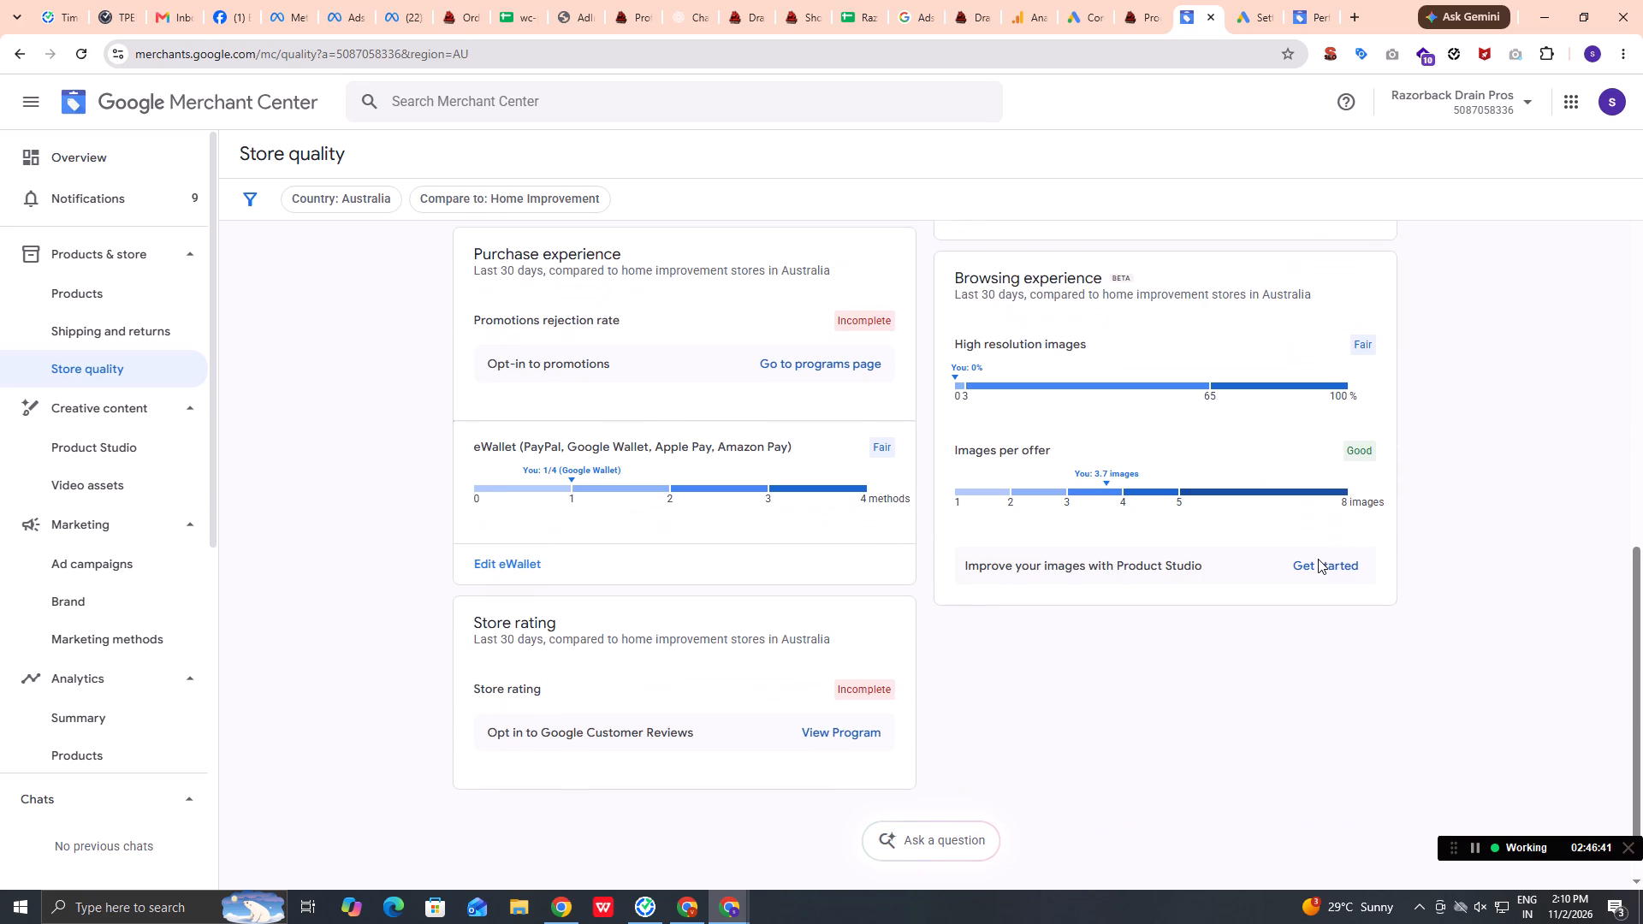
scroll(1318, 559, "down", 2)
scroll(1318, 559, "up", 1)
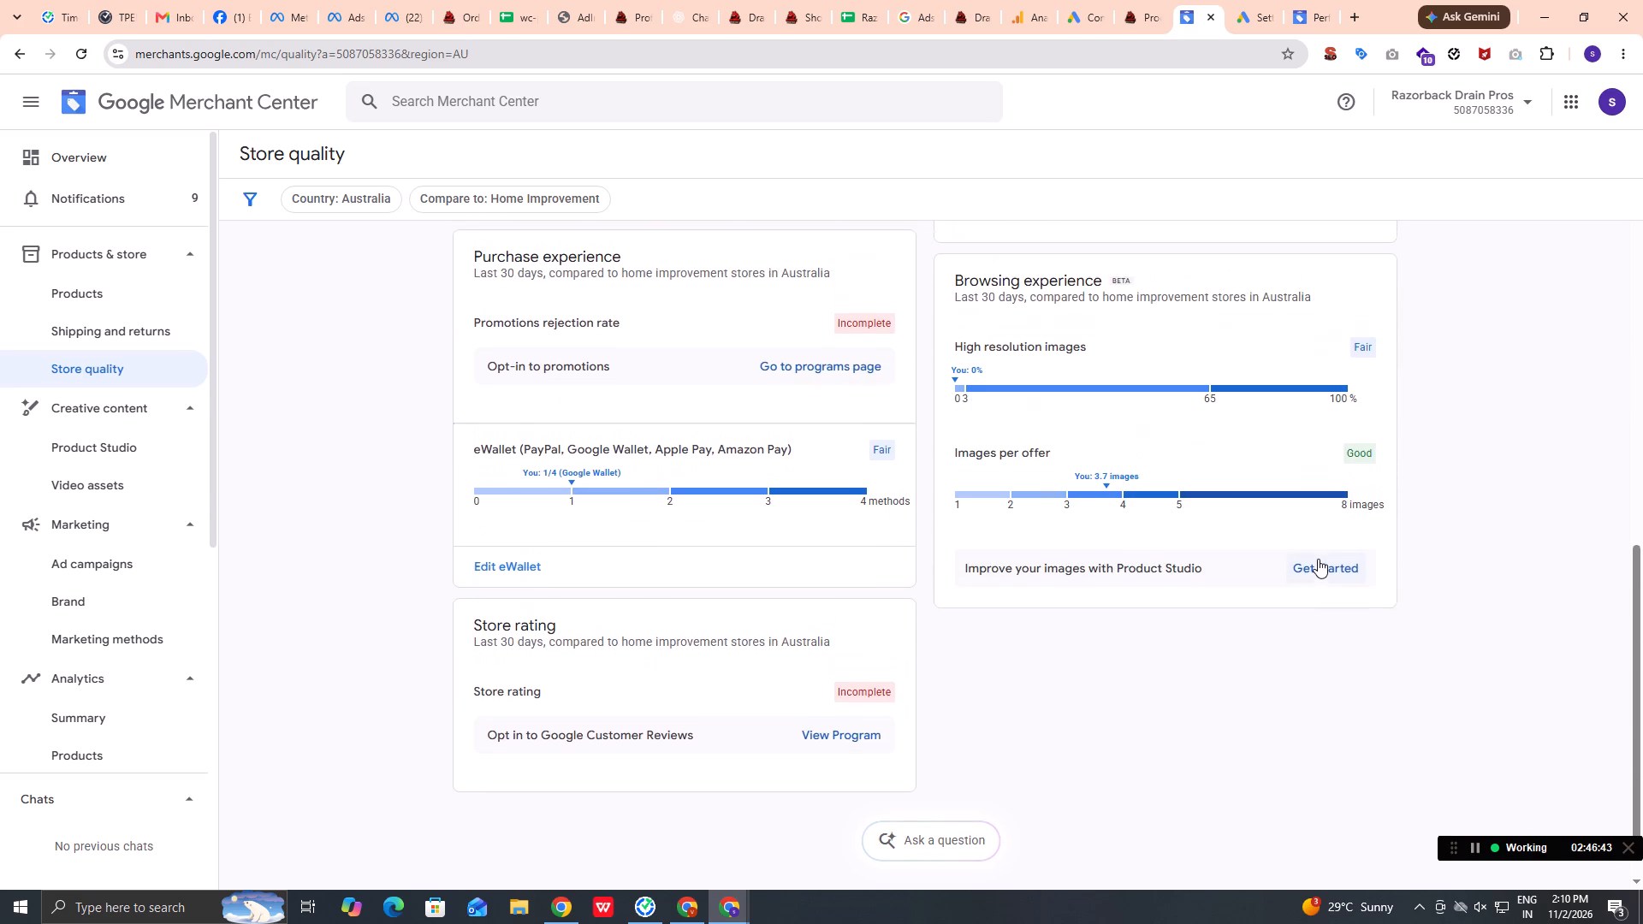
scroll(1318, 559, "up", 9)
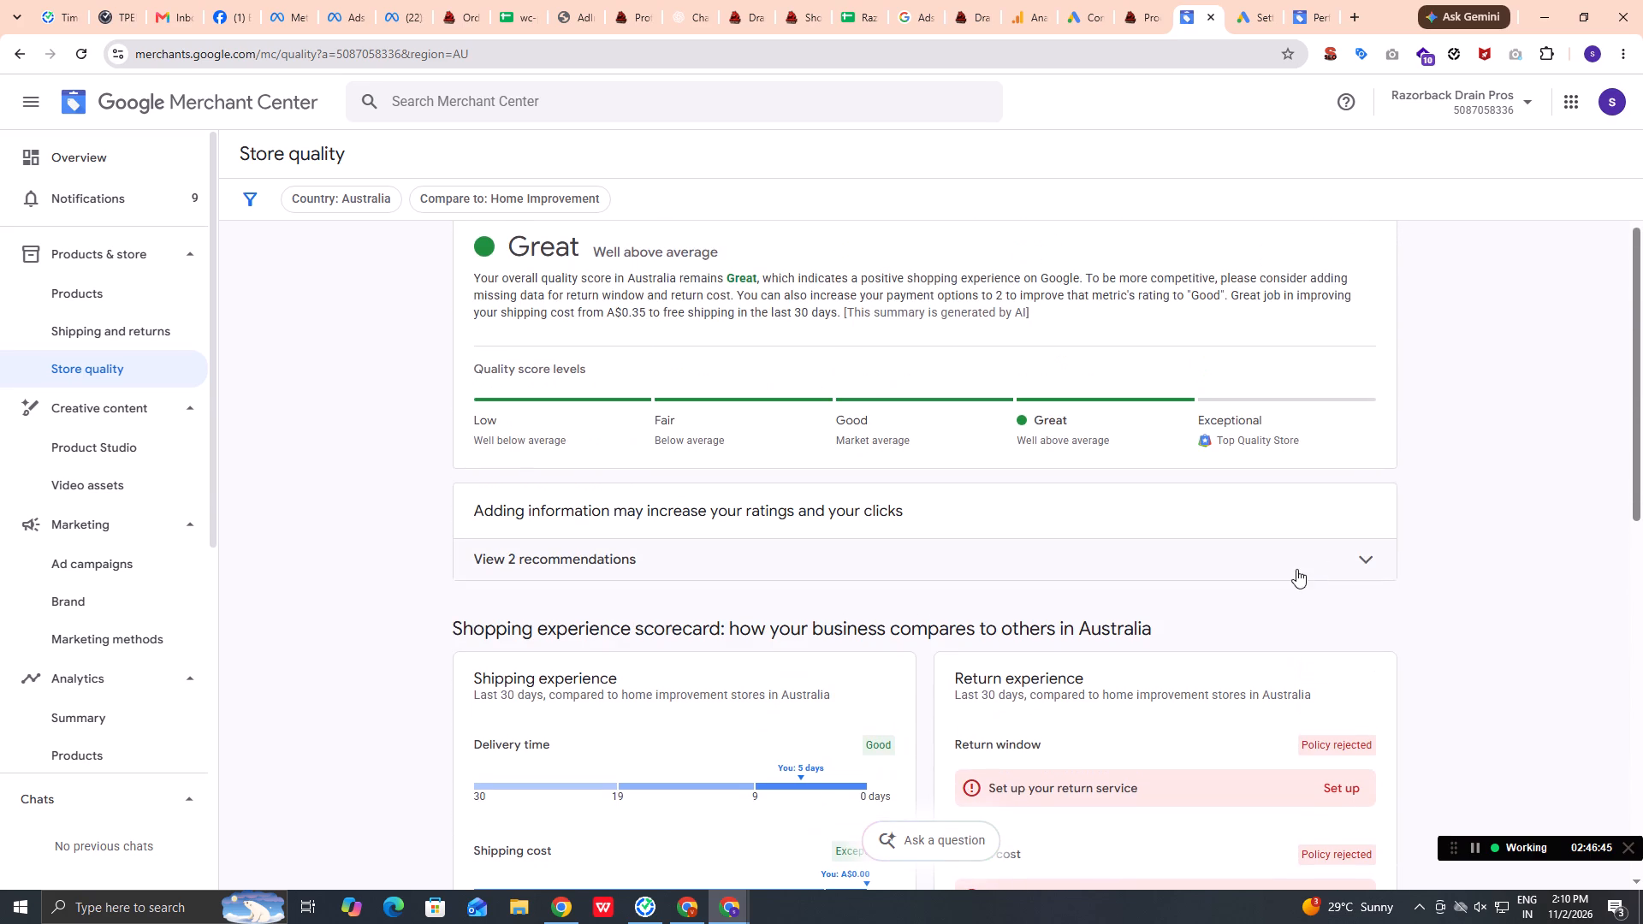
Expand the store quality recommendations to read them, collapse them again, and go back to the overall quality score.
left_click(1315, 580)
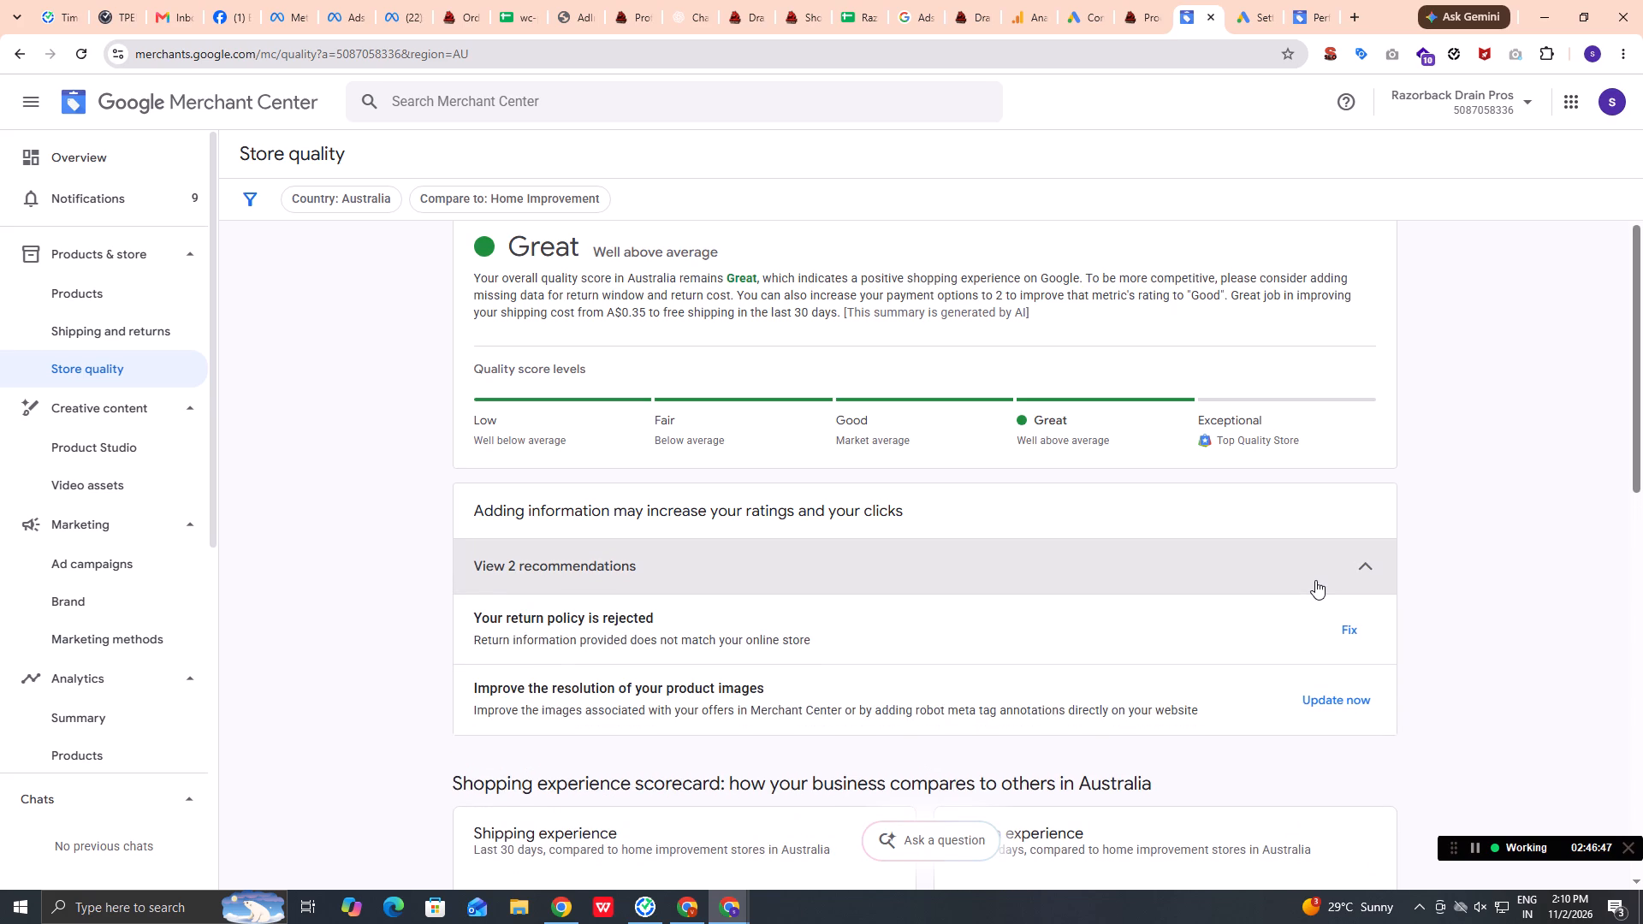
left_click(1315, 580)
scroll(1315, 580, "up", 4)
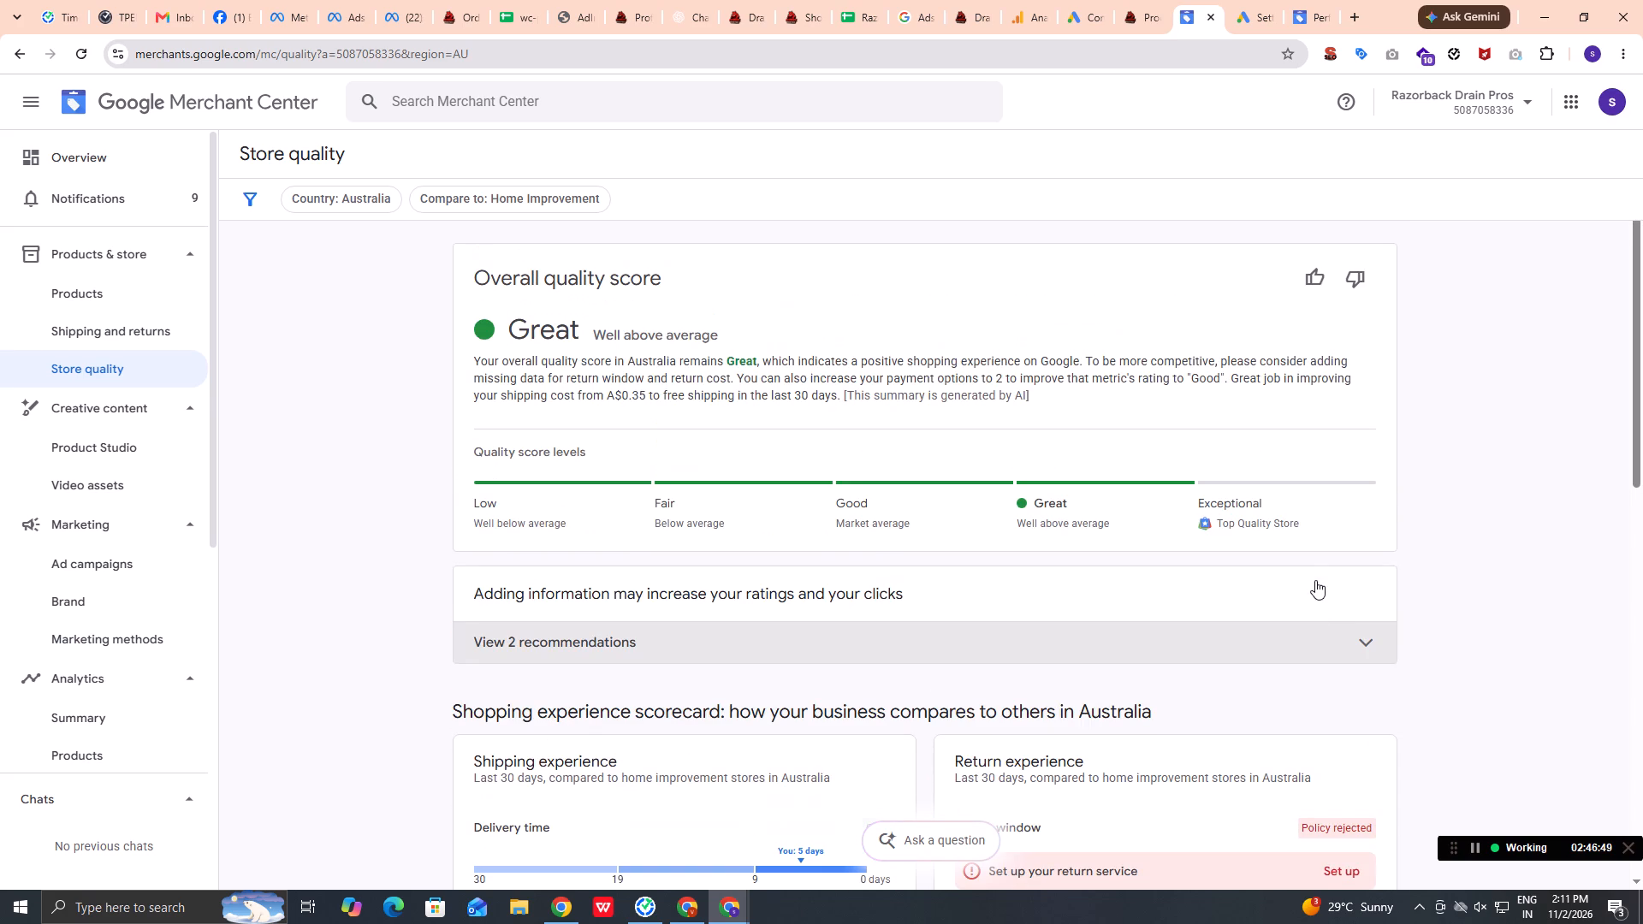
Return to the account Overview and look through its performance and business cards down to the last What to do next suggestions.
left_click(17, 62)
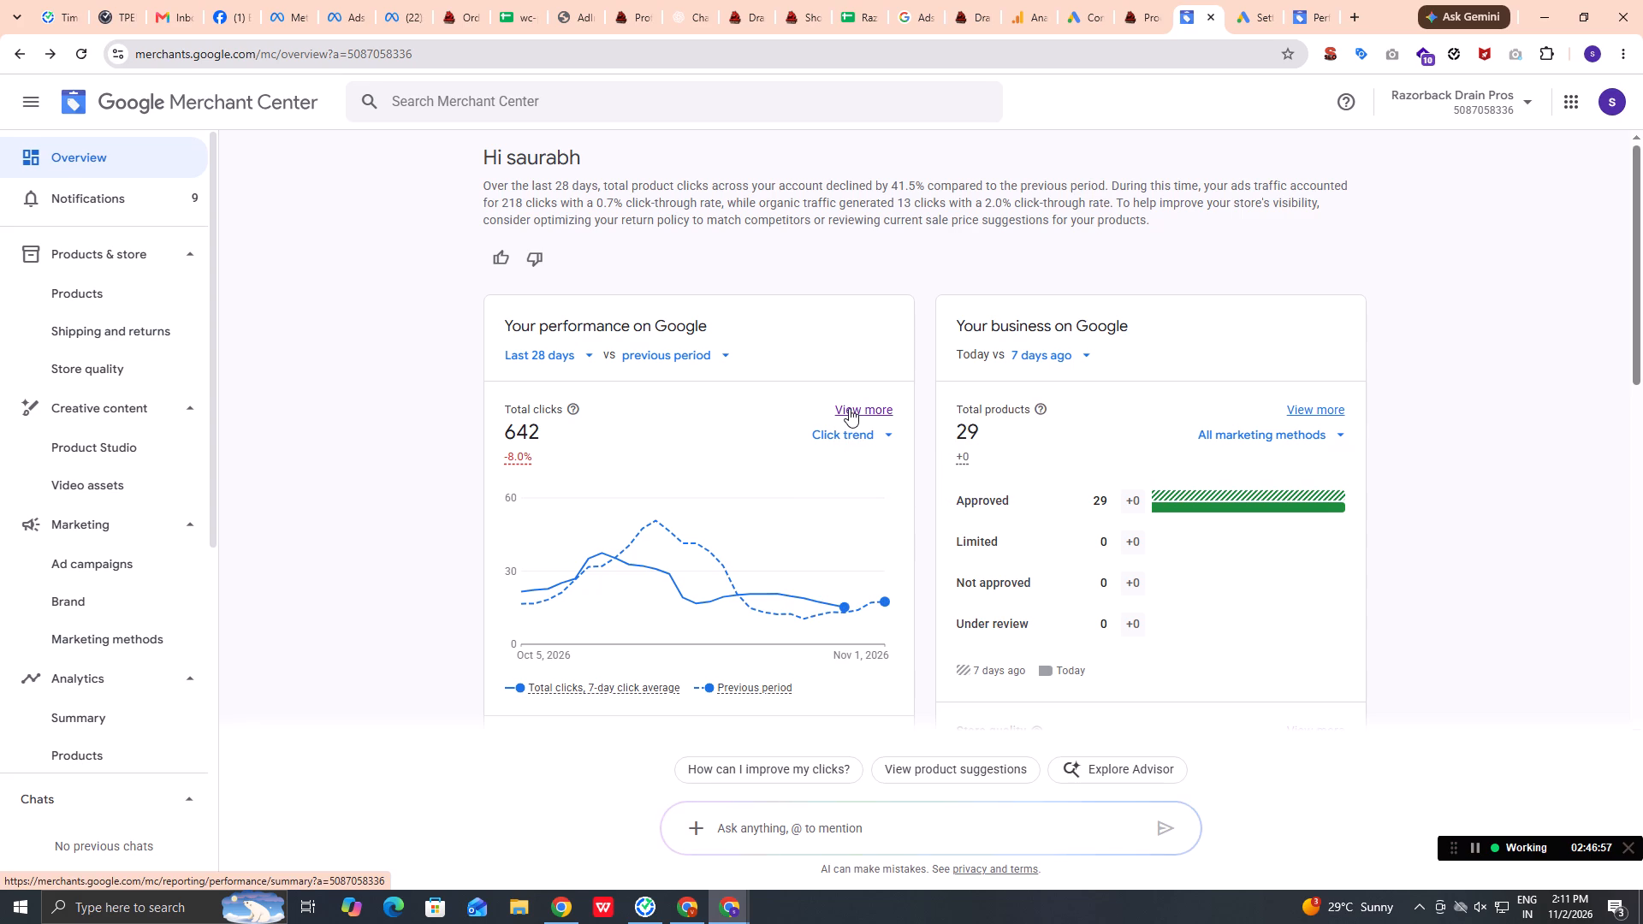
scroll(849, 408, "down", 1)
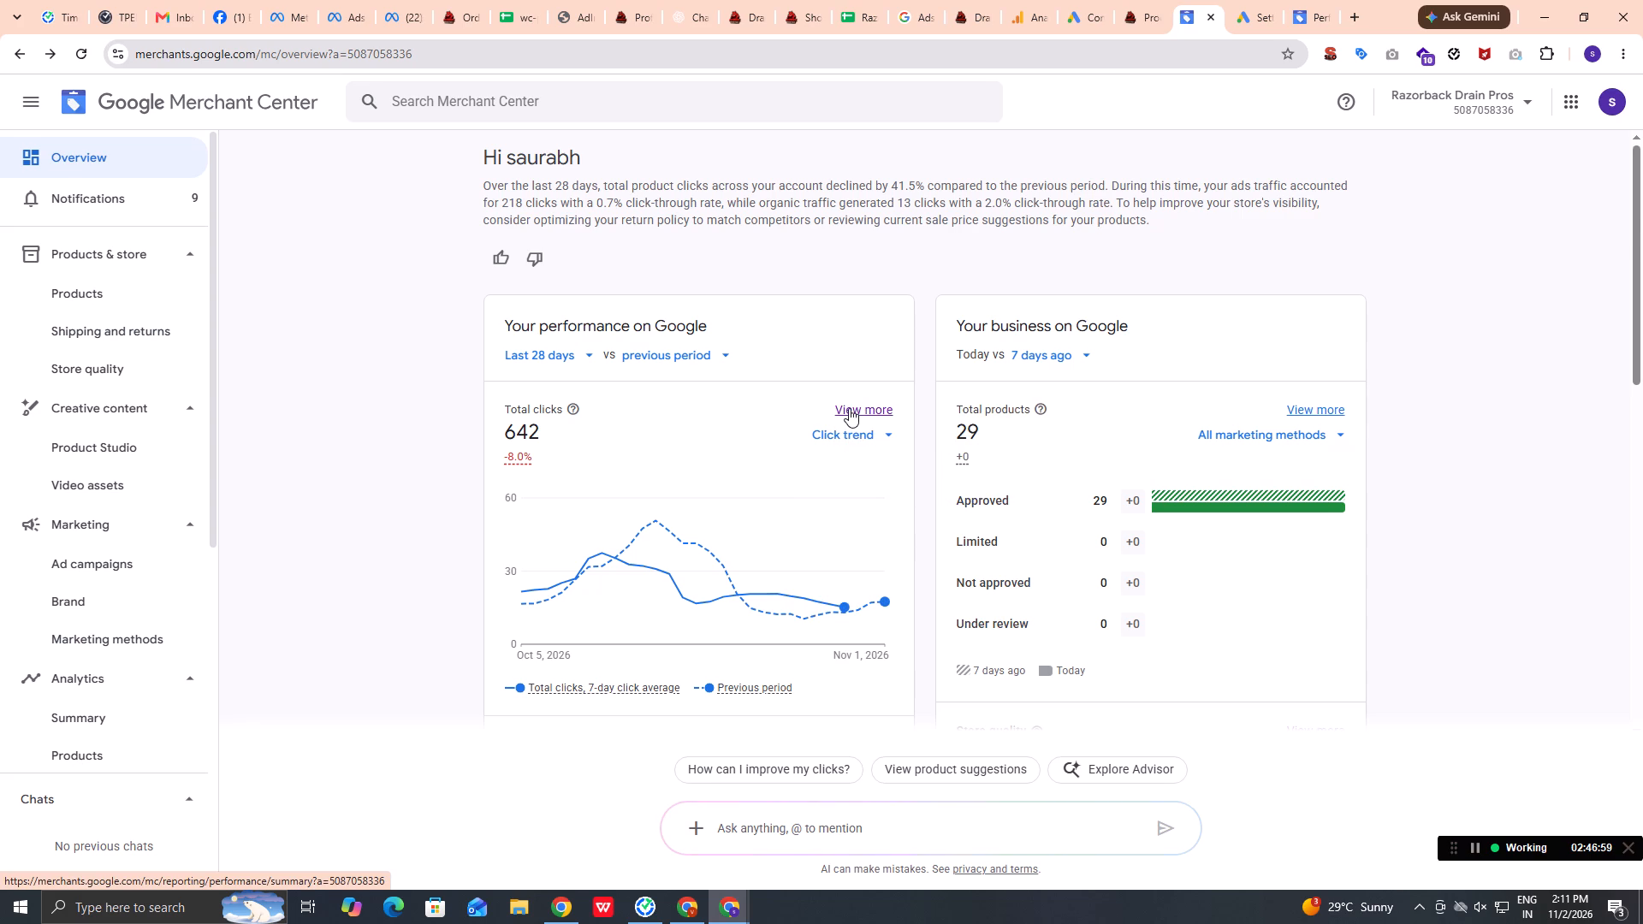
scroll(849, 408, "down", 3)
scroll(849, 408, "up", 1)
scroll(849, 408, "down", 4)
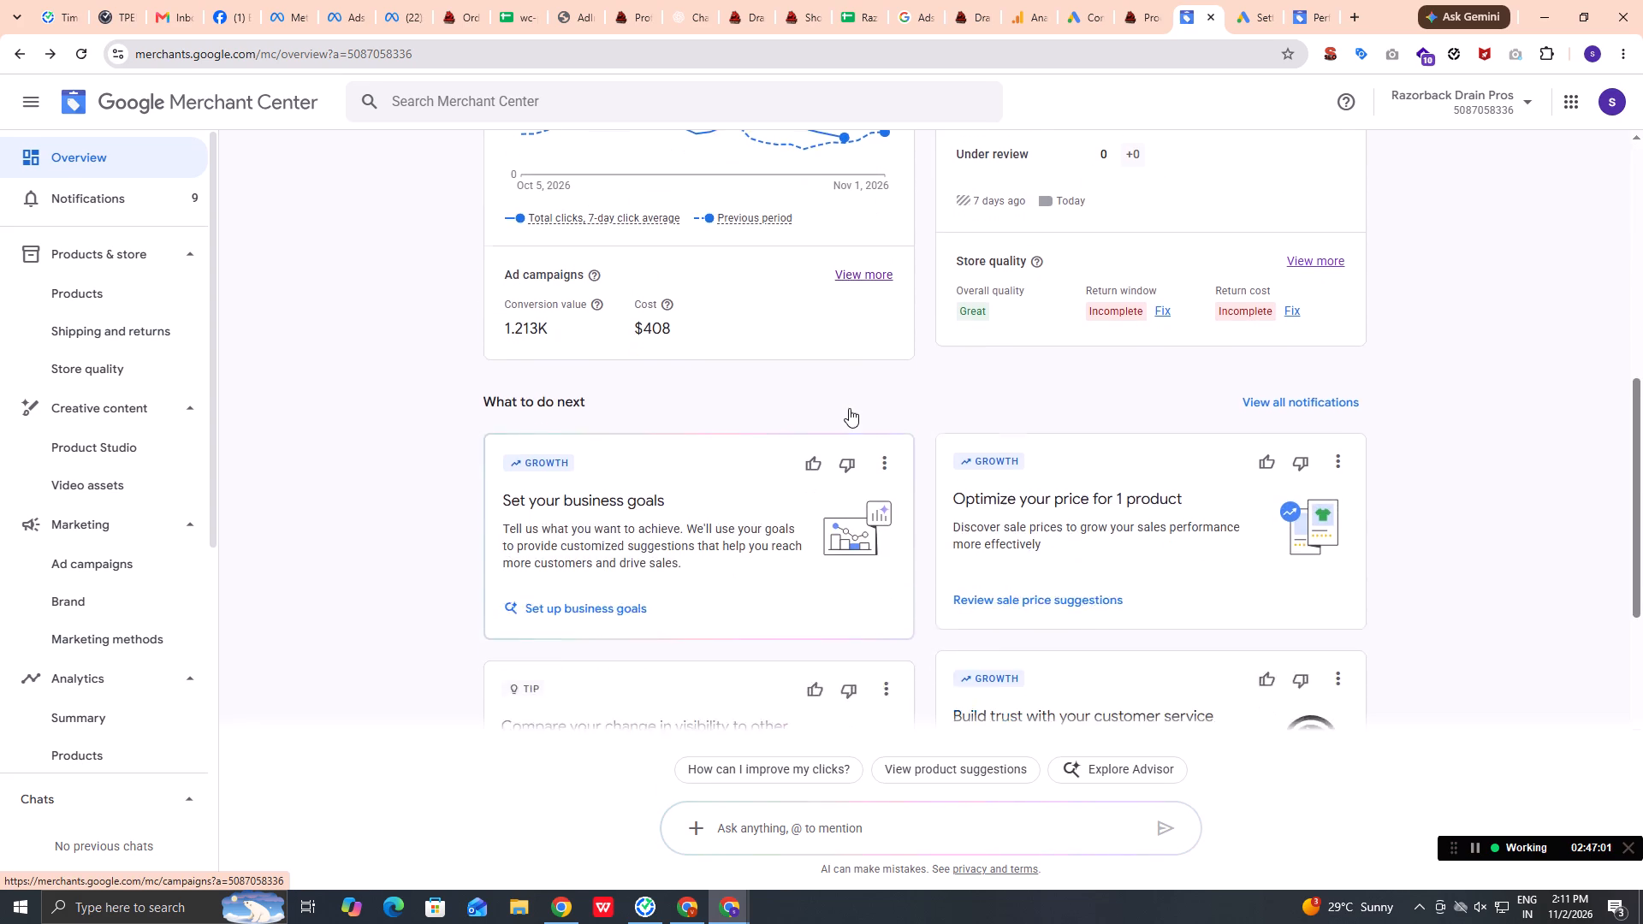
scroll(849, 408, "down", 5)
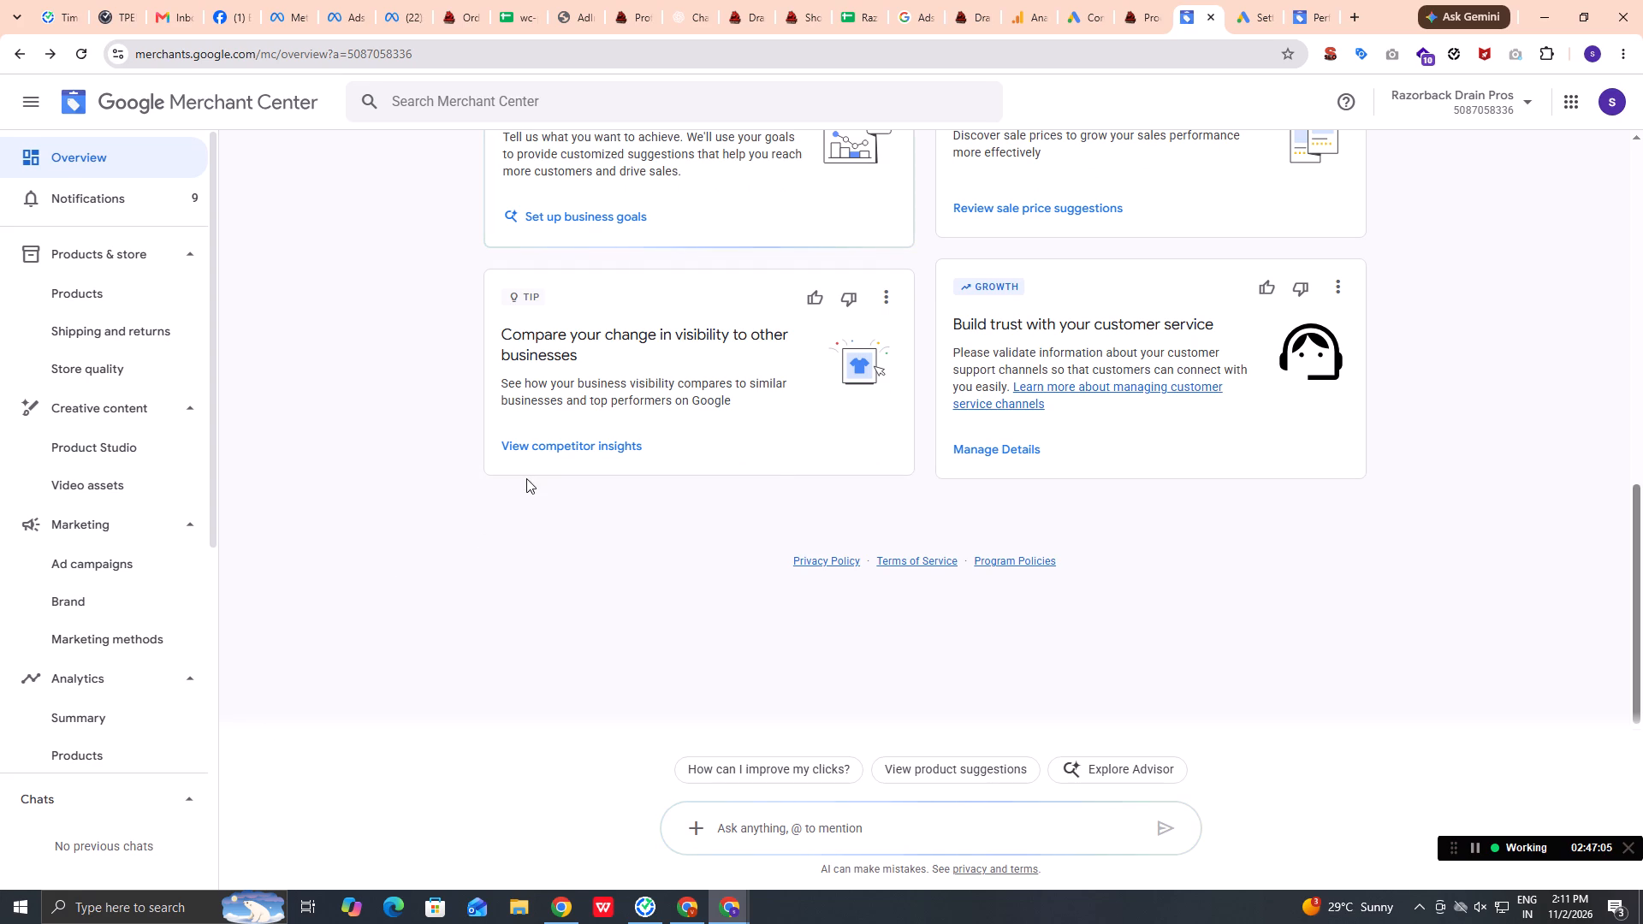
Open the competitor insights and examine similar-visibility businesses, best-seller ideas, visibility by category and traffic, and the highest-visibility businesses.
left_click(566, 438)
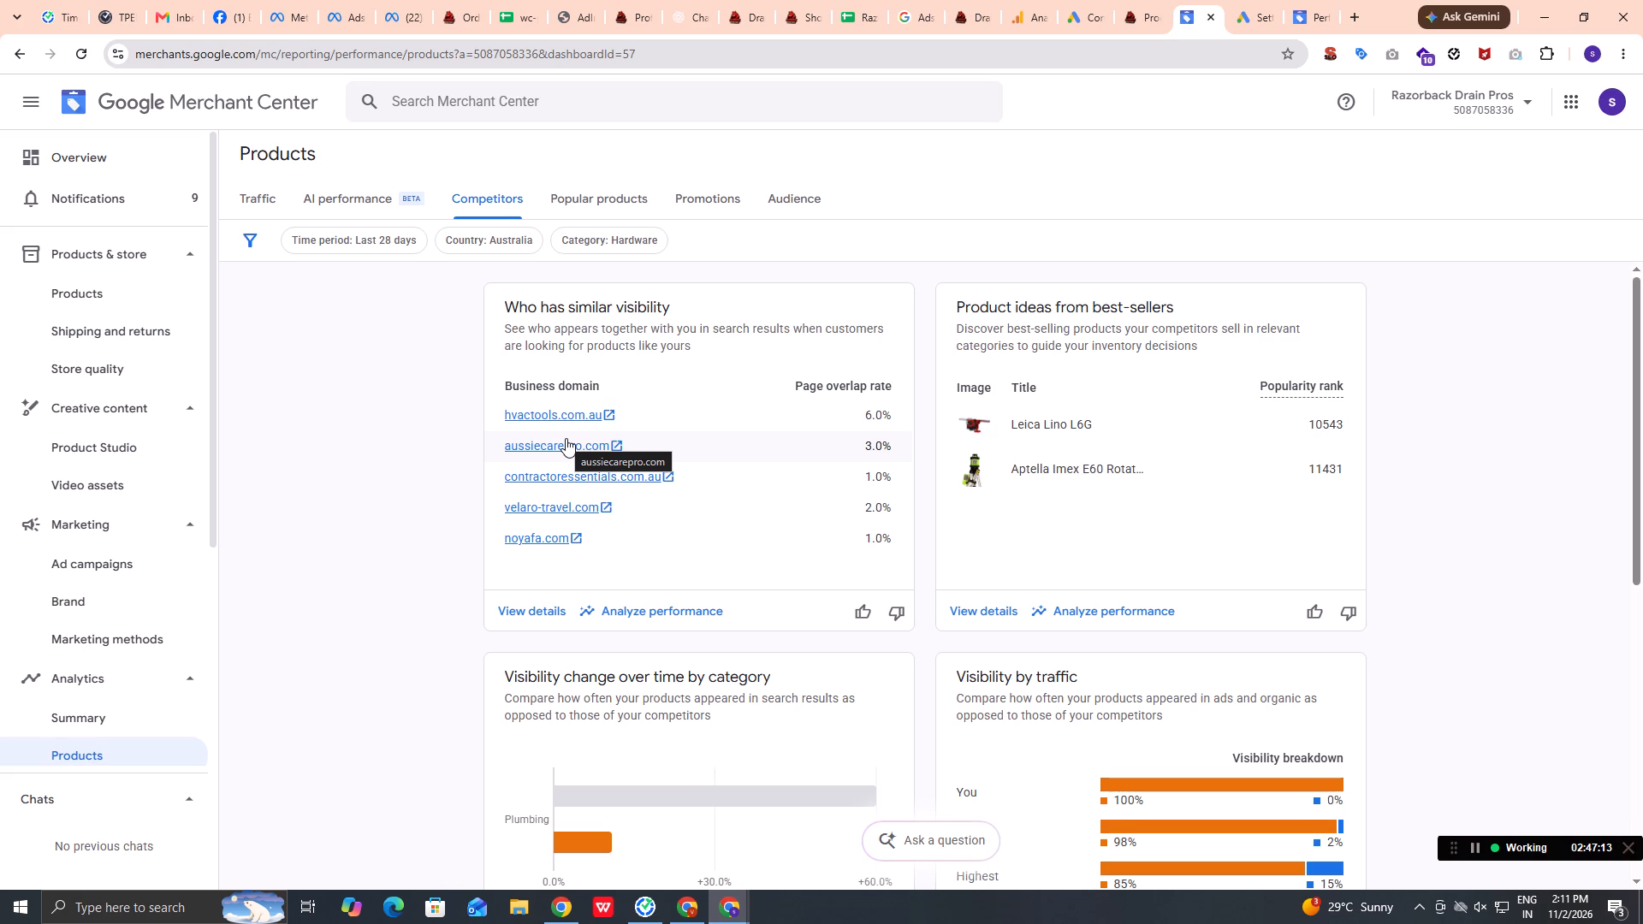
scroll(566, 438, "down", 1)
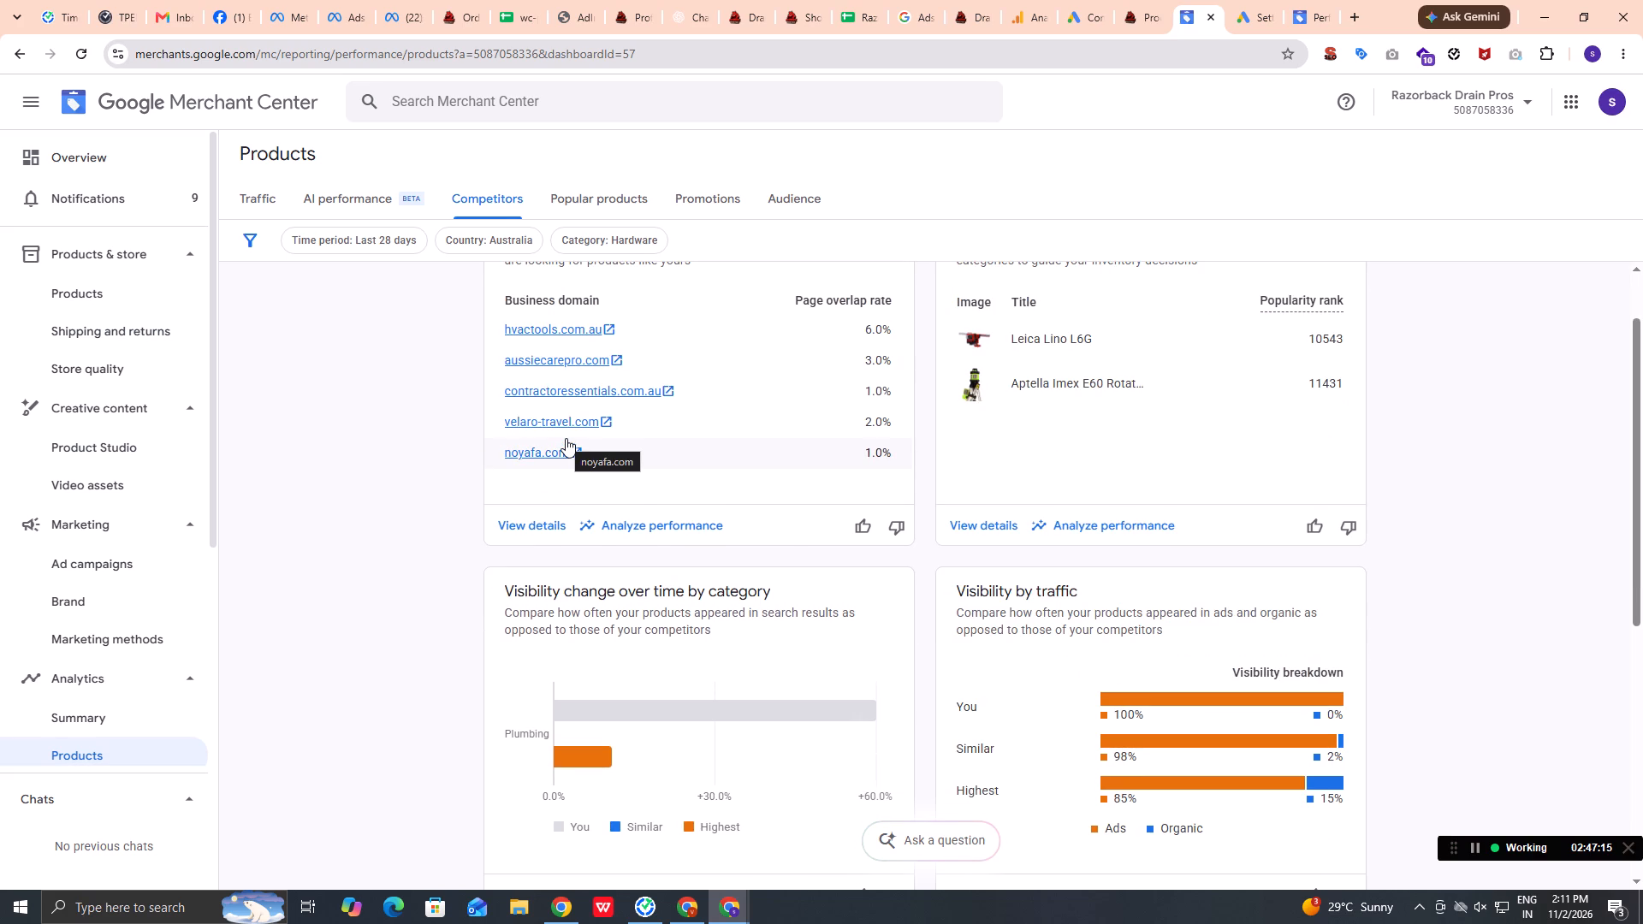
scroll(566, 438, "down", 4)
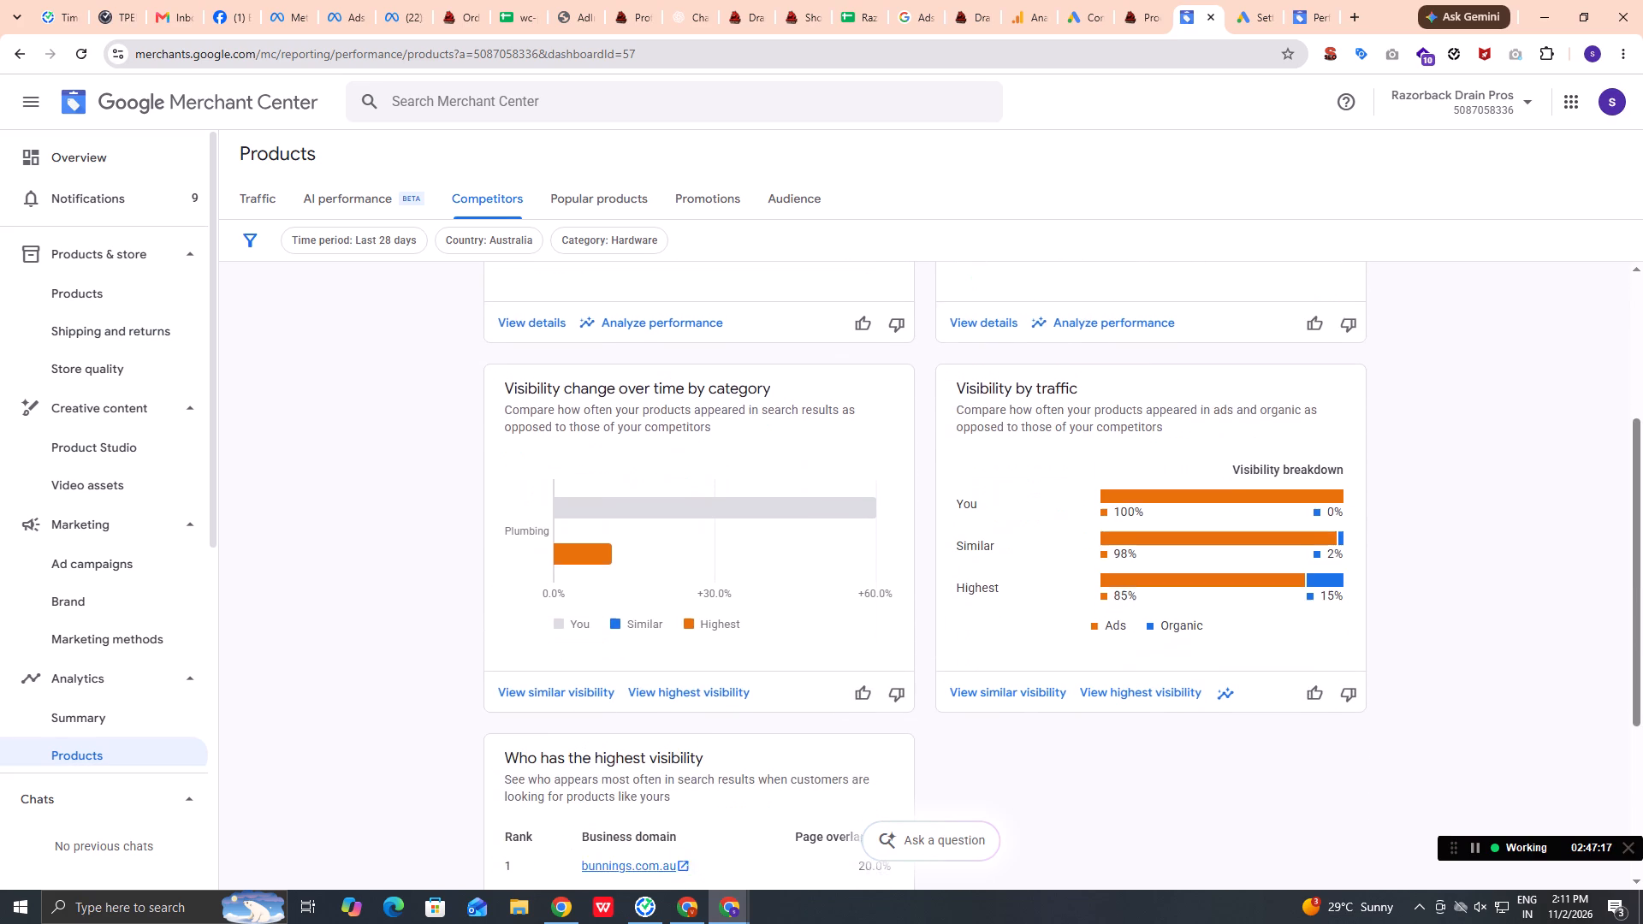
scroll(566, 438, "down", 2)
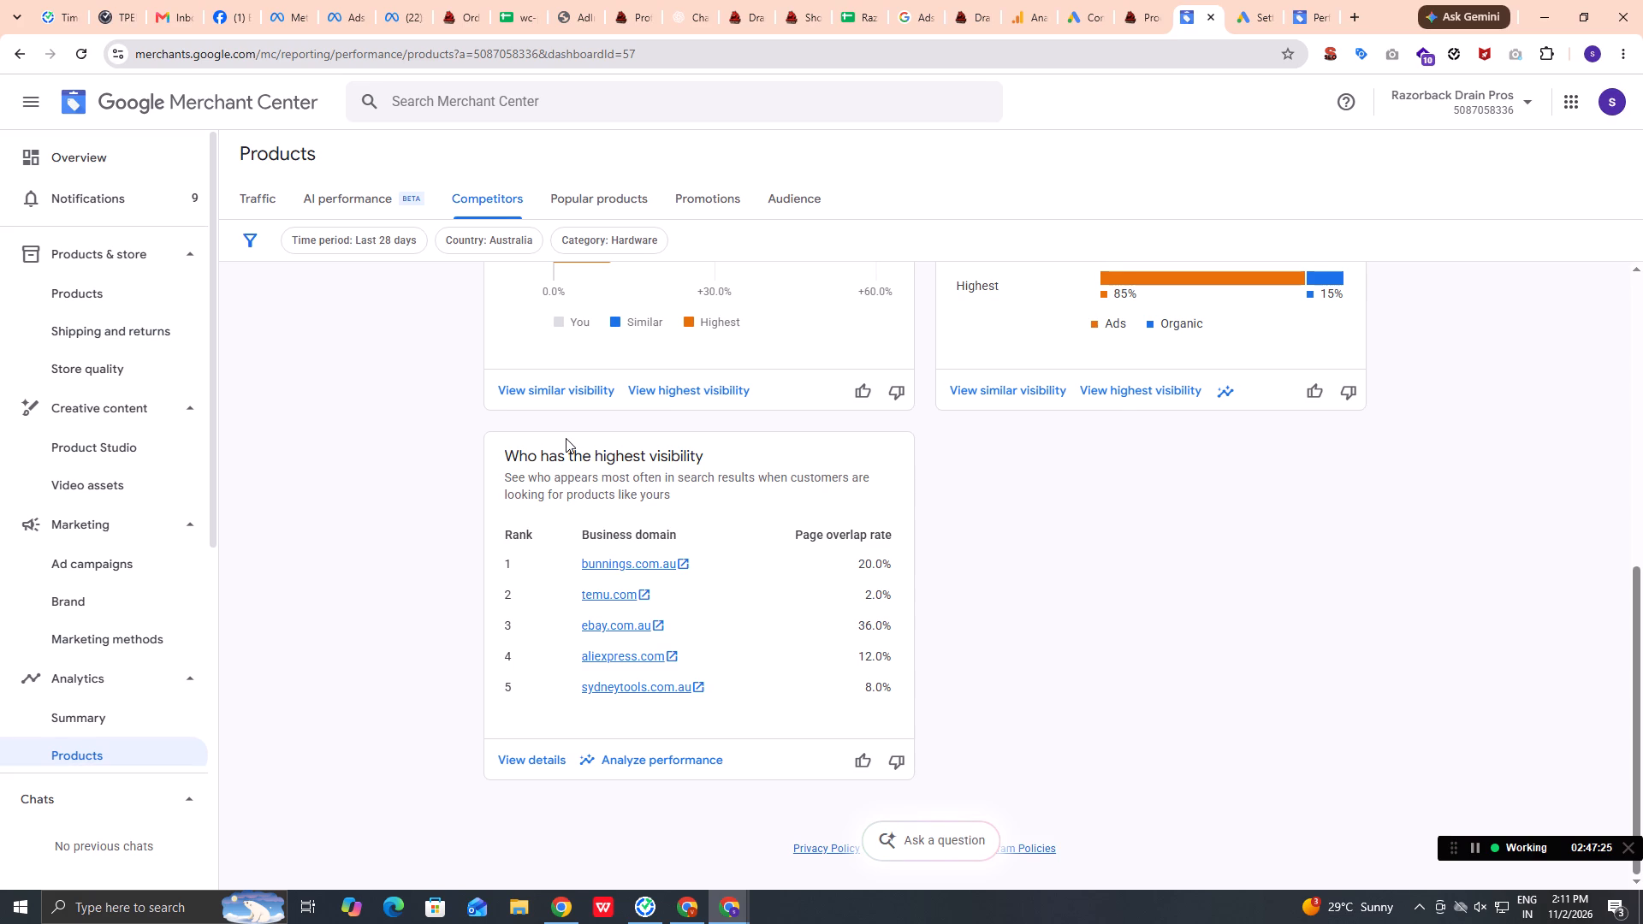
scroll(566, 438, "up", 4)
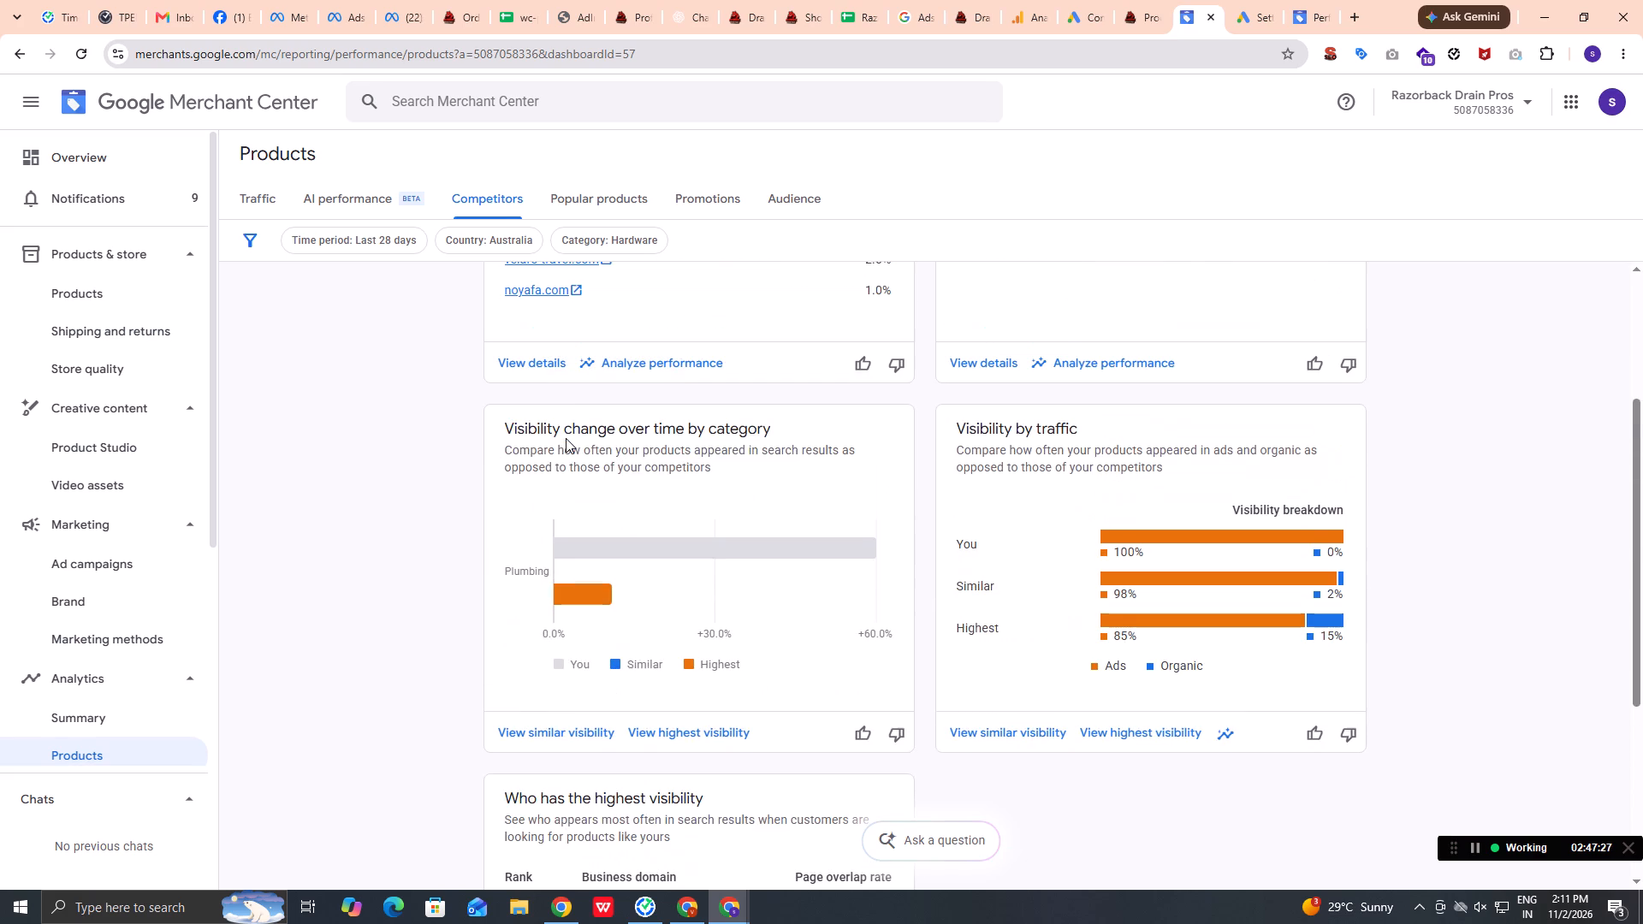
scroll(566, 438, "up", 3)
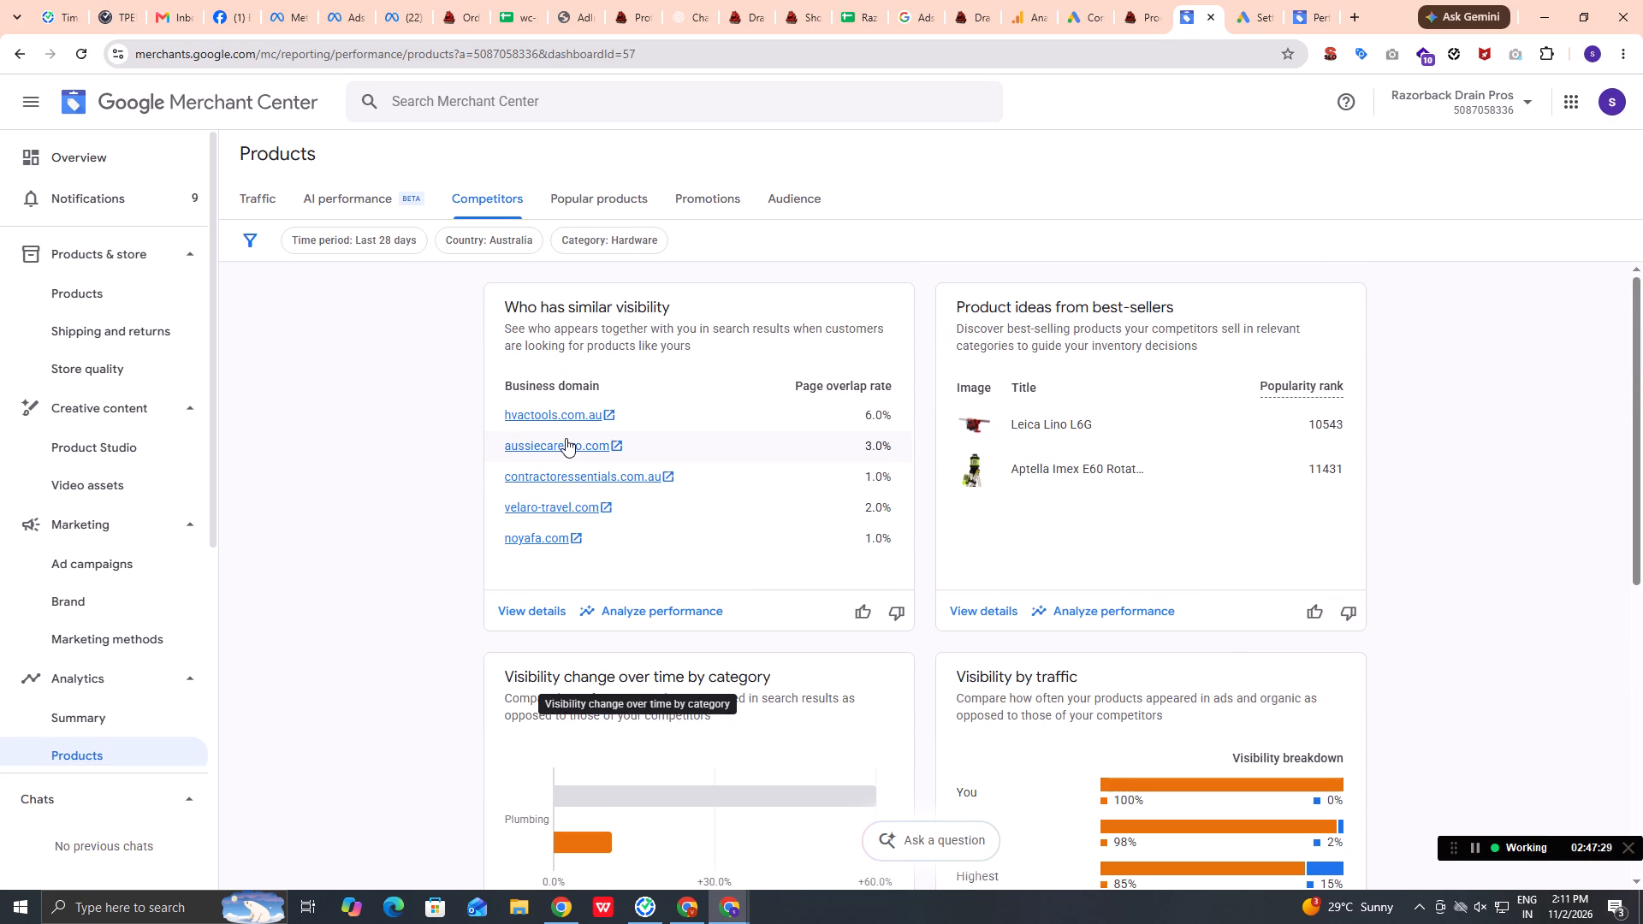
scroll(566, 438, "up", 3)
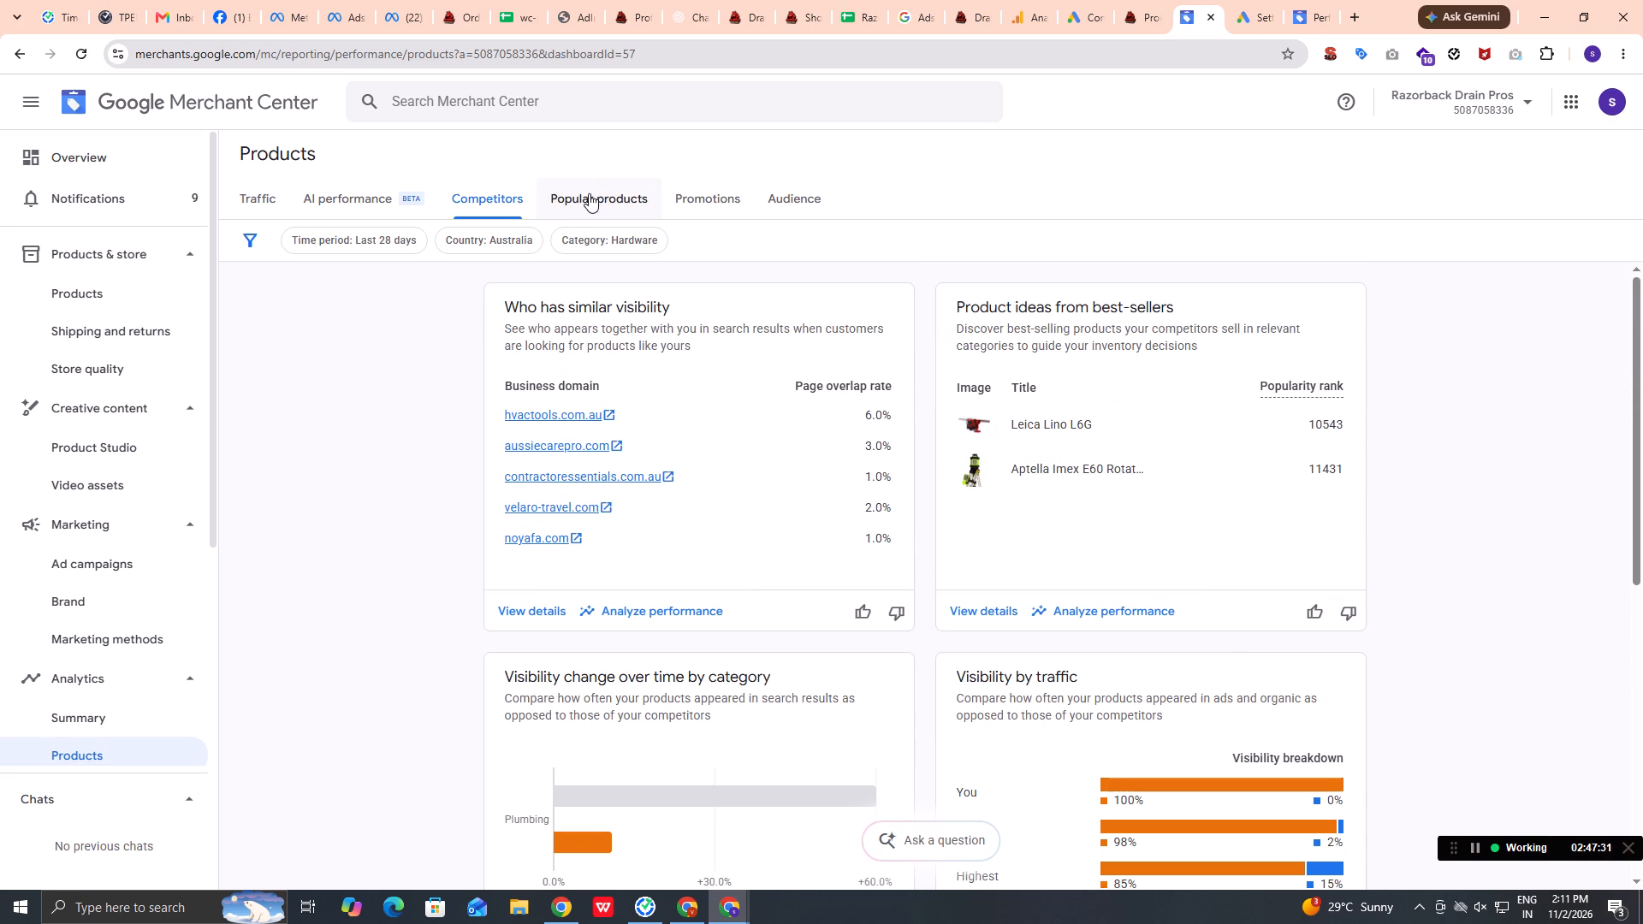
Examine the Popular products report for popular products, popular brands, top-selling products and stocking suggestions in the Hardware category.
left_click(585, 197)
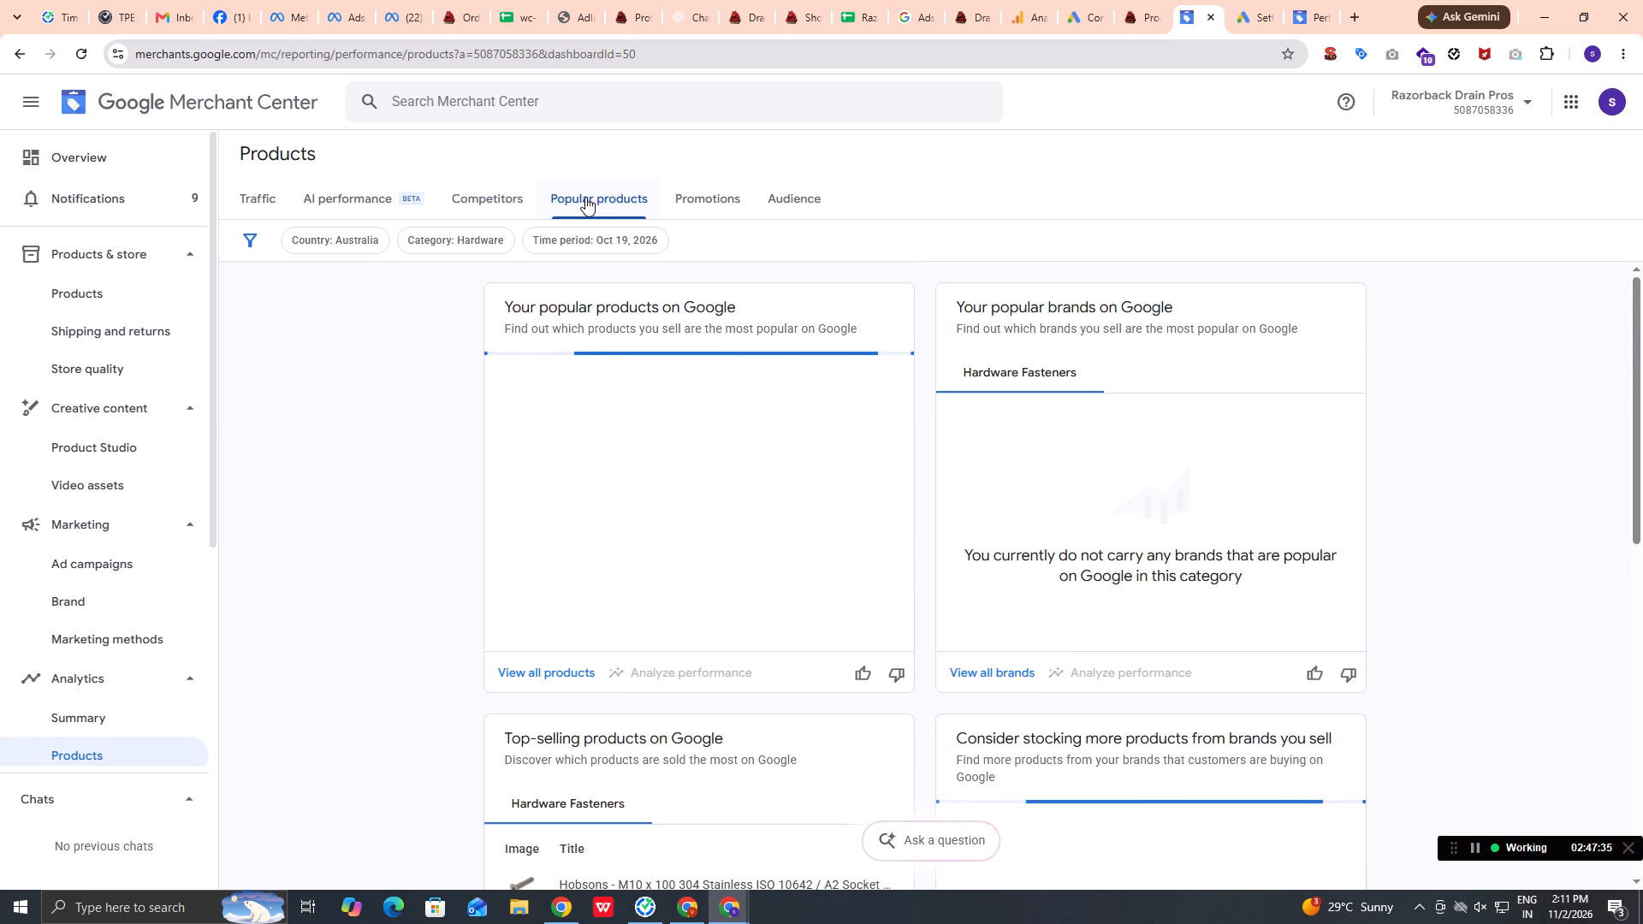
scroll(755, 639, "down", 3)
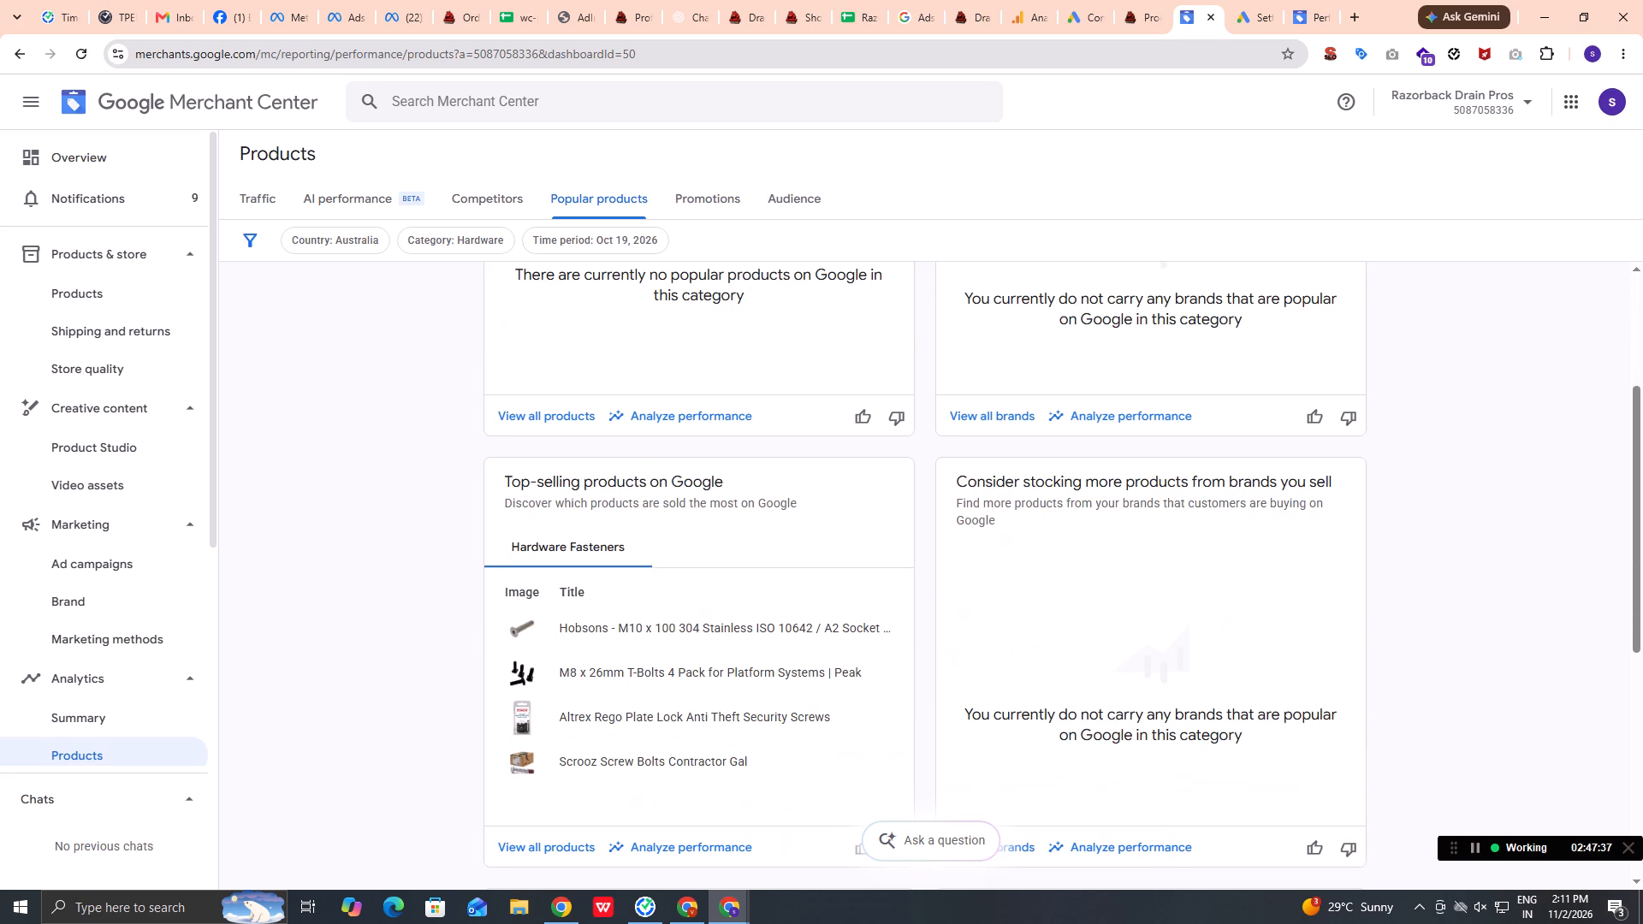
scroll(755, 639, "up", 4)
scroll(755, 639, "down", 1)
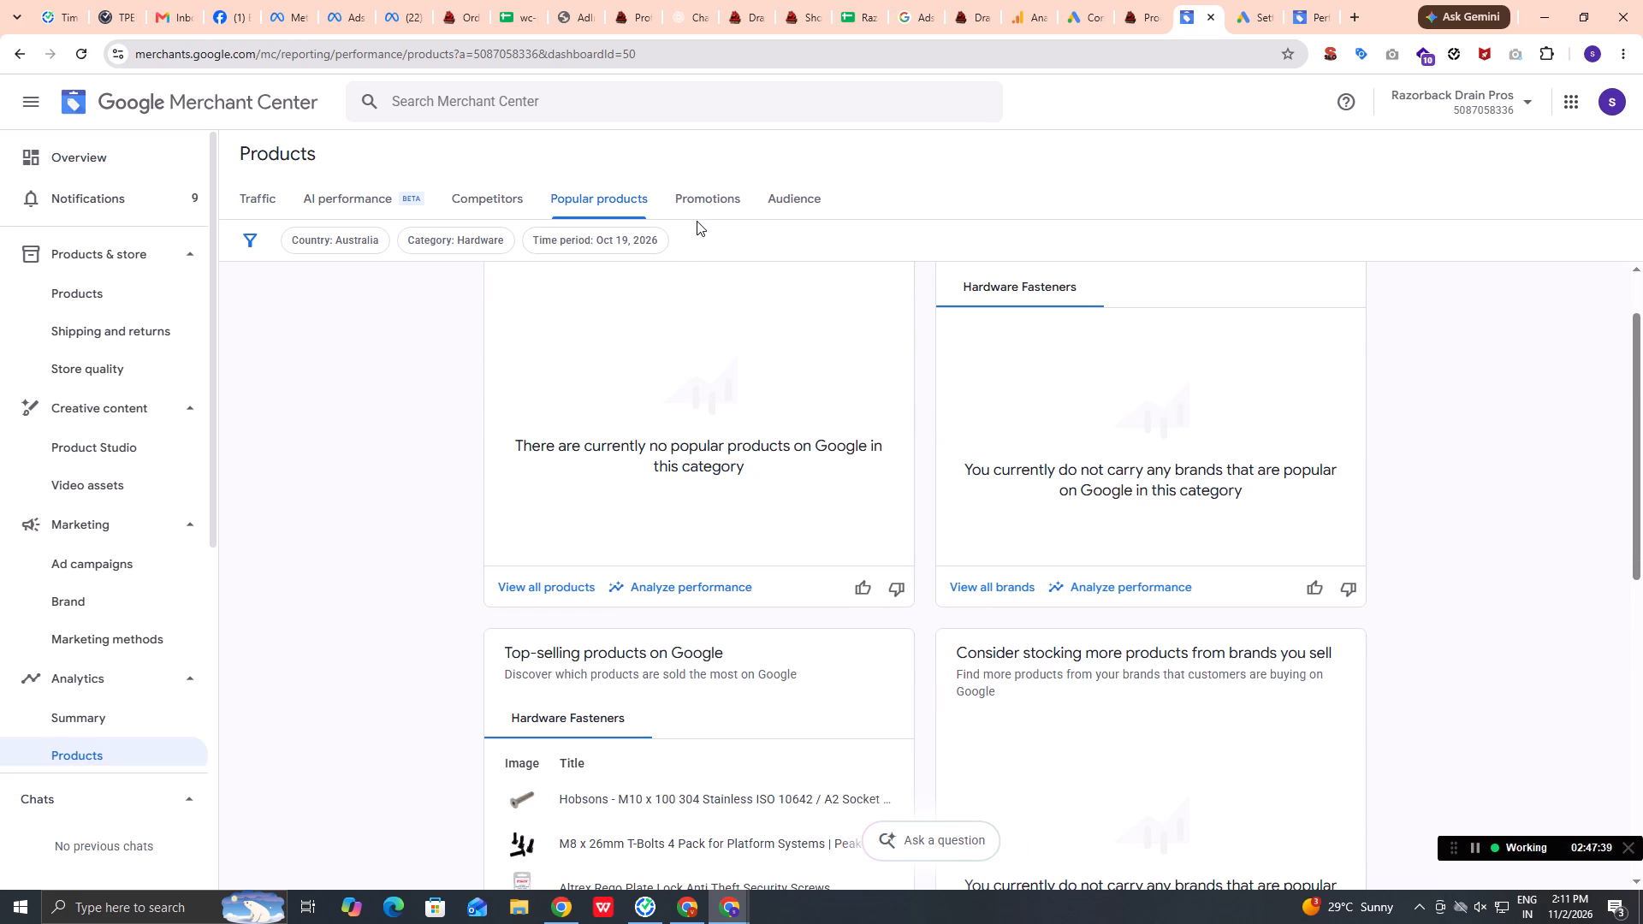
scroll(657, 539, "up", 4)
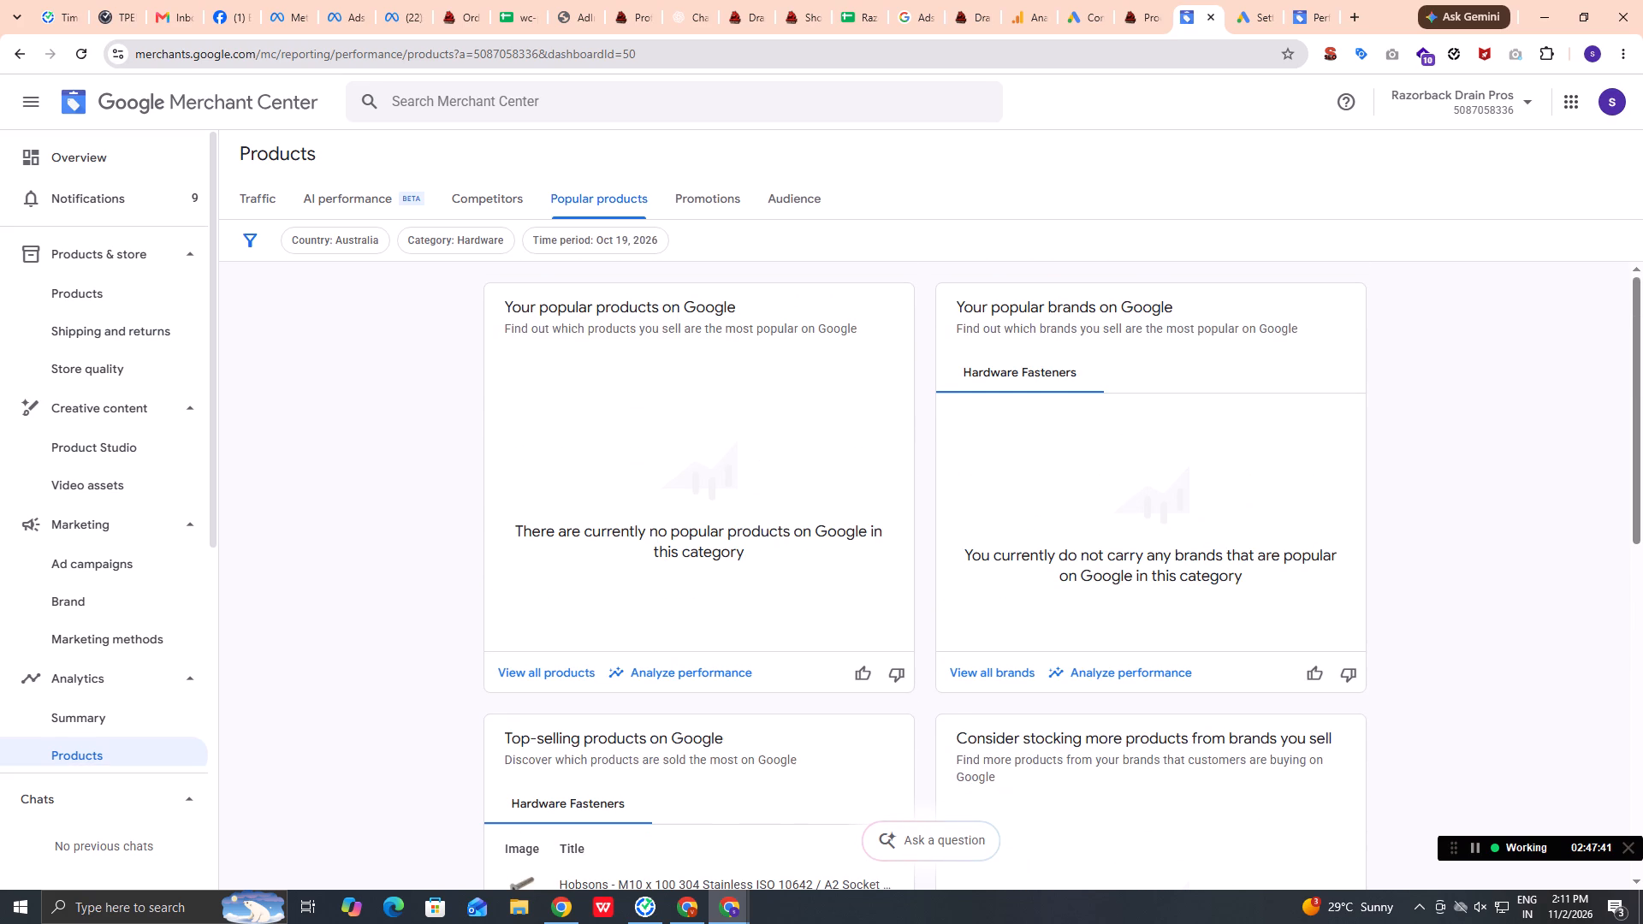
Look over the Promotions, Audience and Traffic reports in the product analytics.
left_click(704, 203)
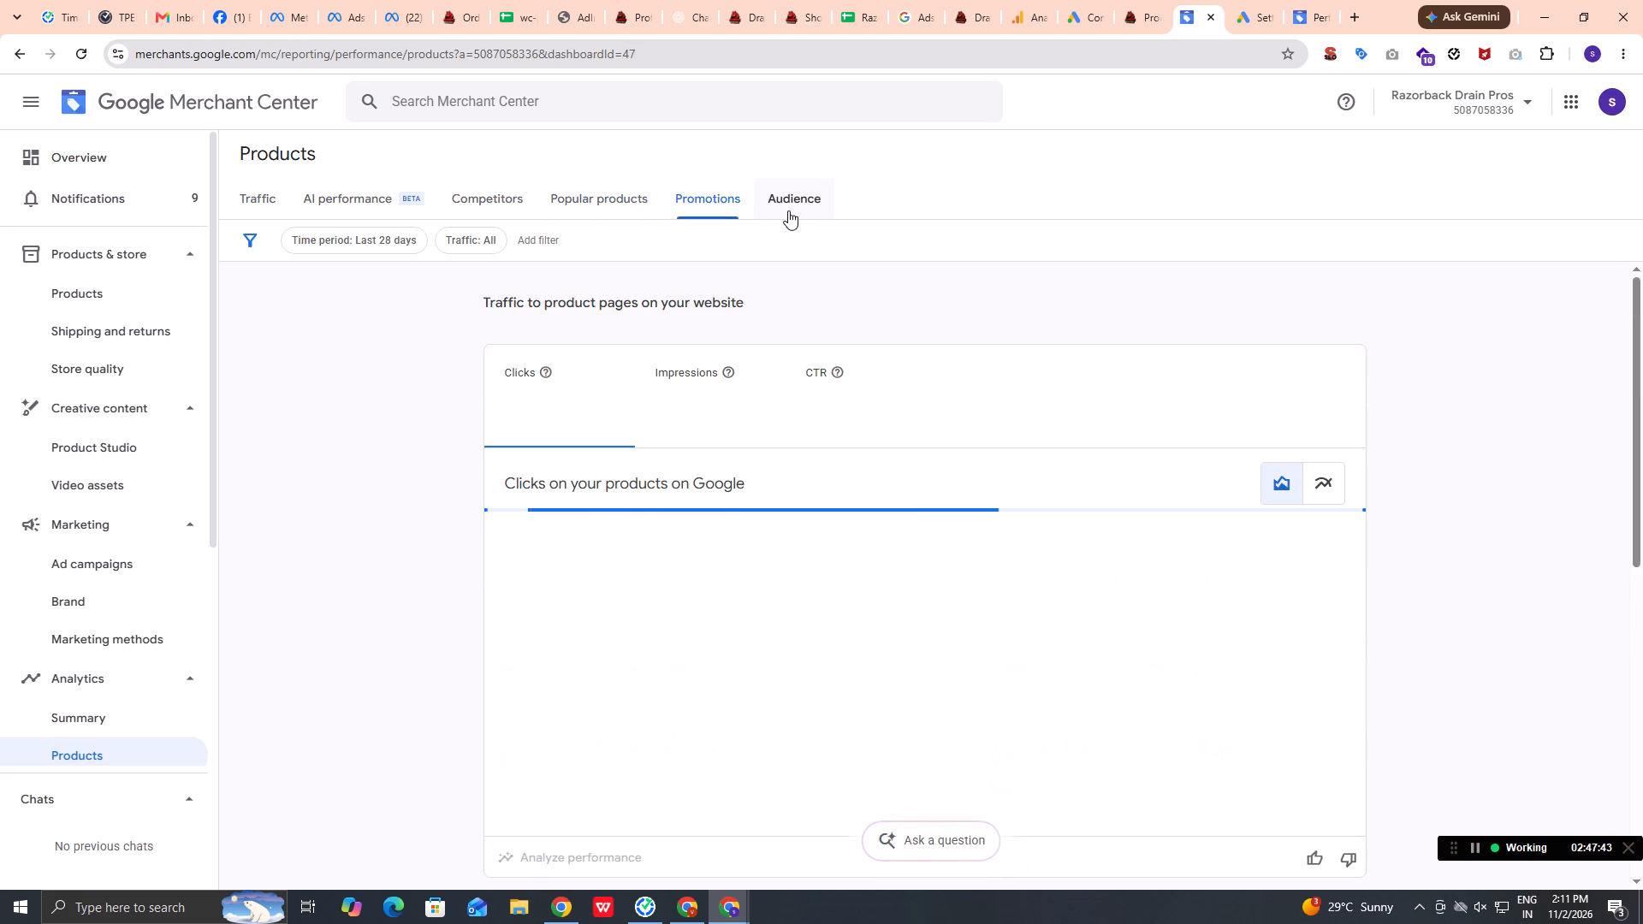
left_click(788, 210)
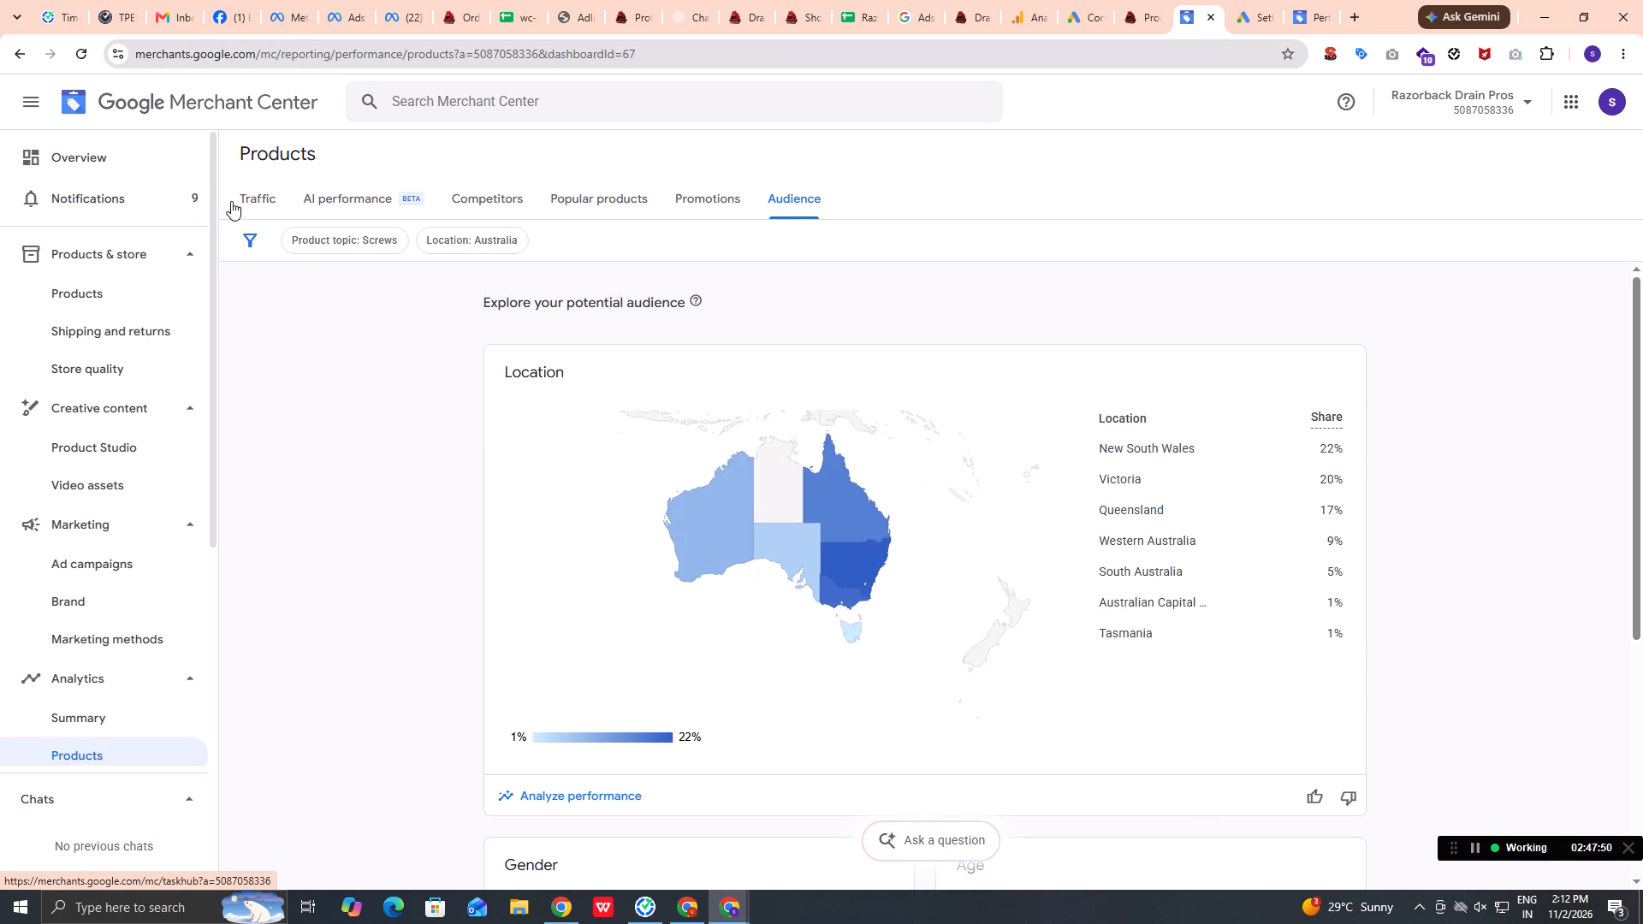
left_click(258, 205)
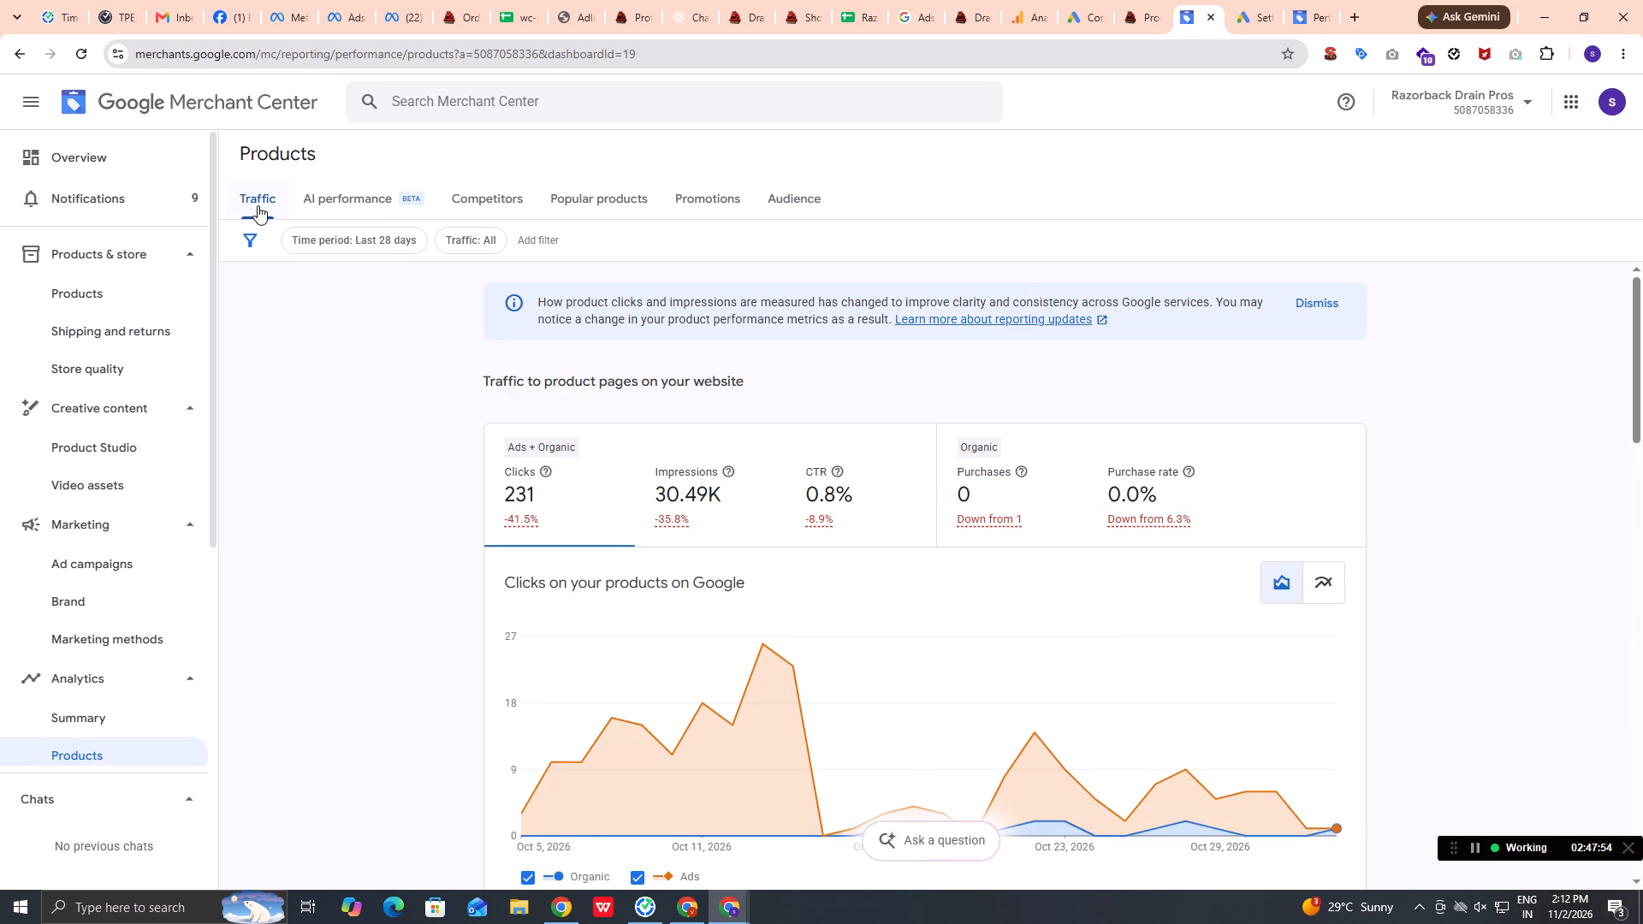
Reopen the Competitors report and review it again down to the businesses with the highest visibility.
left_click(493, 197)
scroll(493, 197, "down", 1)
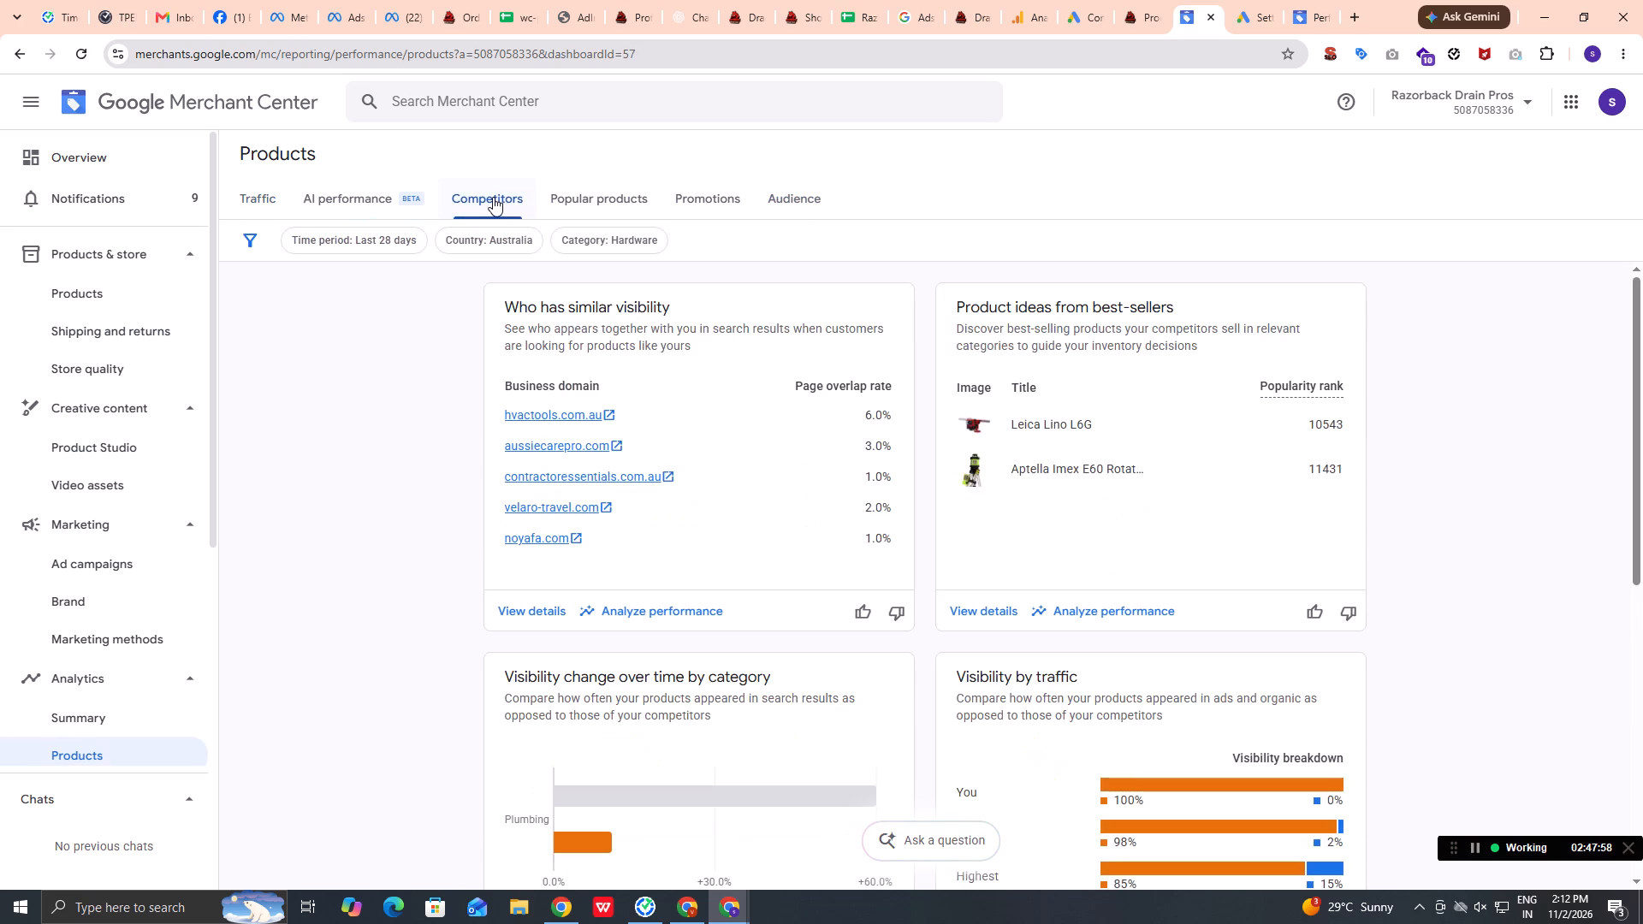
scroll(650, 600, "down", 6)
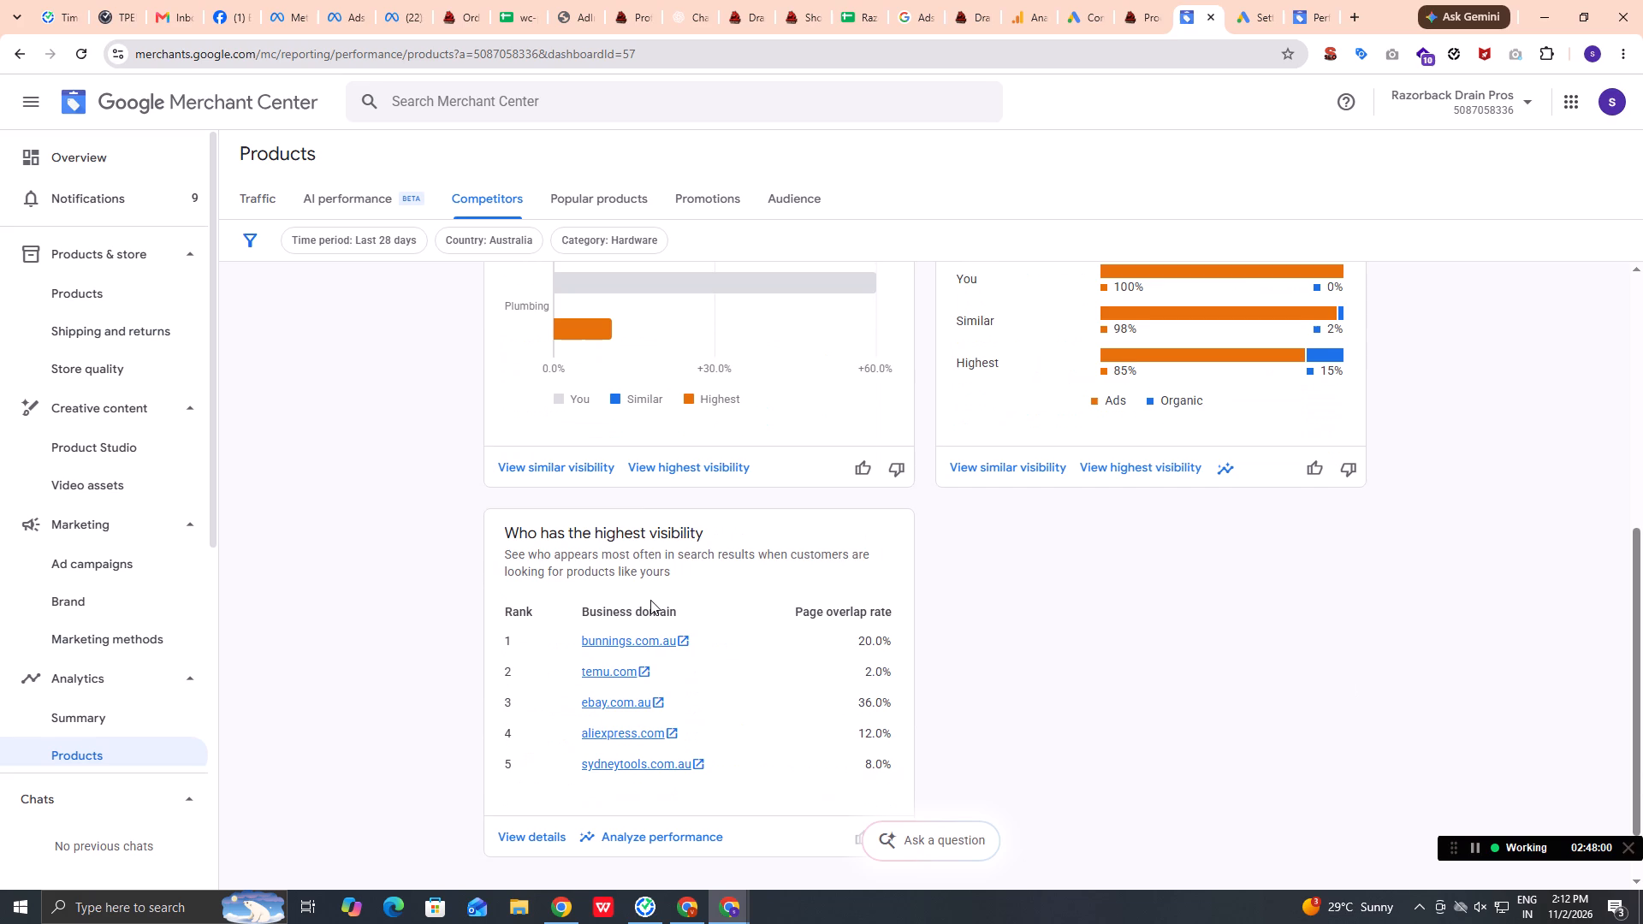
scroll(650, 600, "down", 2)
scroll(650, 600, "up", 8)
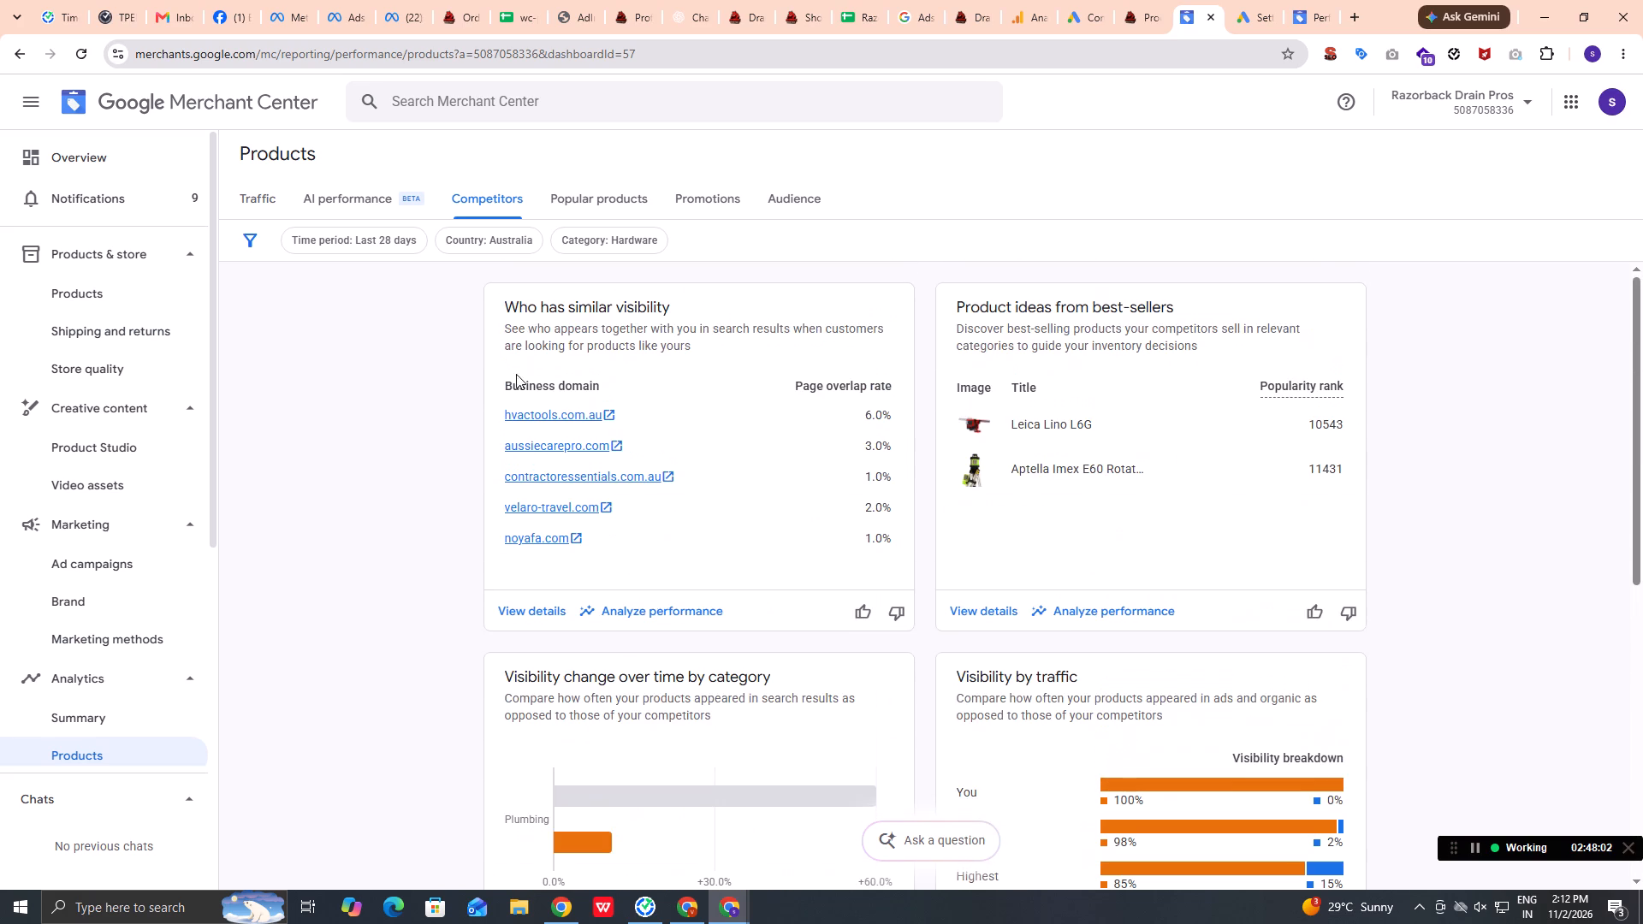
Open the account overview and examine the performance, product status, store quality and suggested next actions.
left_click(246, 202)
left_click(111, 156)
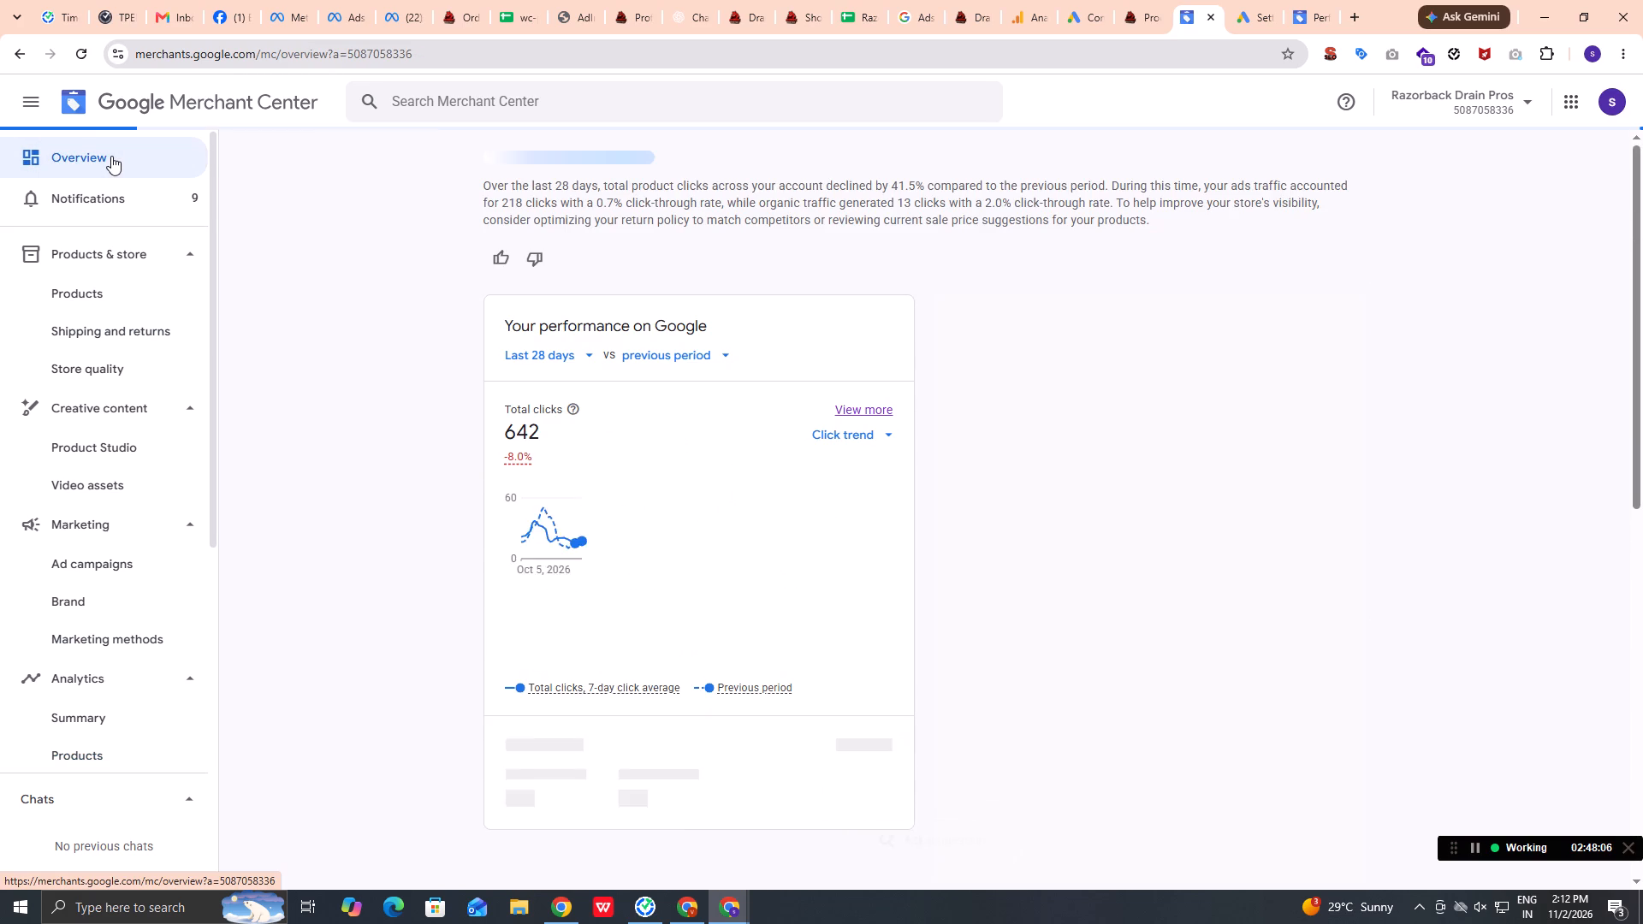
scroll(744, 625, "down", 2)
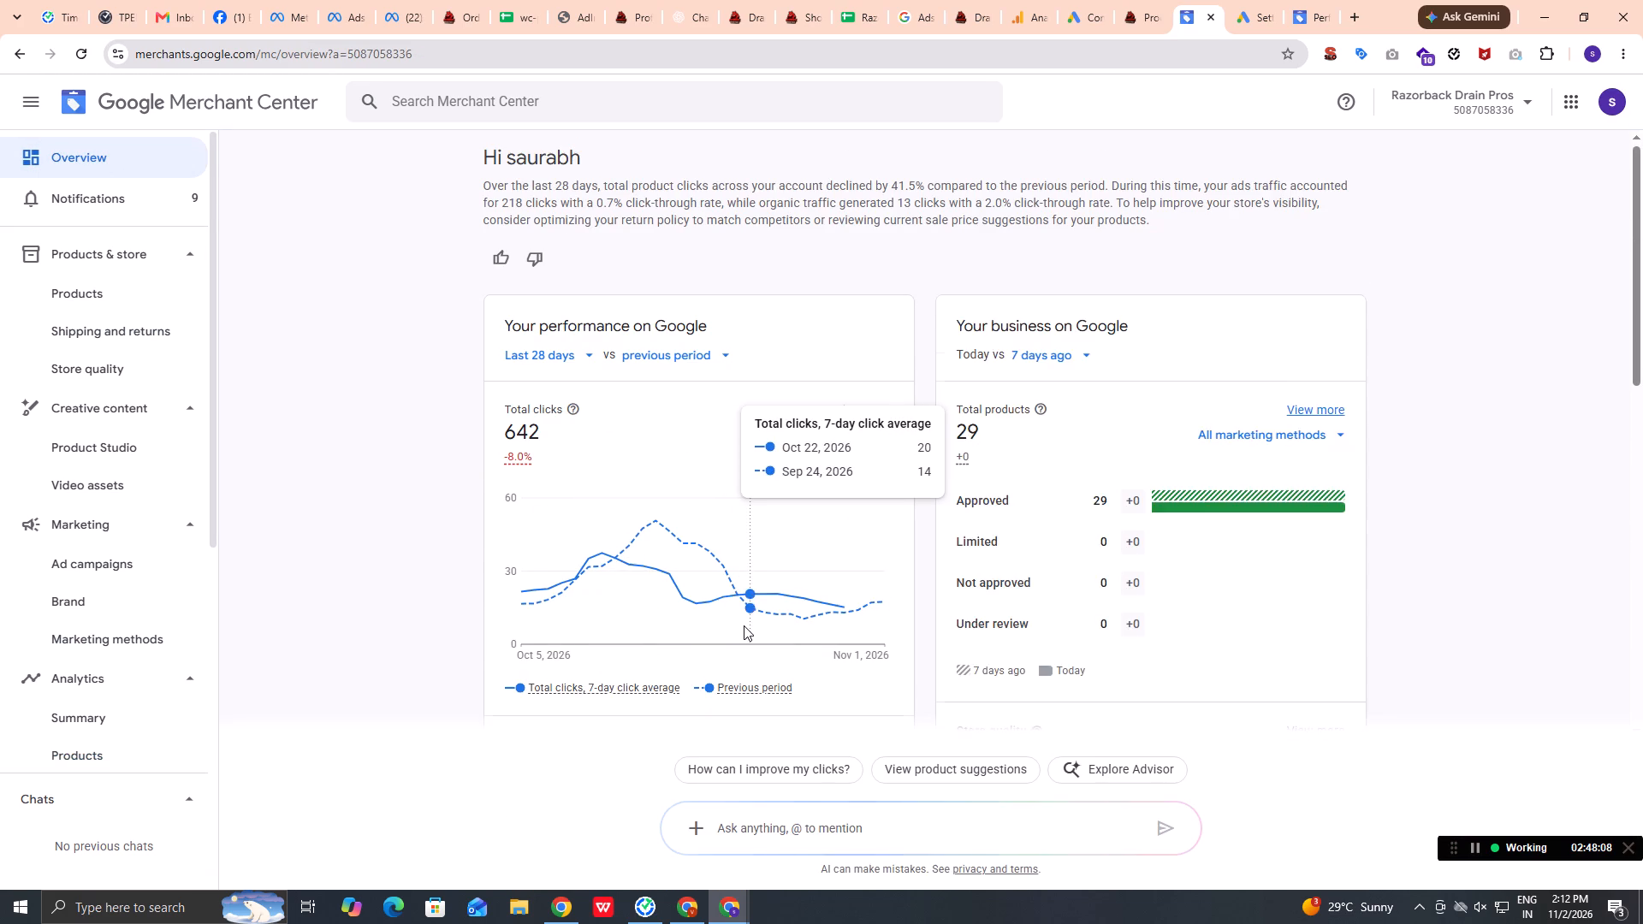
scroll(744, 625, "down", 4)
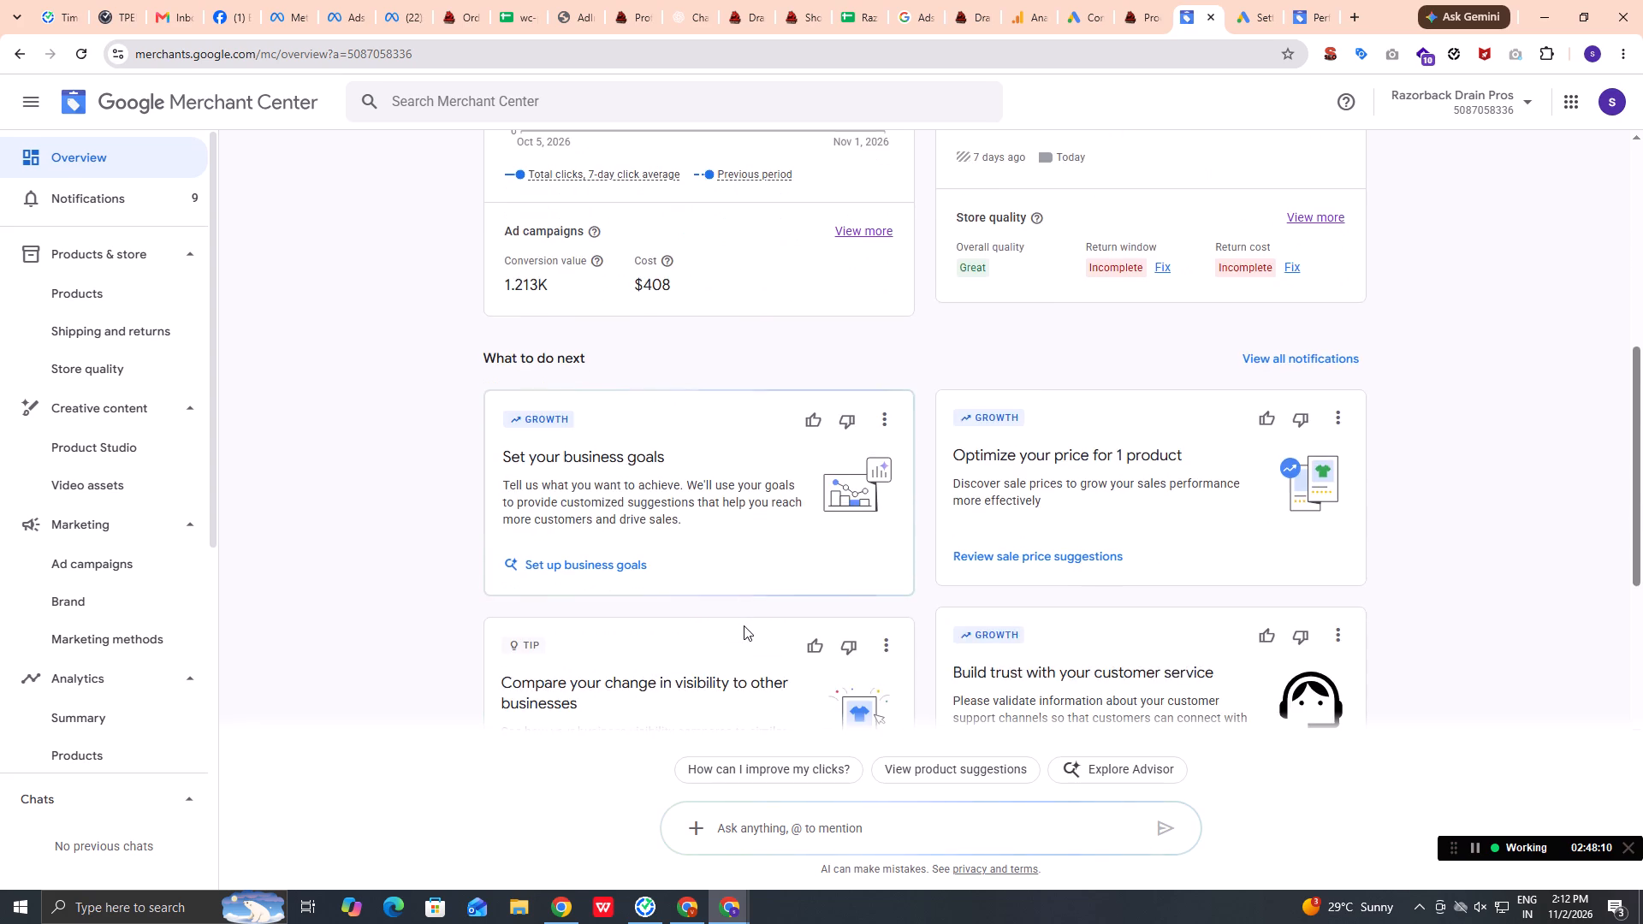
scroll(744, 625, "down", 2)
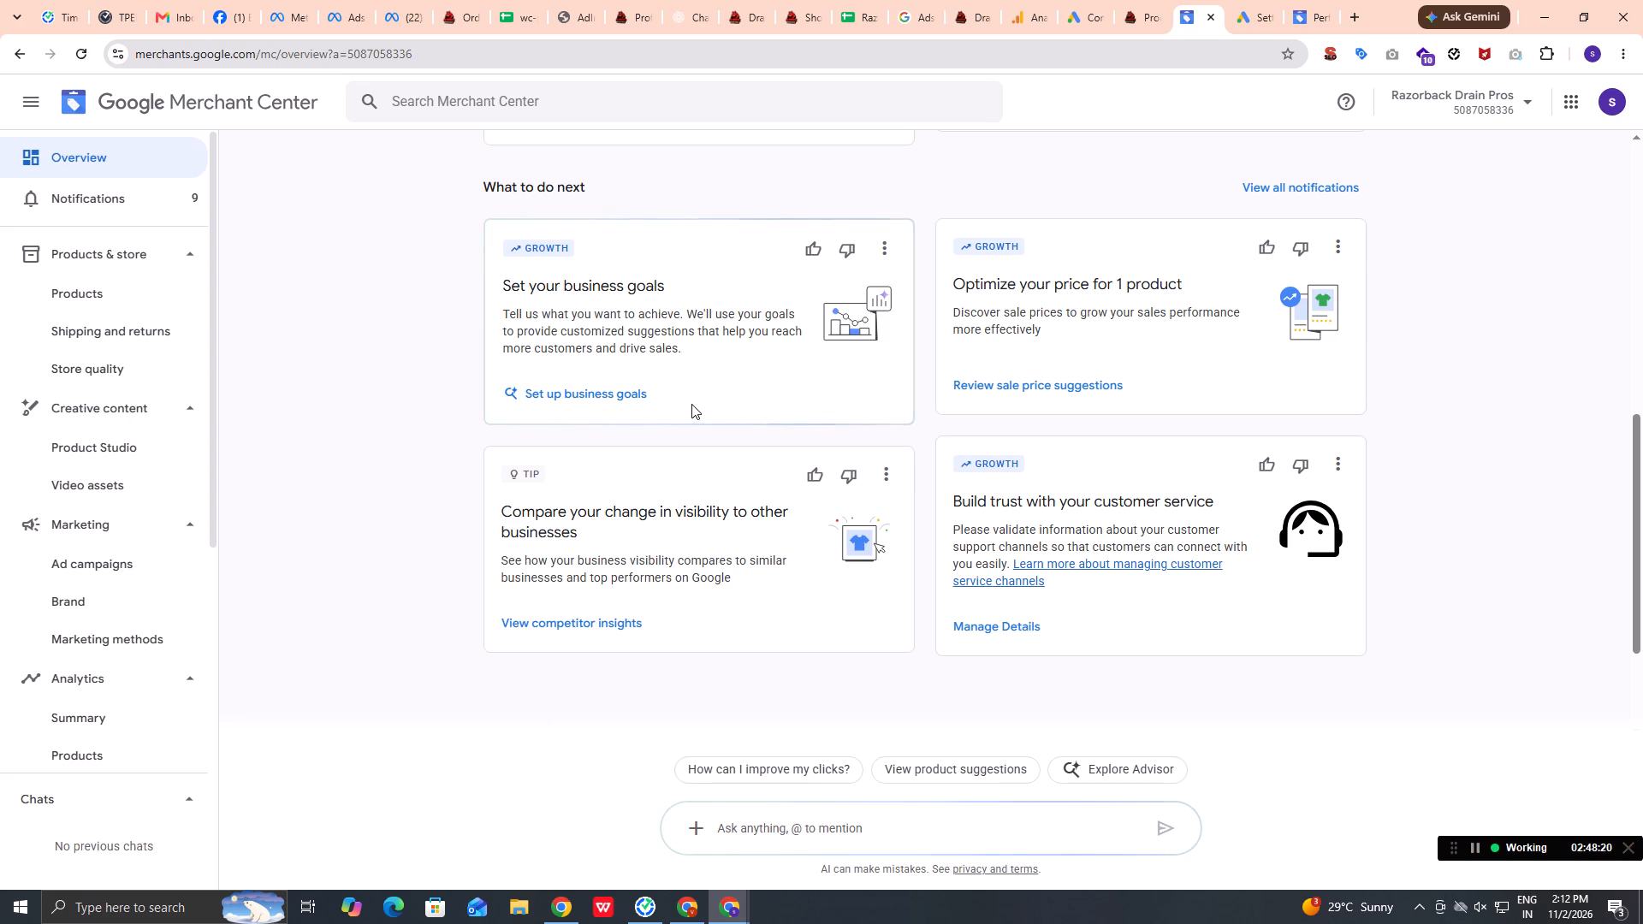
scroll(691, 404, "up", 1)
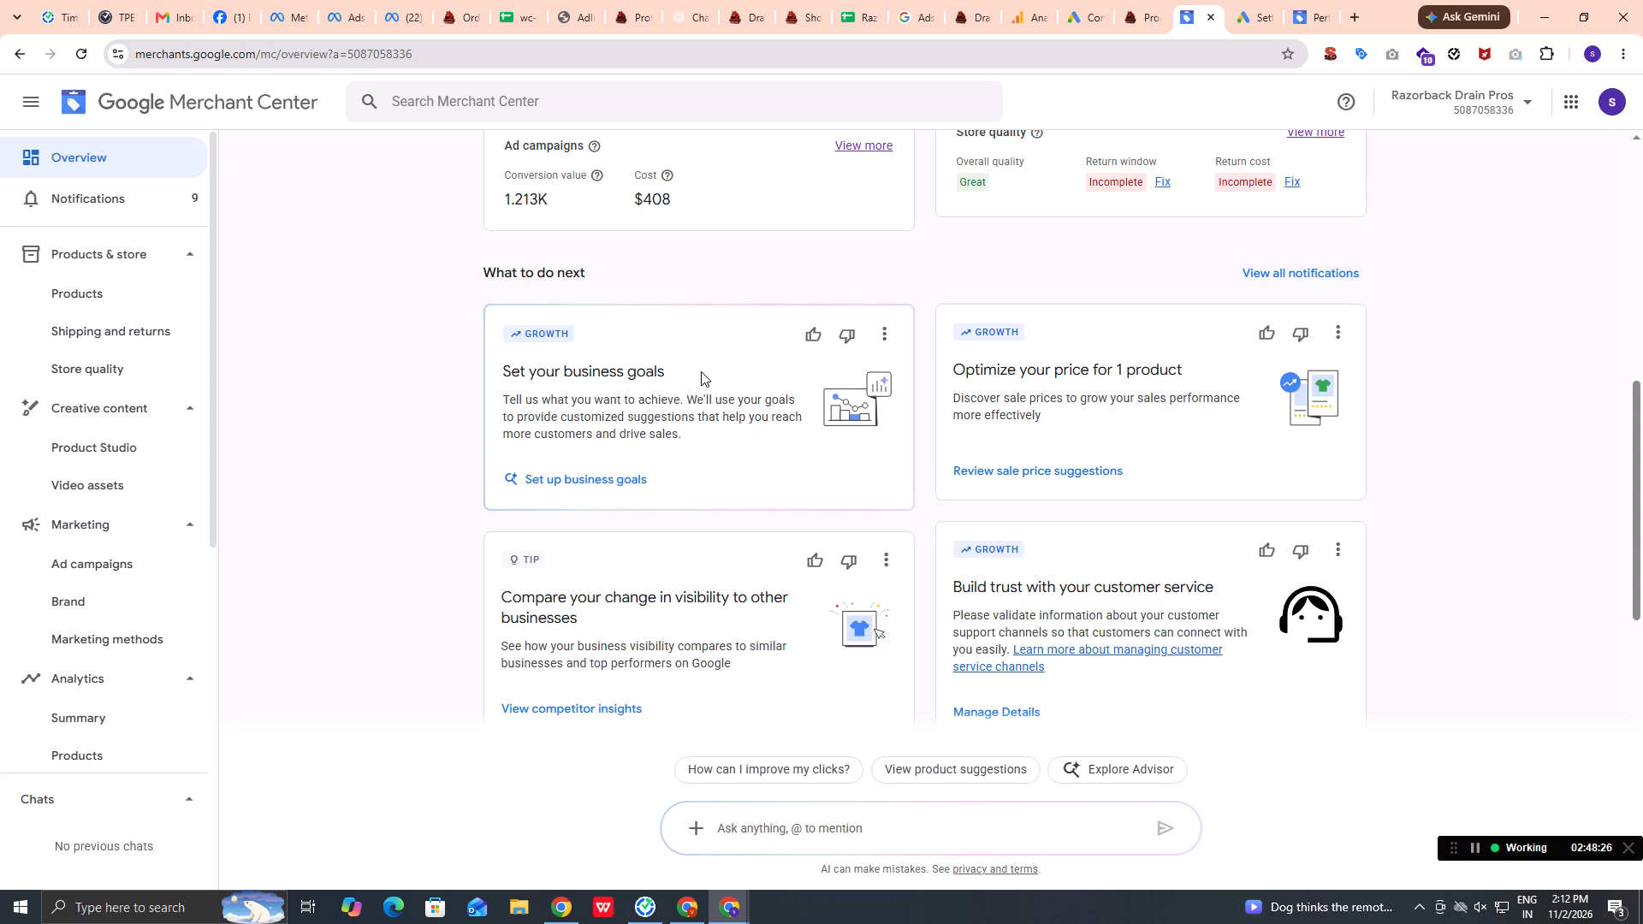
scroll(701, 371, "up", 1)
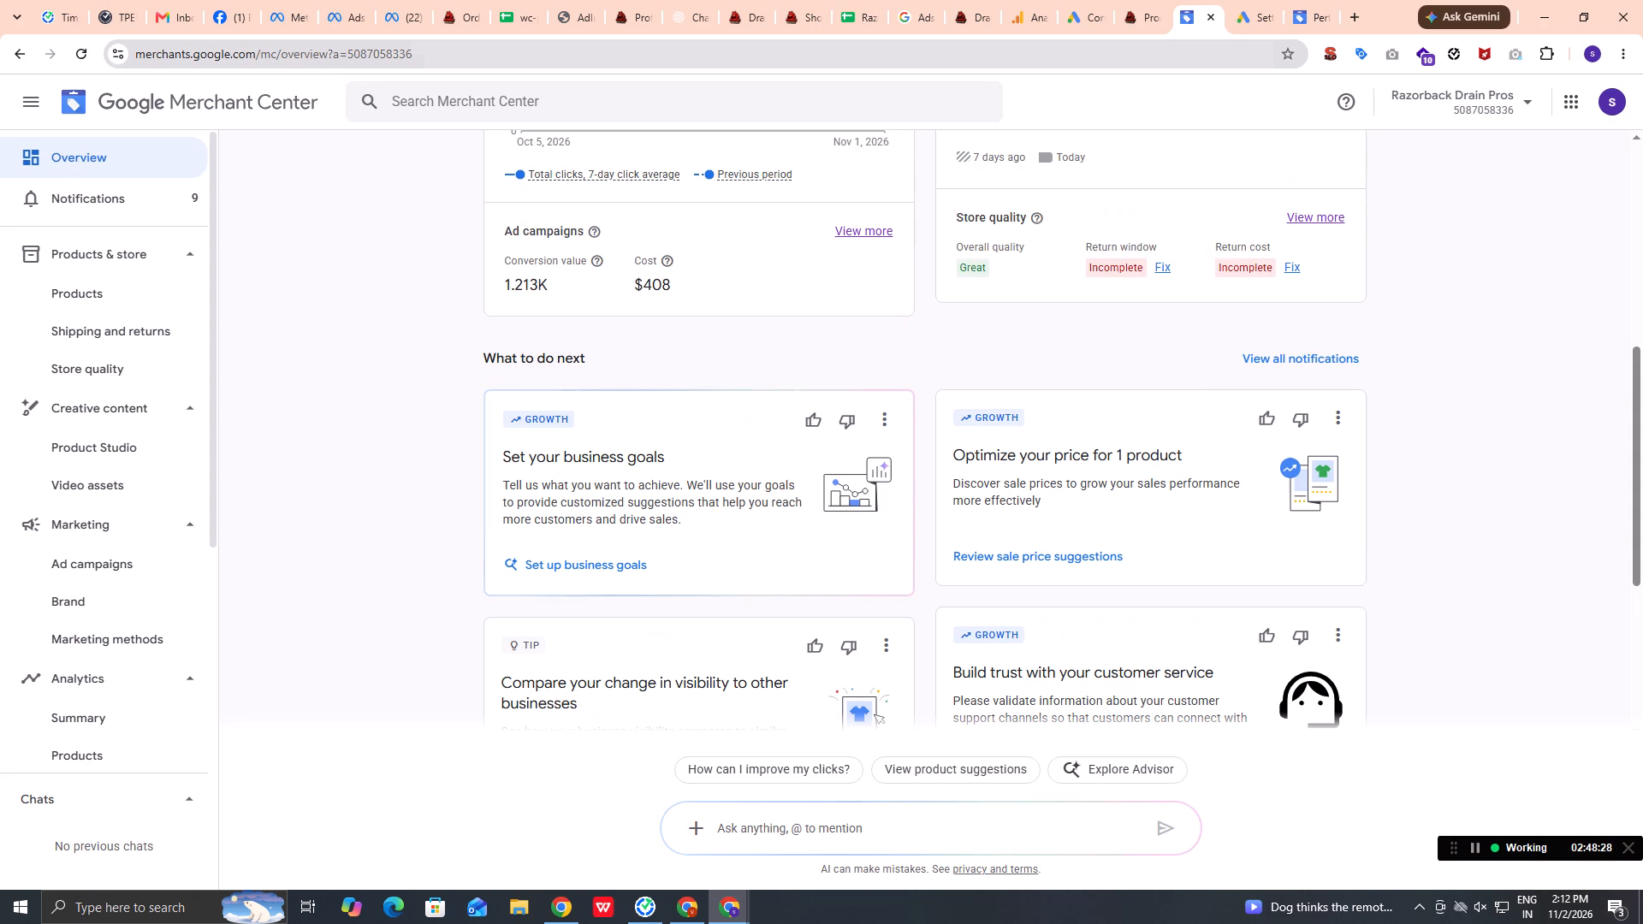
scroll(1235, 518, "down", 3)
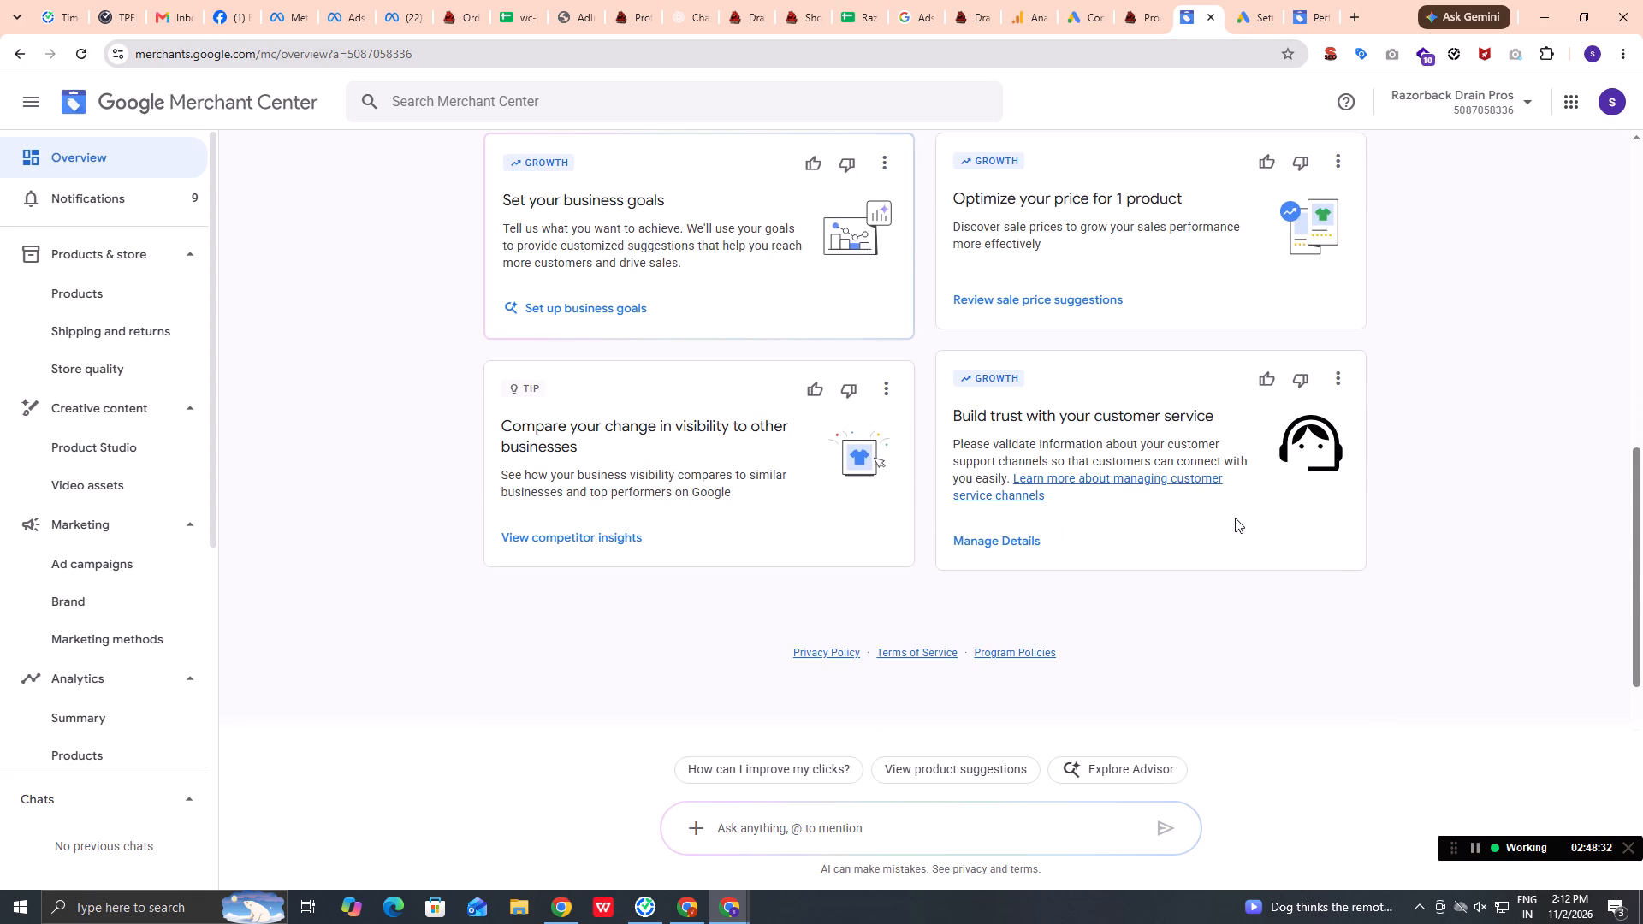
scroll(1235, 518, "up", 1)
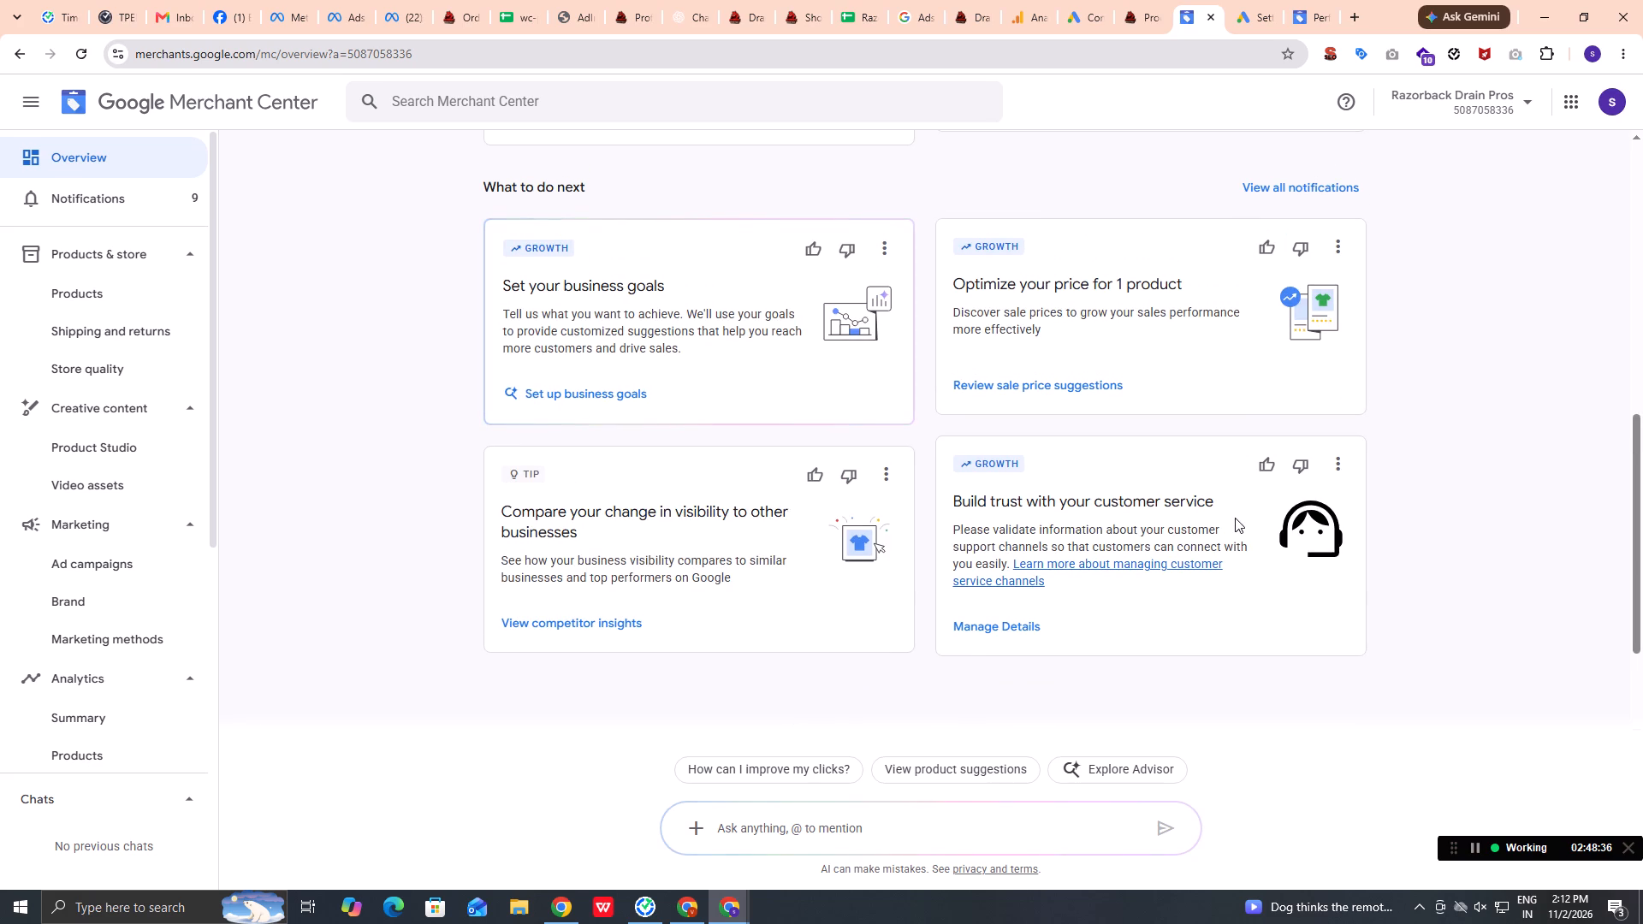
scroll(1235, 518, "up", 4)
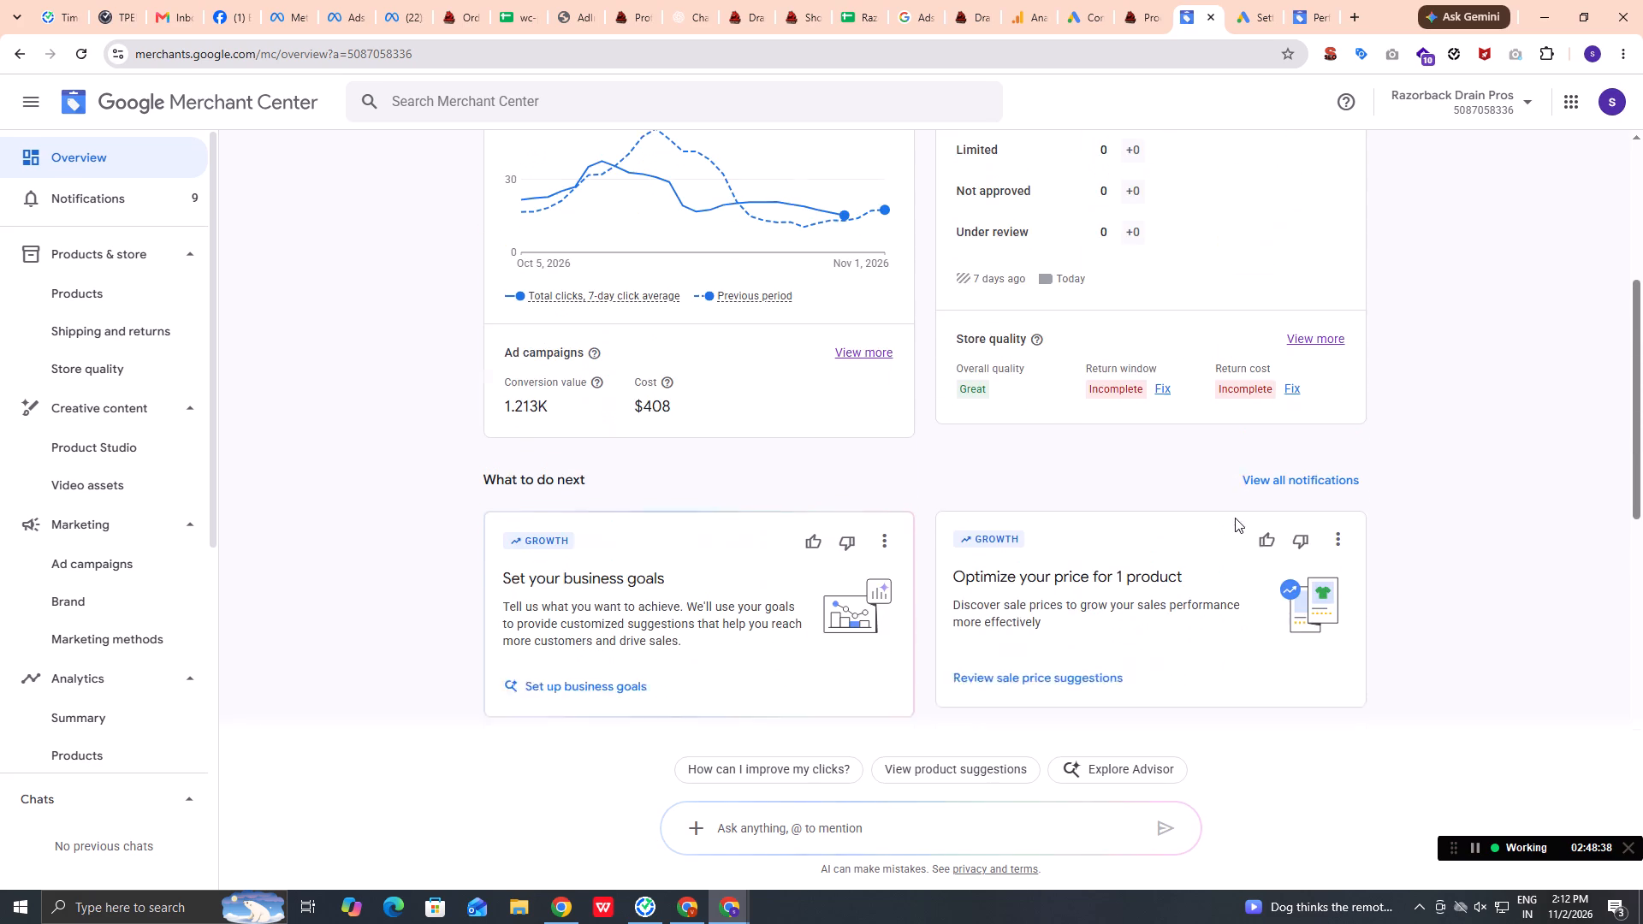
scroll(1235, 518, "up", 2)
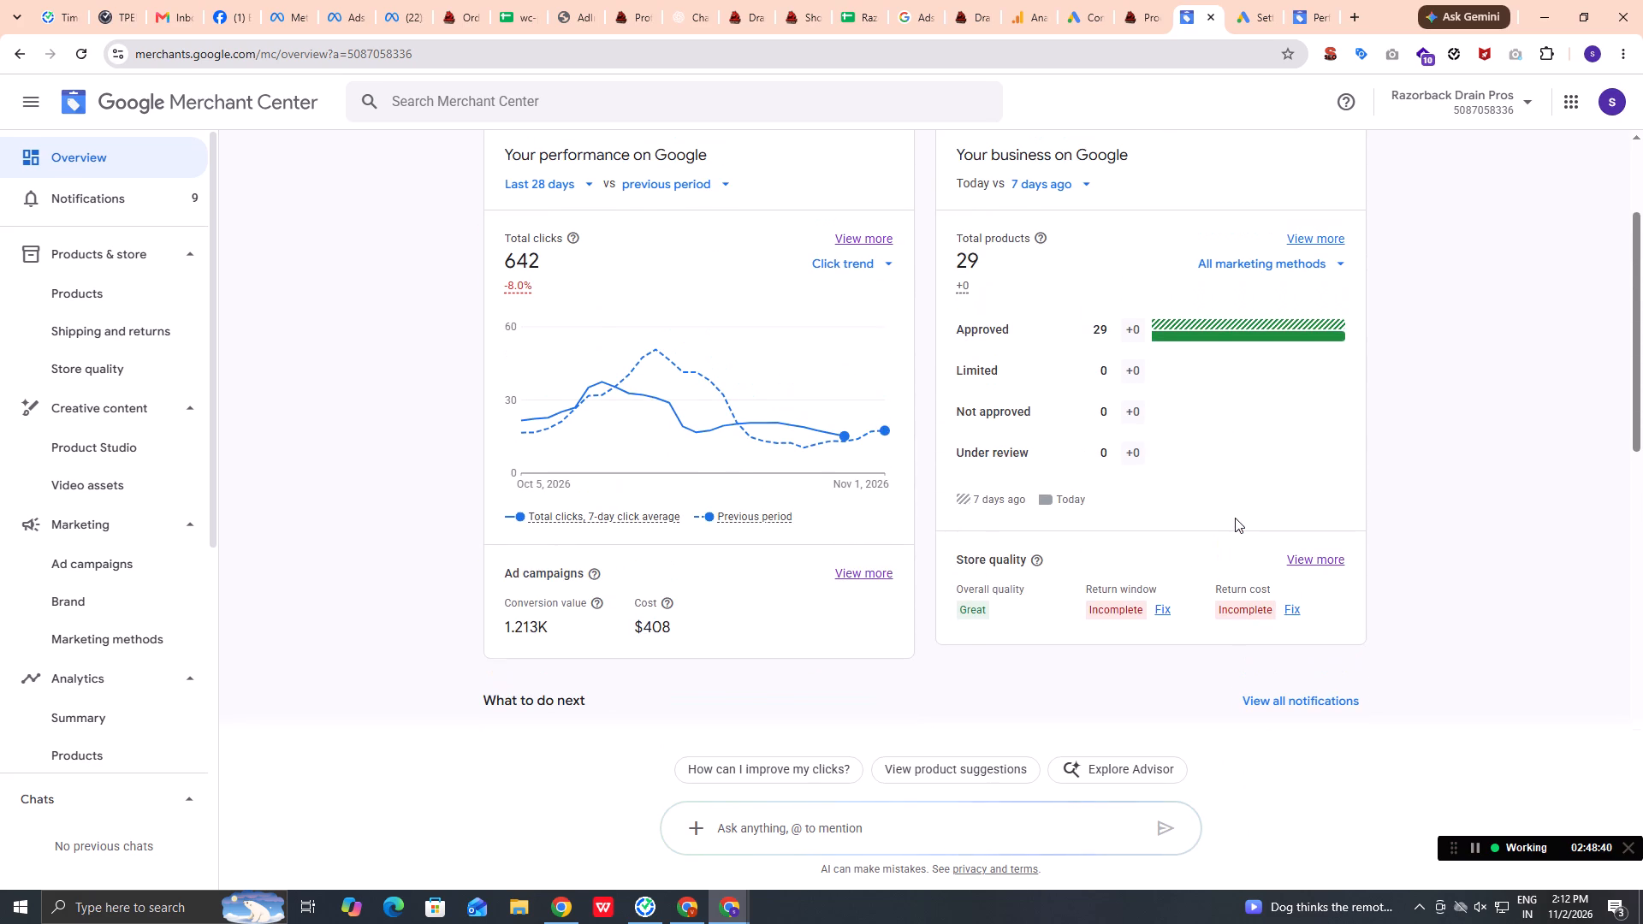
scroll(1235, 518, "up", 3)
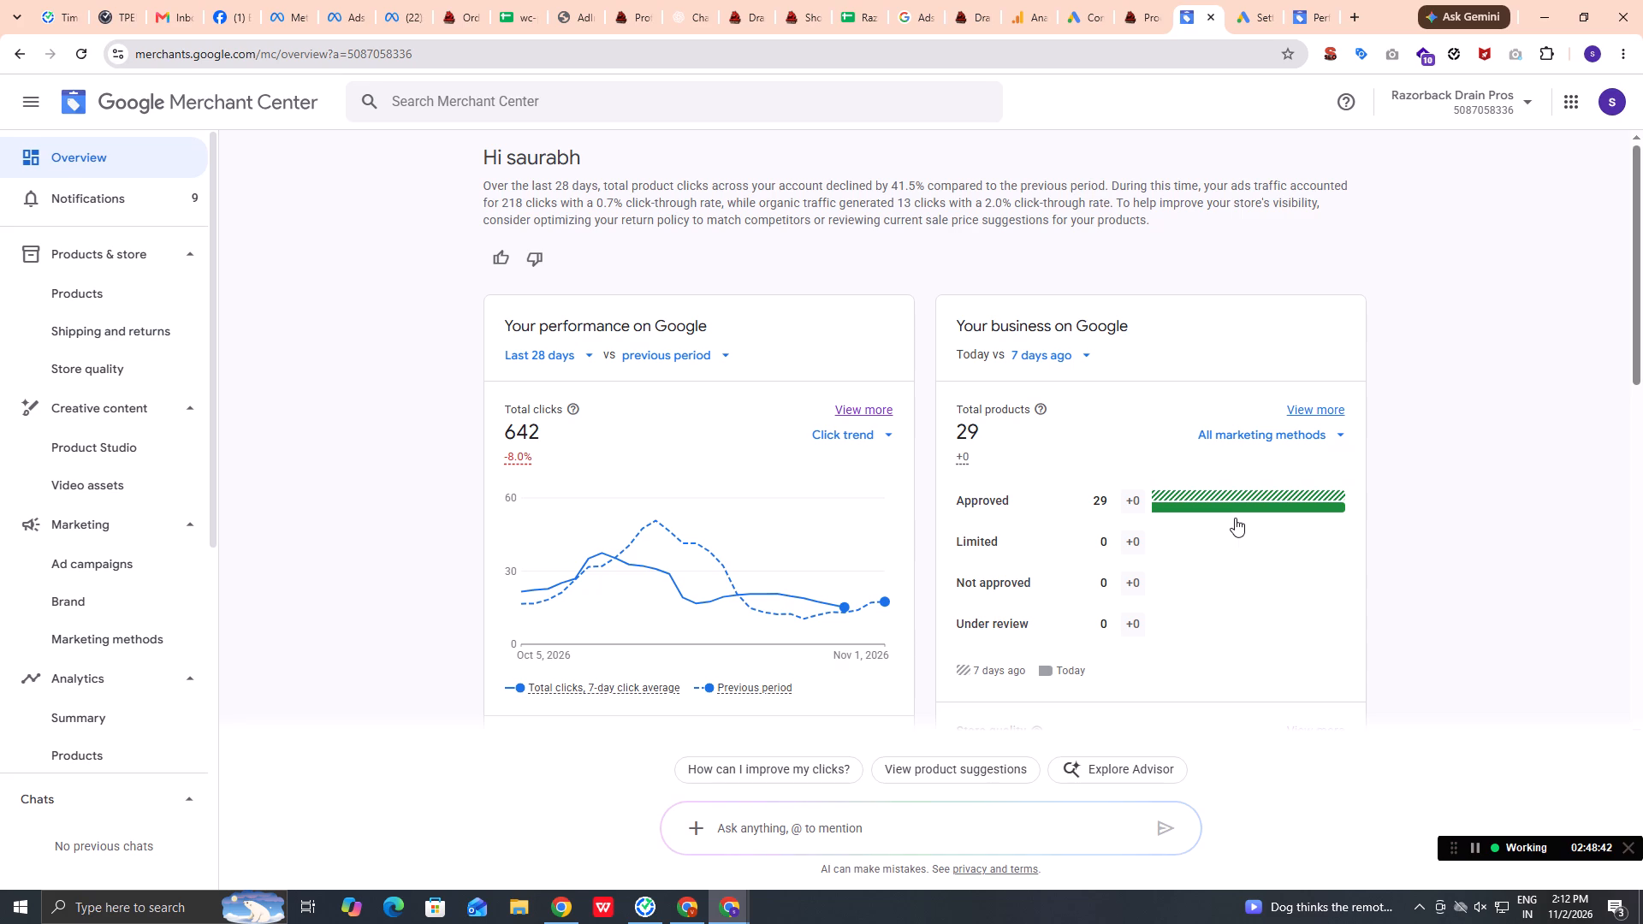
scroll(1235, 518, "down", 2)
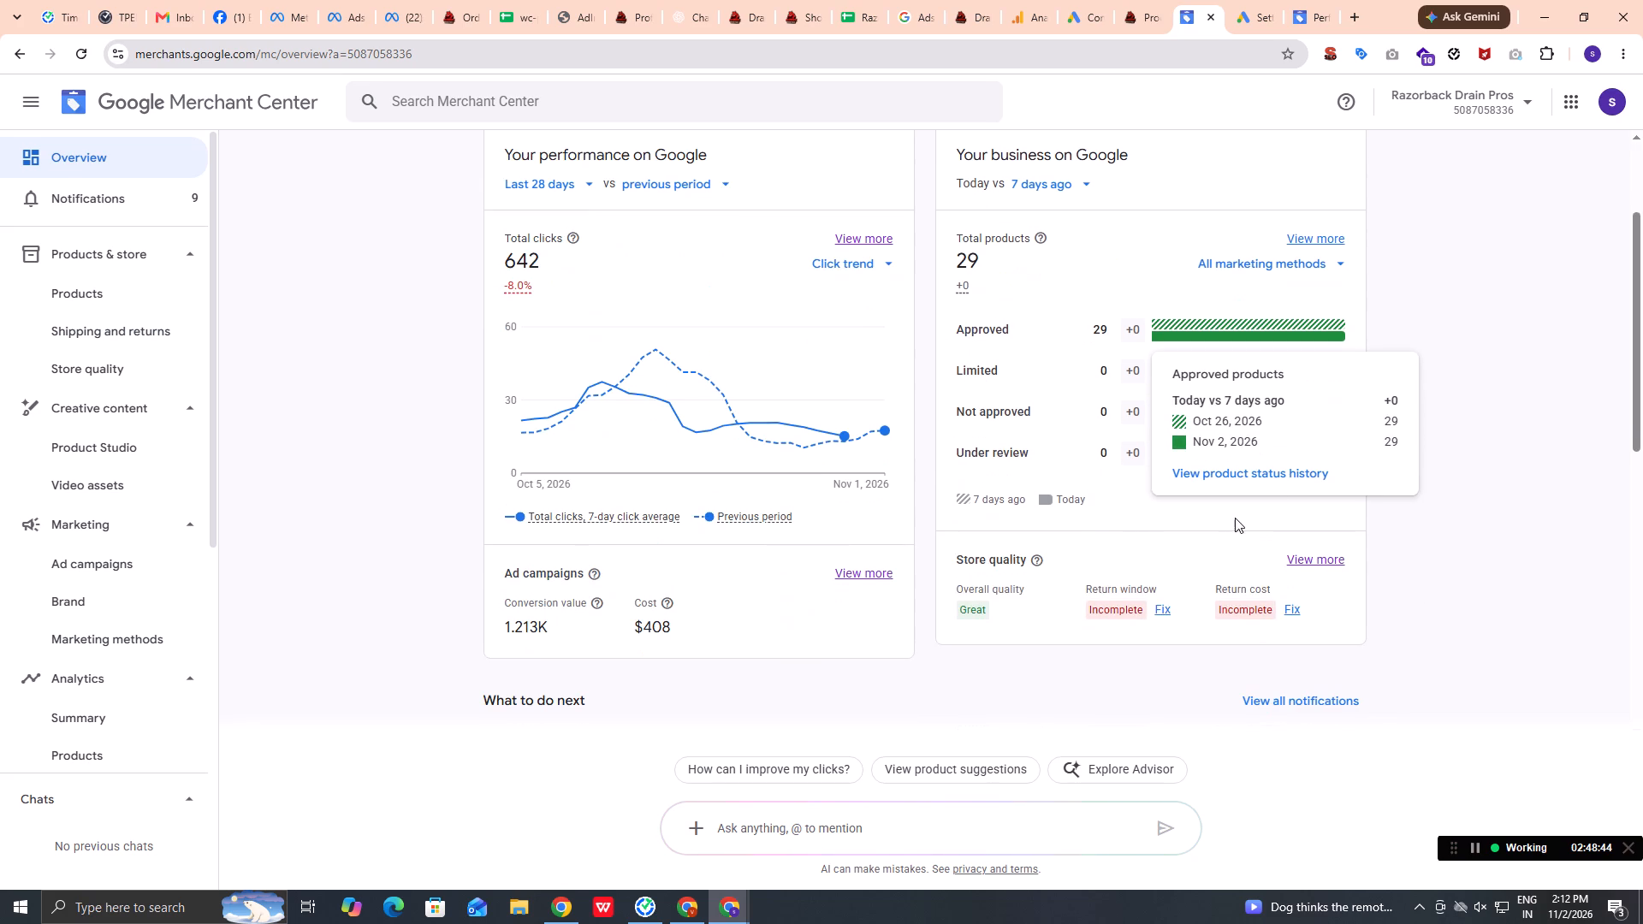
Open the product status history for approved products and look over the all-products list.
left_click(1231, 466)
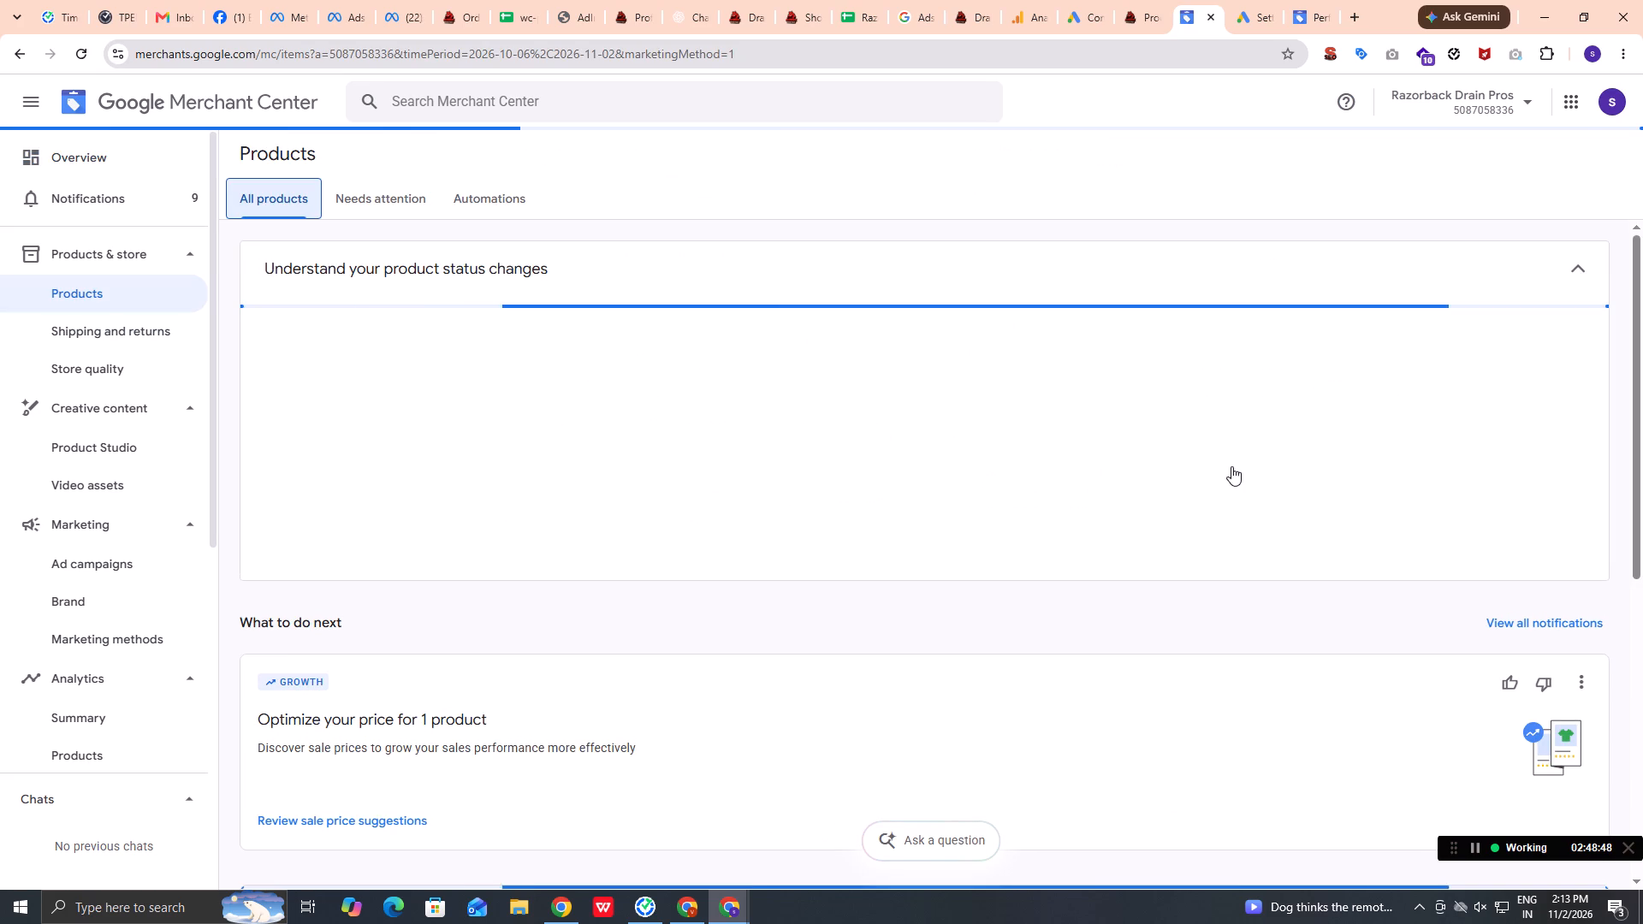
scroll(1231, 466, "down", 4)
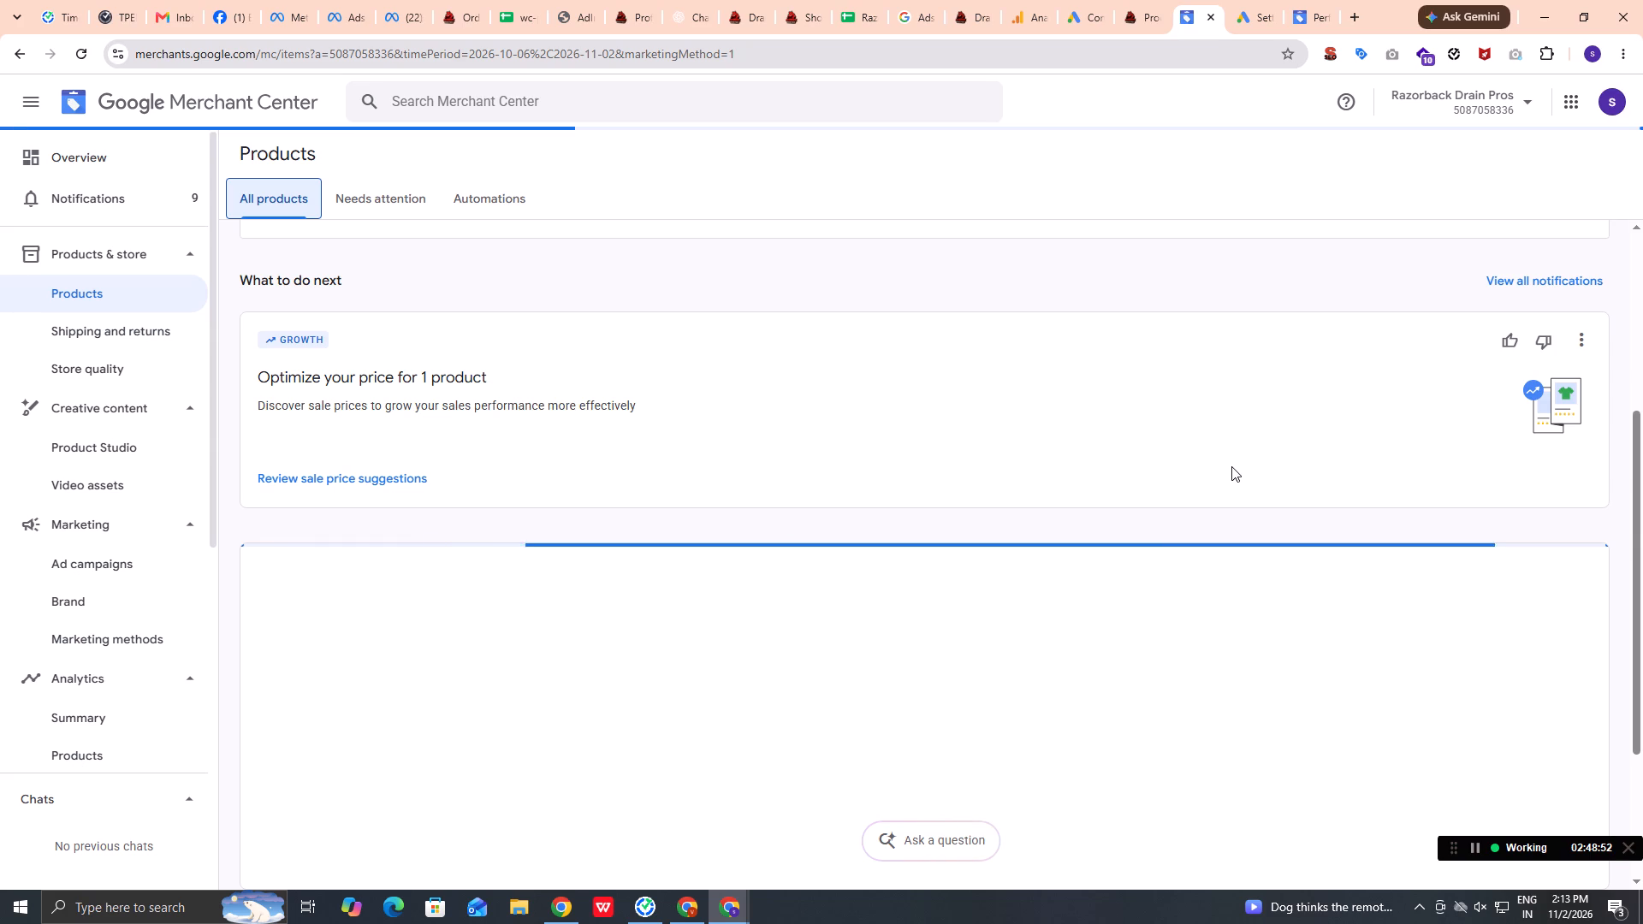
scroll(1231, 466, "down", 2)
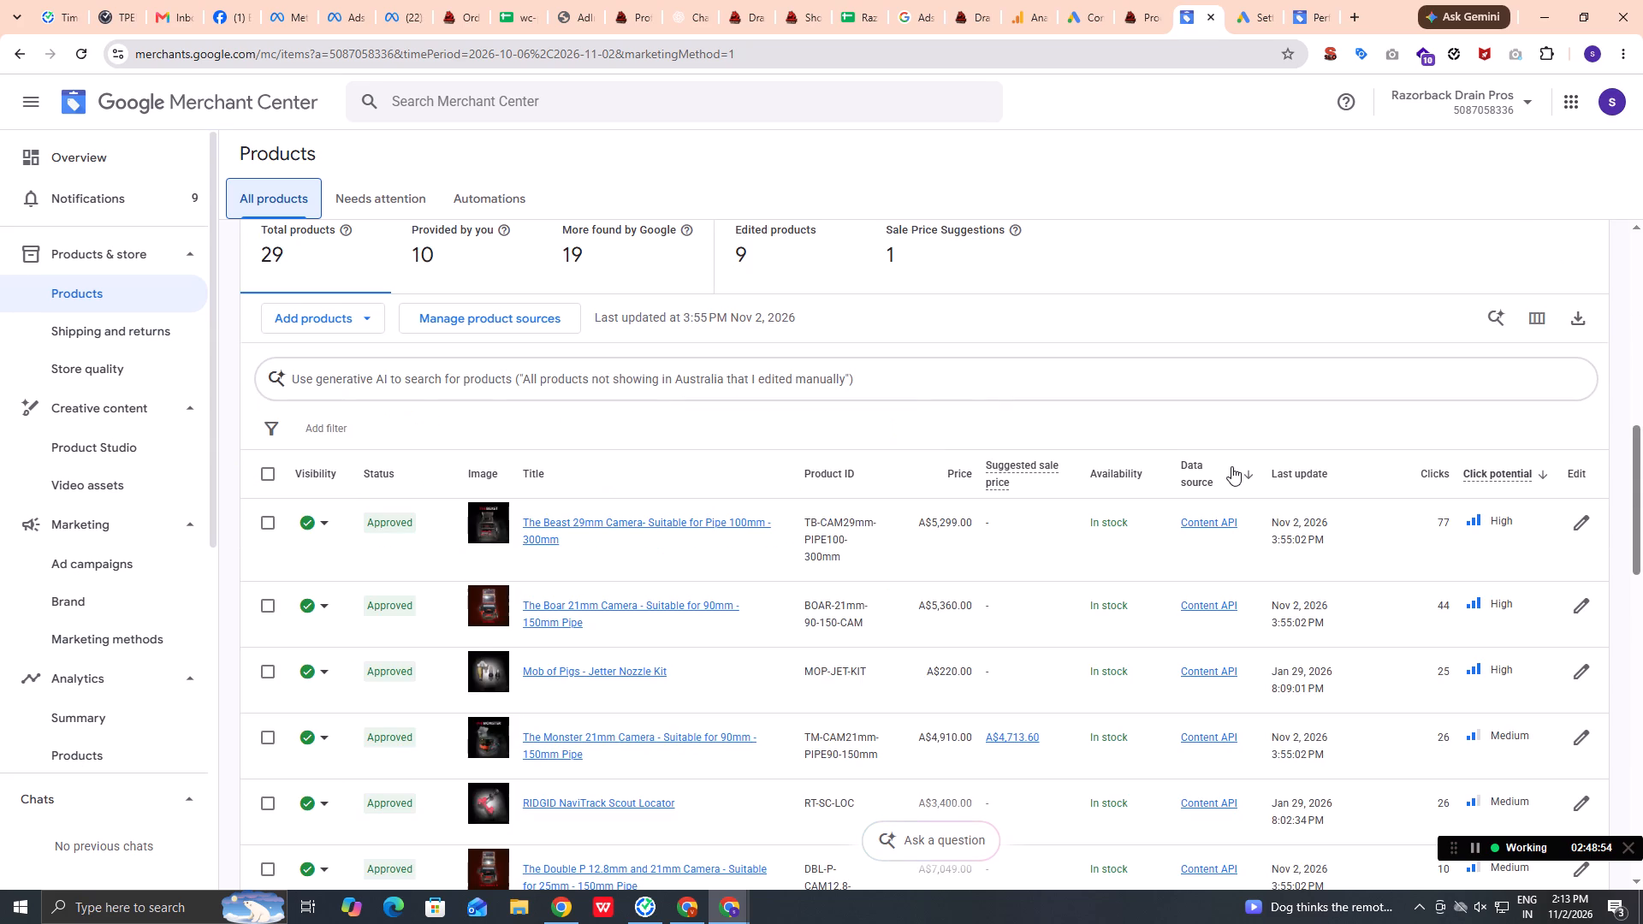
scroll(1231, 466, "down", 1)
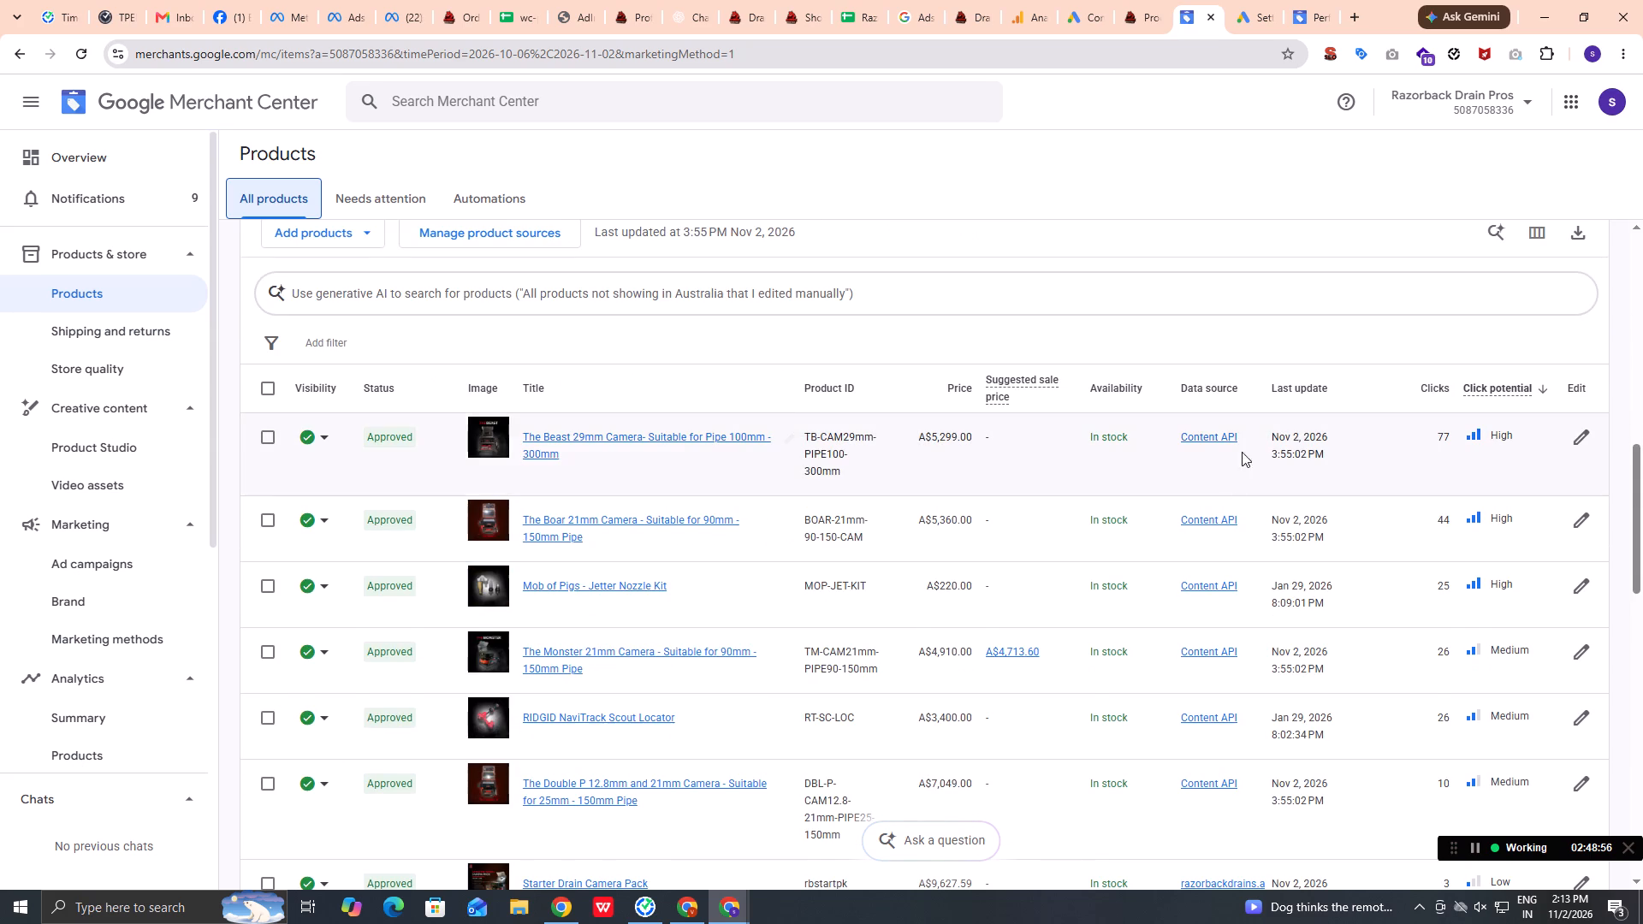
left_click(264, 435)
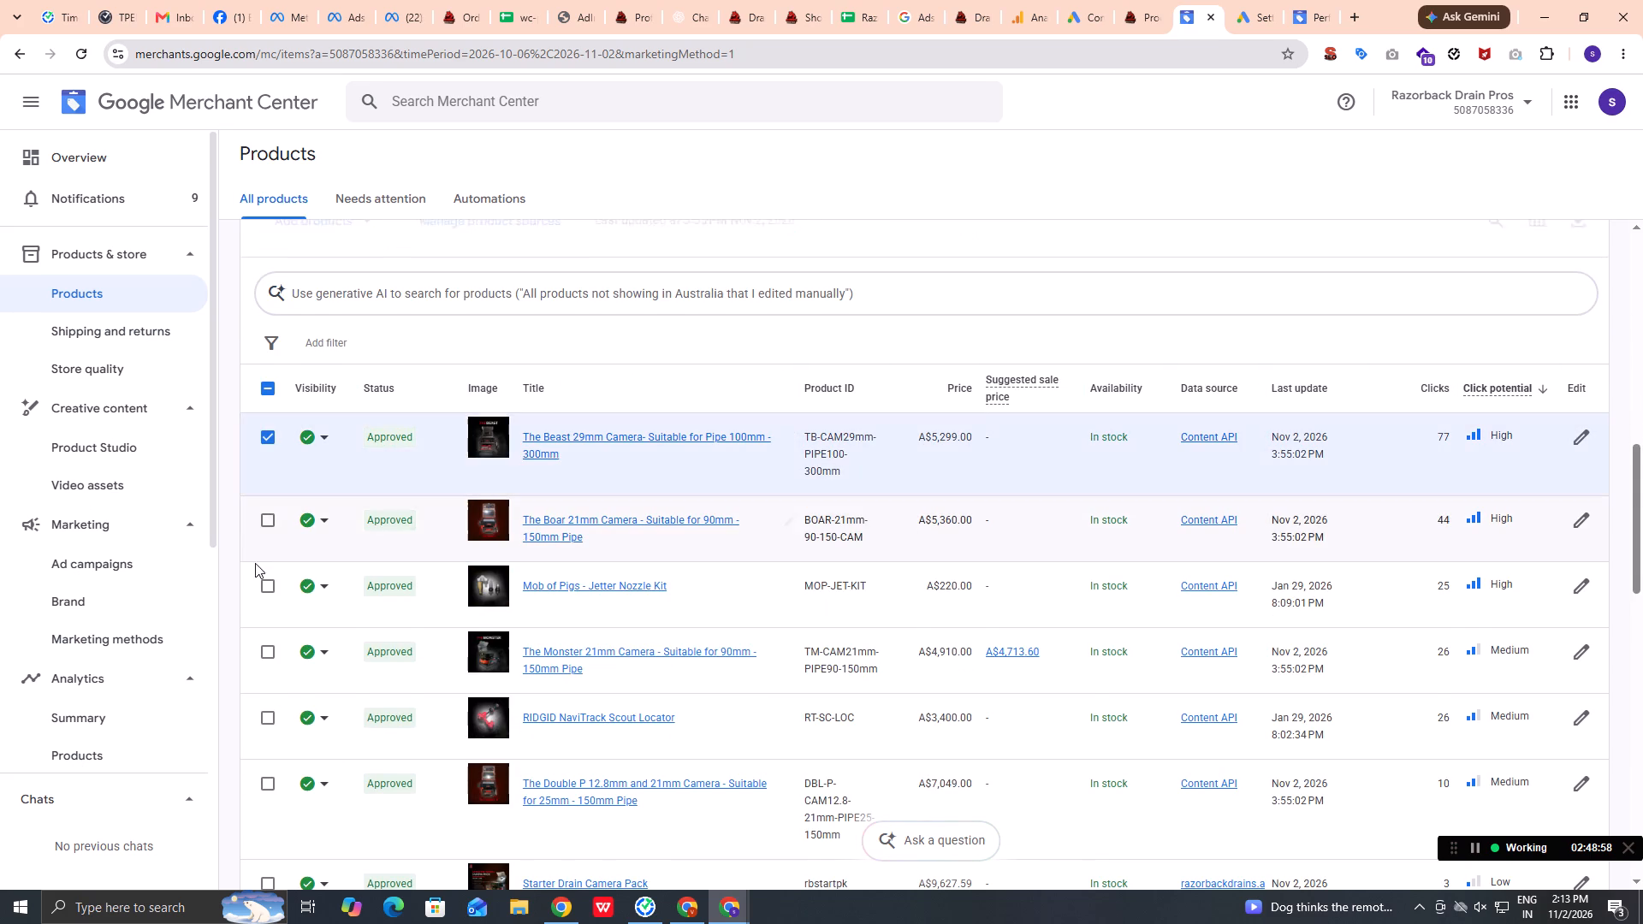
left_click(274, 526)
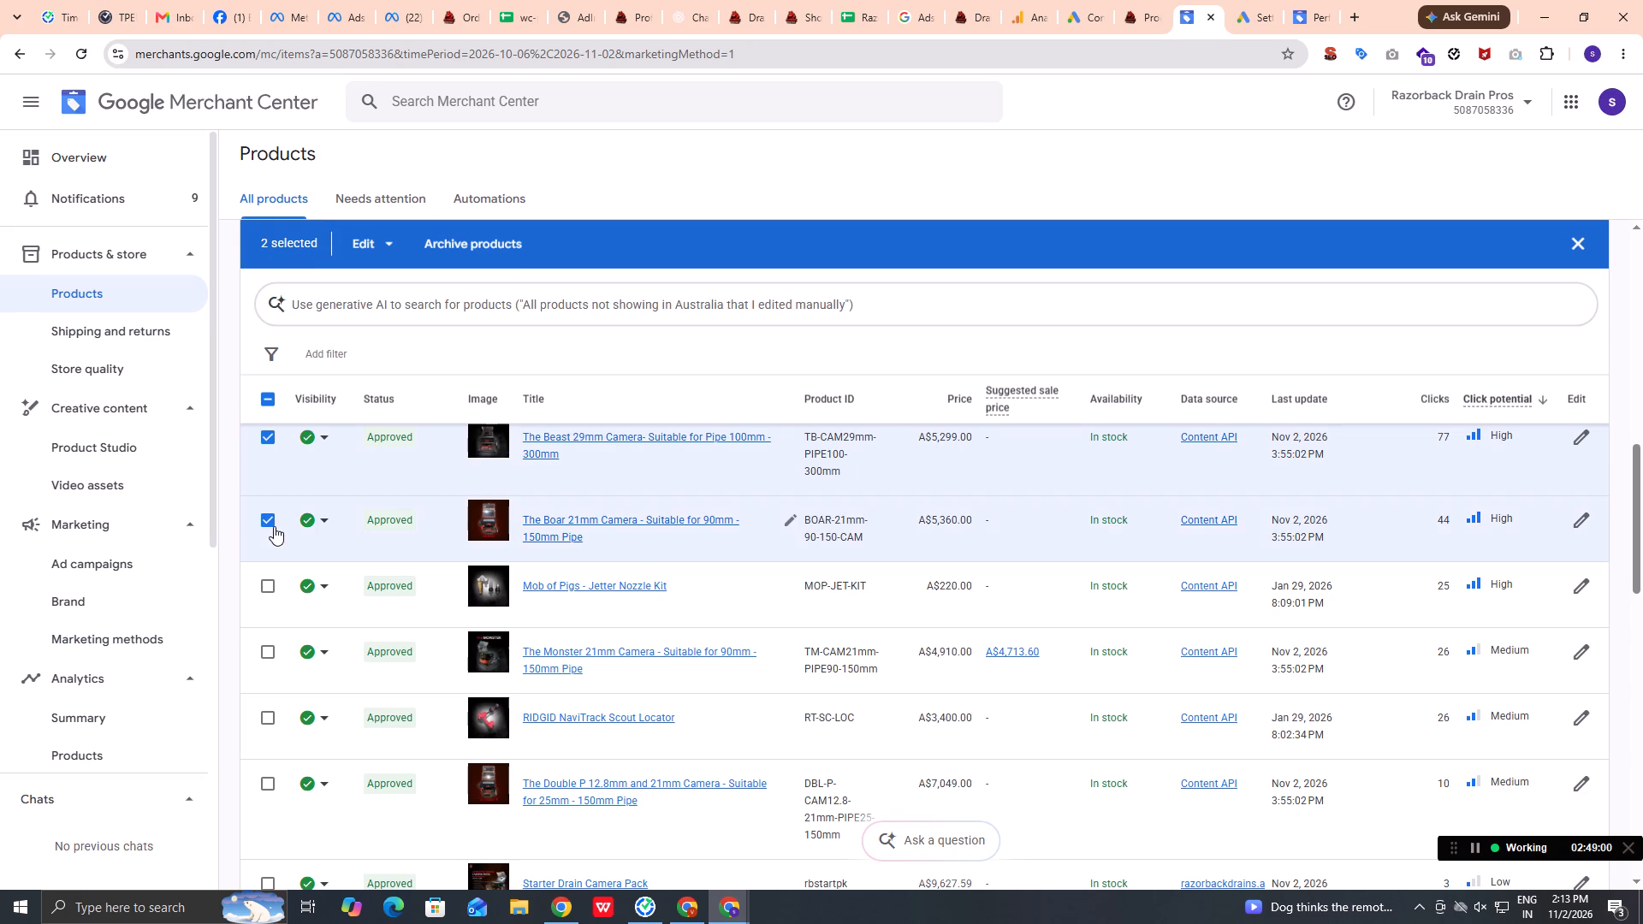
Add the Monster, Double P, Bull Frog and Big Unit cameras and the Starter, Trade and Pro Drain Camera Packs to the product selection.
left_click(264, 659)
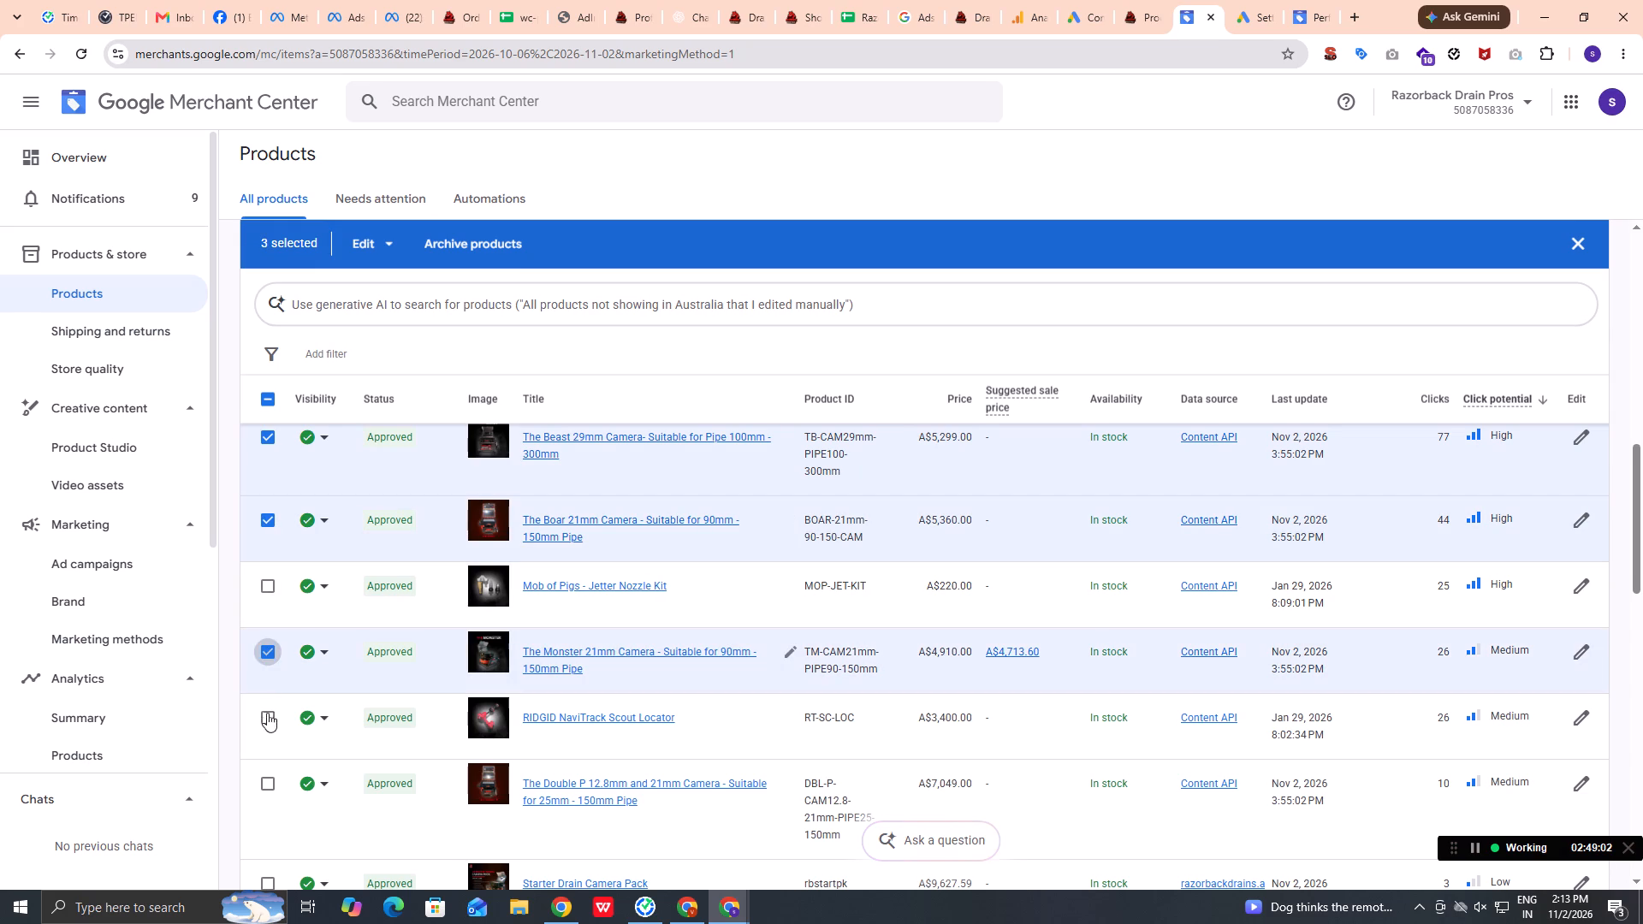
left_click(262, 785)
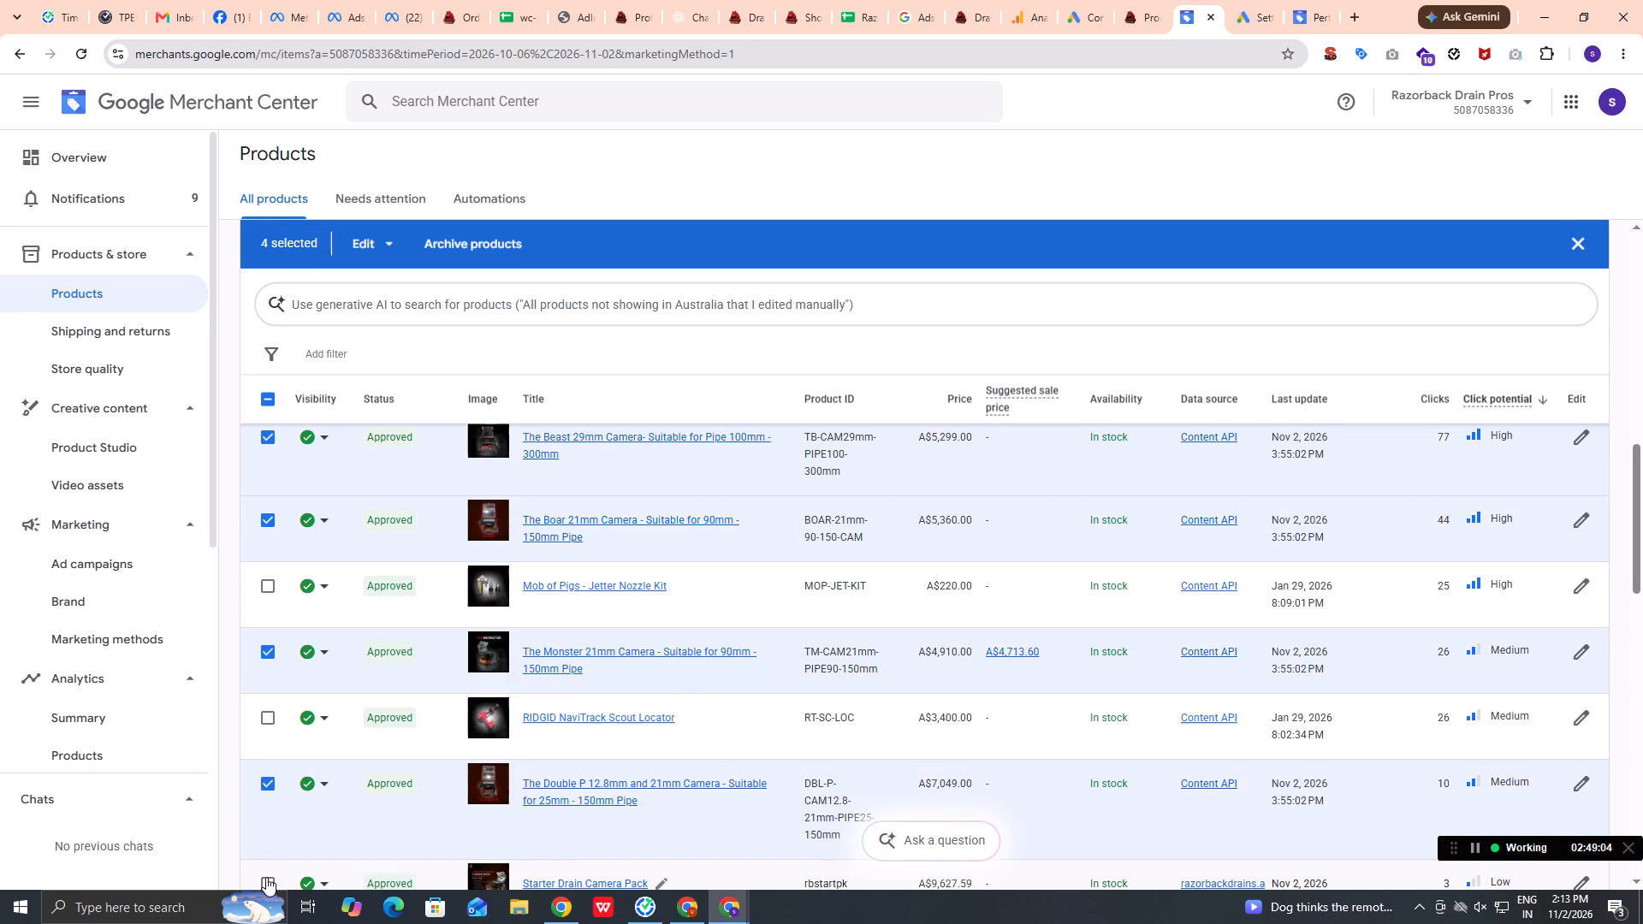
left_click(266, 877)
left_click(390, 240)
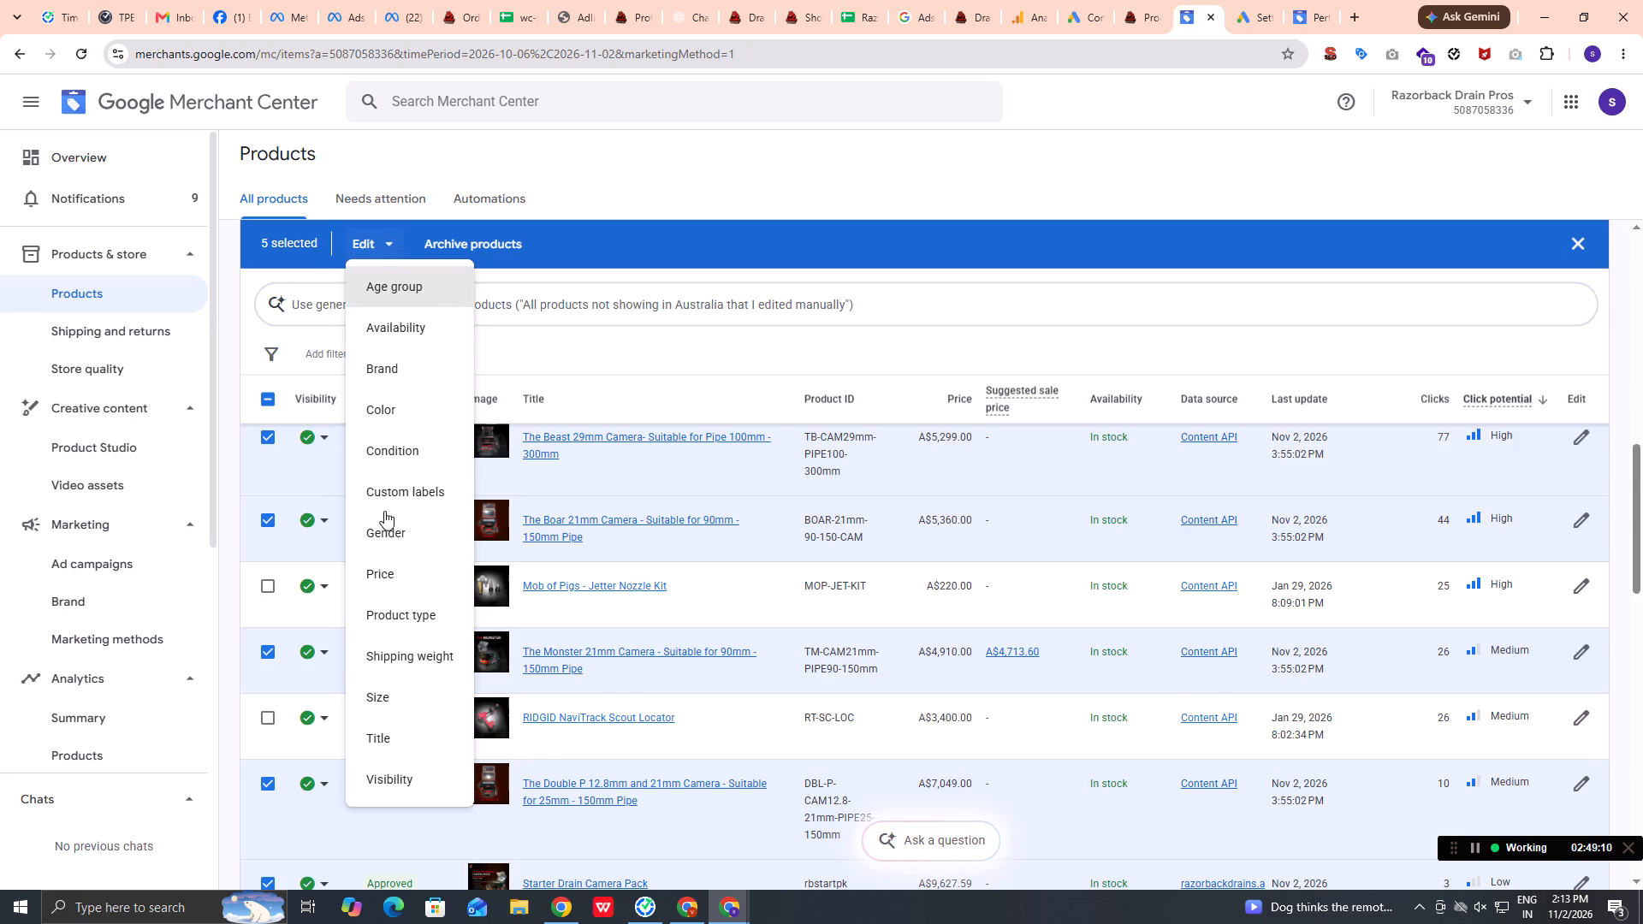
scroll(541, 756, "down", 3)
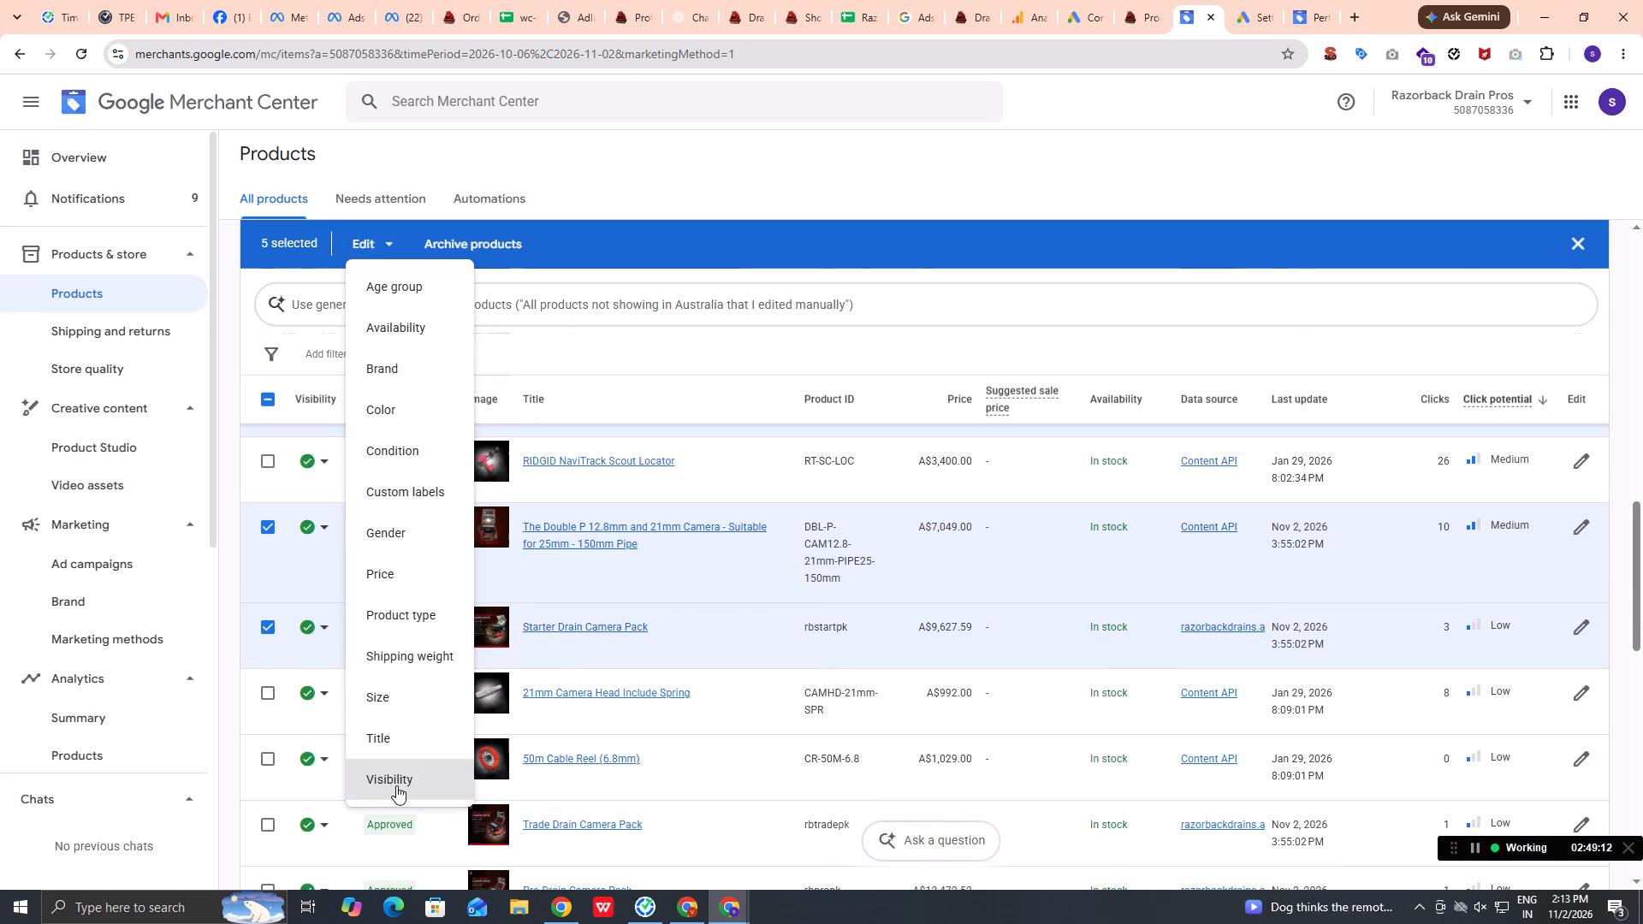
scroll(396, 785, "down", 2)
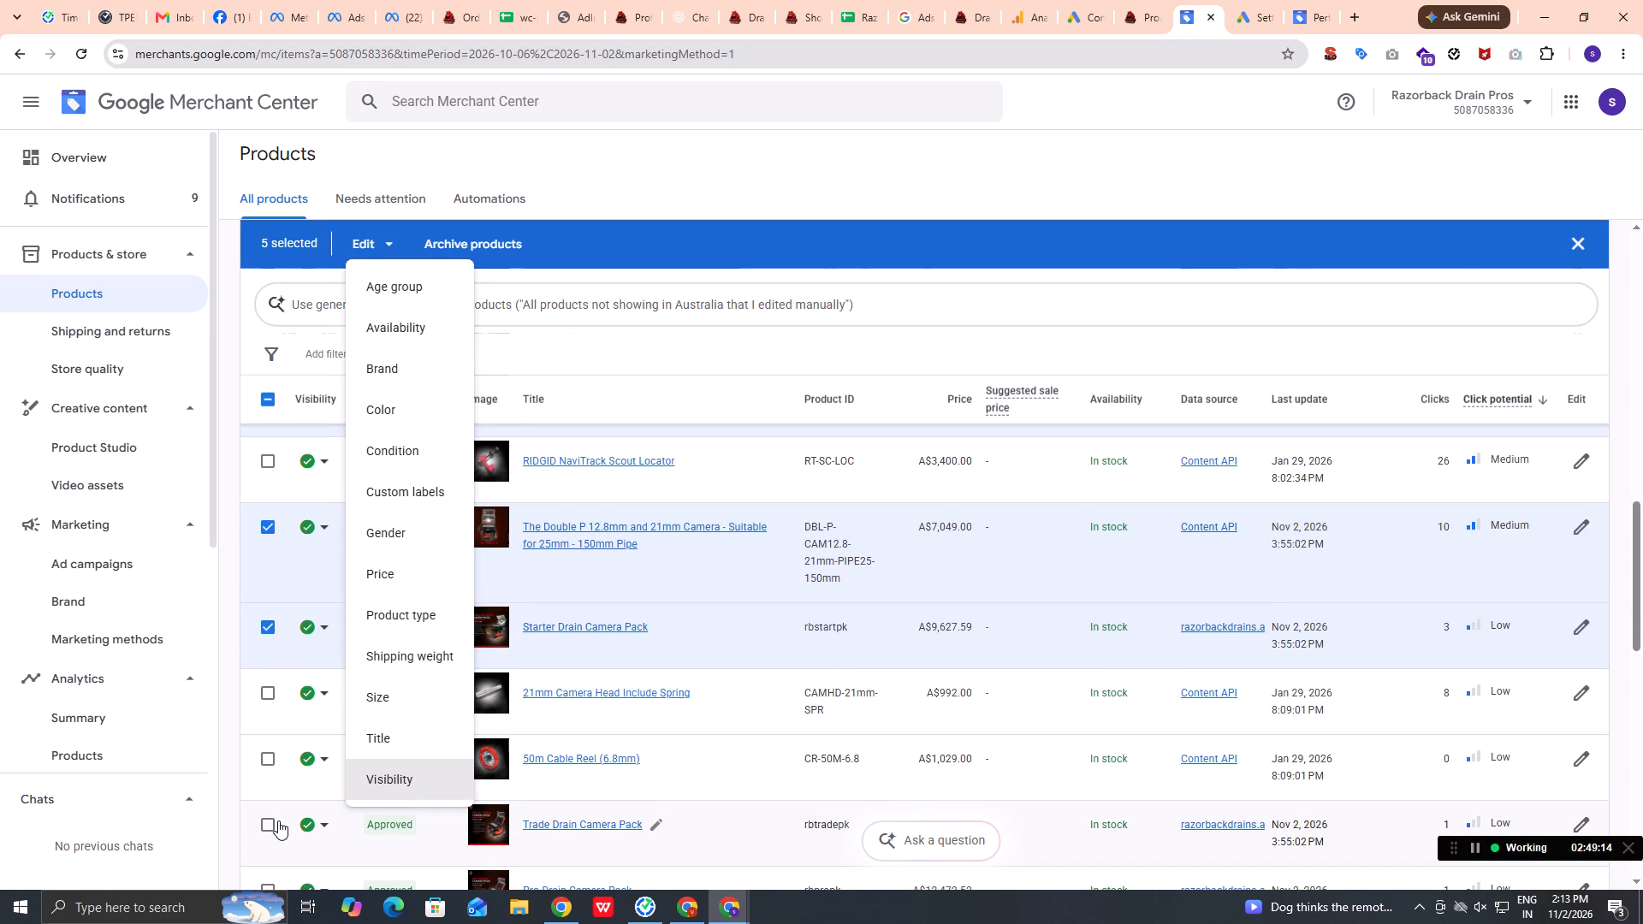
left_click(271, 822)
scroll(271, 822, "down", 1)
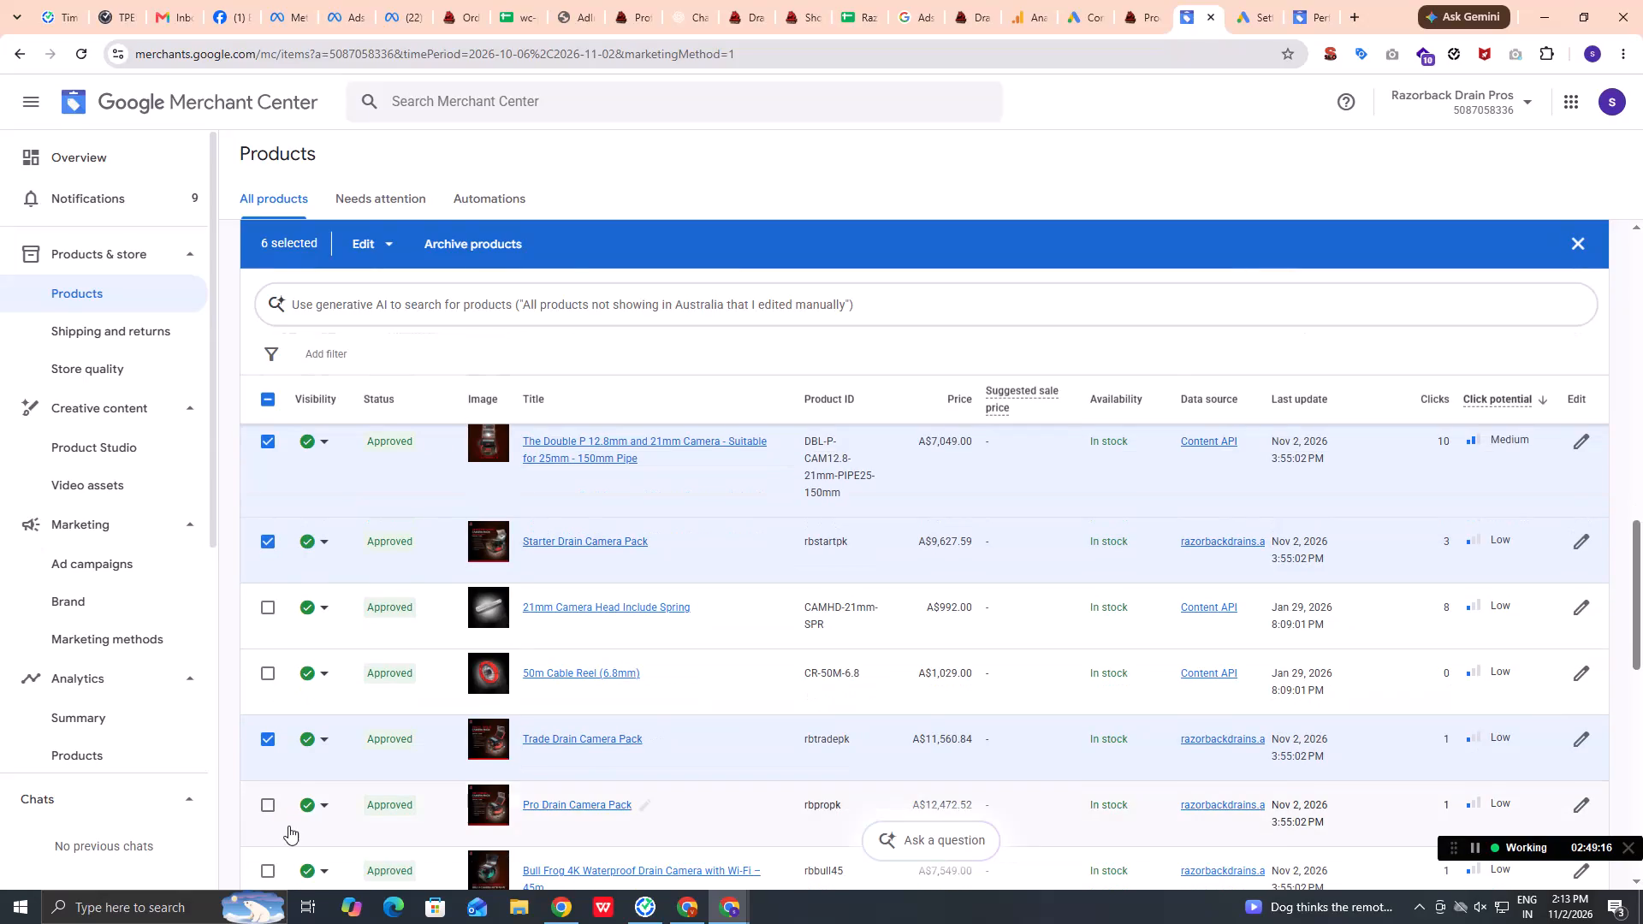
scroll(288, 826, "down", 2)
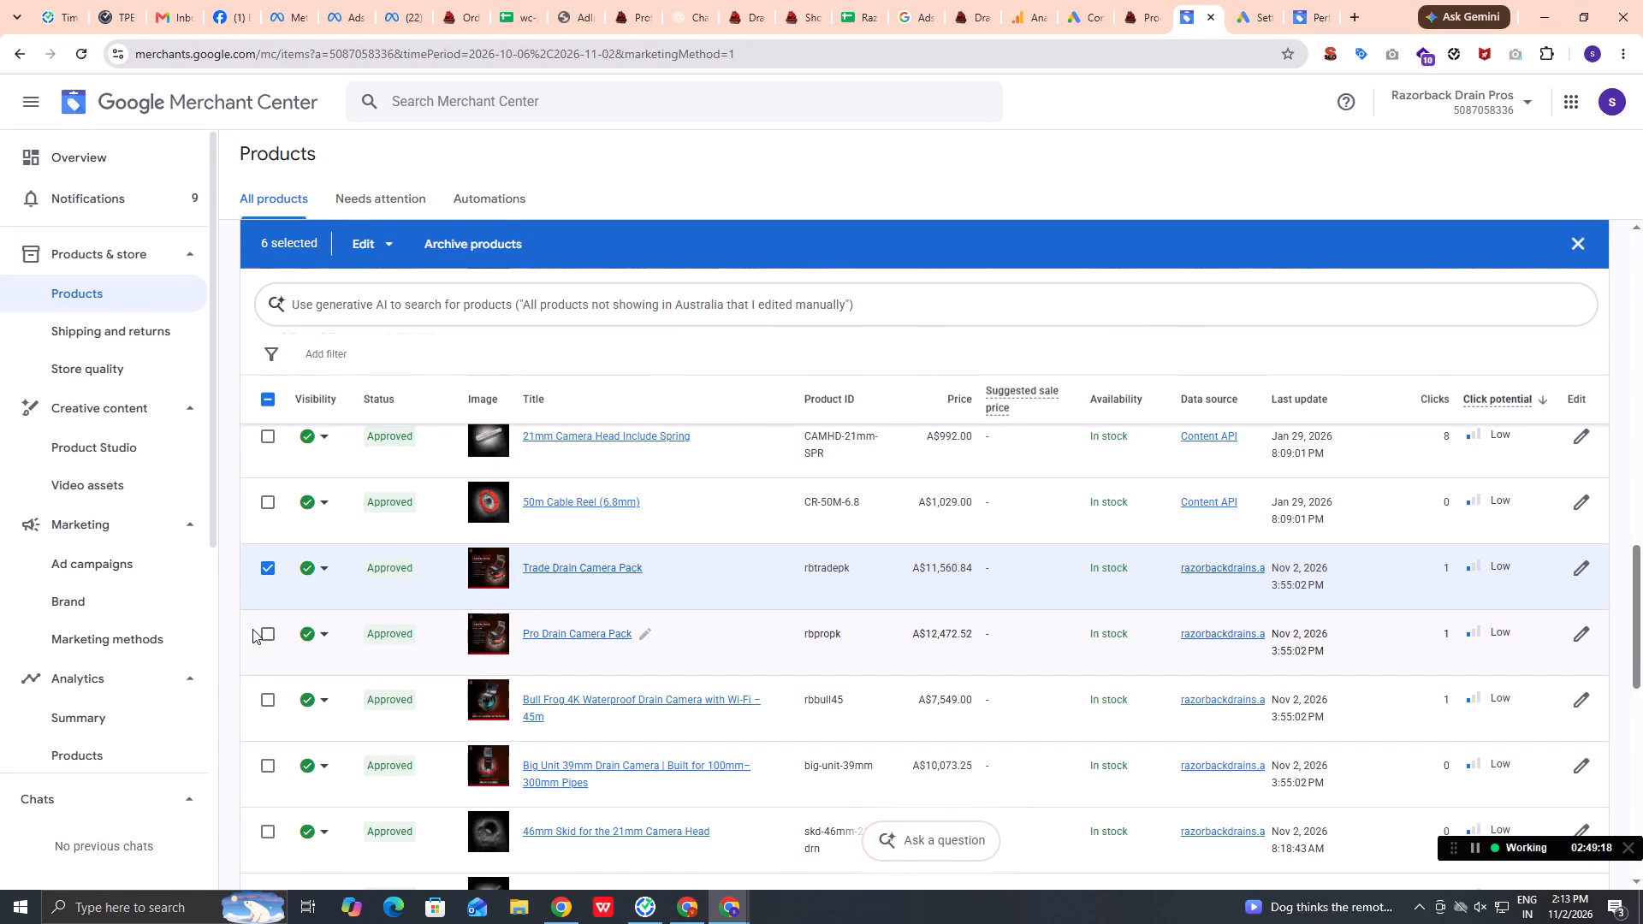
left_click(259, 637)
left_click(264, 700)
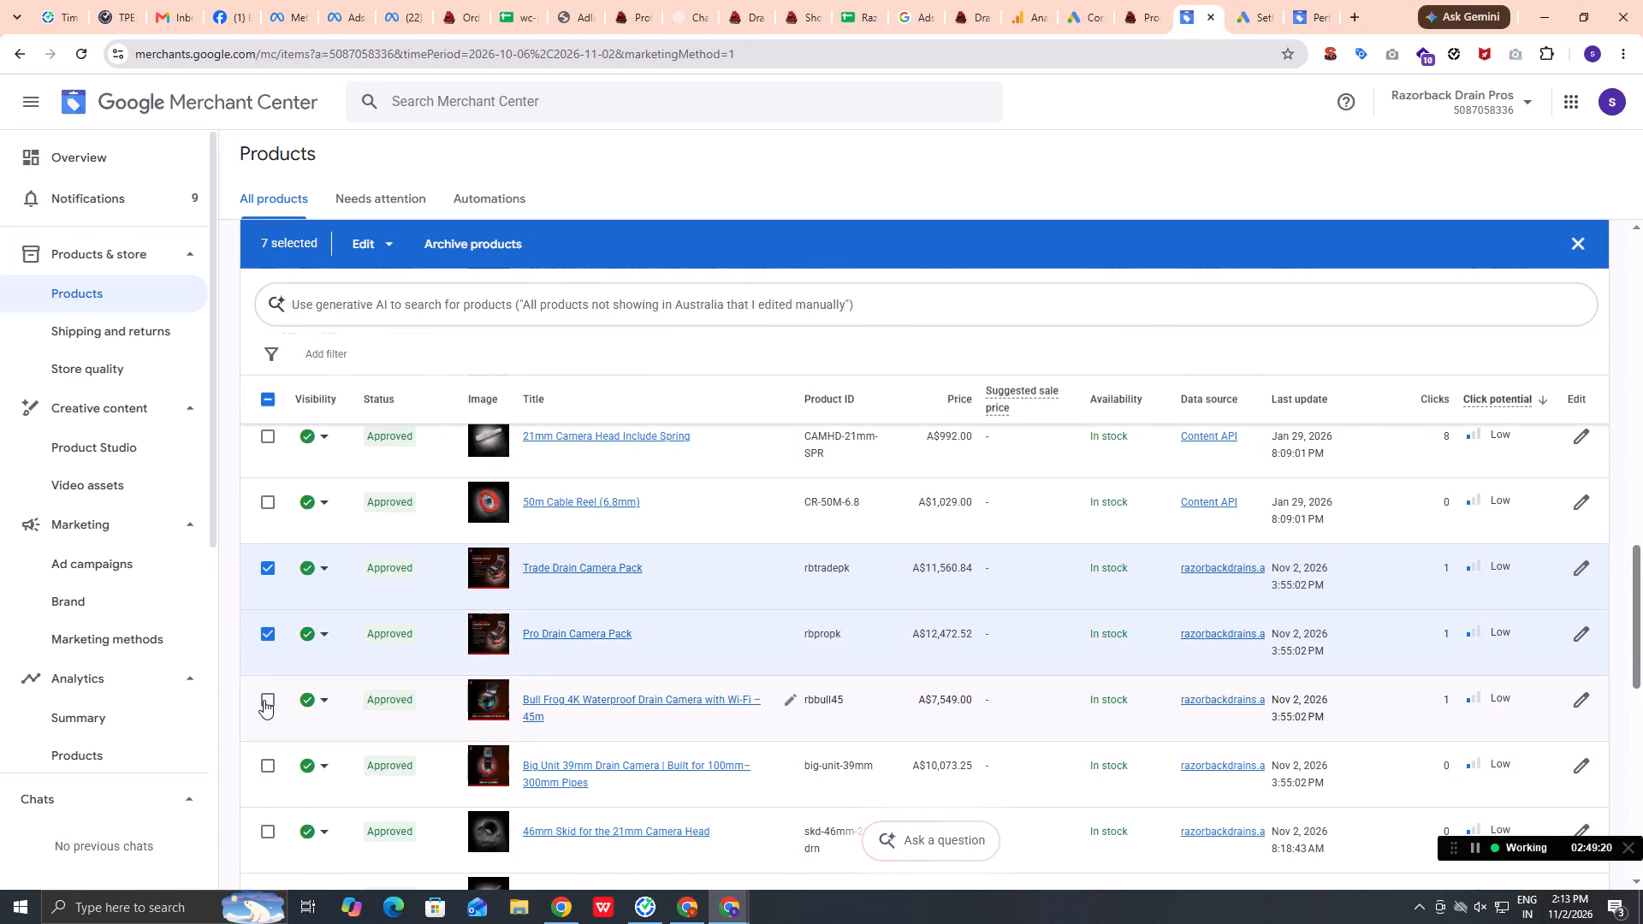
scroll(266, 702, "down", 1)
left_click(260, 683)
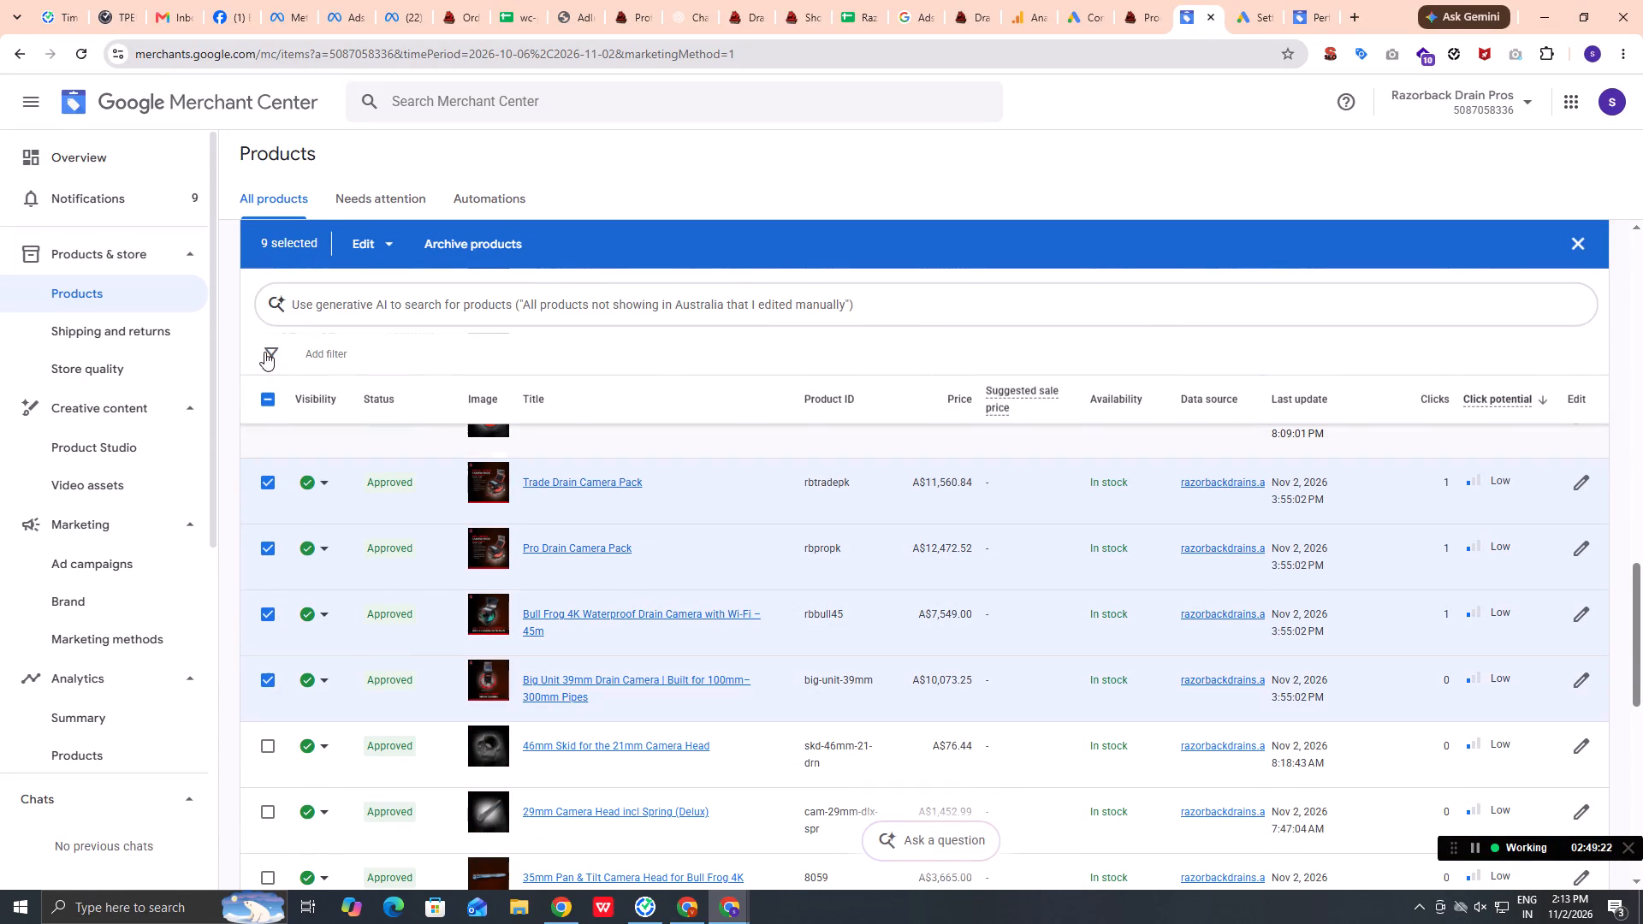
Open the bulk Product type edit for the selected products and try to add another product type entry.
left_click(371, 258)
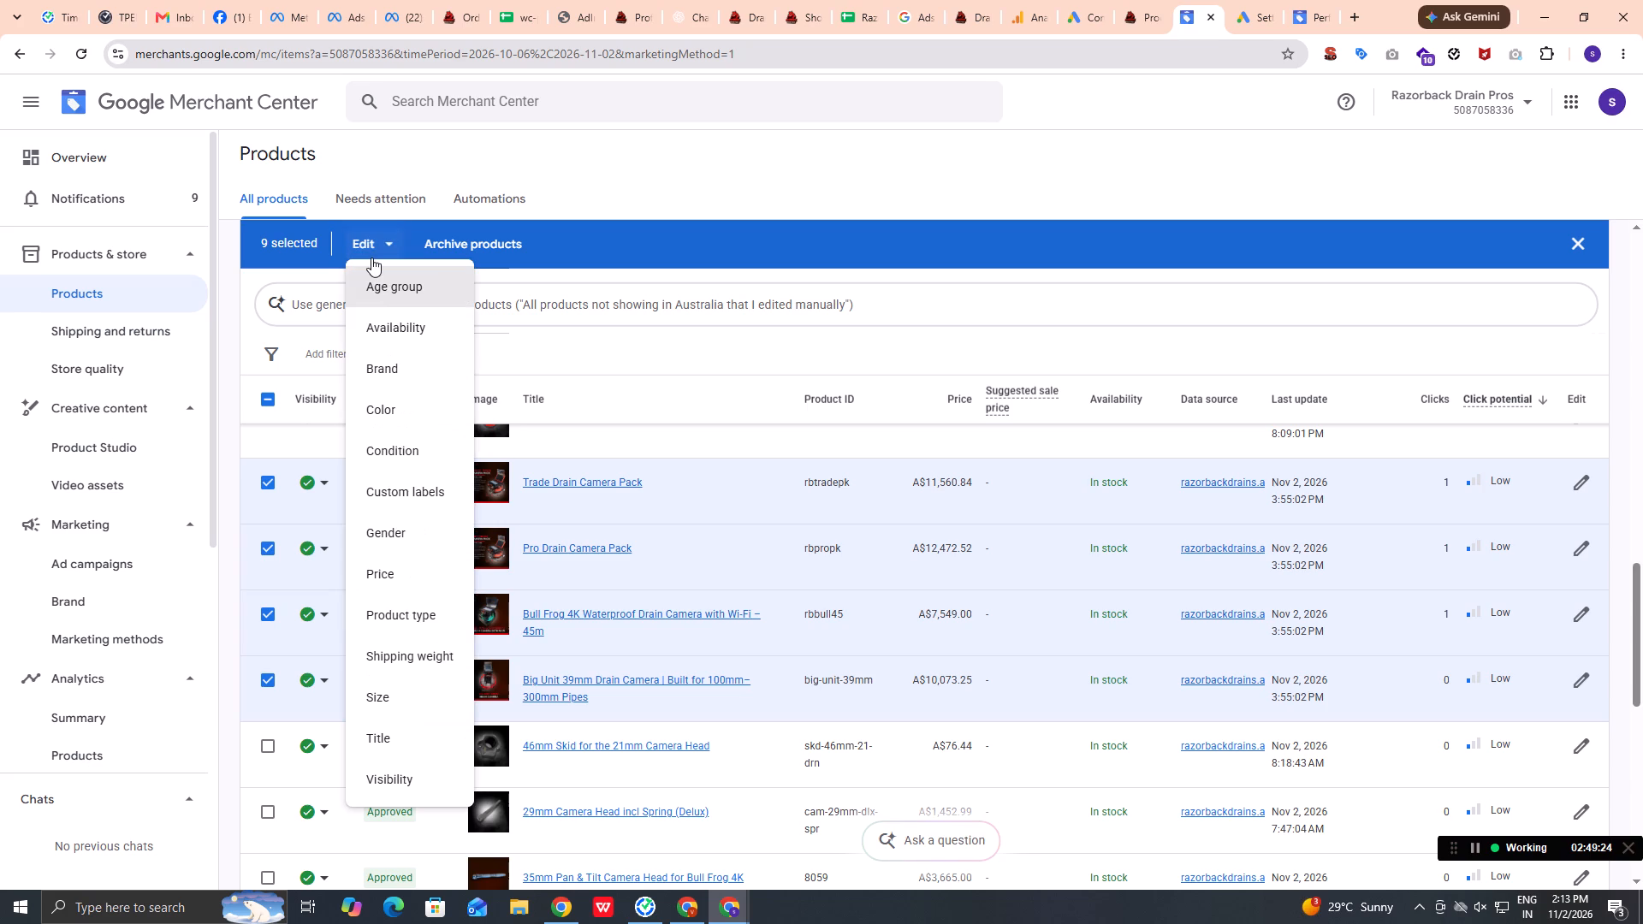
scroll(414, 554, "down", 2)
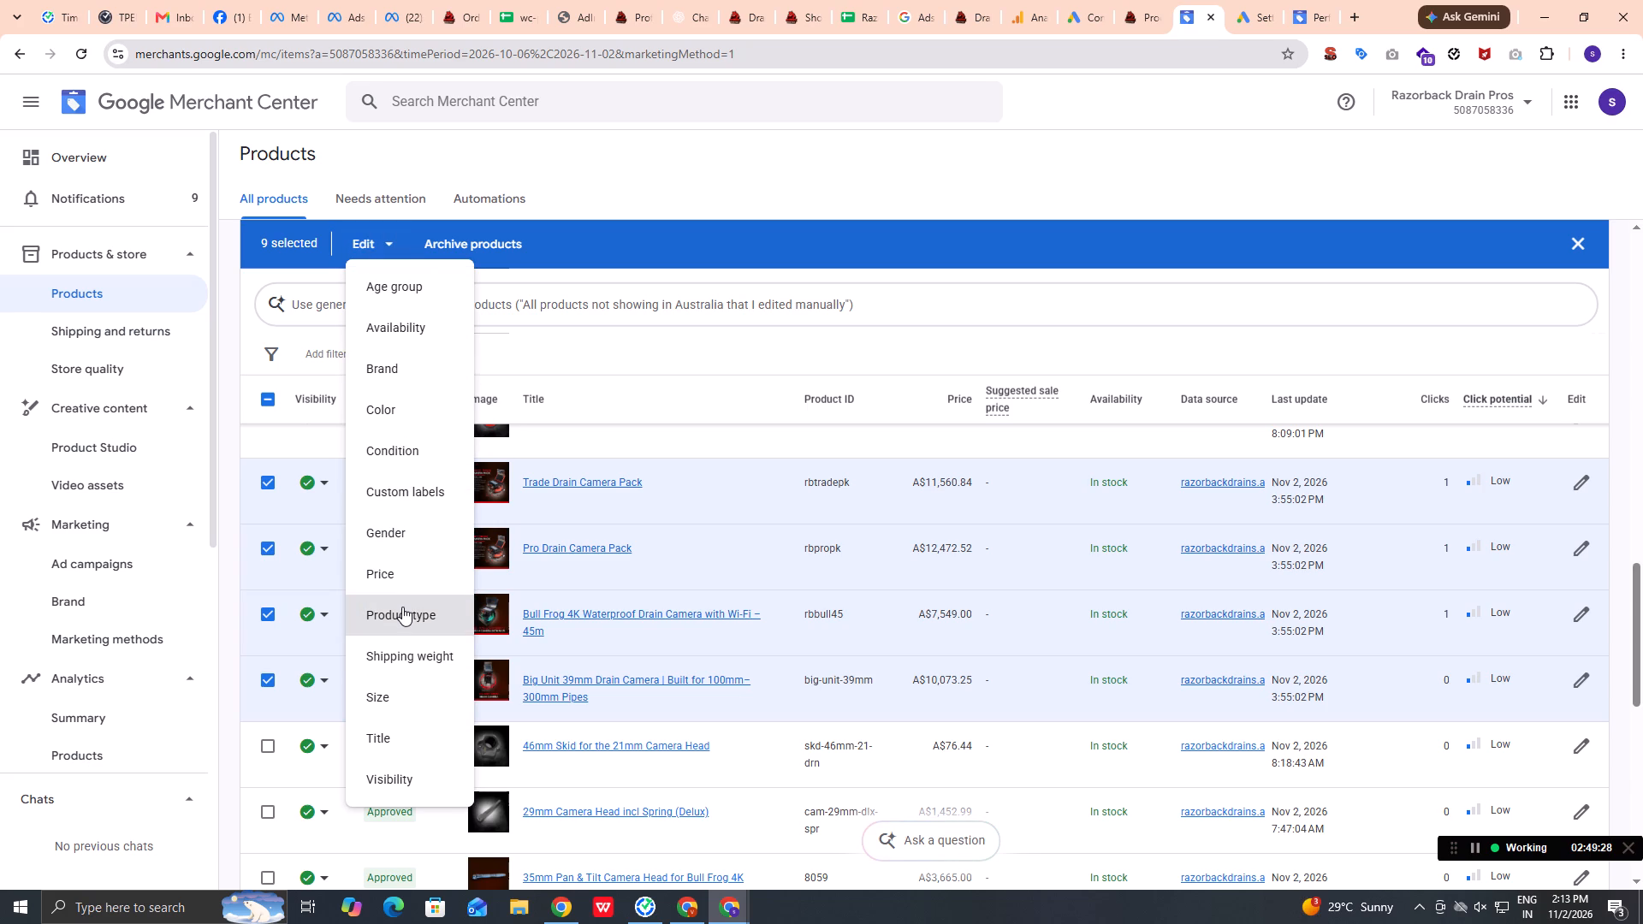
left_click(402, 607)
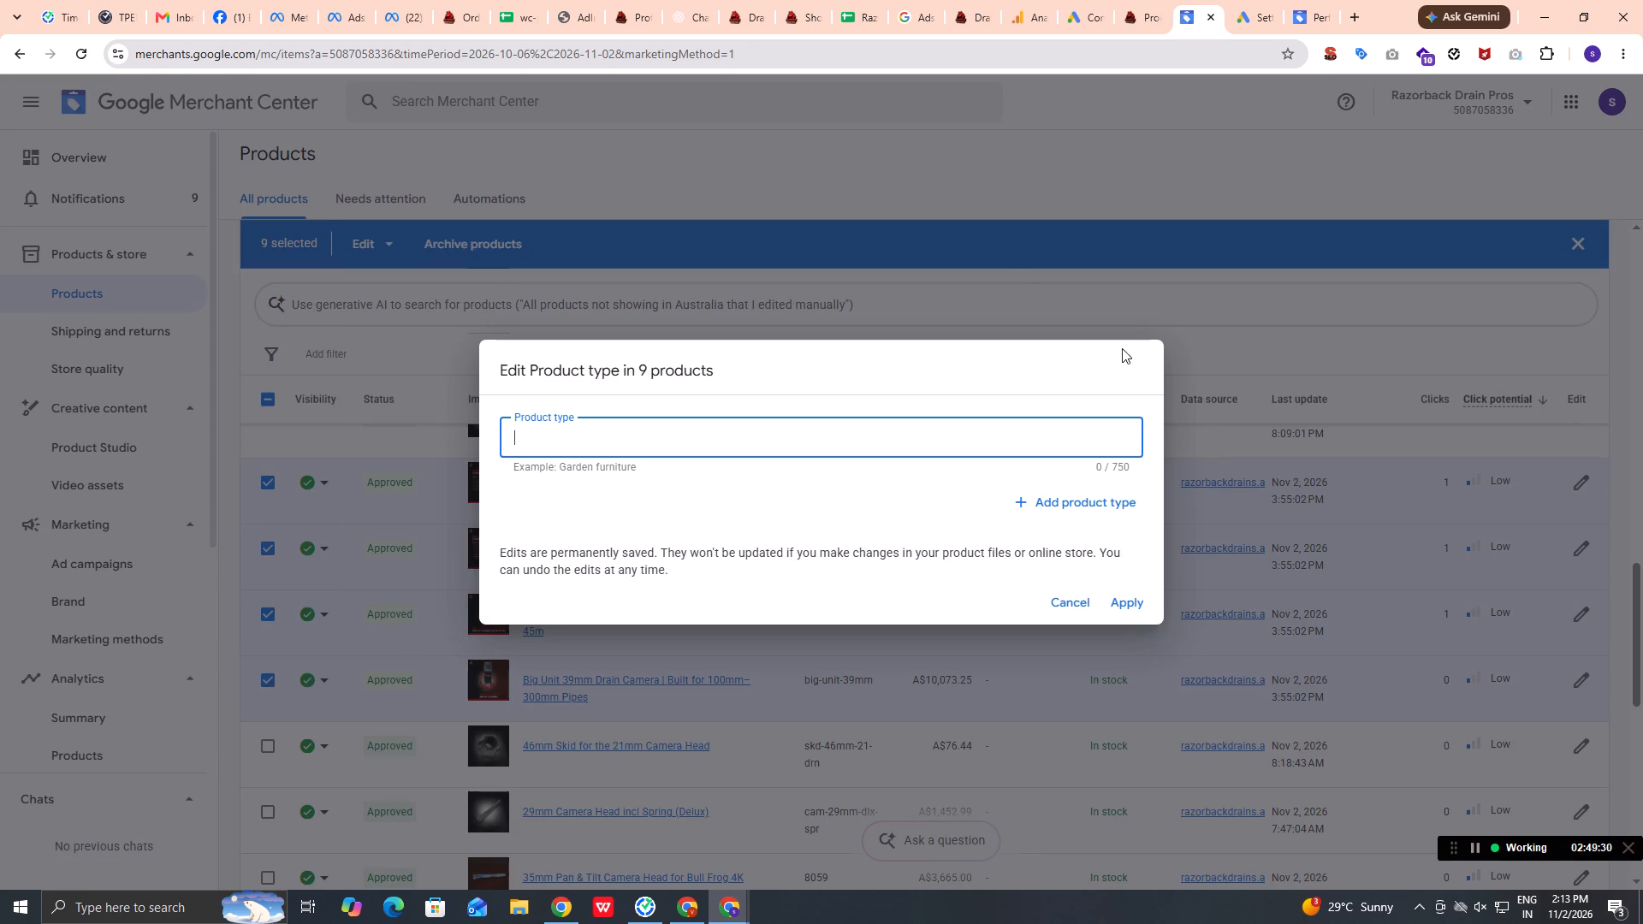
left_click(1095, 500)
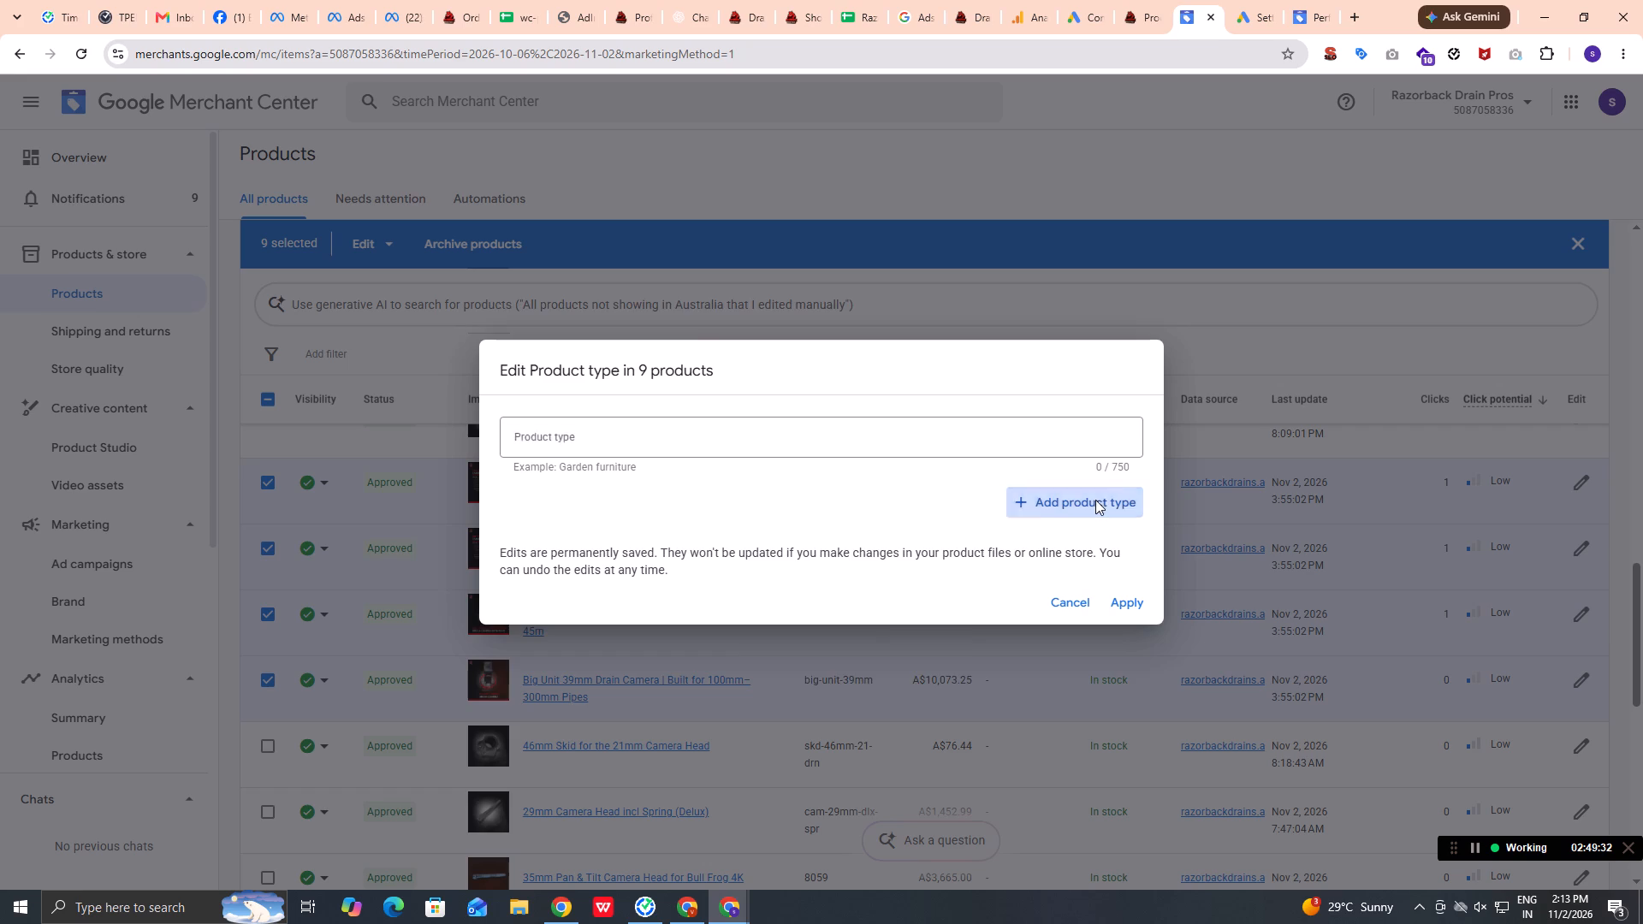
left_click(1127, 467)
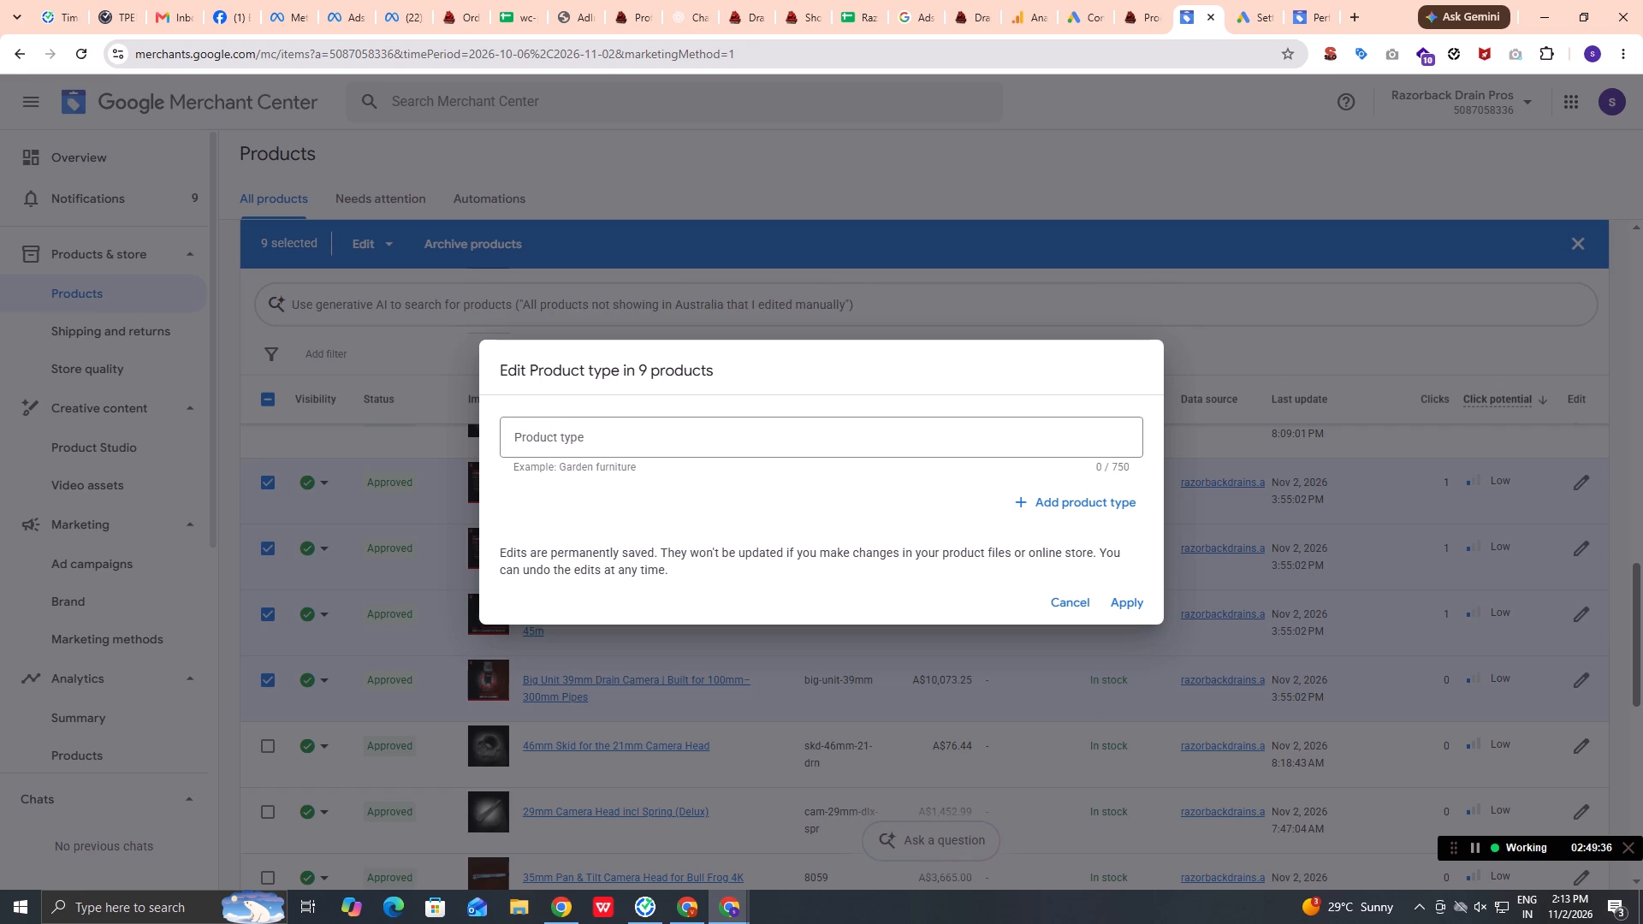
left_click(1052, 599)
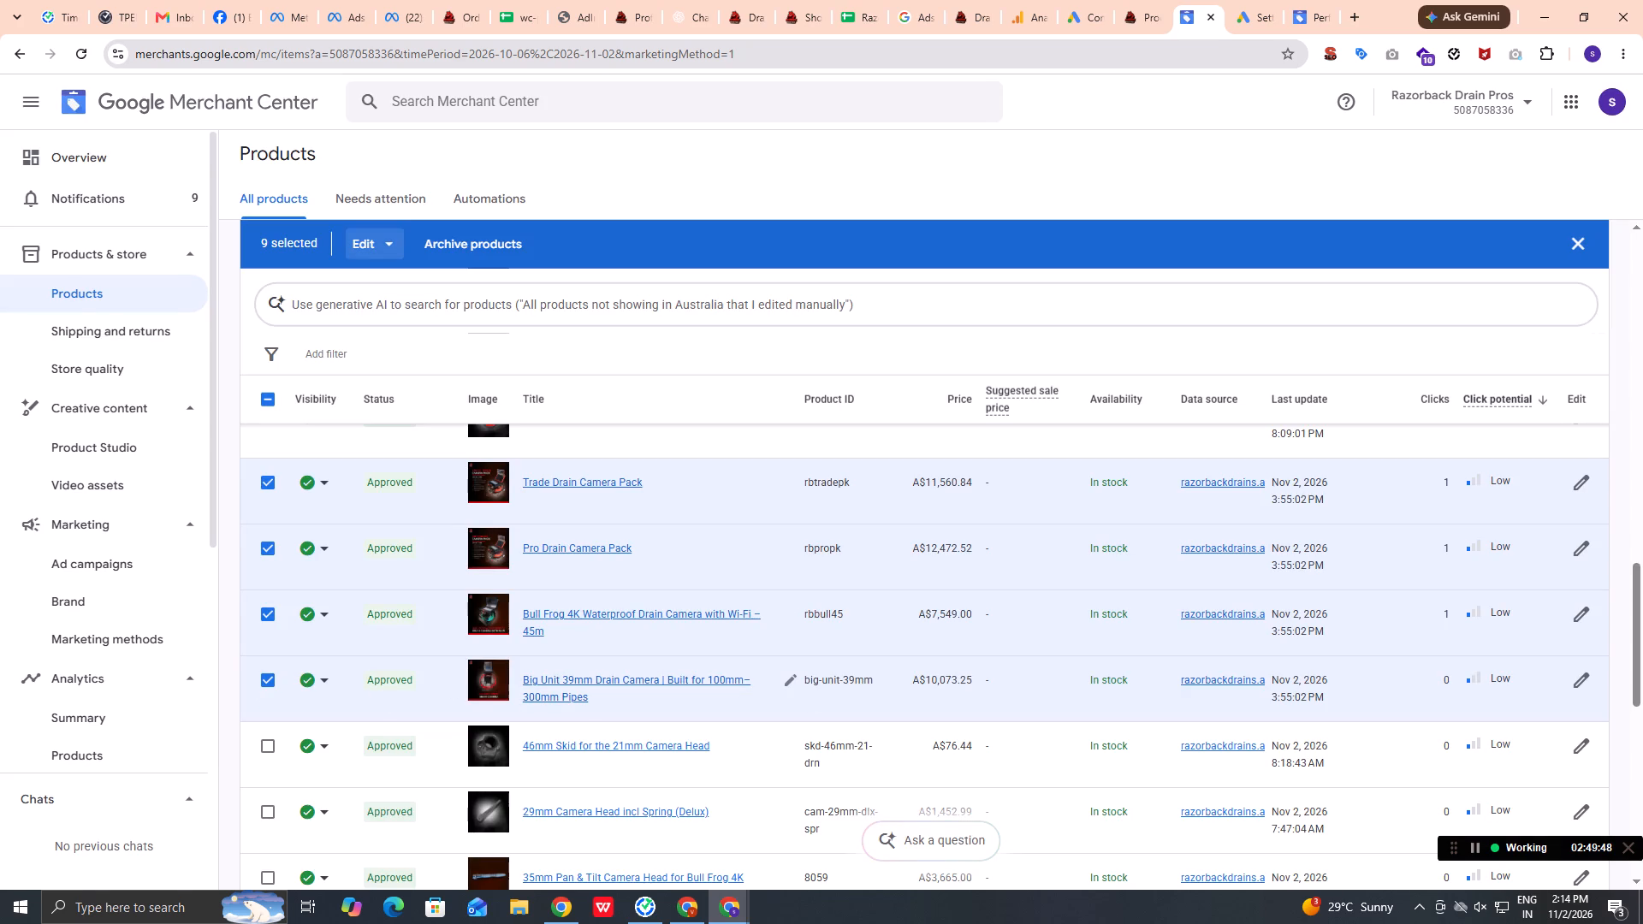
Check the product type in the additional details of the Big Unit 39mm Drain Camera and return to the product list.
left_click(552, 682)
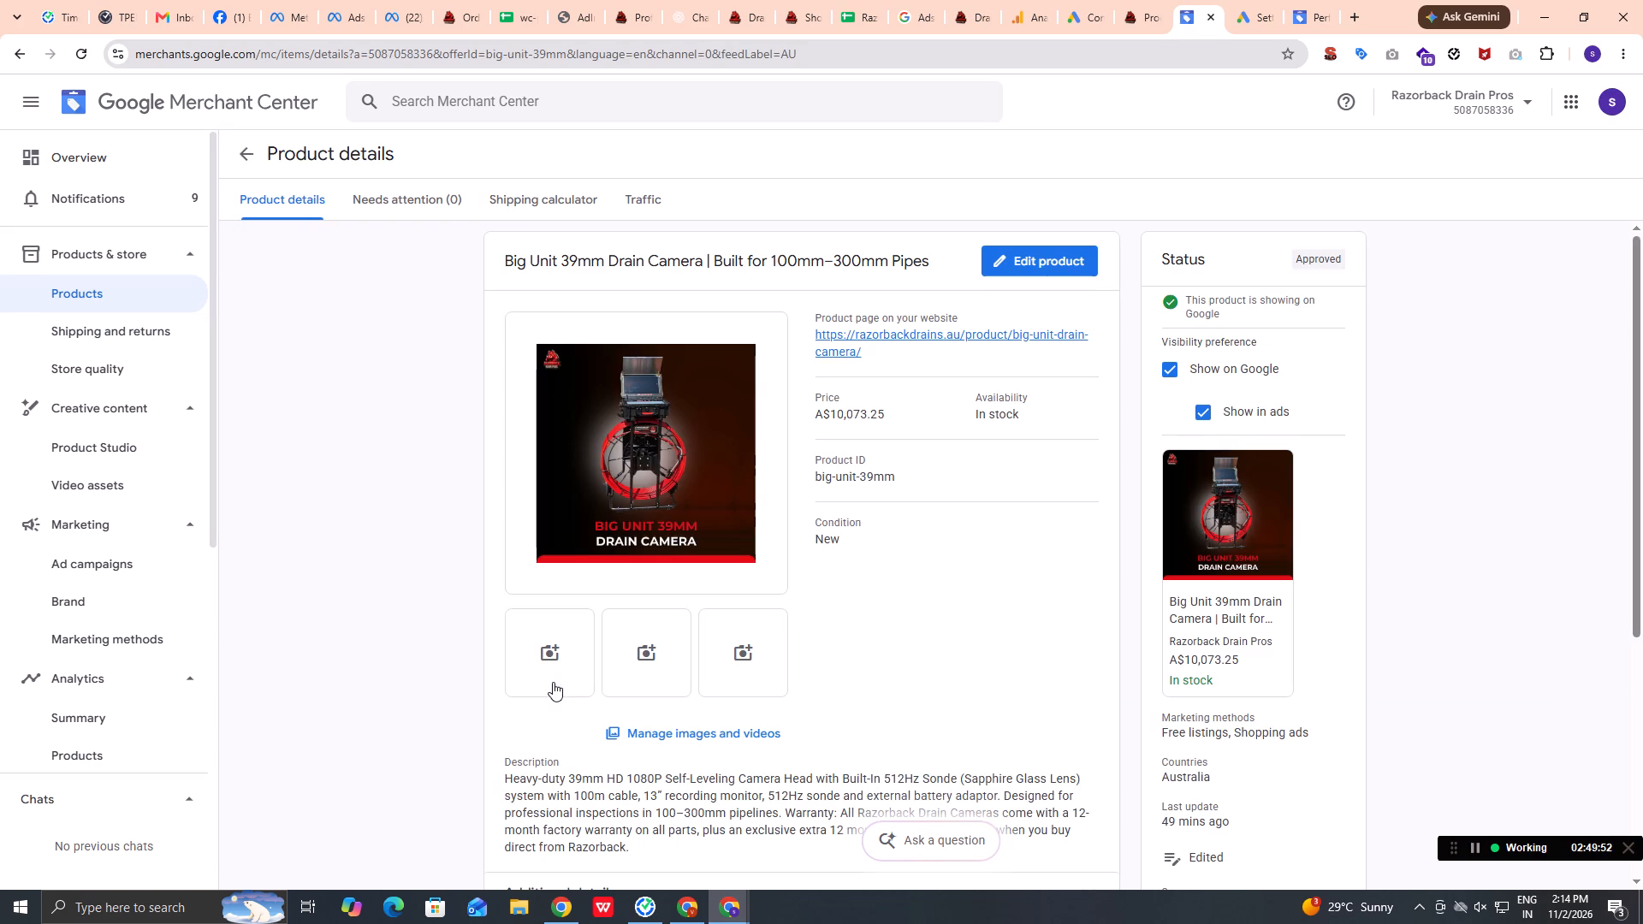
scroll(553, 682, "down", 2)
scroll(553, 682, "up", 1)
scroll(554, 682, "down", 3)
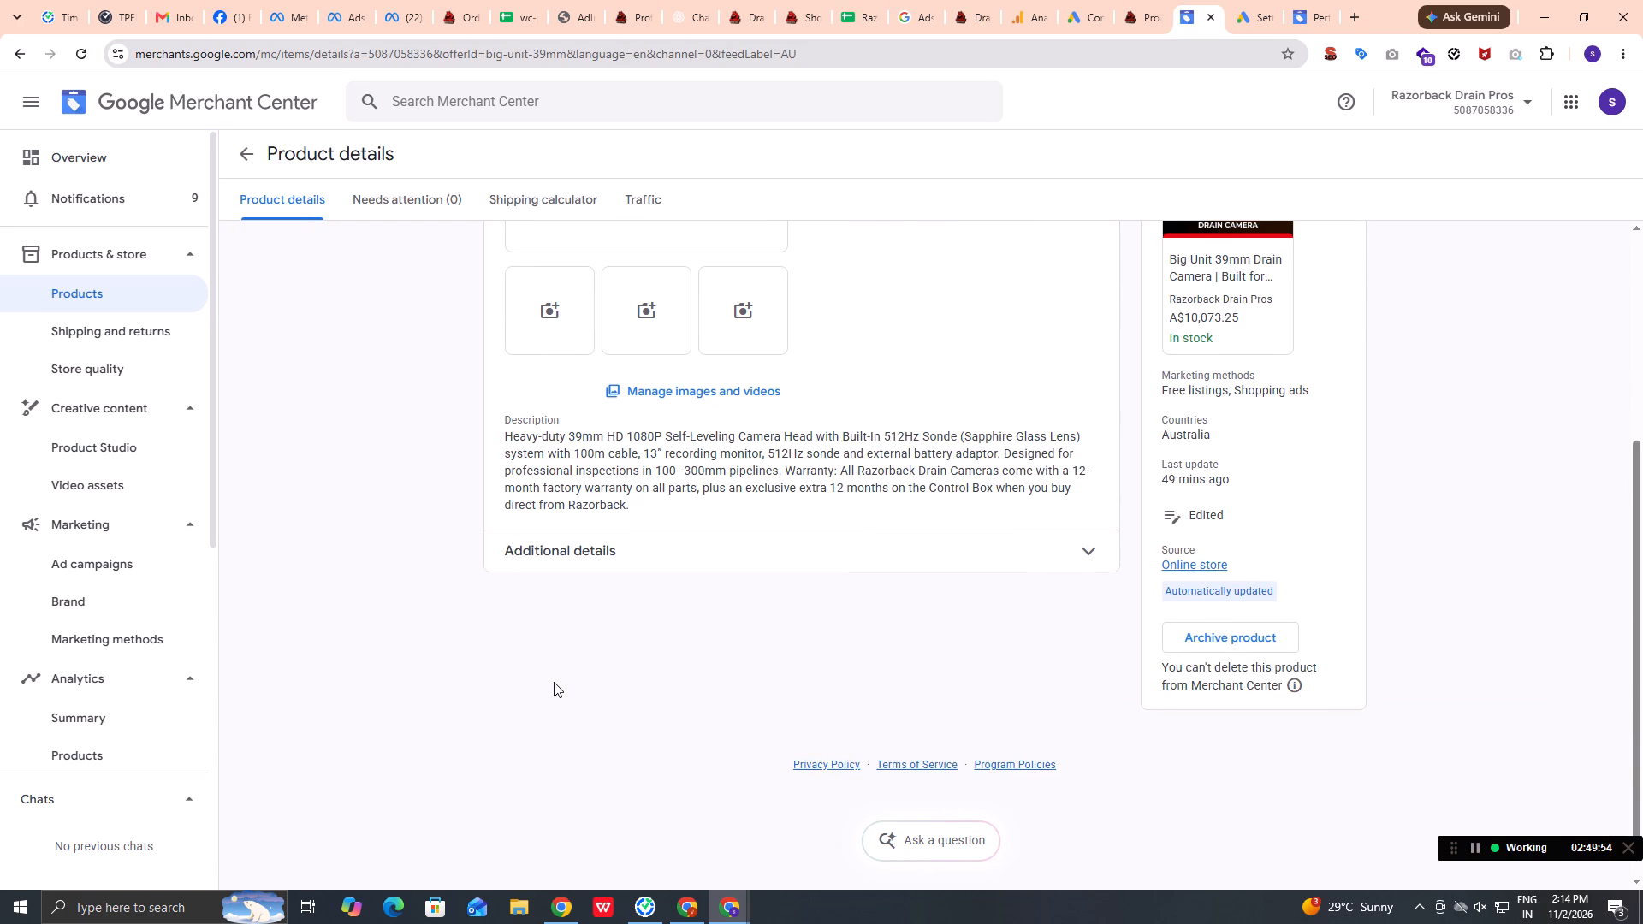
left_click(606, 542)
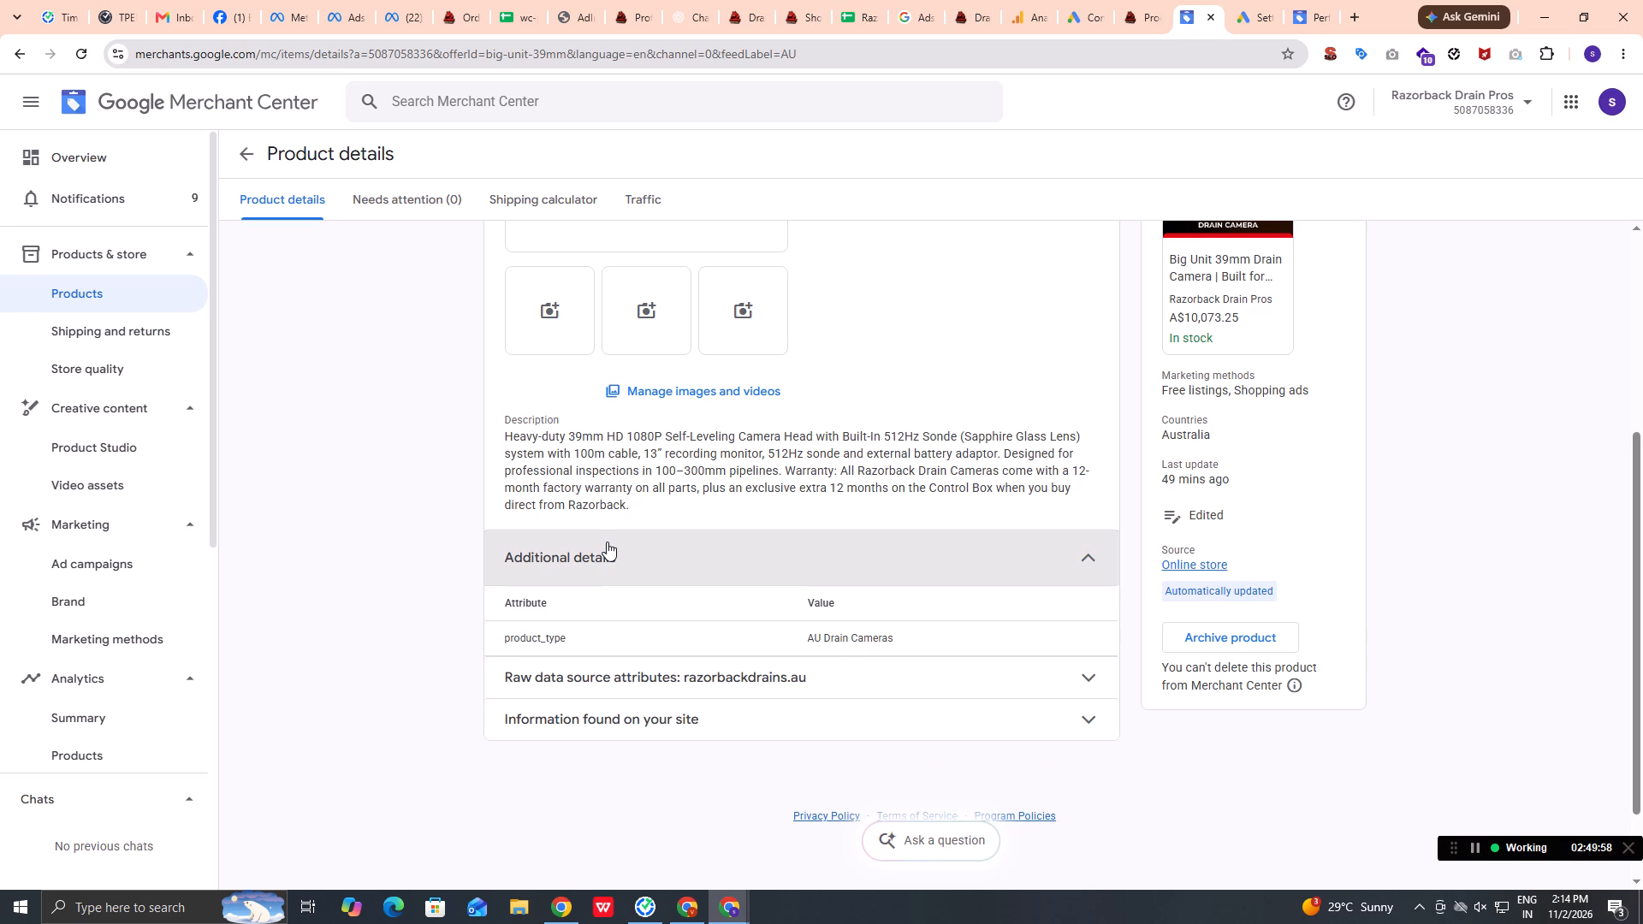
scroll(607, 542, "up", 4)
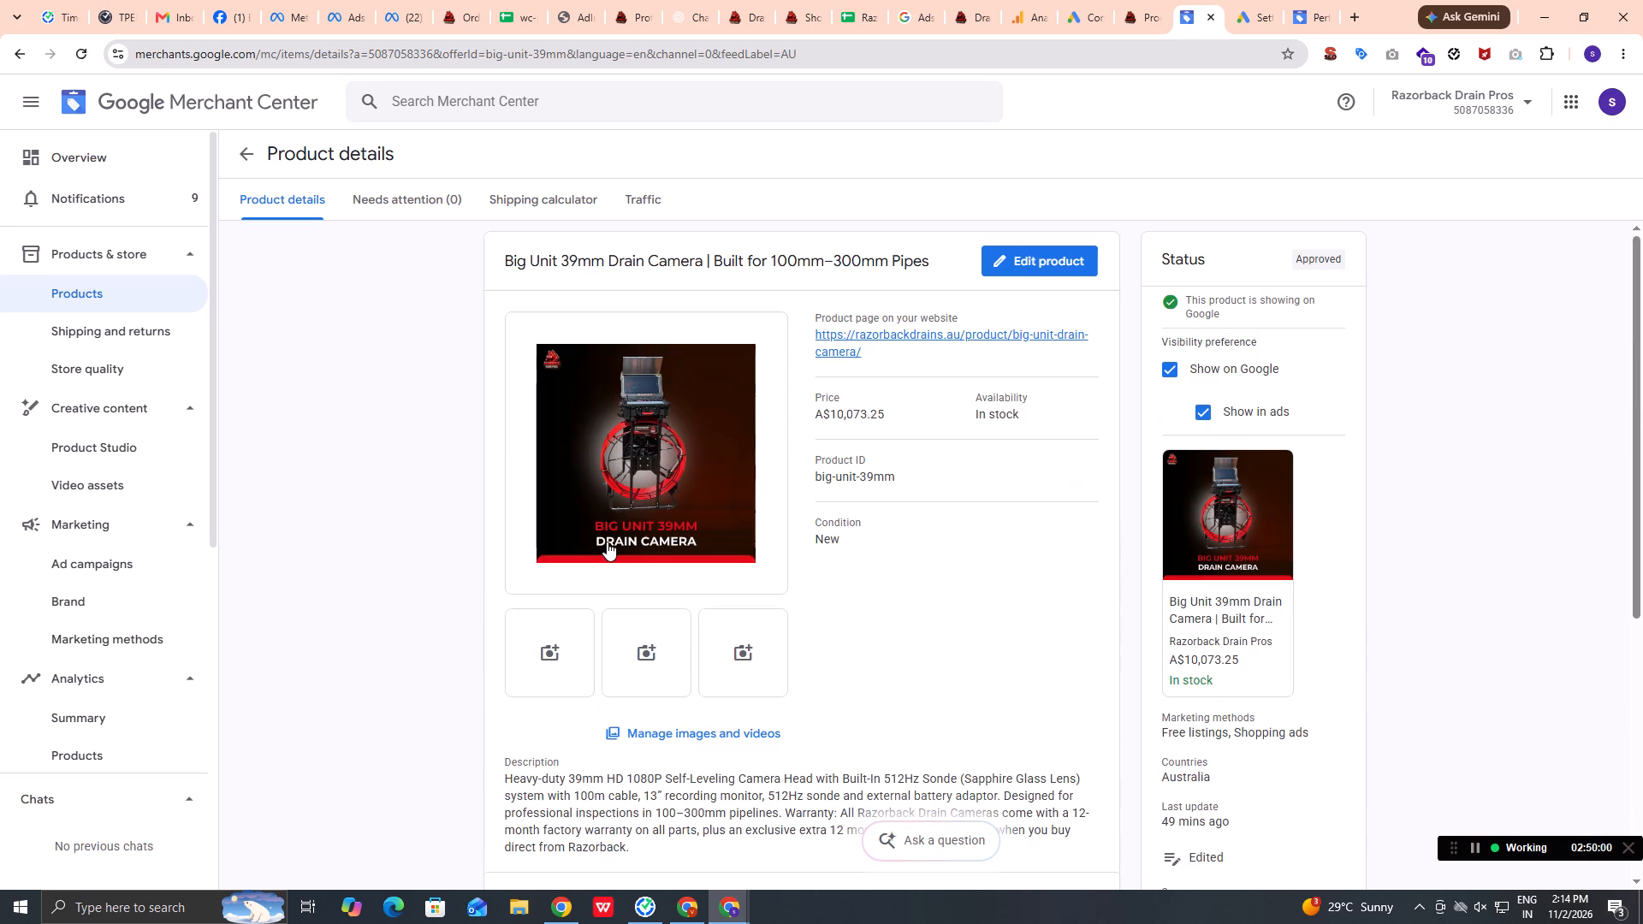
scroll(607, 542, "up", 2)
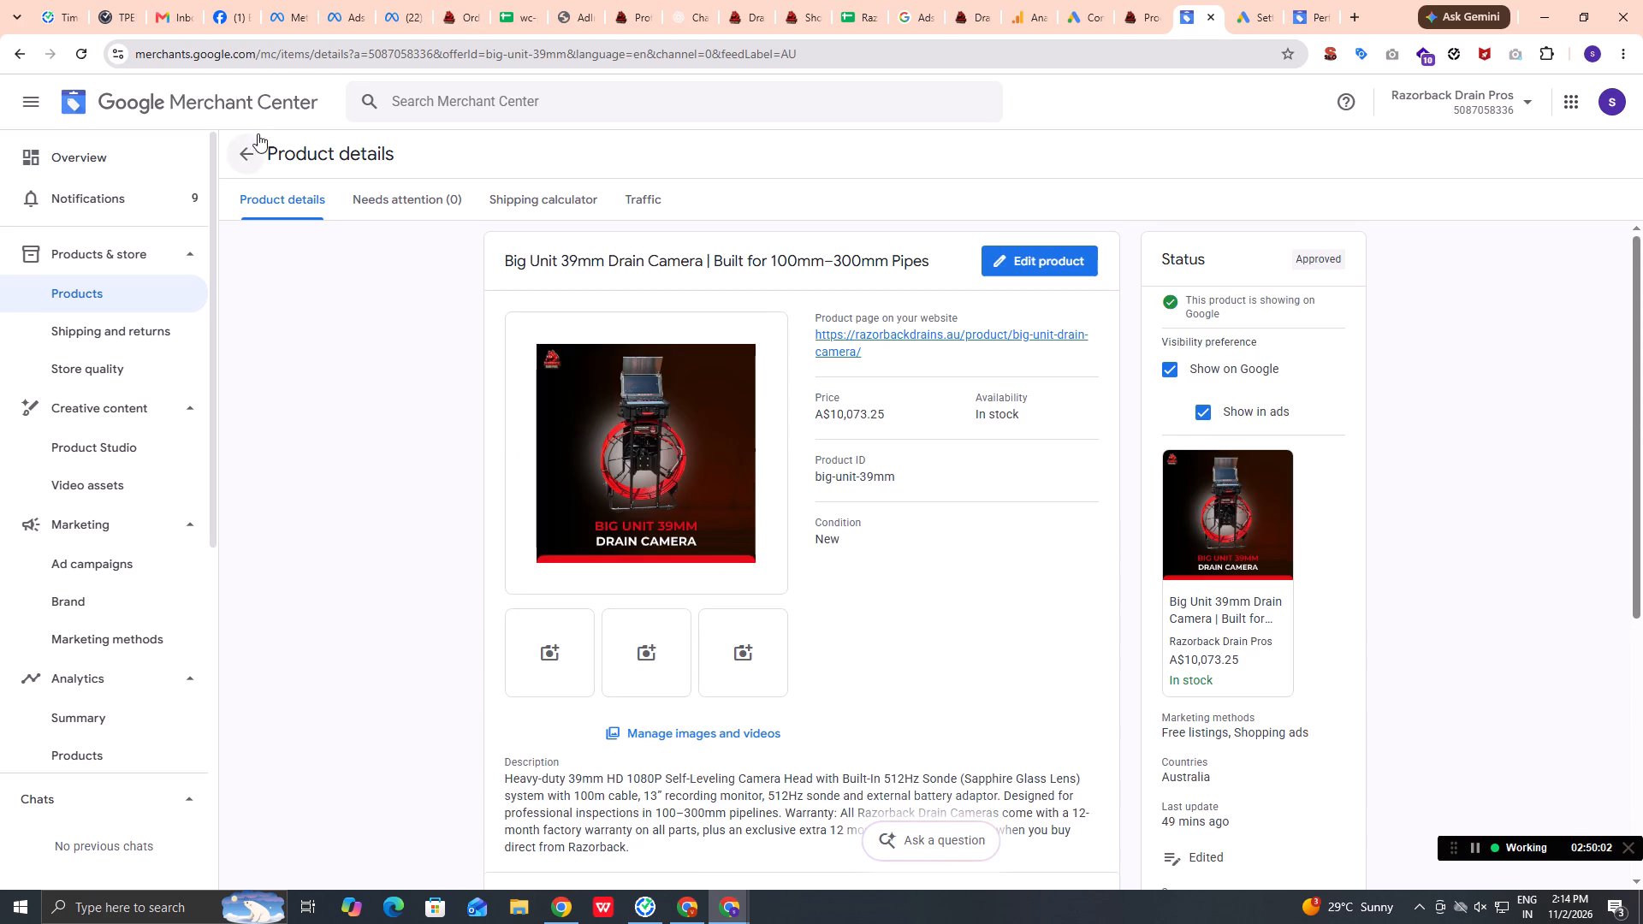
left_click(258, 151)
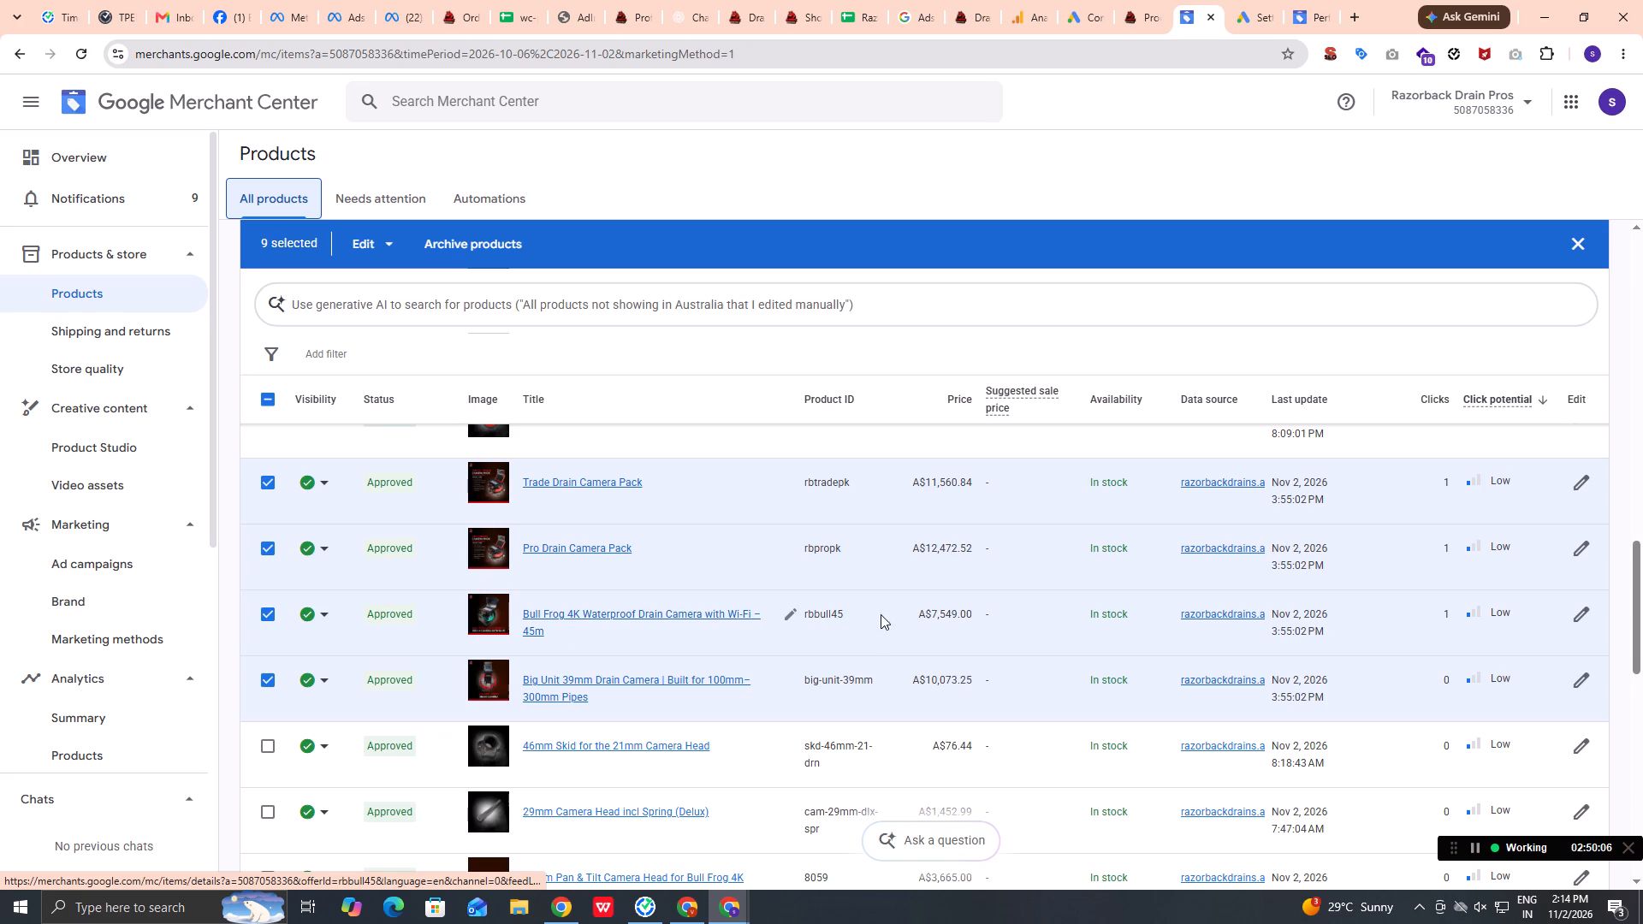
Check the product type in the additional details of the Bull Frog 4K Waterproof Drain Camera and return to the product list.
left_click(790, 615)
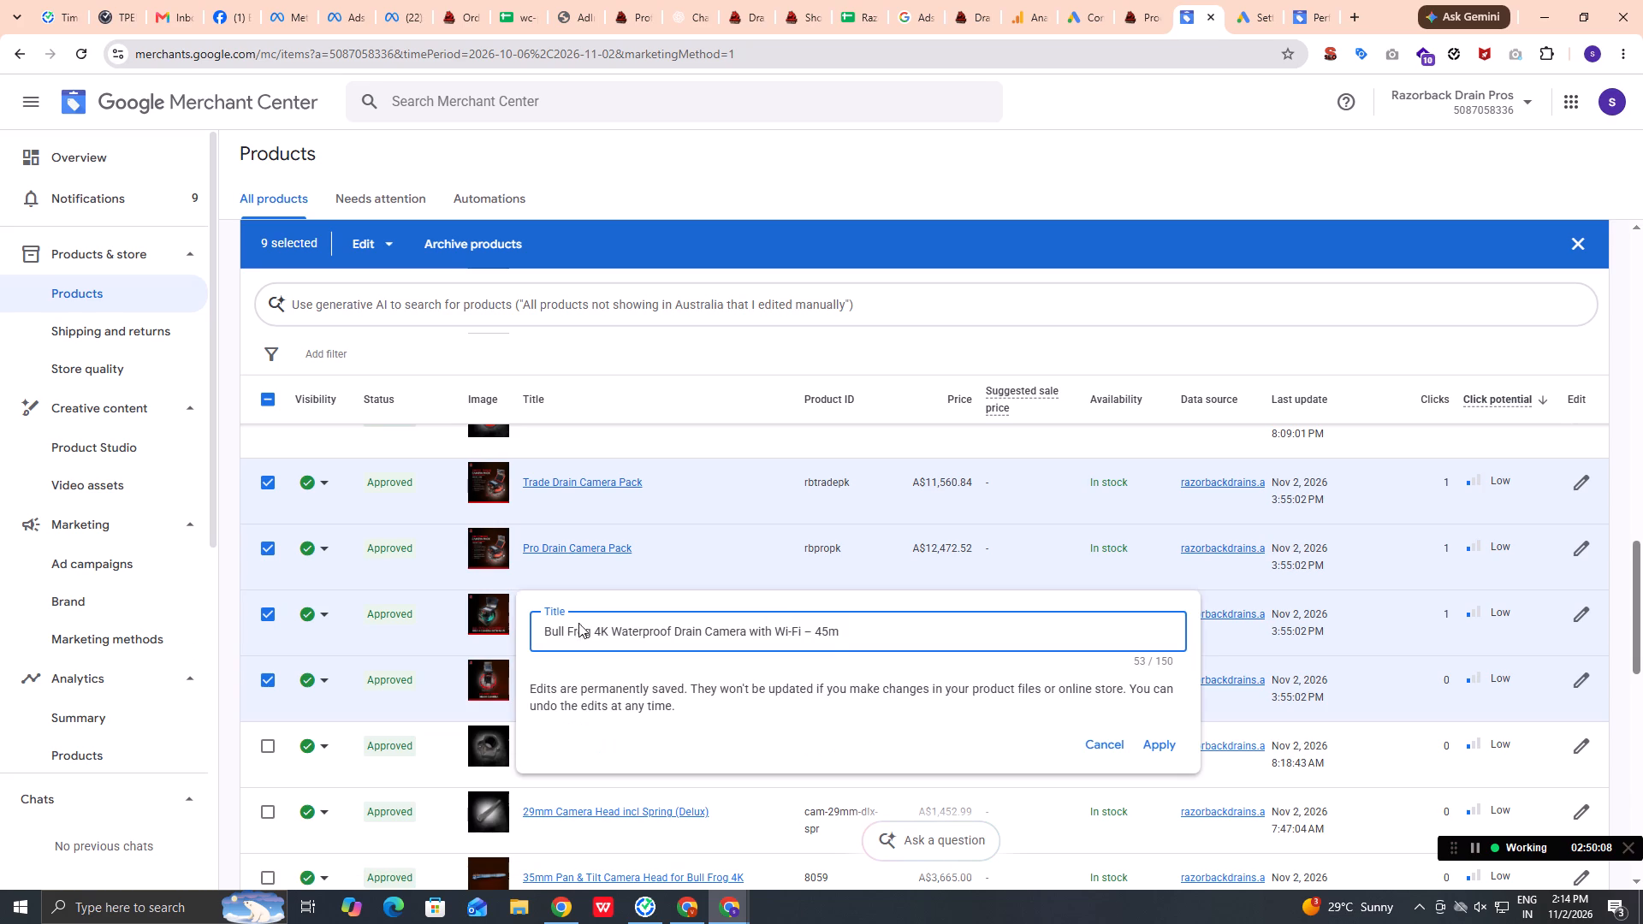
left_click(487, 619)
left_click(540, 613)
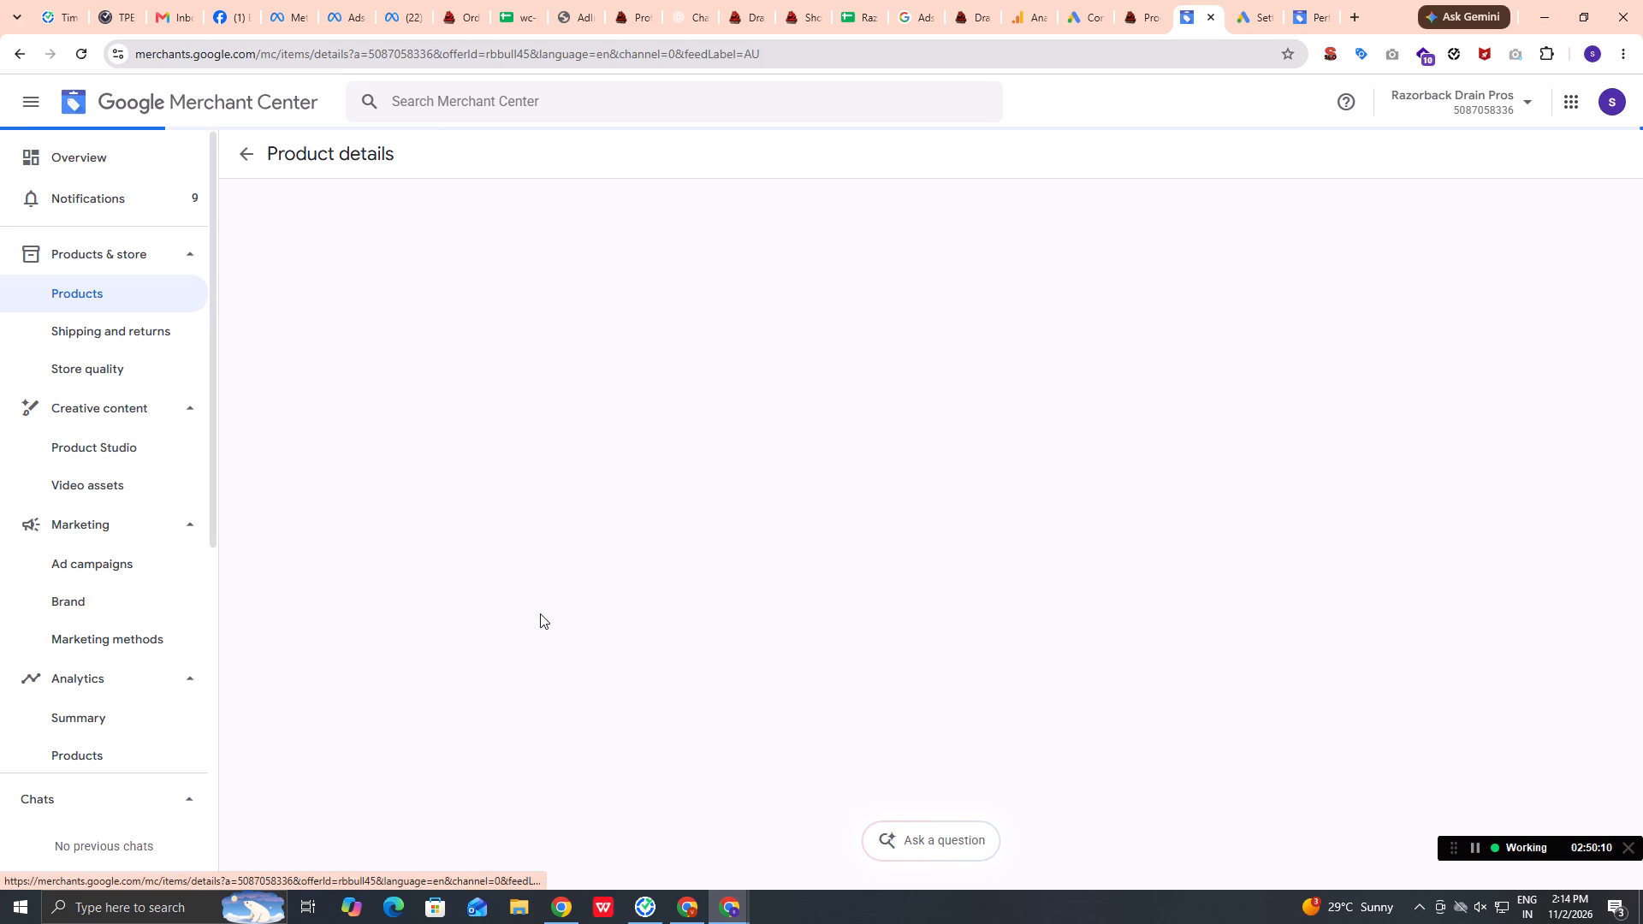
scroll(804, 605, "down", 1)
scroll(804, 605, "up", 1)
scroll(804, 605, "down", 1)
scroll(793, 696, "down", 1)
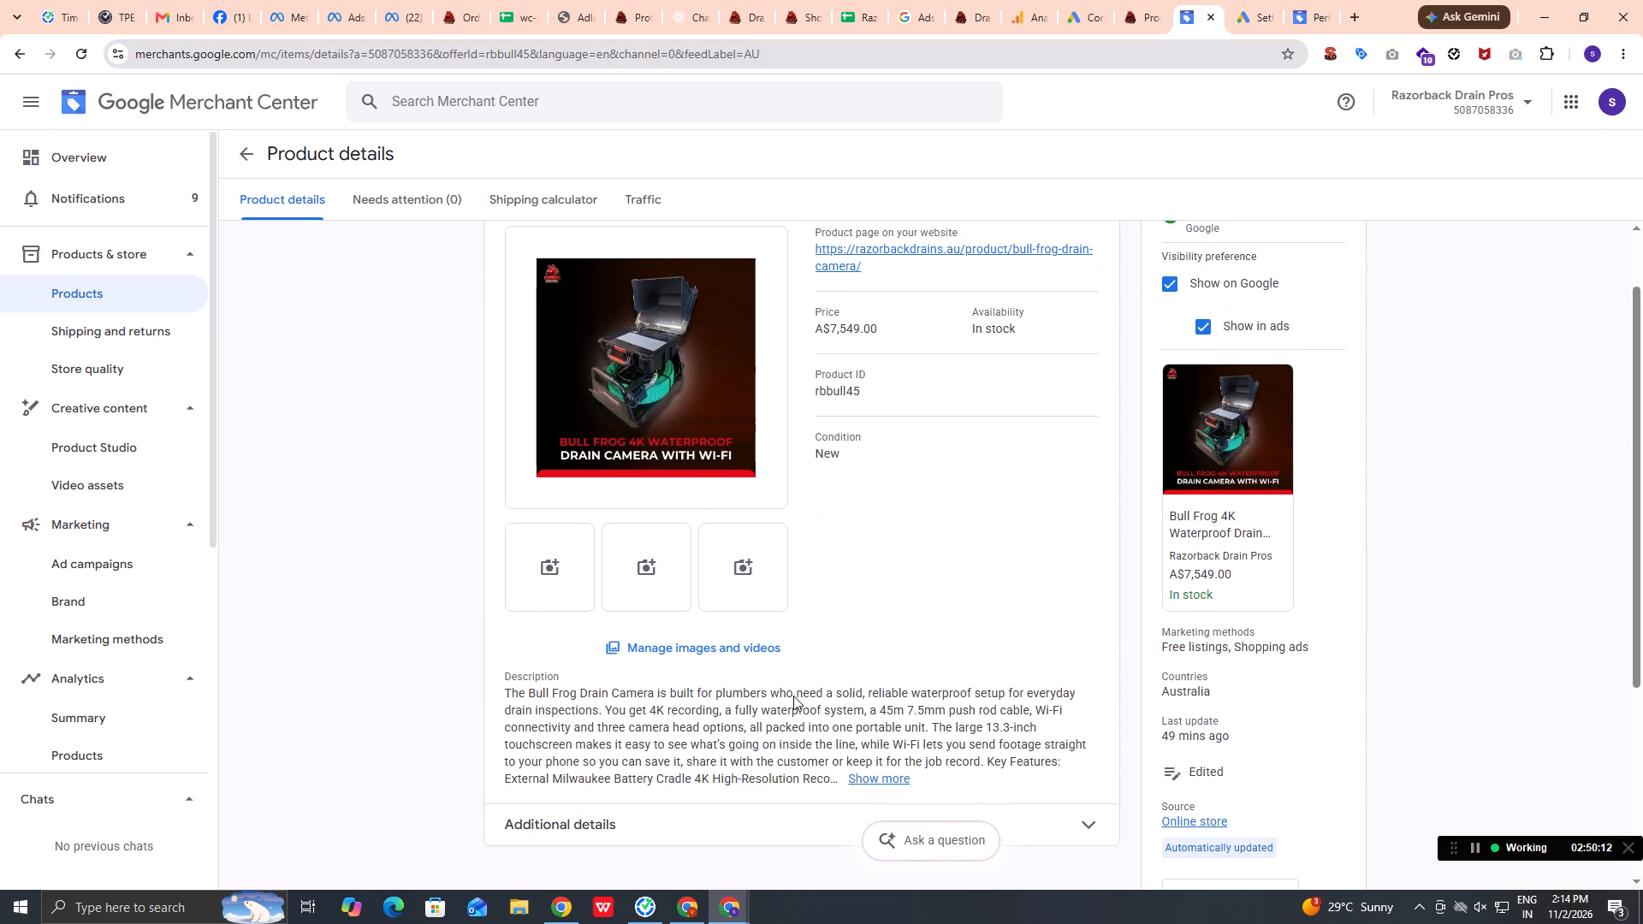
scroll(793, 696, "down", 2)
left_click(555, 541)
left_click(557, 579)
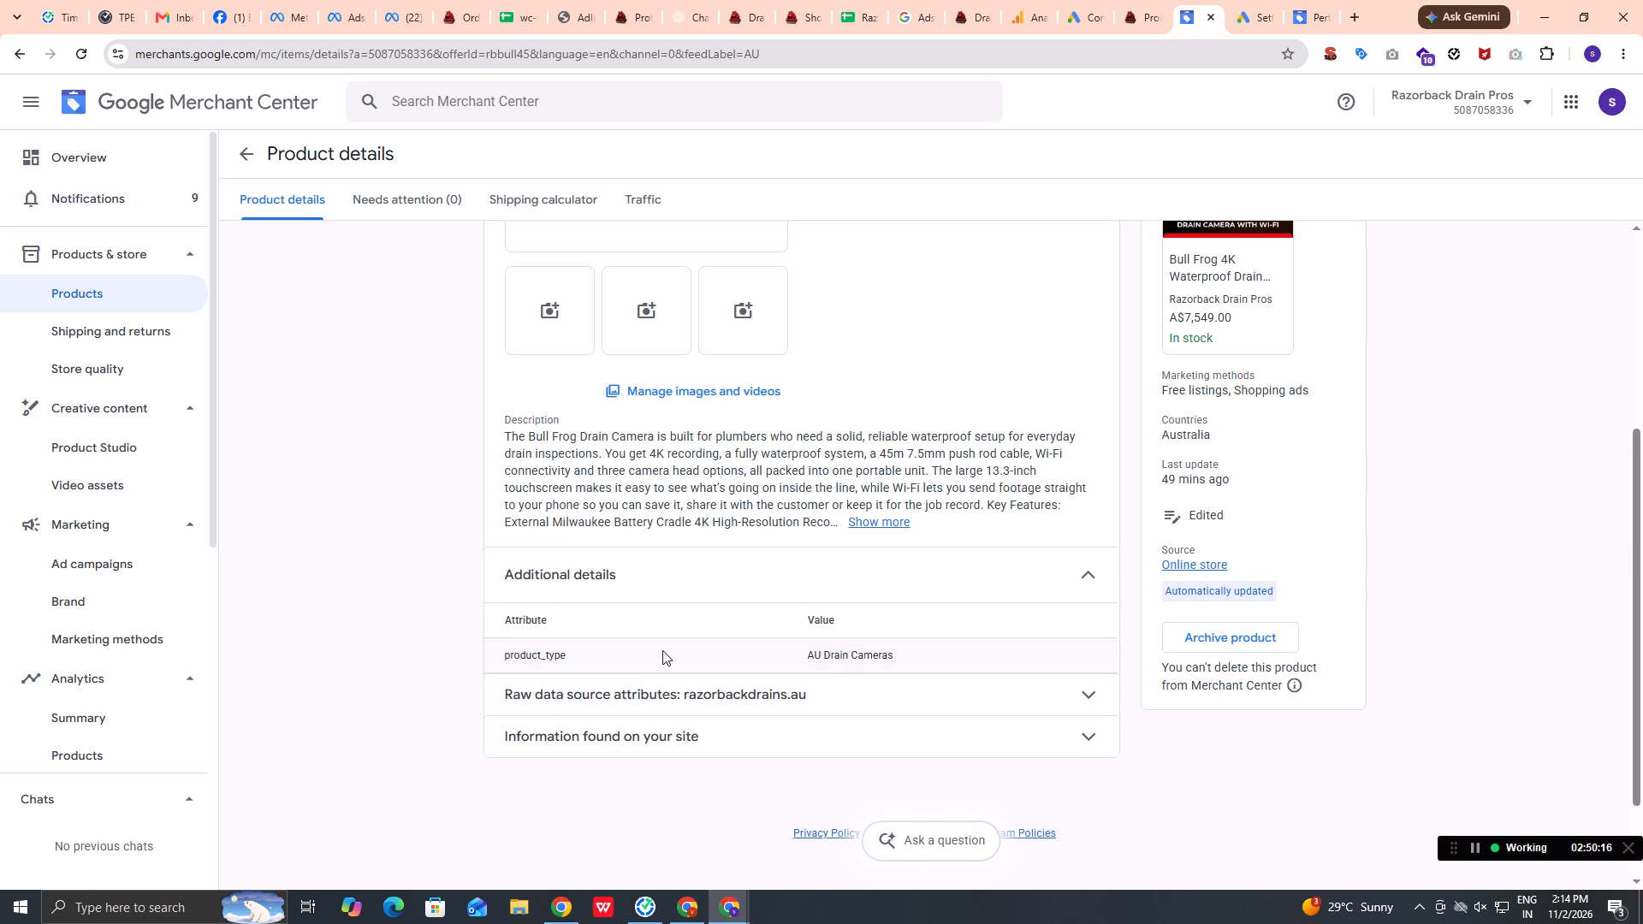
left_click(253, 158)
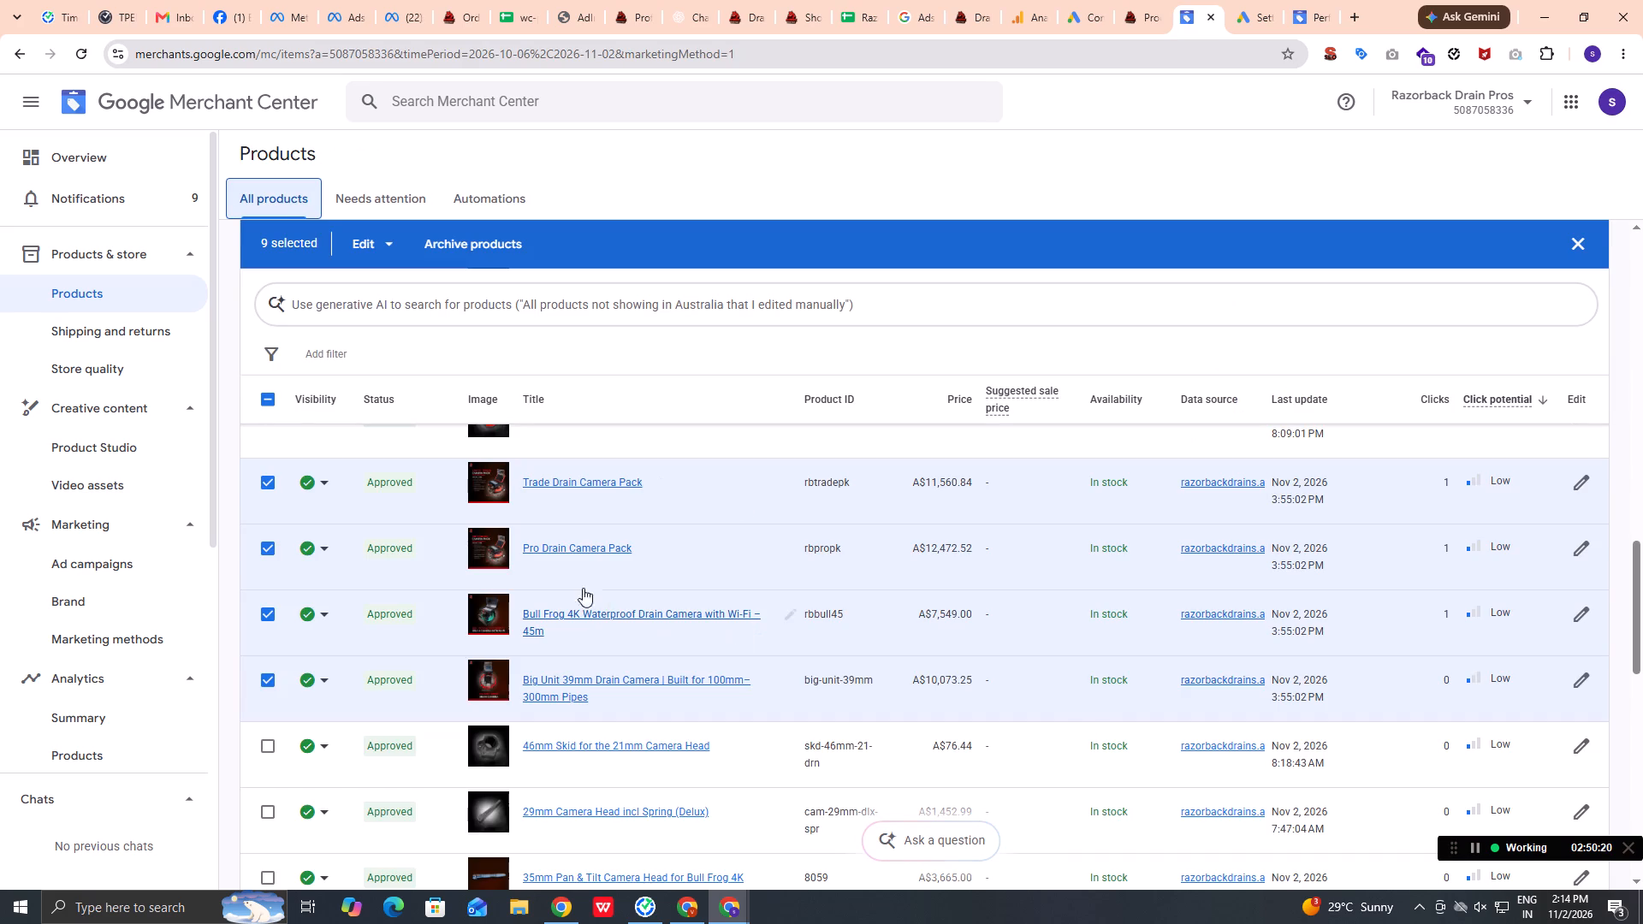
Check the product type in the additional details of the Pro Drain Camera Pack and return to the product list.
left_click(608, 550)
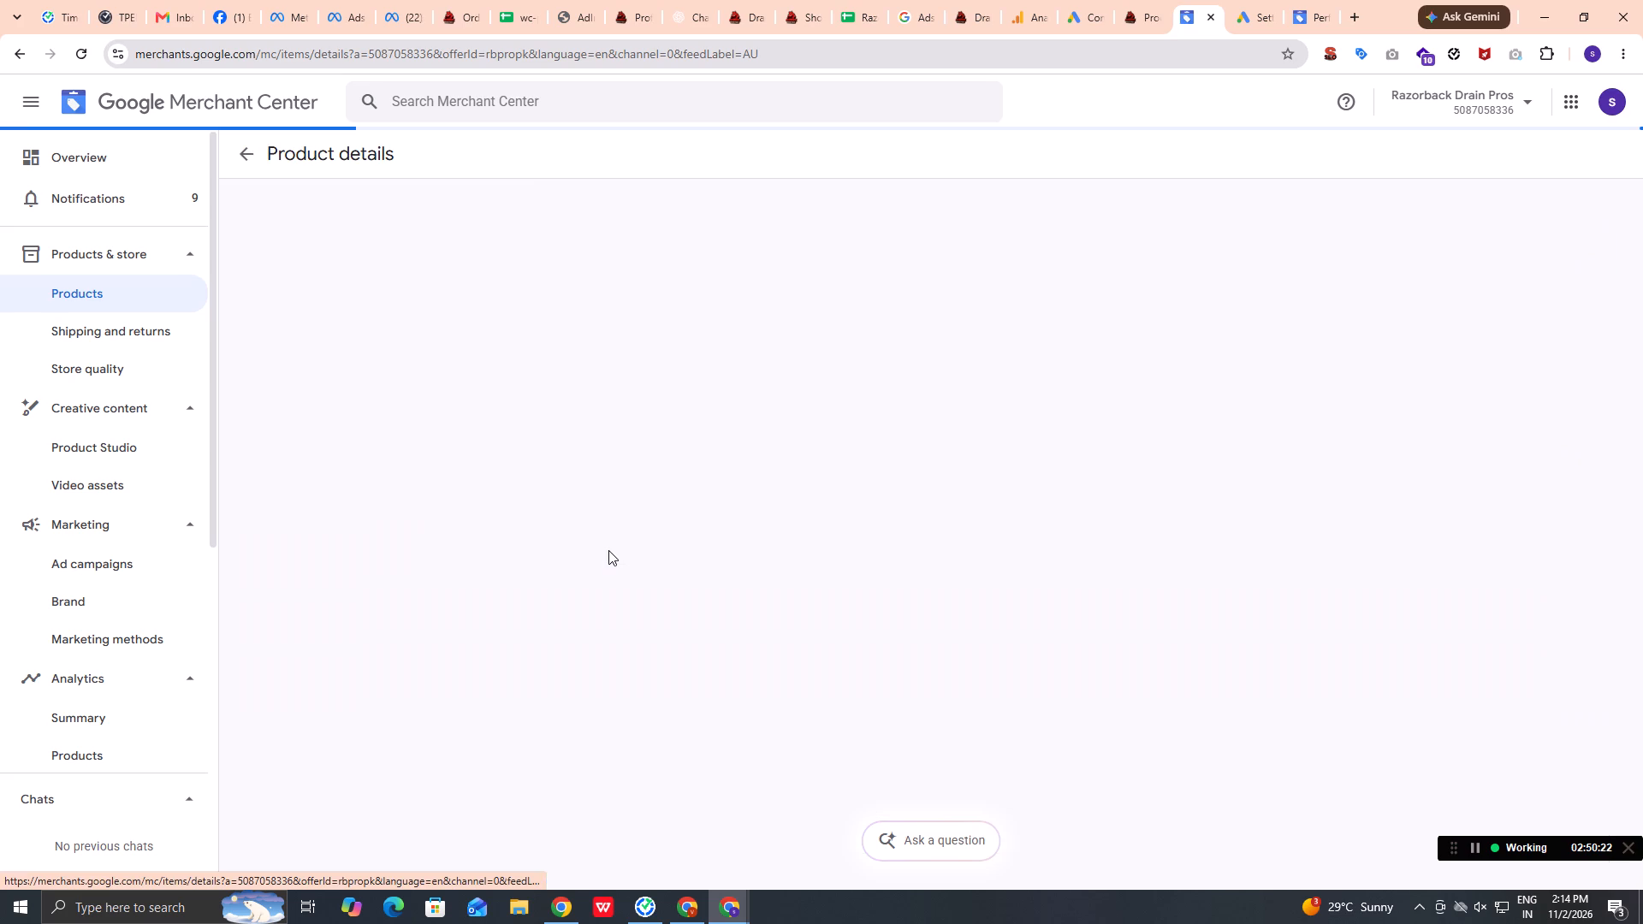
scroll(800, 747, "down", 4)
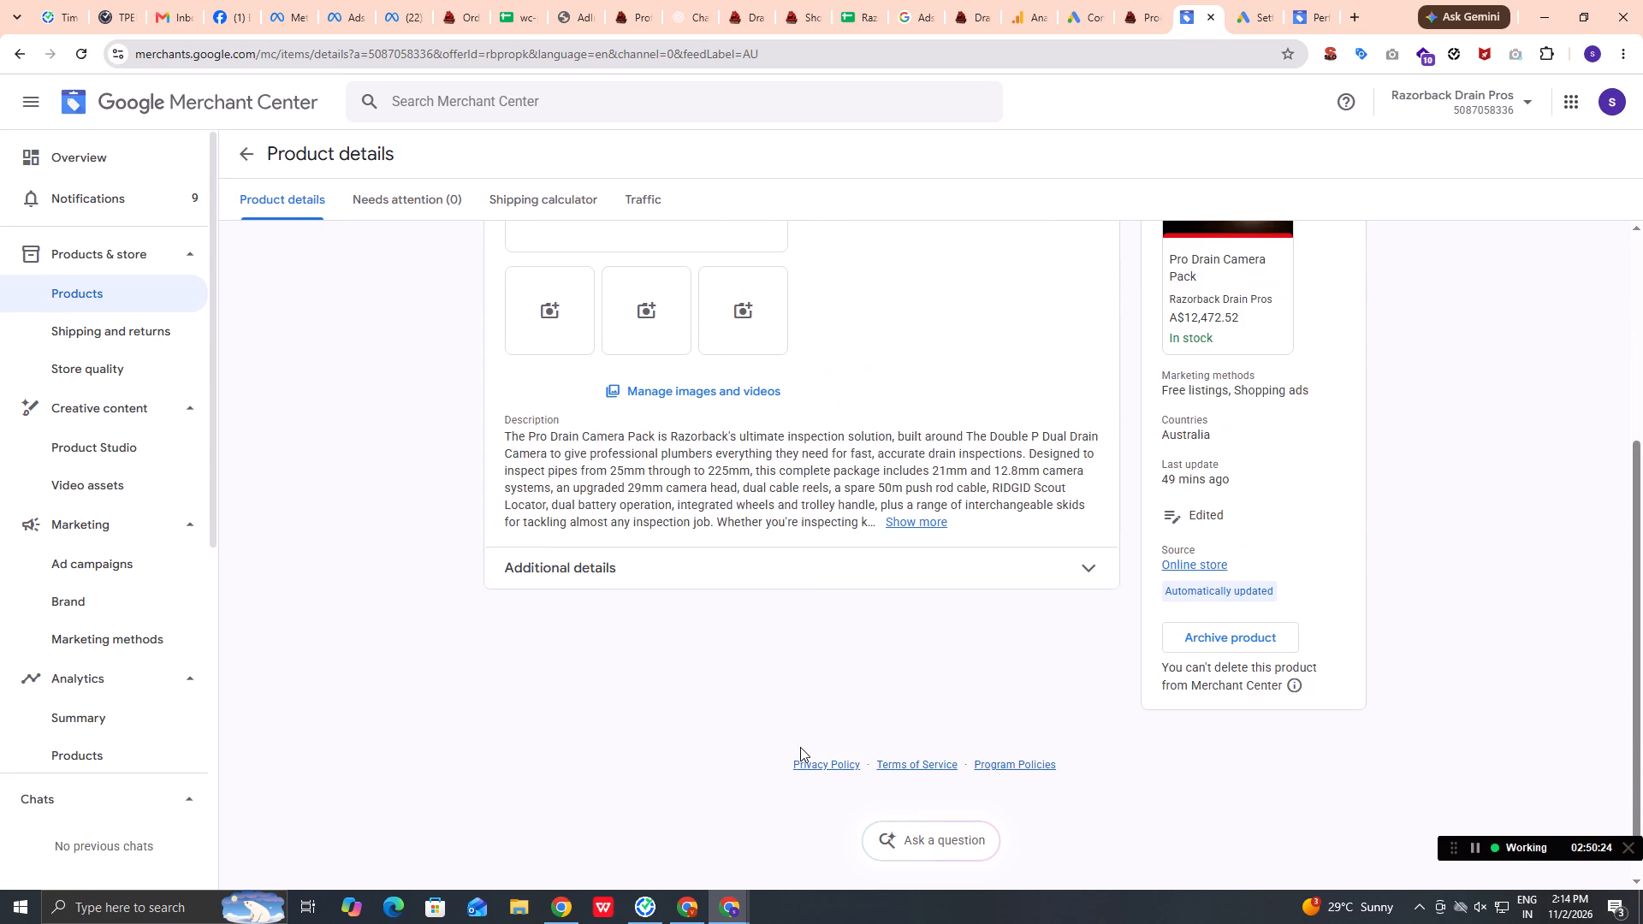
left_click(583, 568)
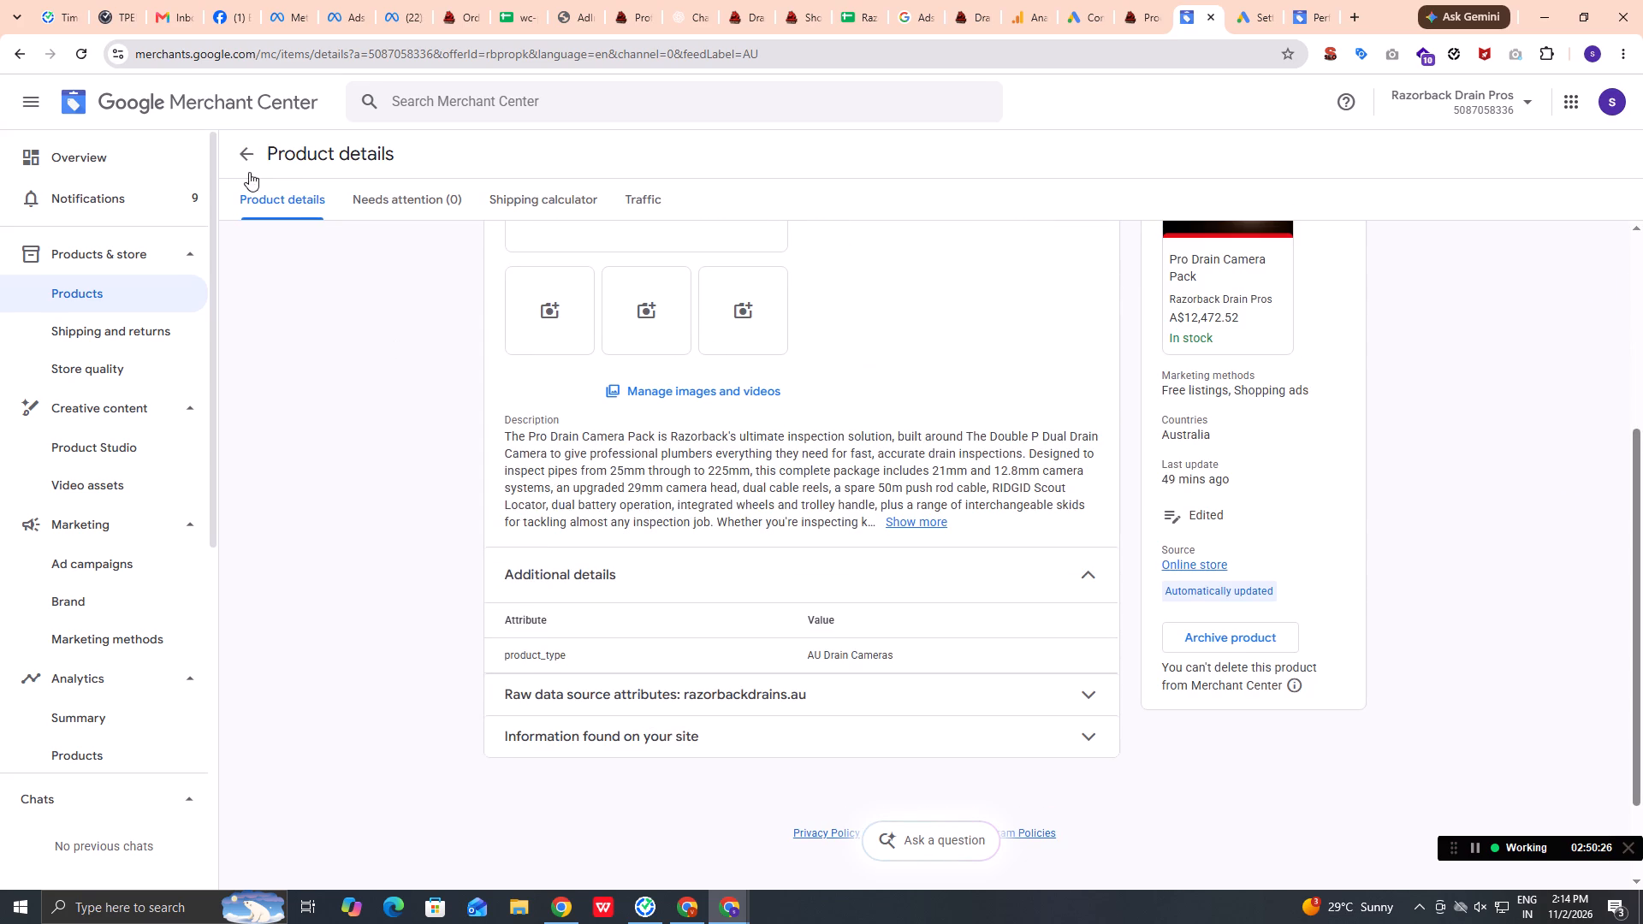
left_click(248, 159)
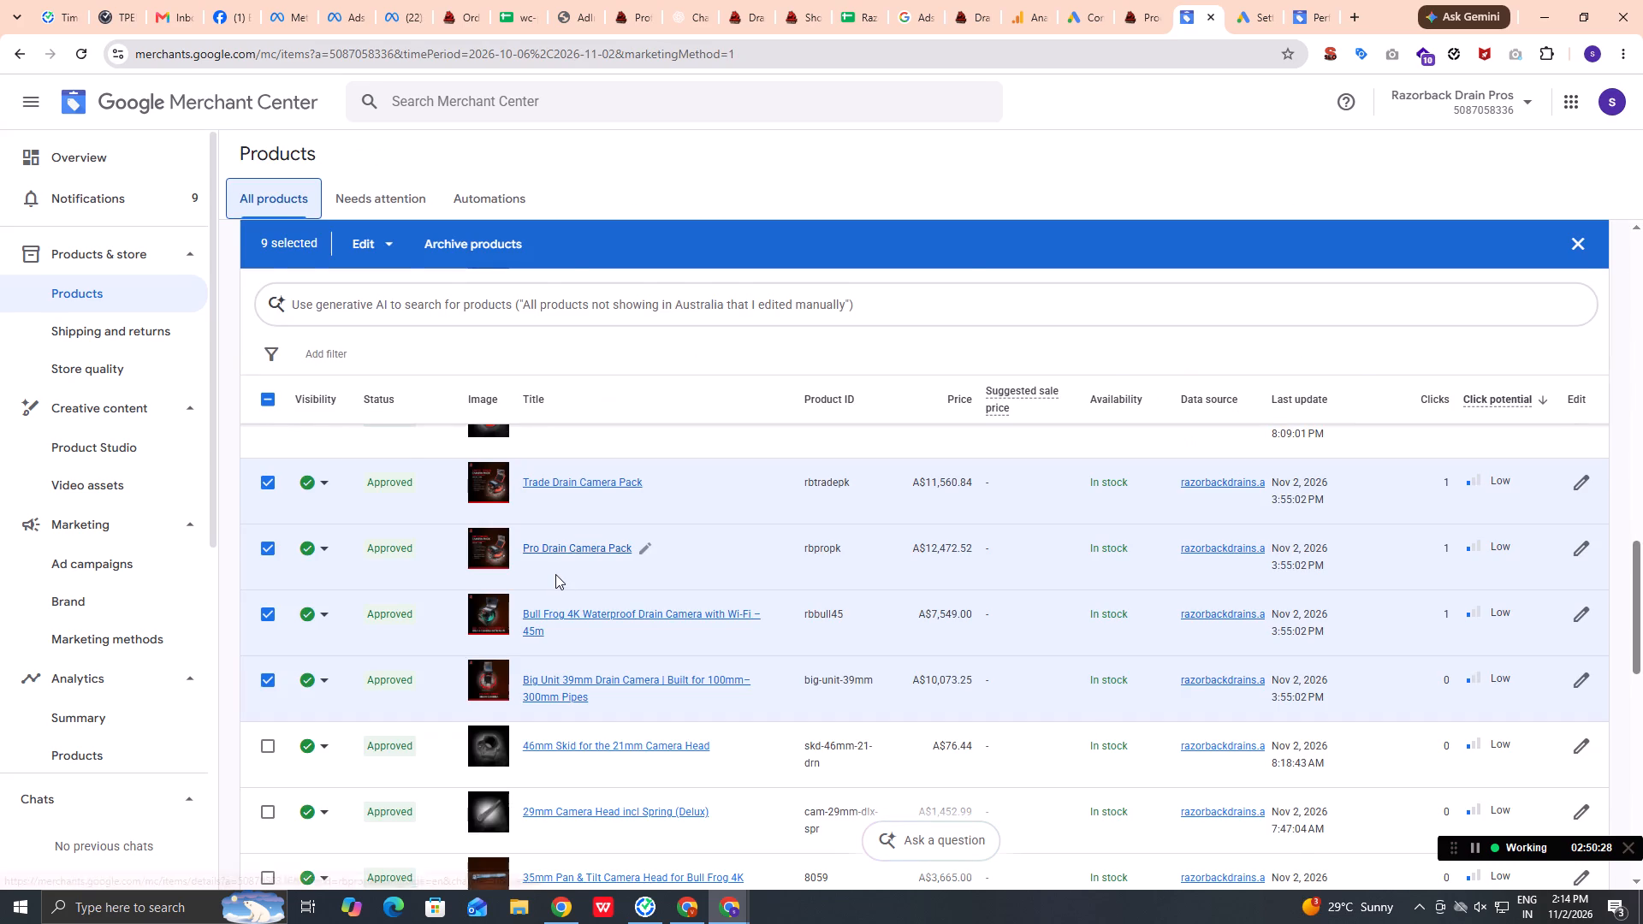
Check the product type in the additional details of the Trade Drain Camera Pack and return to the product list.
scroll(555, 574, "up", 2)
left_click(566, 652)
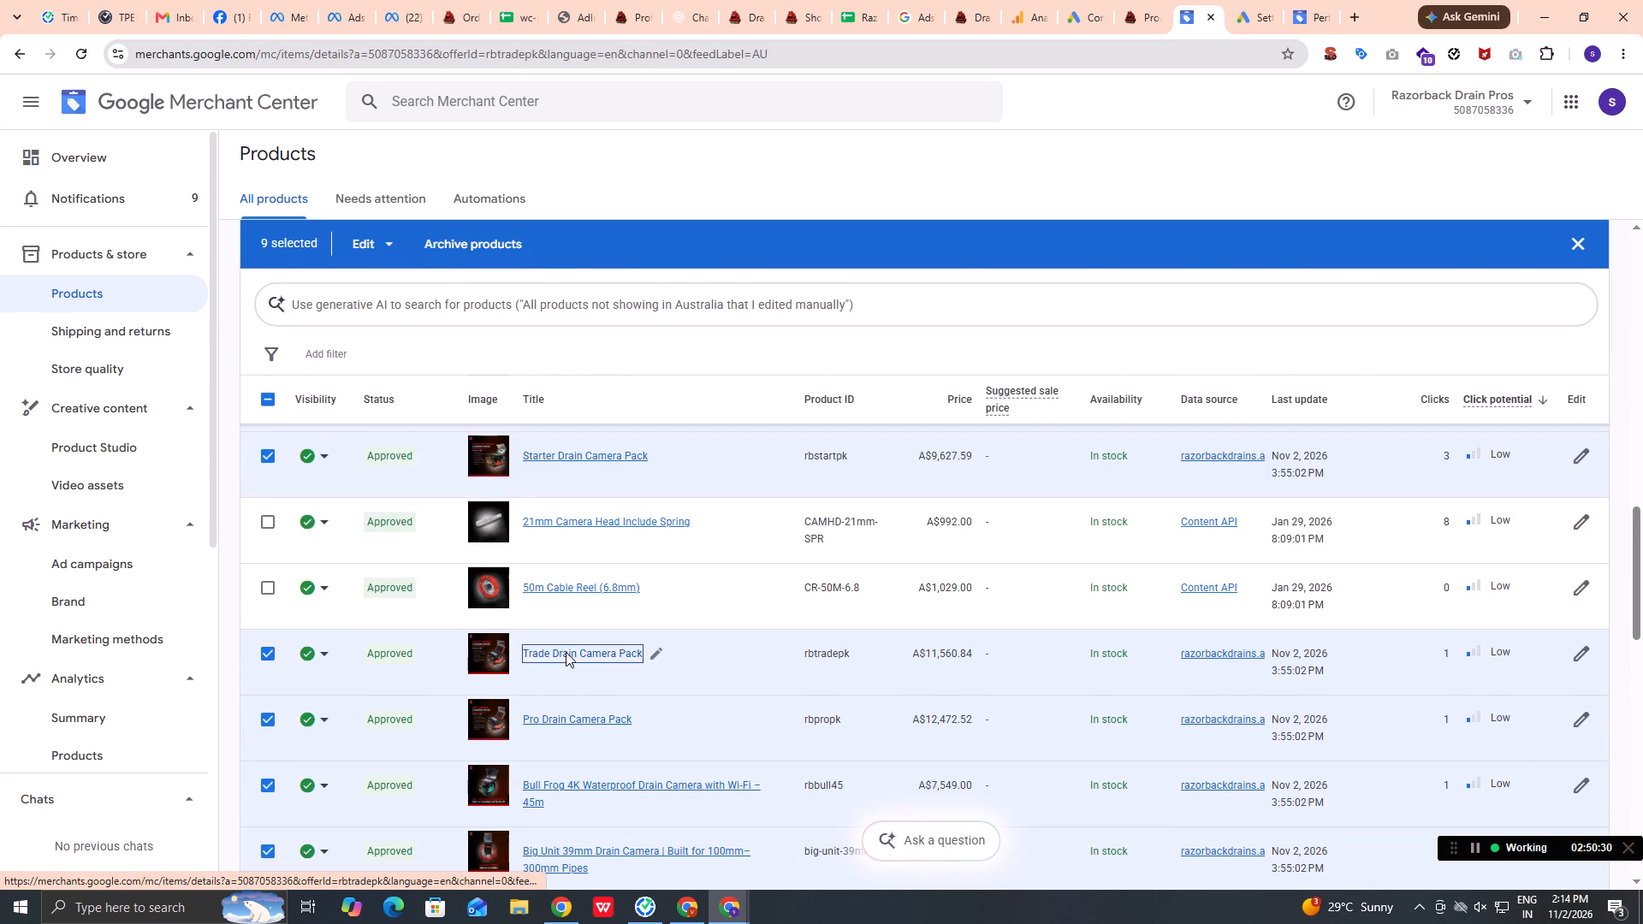
scroll(566, 652, "down", 5)
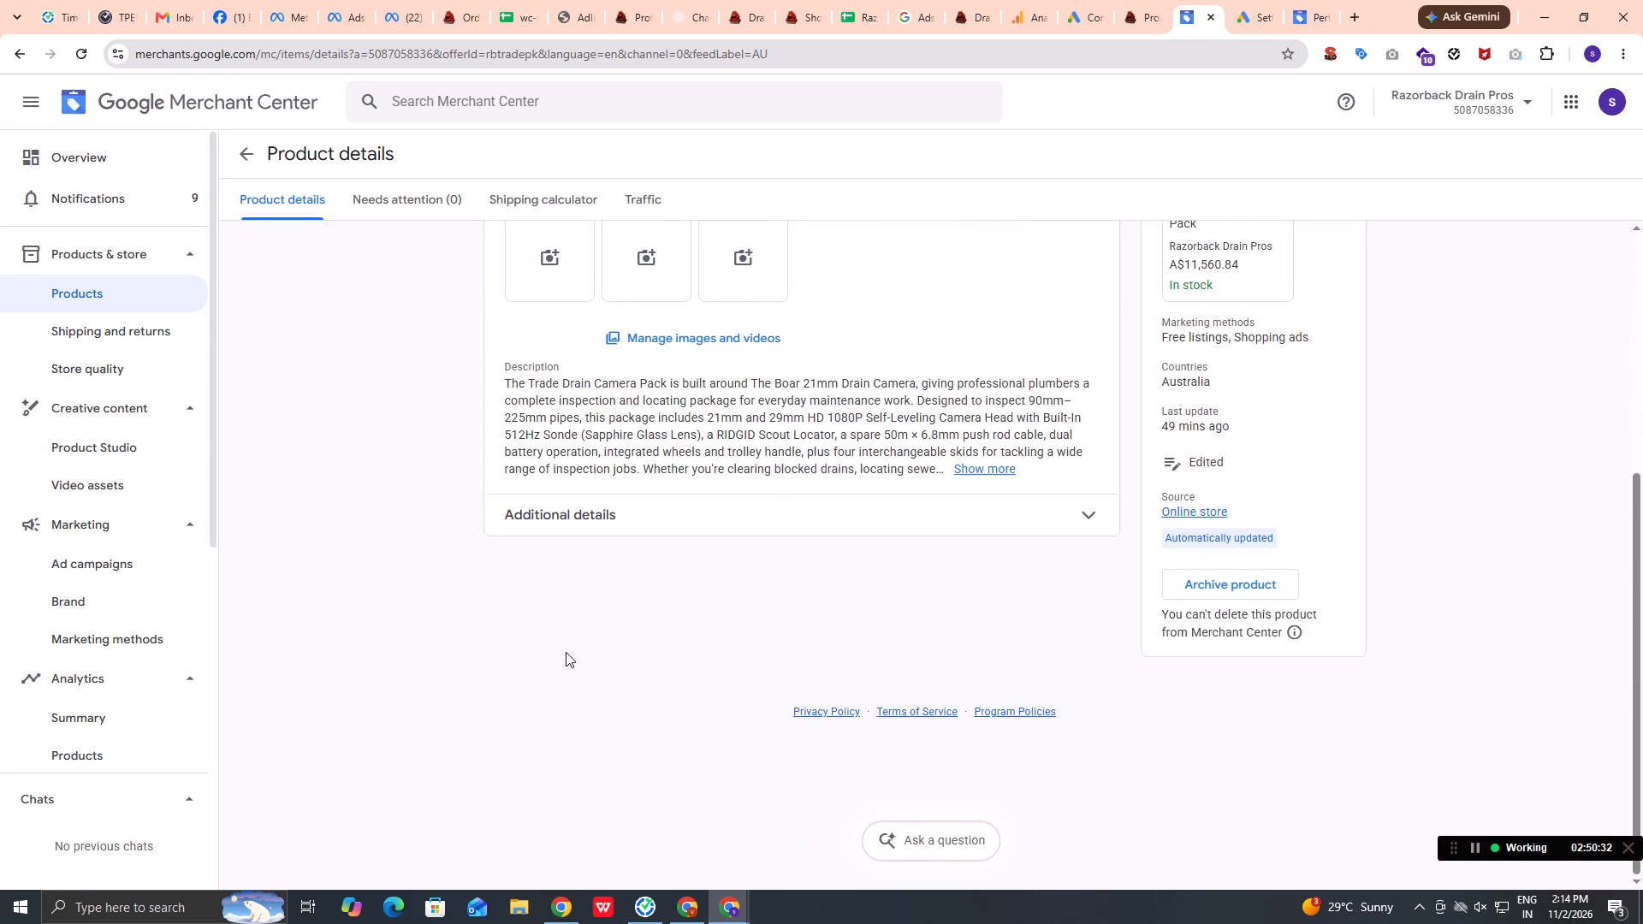
left_click(590, 514)
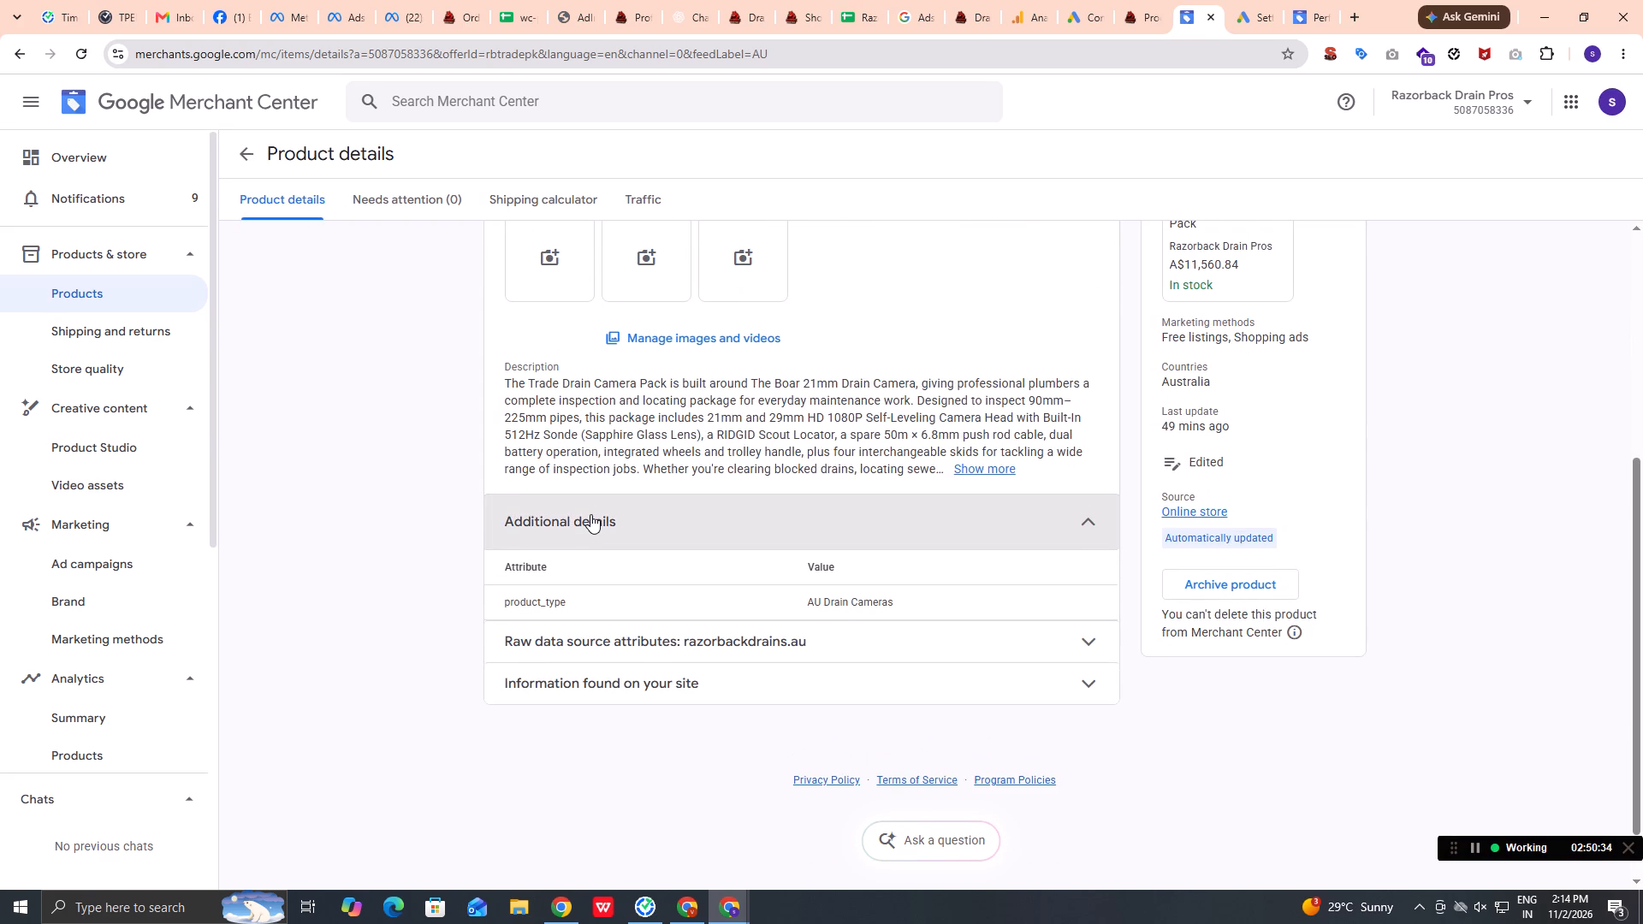
left_click(247, 144)
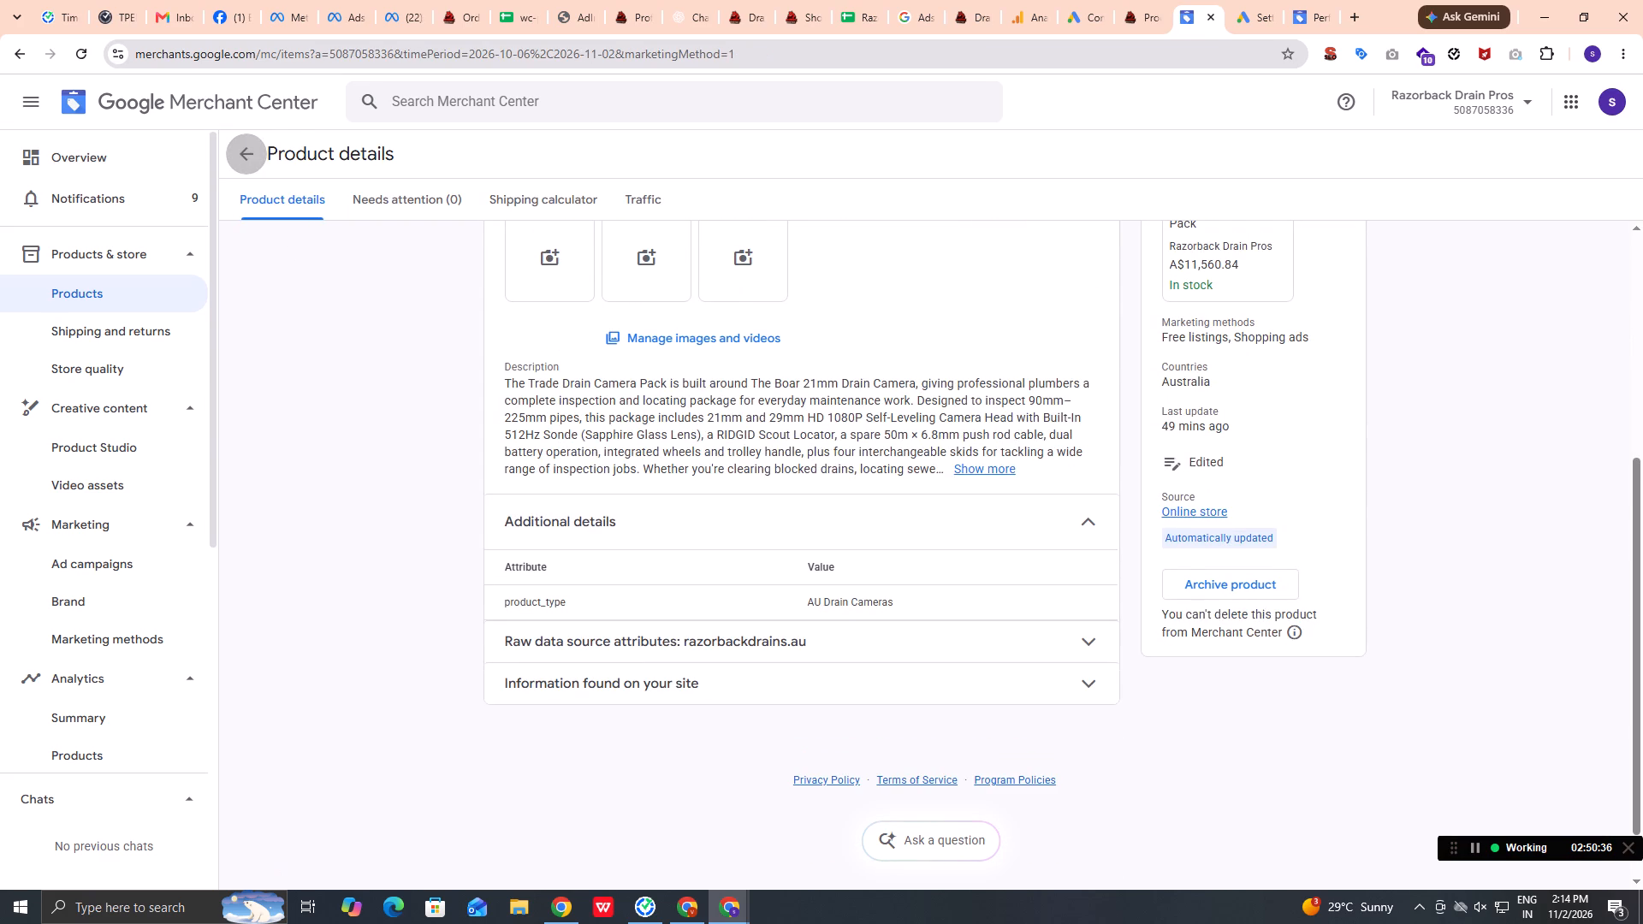
Check the product_type attribute in the details of the Starter Drain Camera Pack and The Double P 12.8mm and 21mm Camera.
scroll(566, 527, "up", 2)
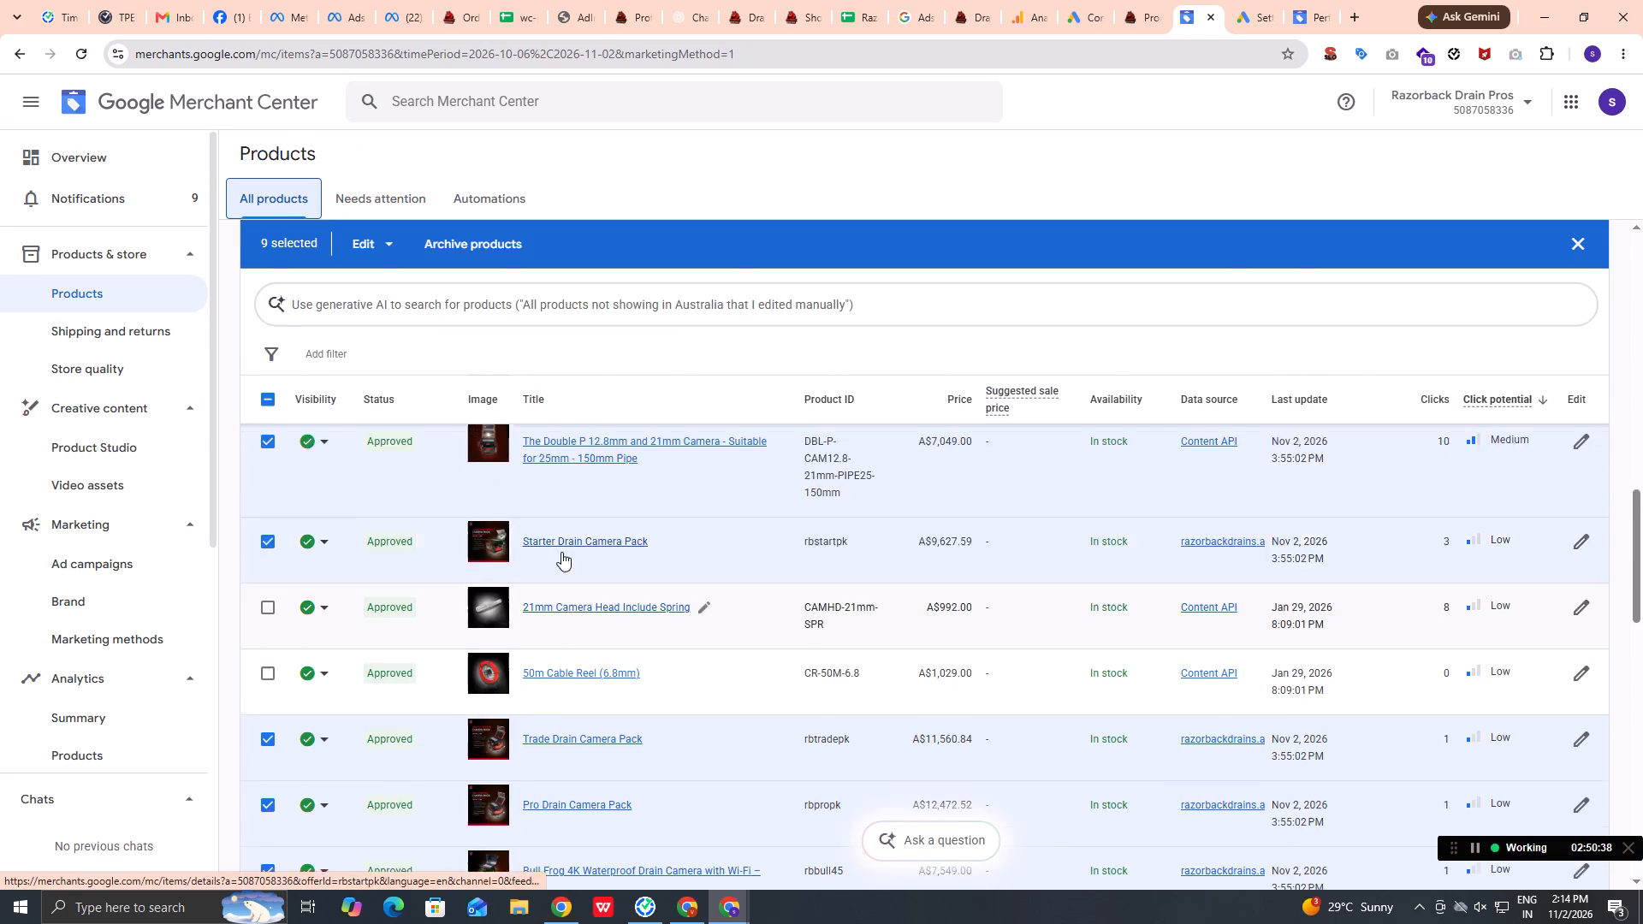
left_click(555, 625)
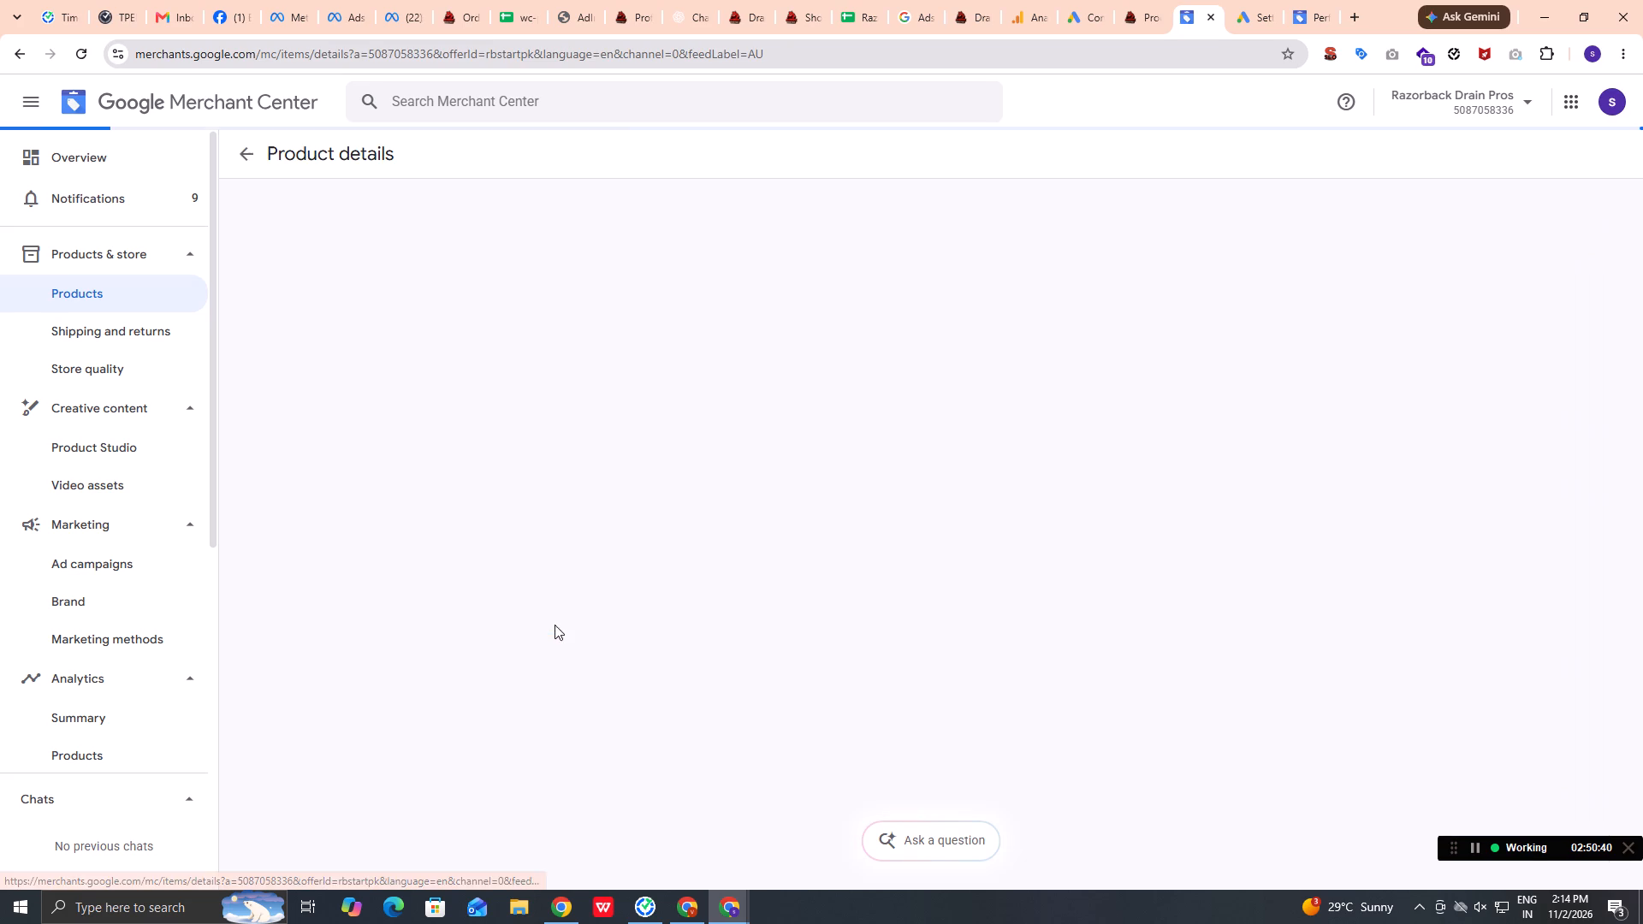
scroll(555, 625, "down", 3)
scroll(555, 625, "up", 1)
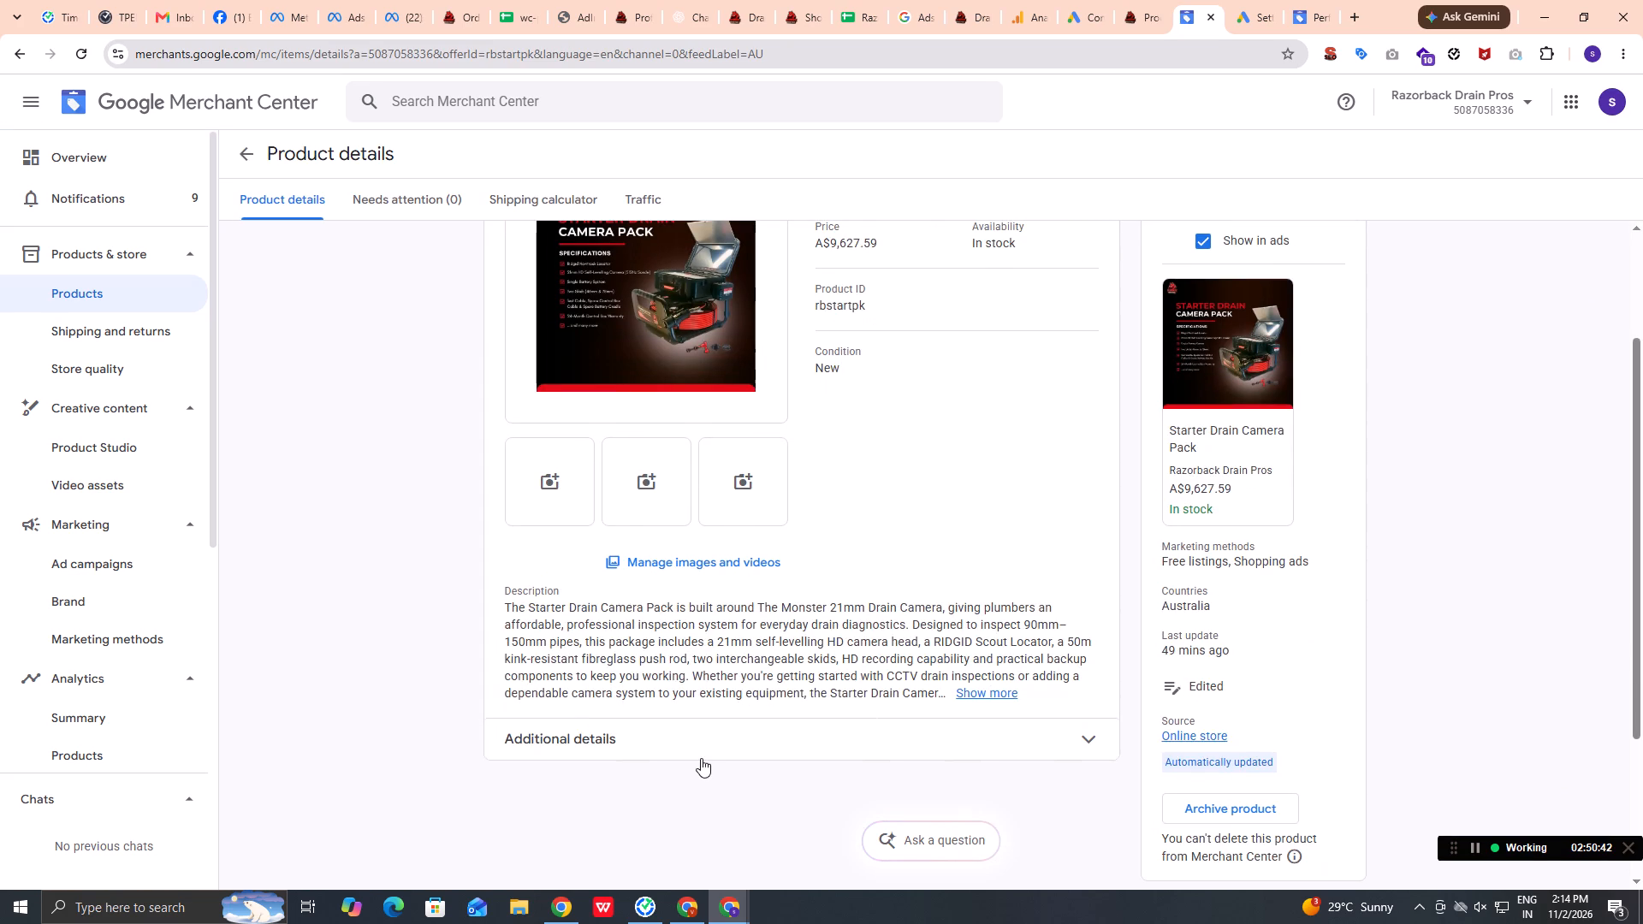
left_click(703, 759)
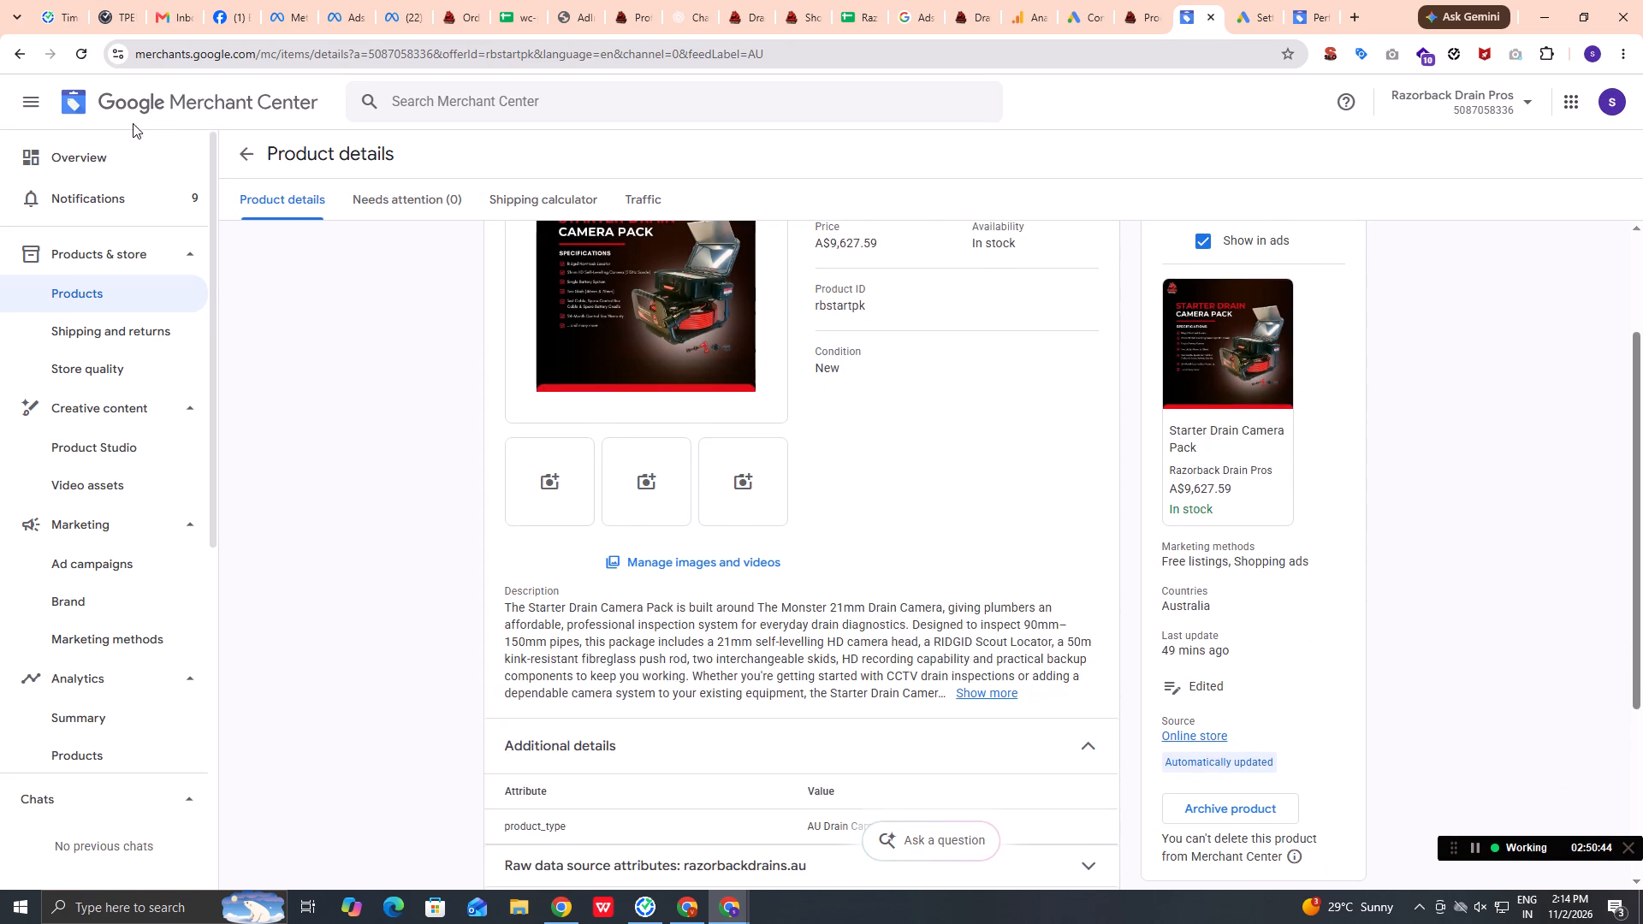
left_click(247, 159)
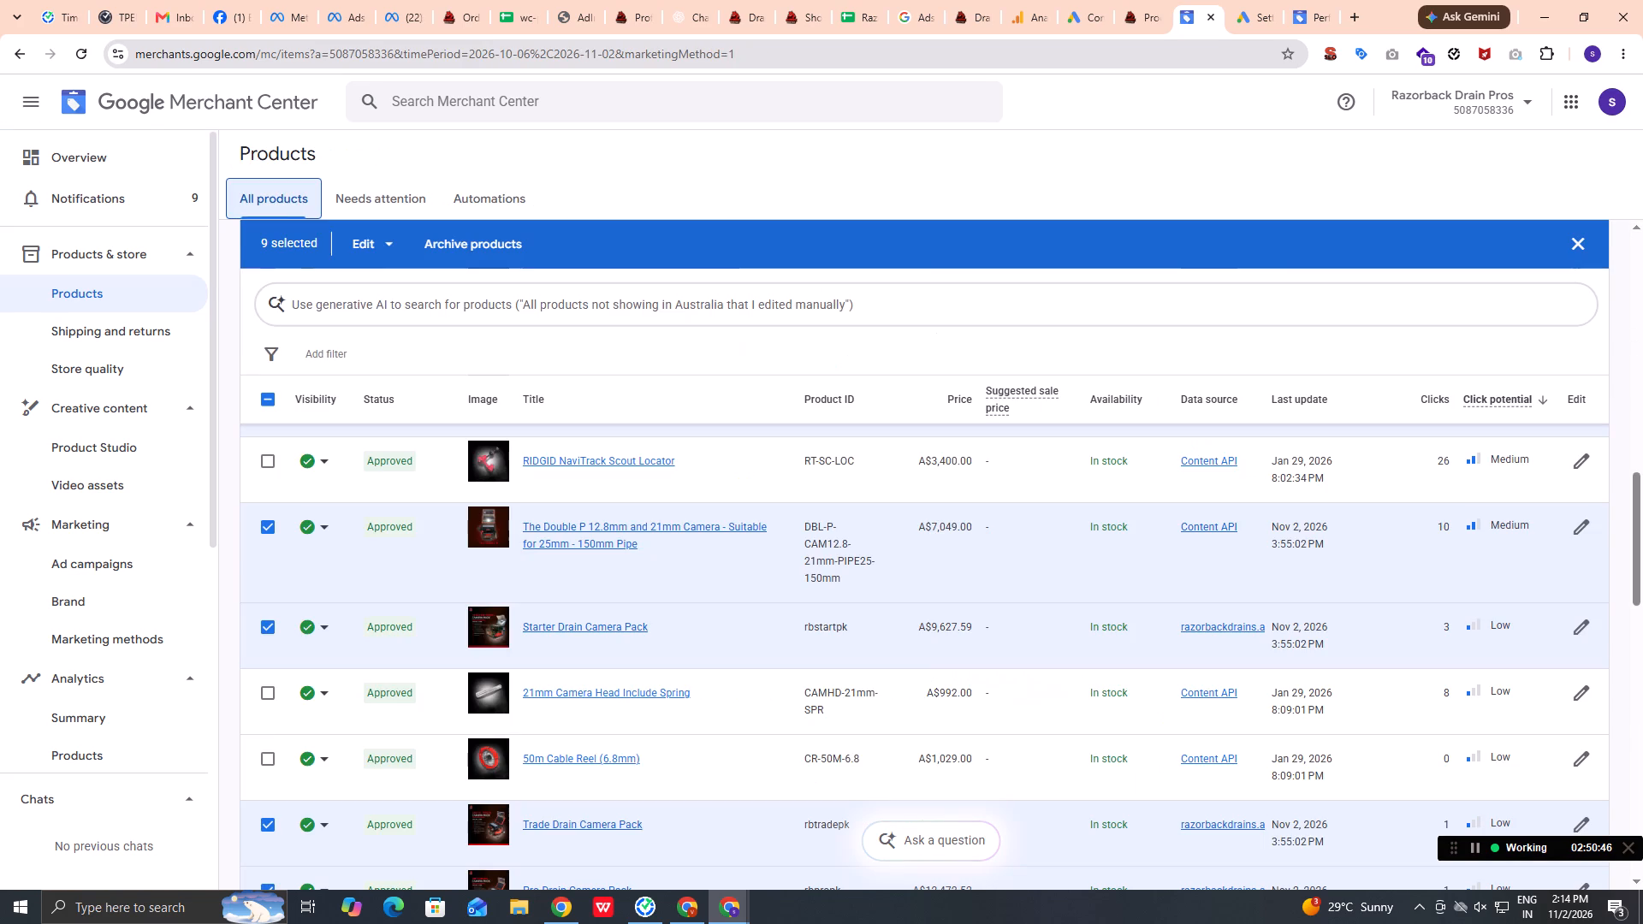
left_click(549, 525)
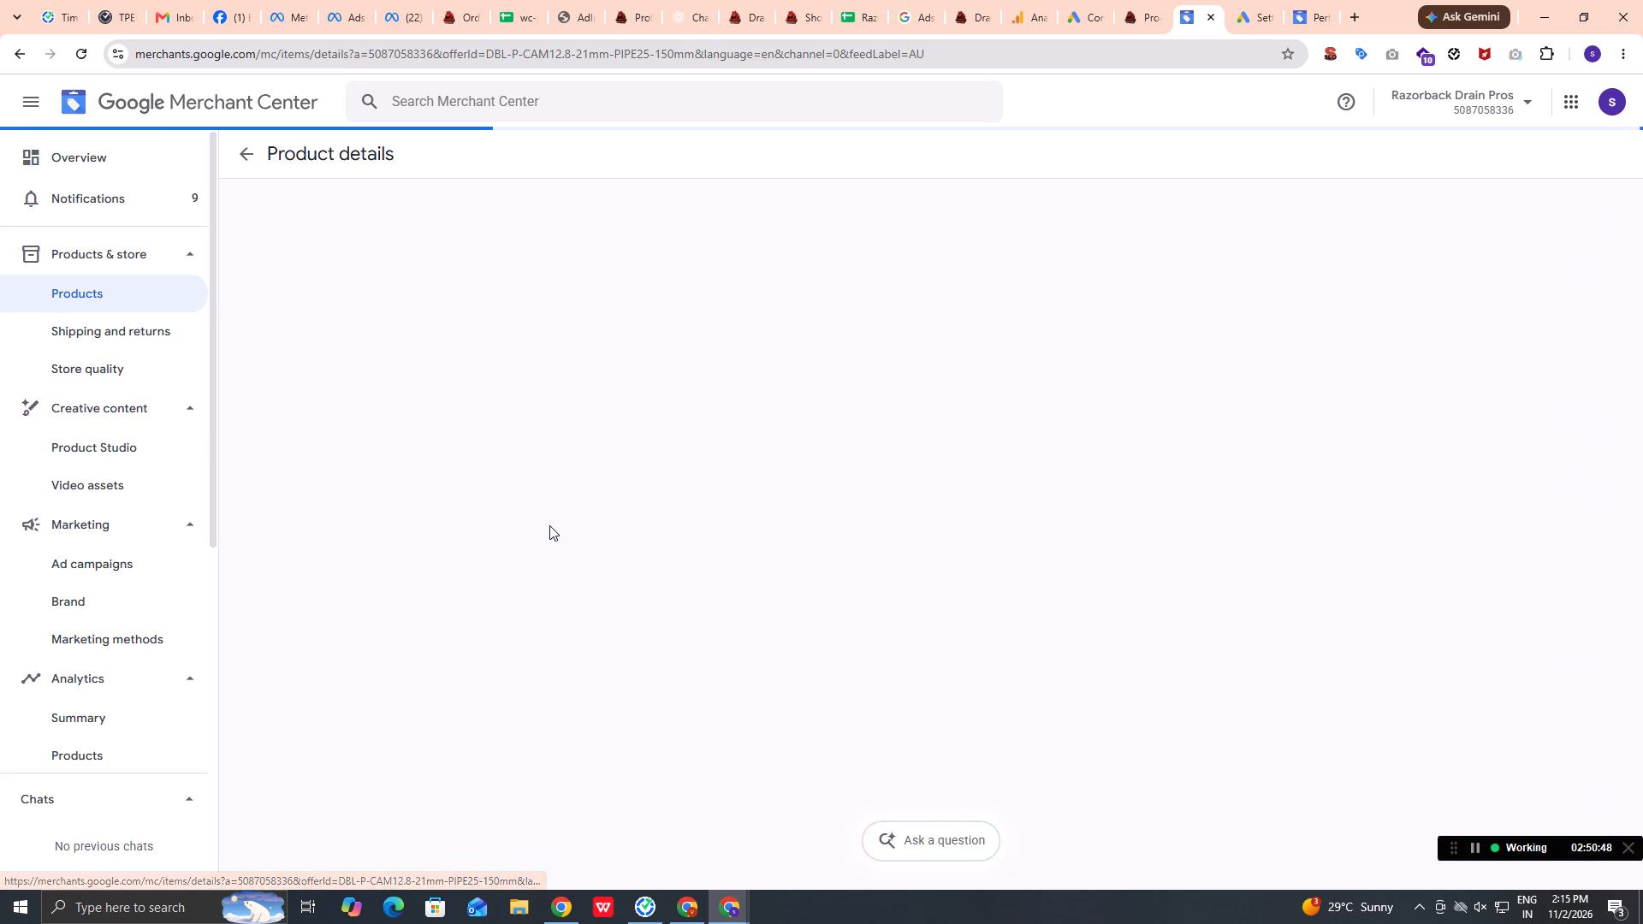
scroll(549, 525, "down", 1)
scroll(549, 525, "up", 1)
scroll(549, 525, "down", 3)
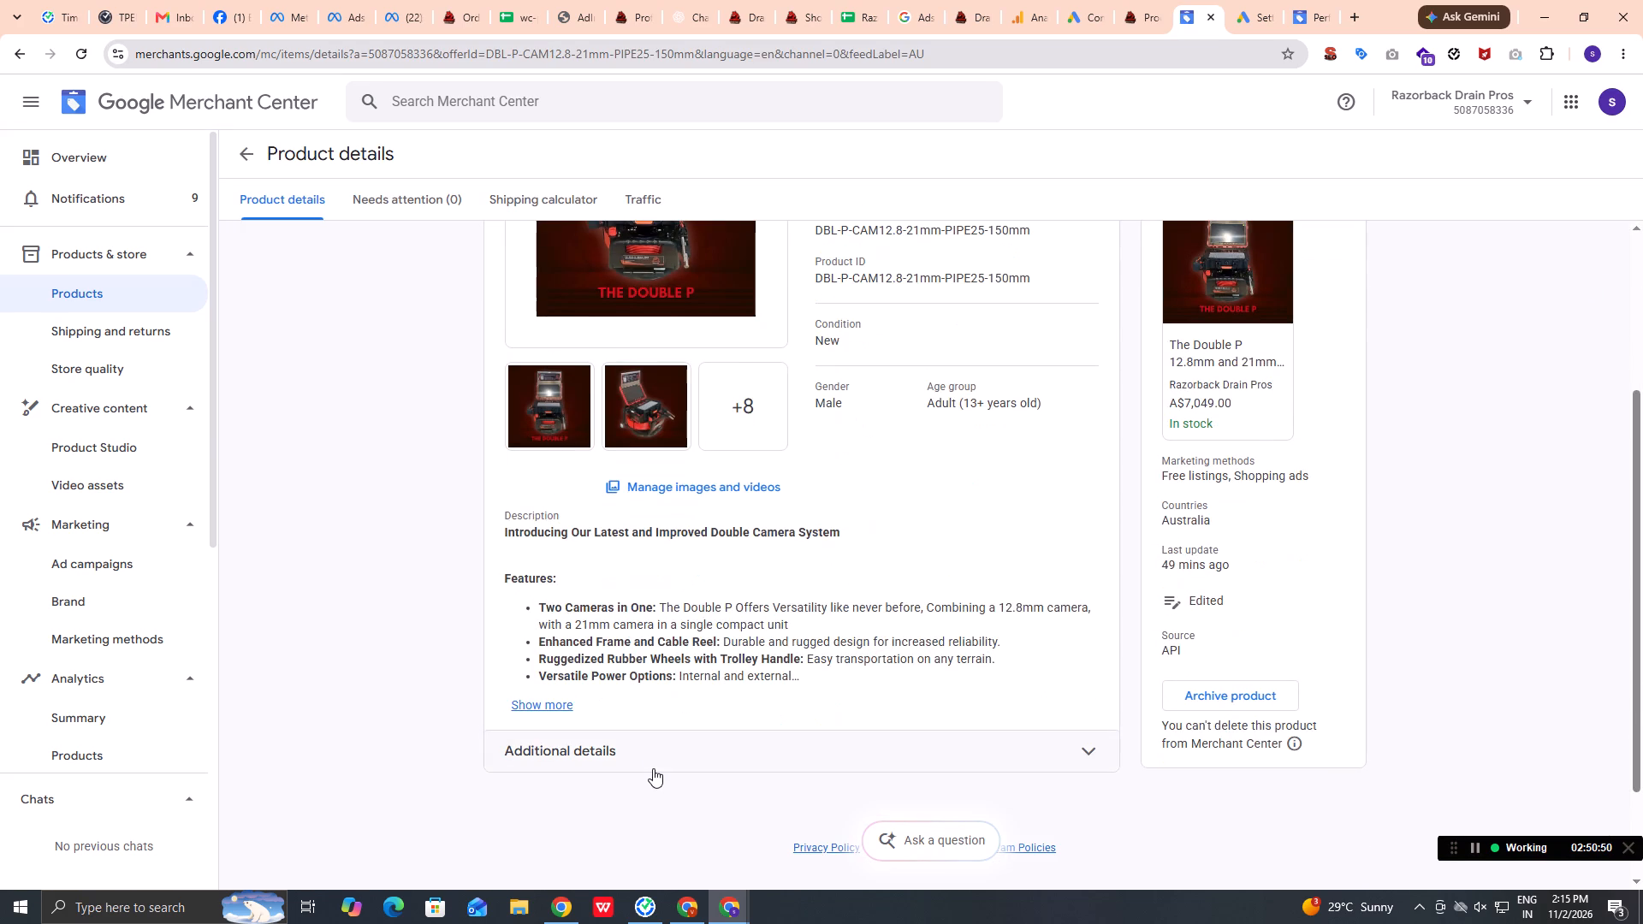
left_click(653, 755)
scroll(654, 753, "down", 3)
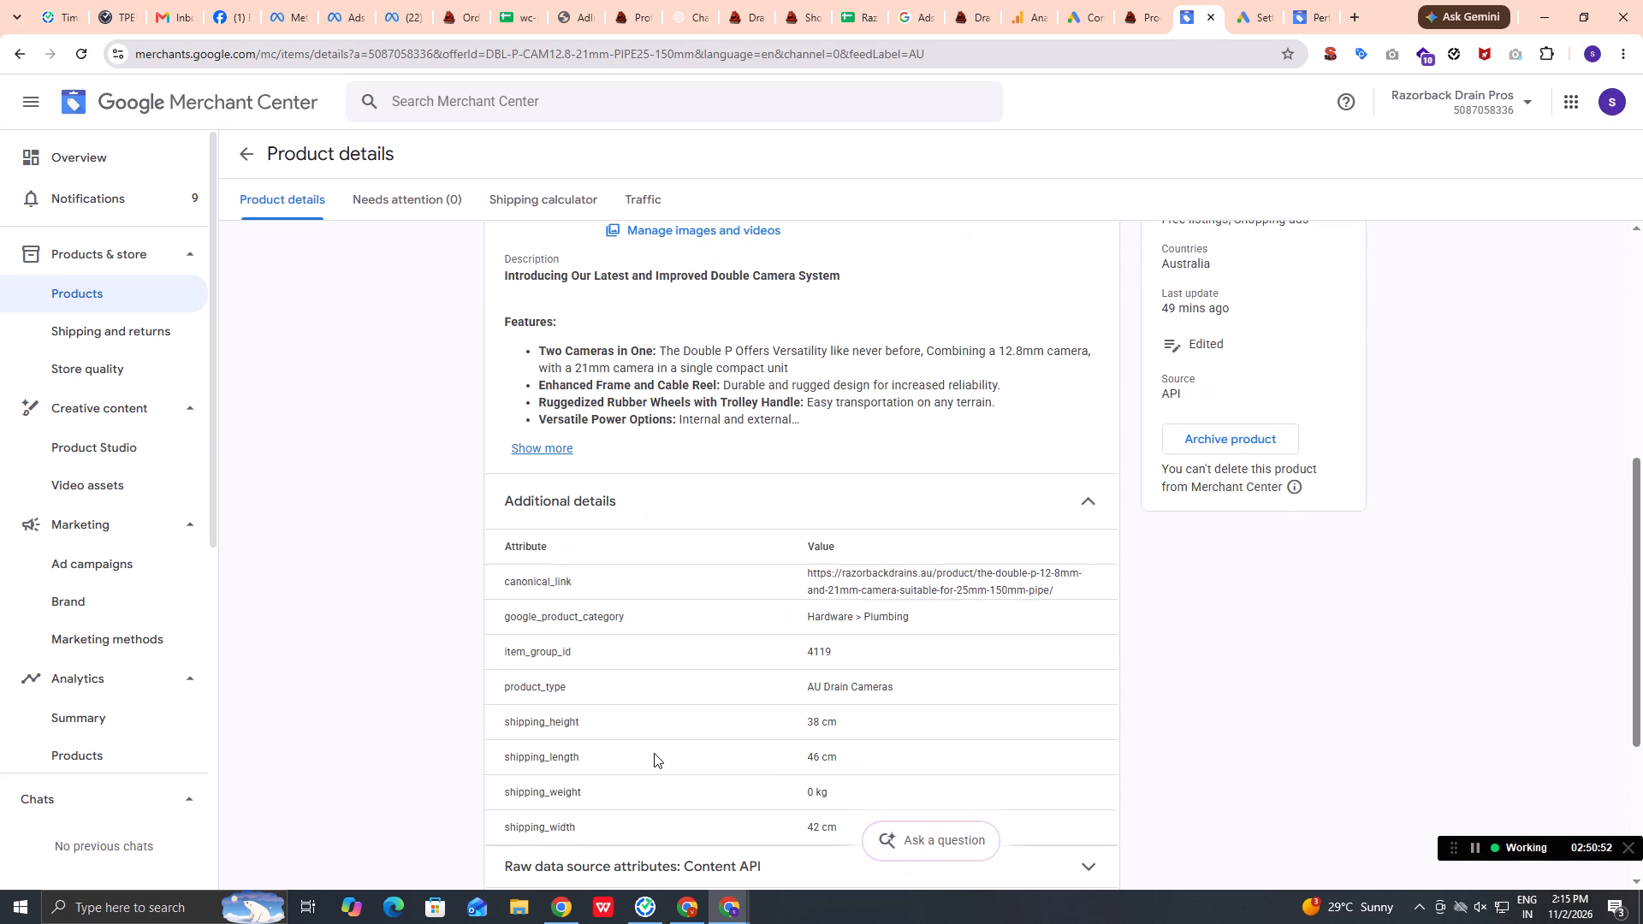
Examine the product_type and raw Content API data source attributes of The Double P 12.8mm and 21mm Camera.
left_click(576, 676)
left_click(804, 682)
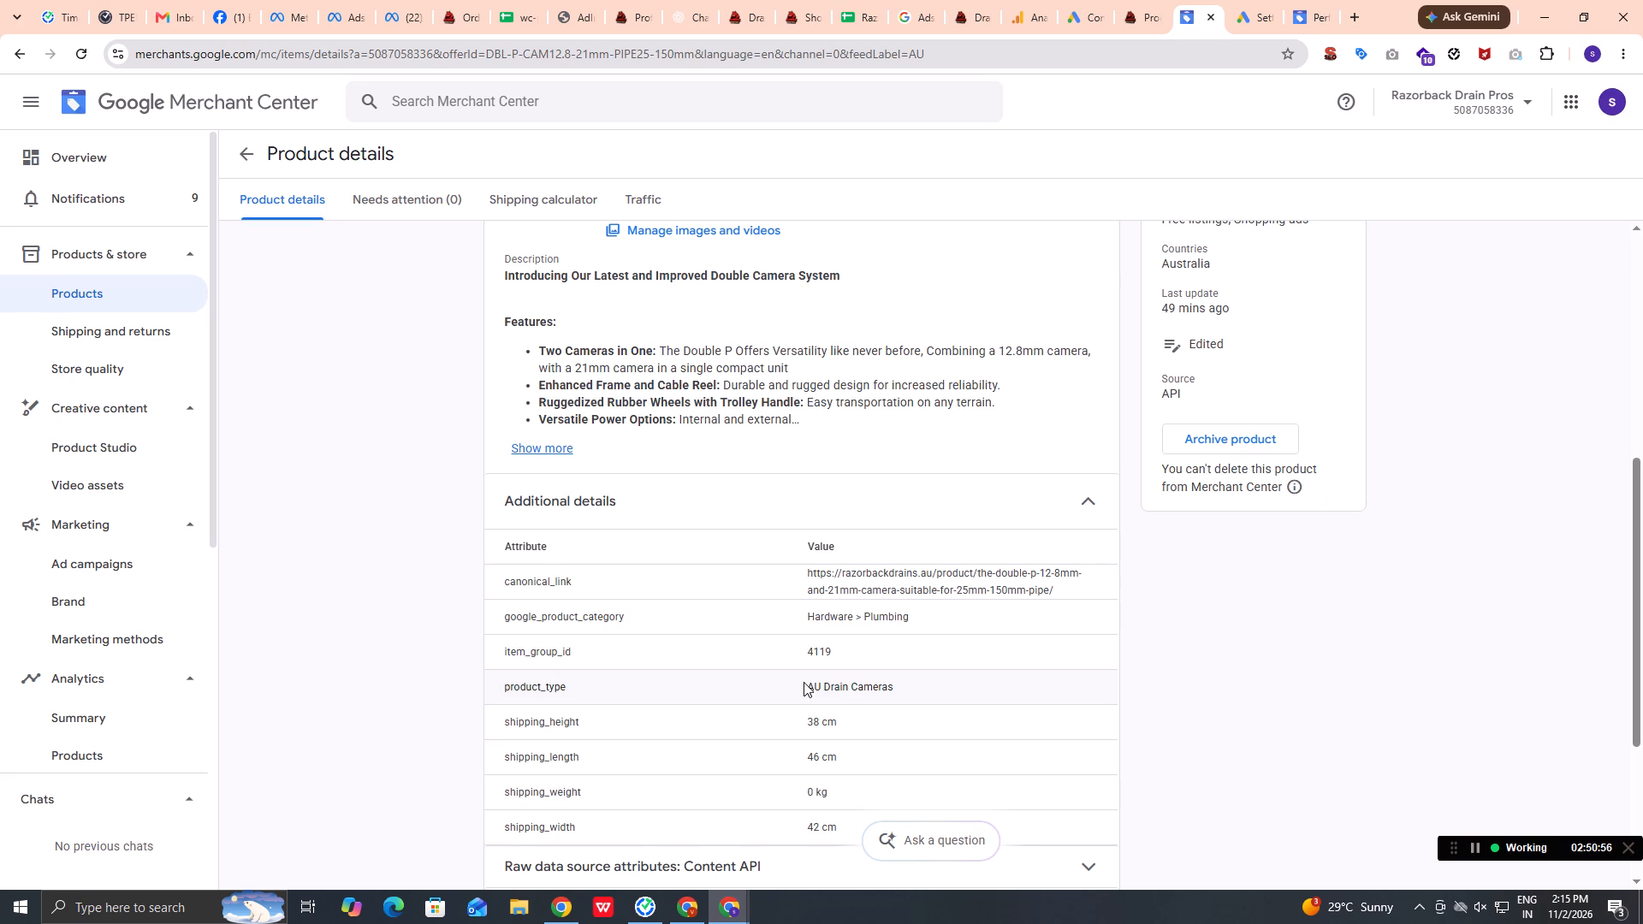
scroll(804, 682, "down", 2)
left_click(794, 687)
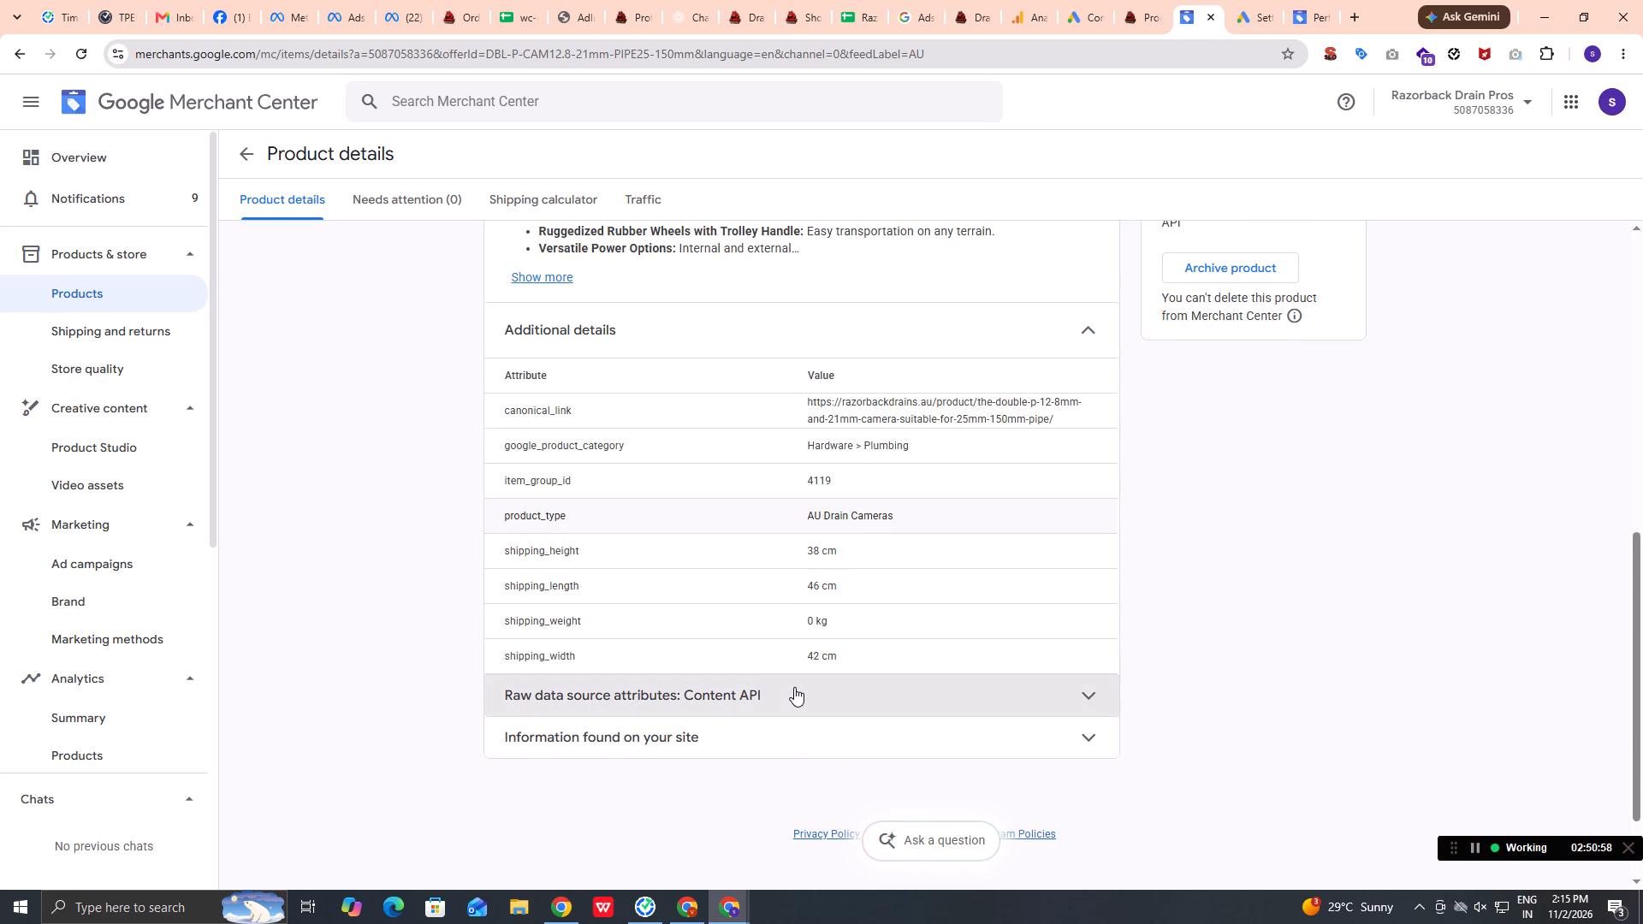
scroll(794, 687, "up", 1)
scroll(794, 687, "down", 3)
scroll(794, 687, "up", 1)
scroll(794, 687, "down", 1)
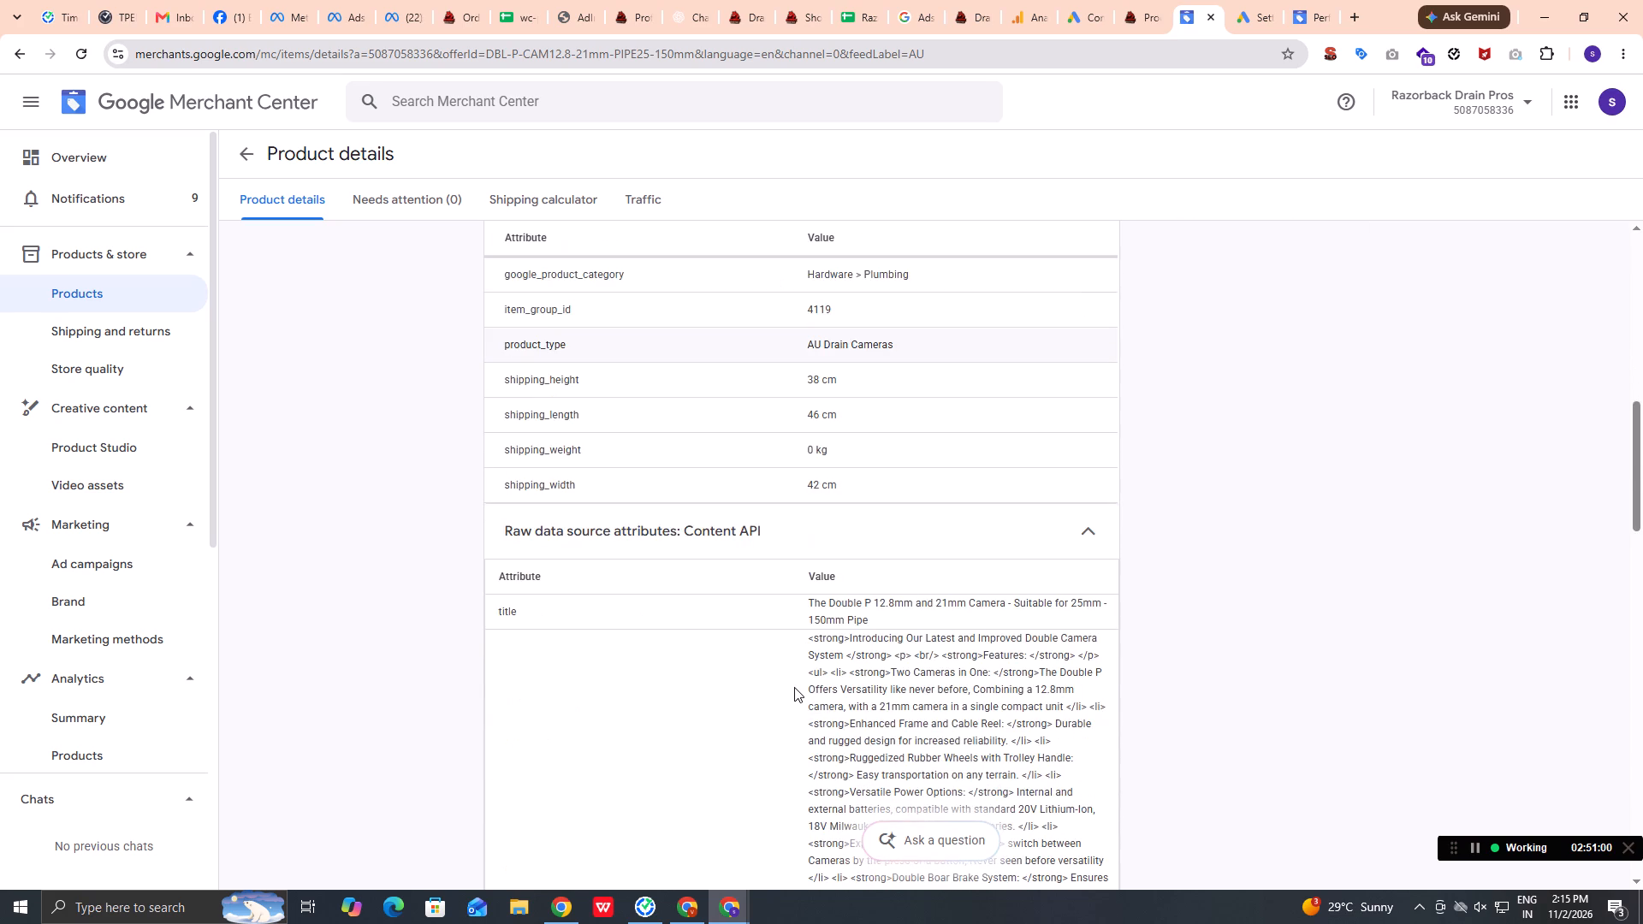
scroll(794, 687, "down", 13)
scroll(794, 687, "up", 1)
scroll(794, 687, "down", 3)
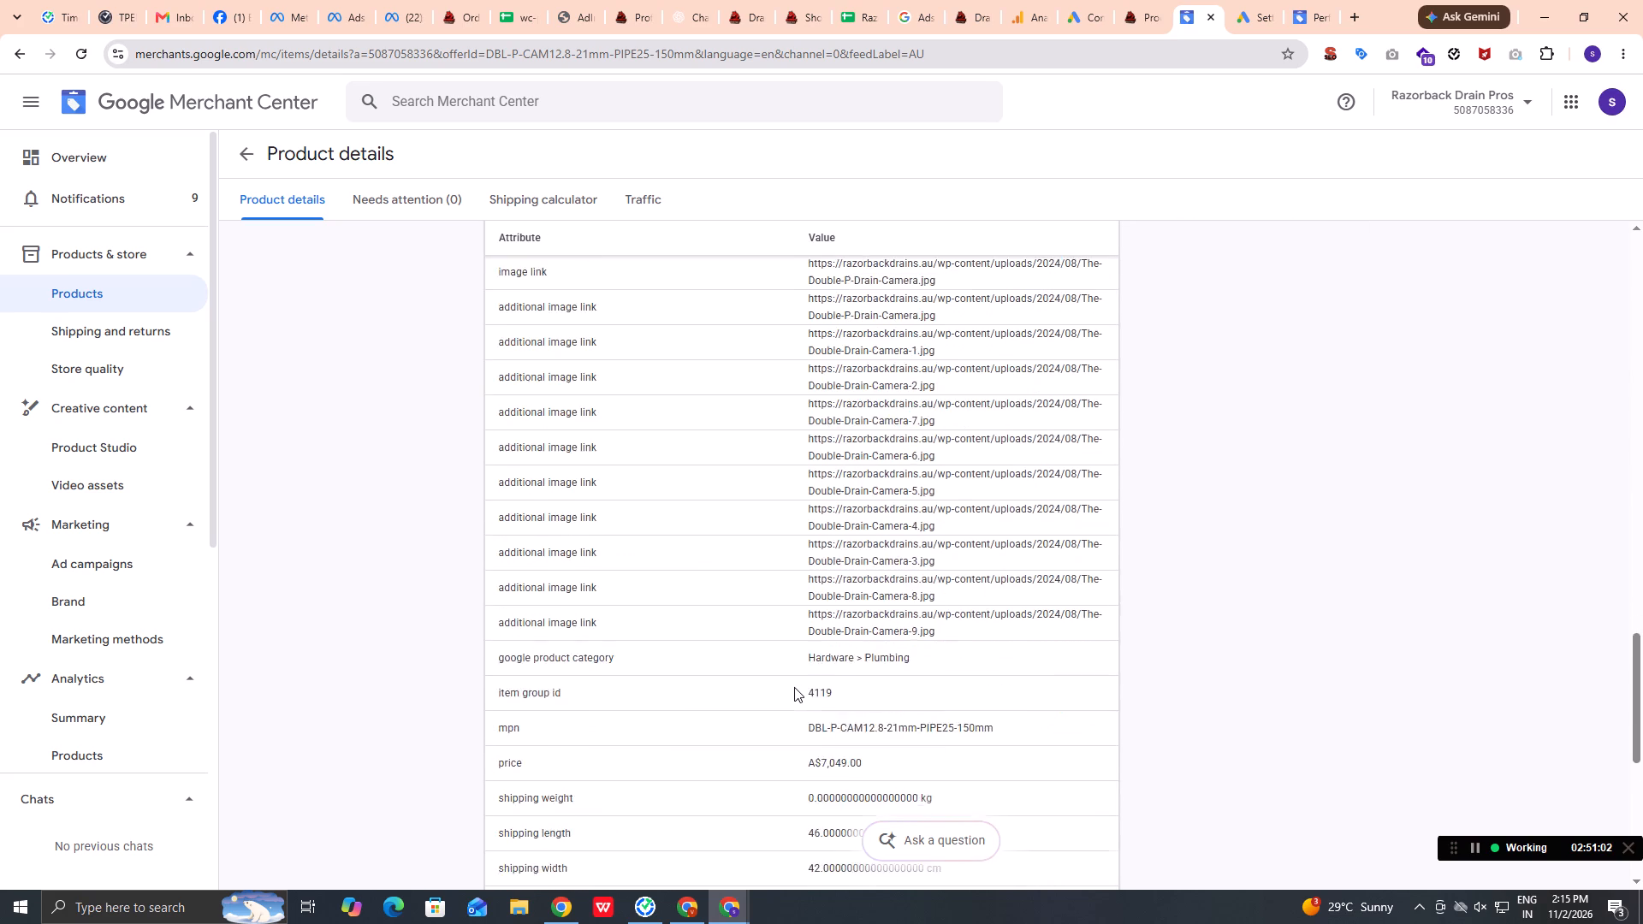
scroll(794, 687, "down", 2)
scroll(794, 687, "up", 1)
scroll(794, 687, "down", 3)
scroll(794, 687, "up", 1)
scroll(794, 687, "down", 4)
scroll(794, 687, "up", 1)
Collapse the raw data source attributes and check the price and availability information found on the site for this product.
left_click(748, 715)
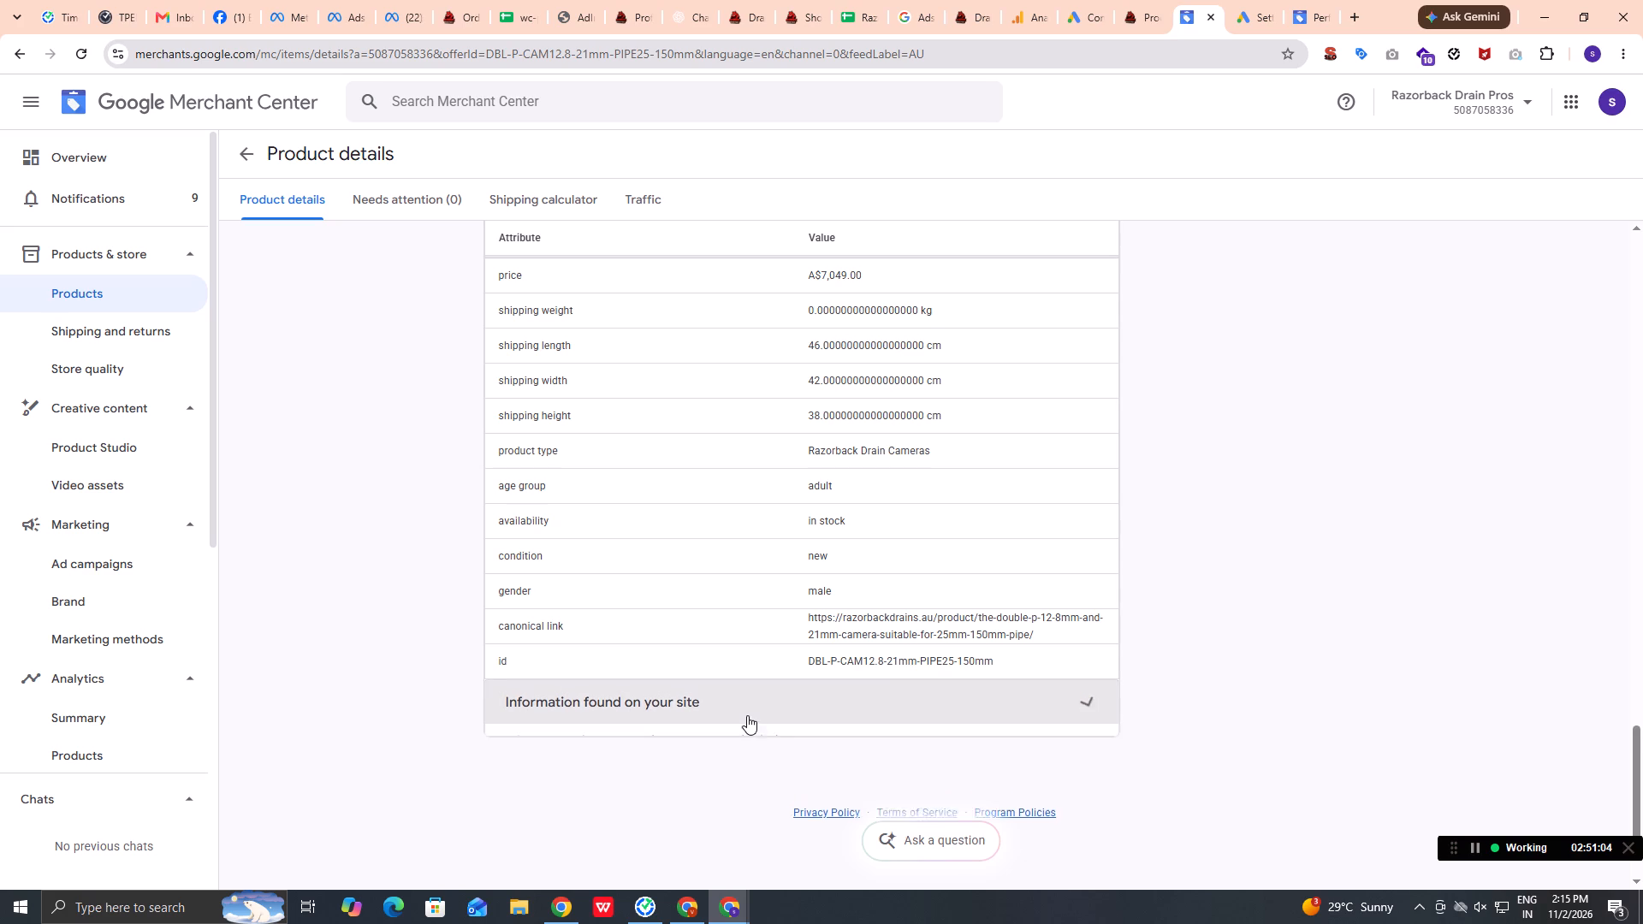
scroll(747, 715, "up", 10)
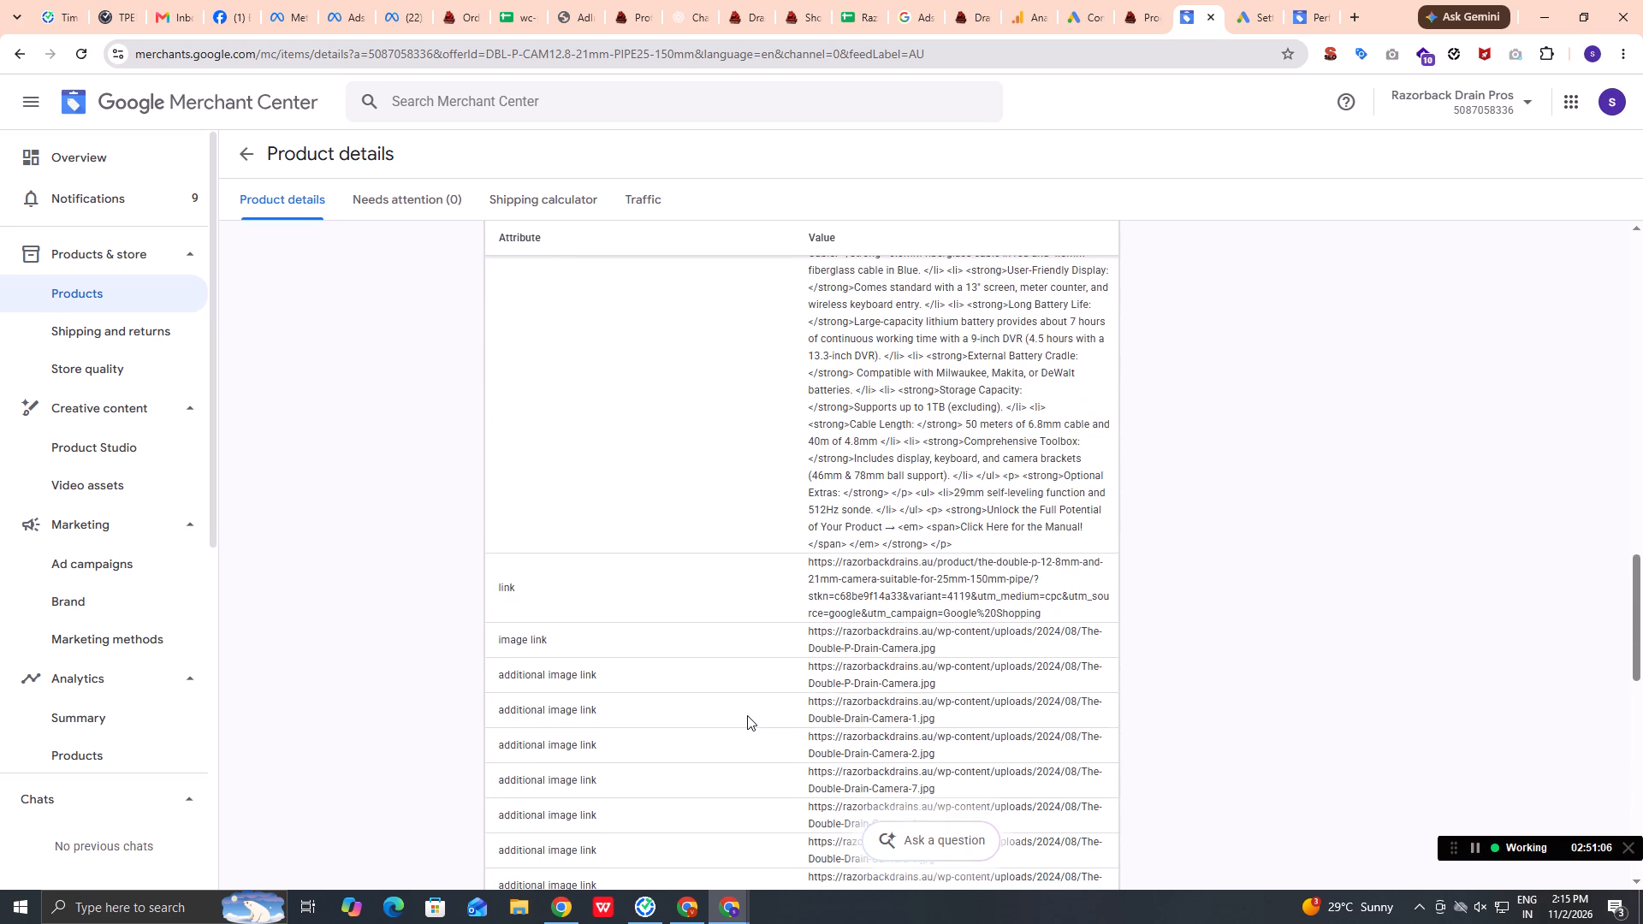
scroll(747, 715, "up", 5)
scroll(947, 660, "up", 6)
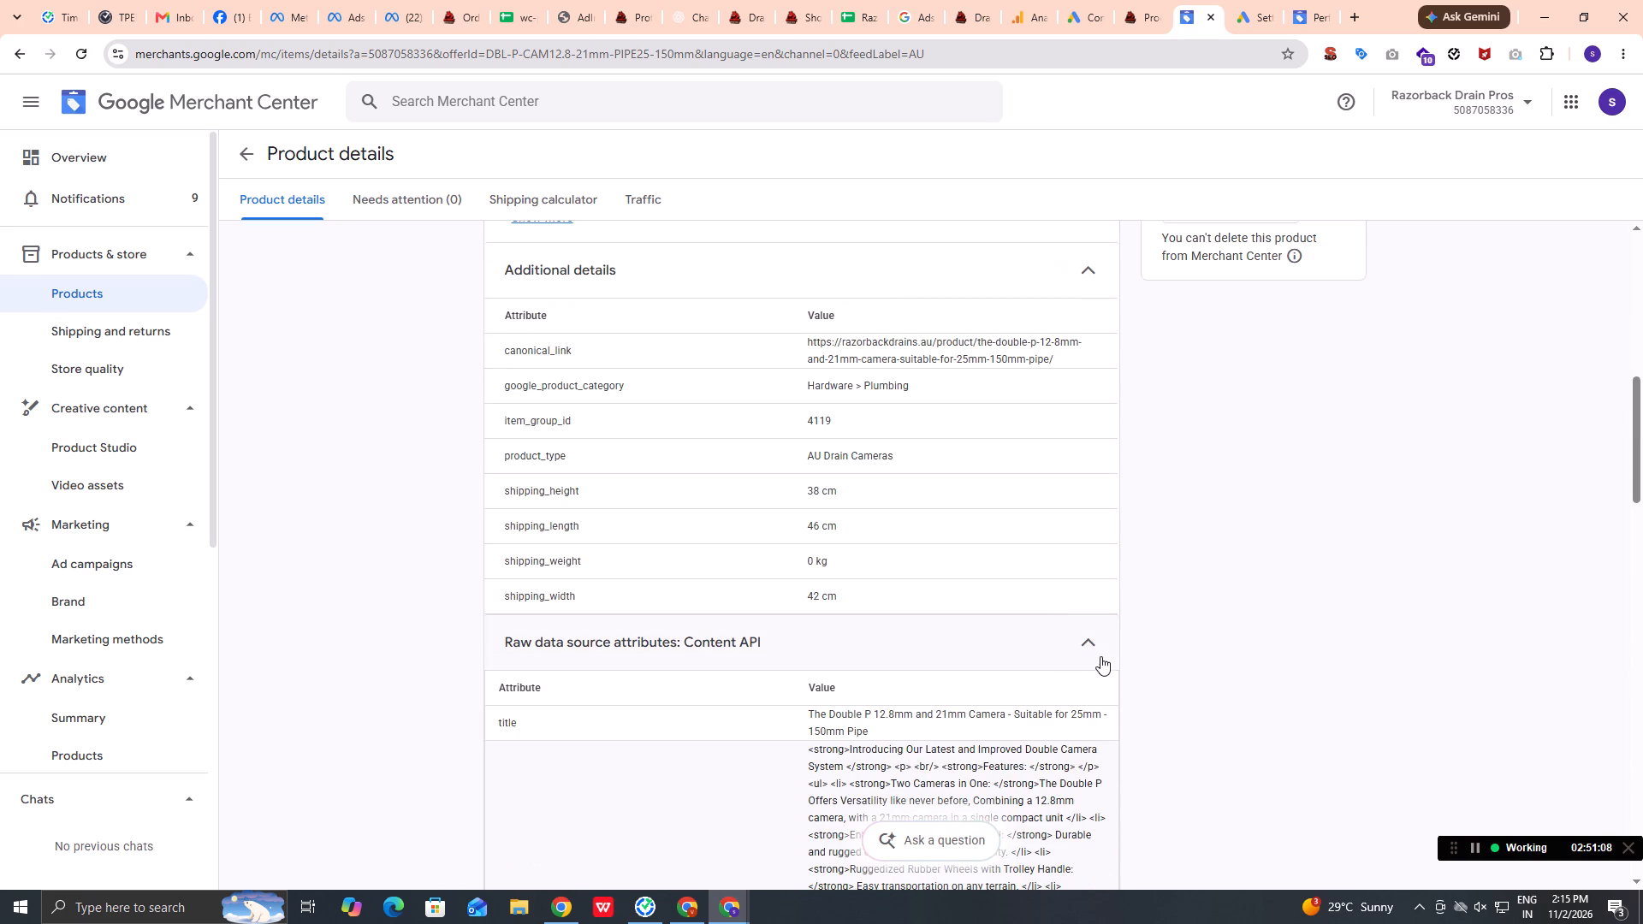
left_click(1087, 642)
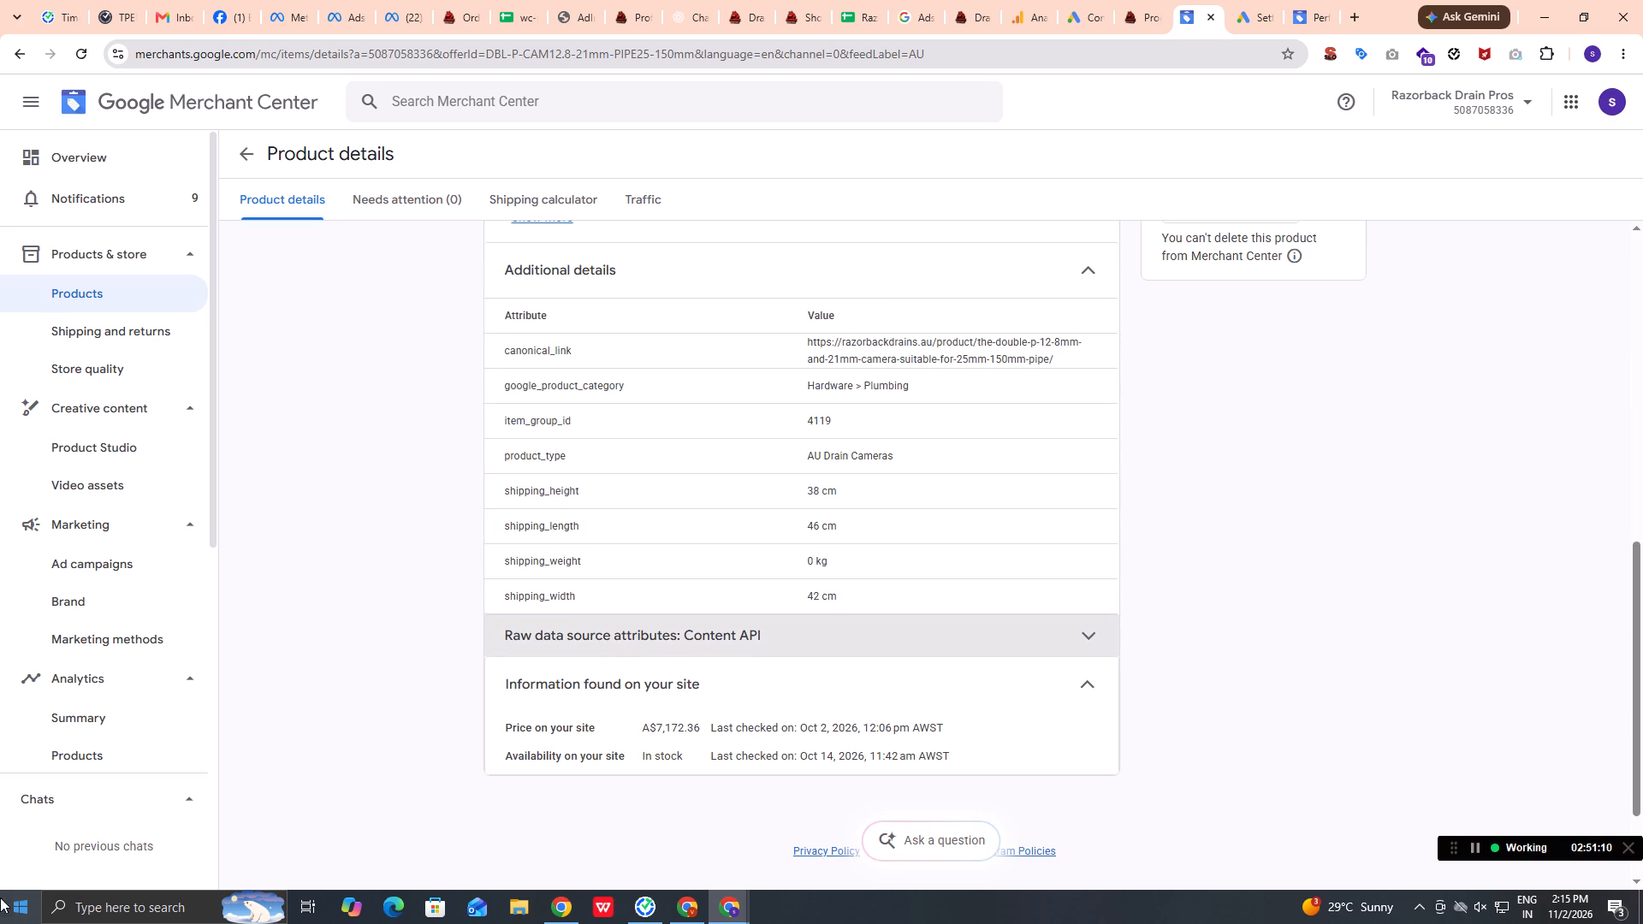
scroll(1526, 759, "up", 2)
scroll(1497, 749, "down", 2)
scroll(1402, 713, "up", 1)
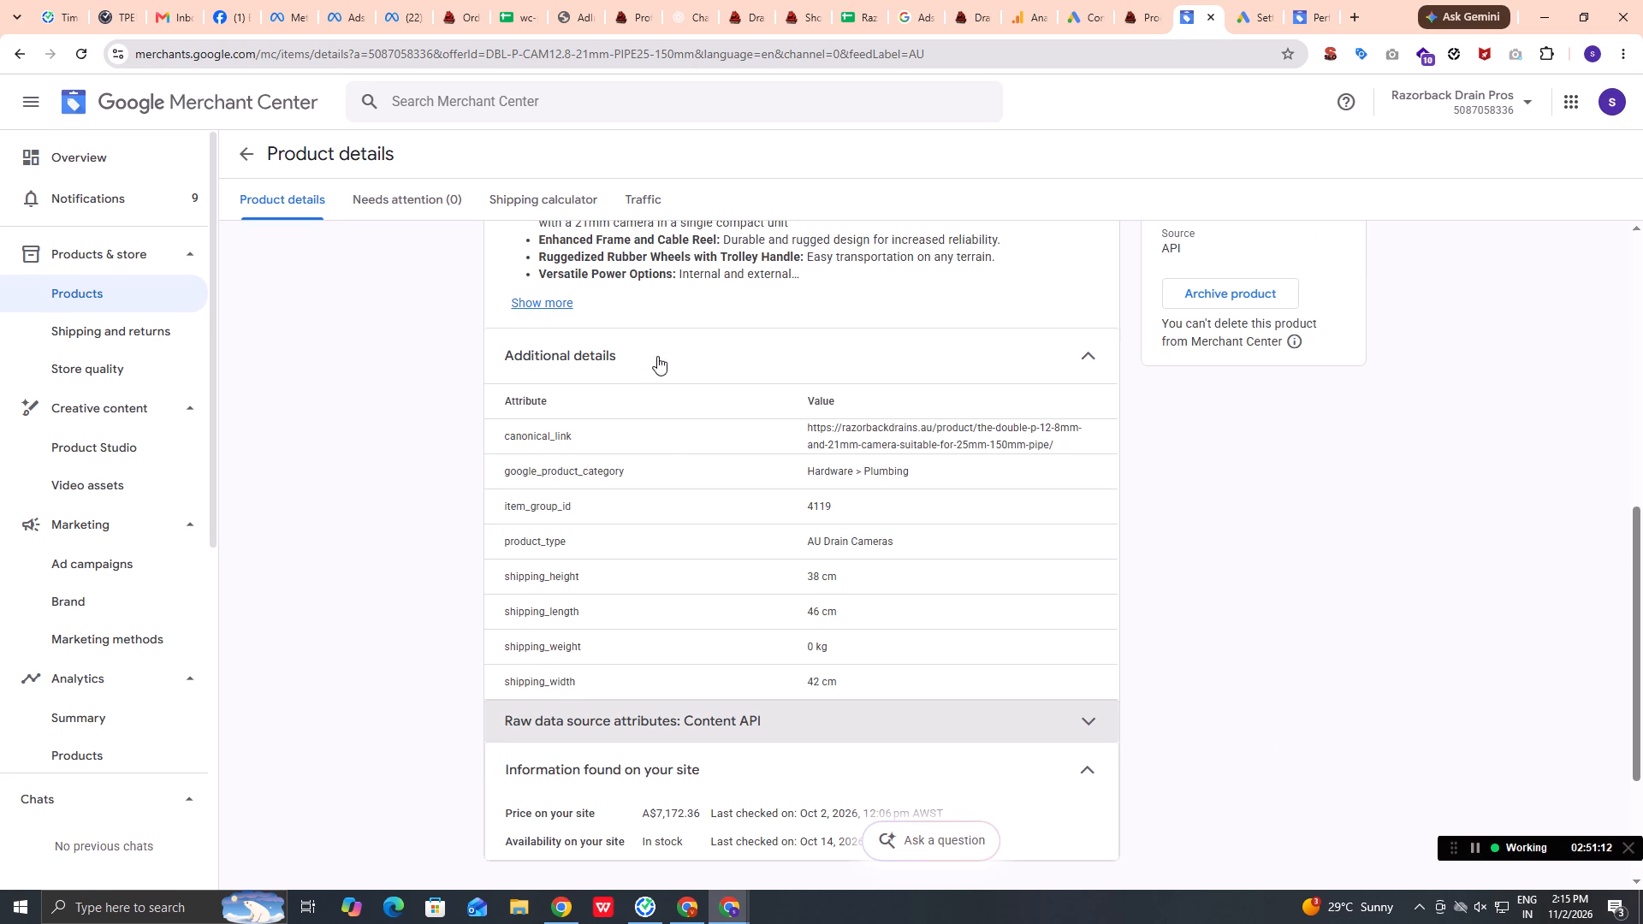
Open The Double P 12.8mm and 21mm Camera for editing.
scroll(661, 447, "up", 2)
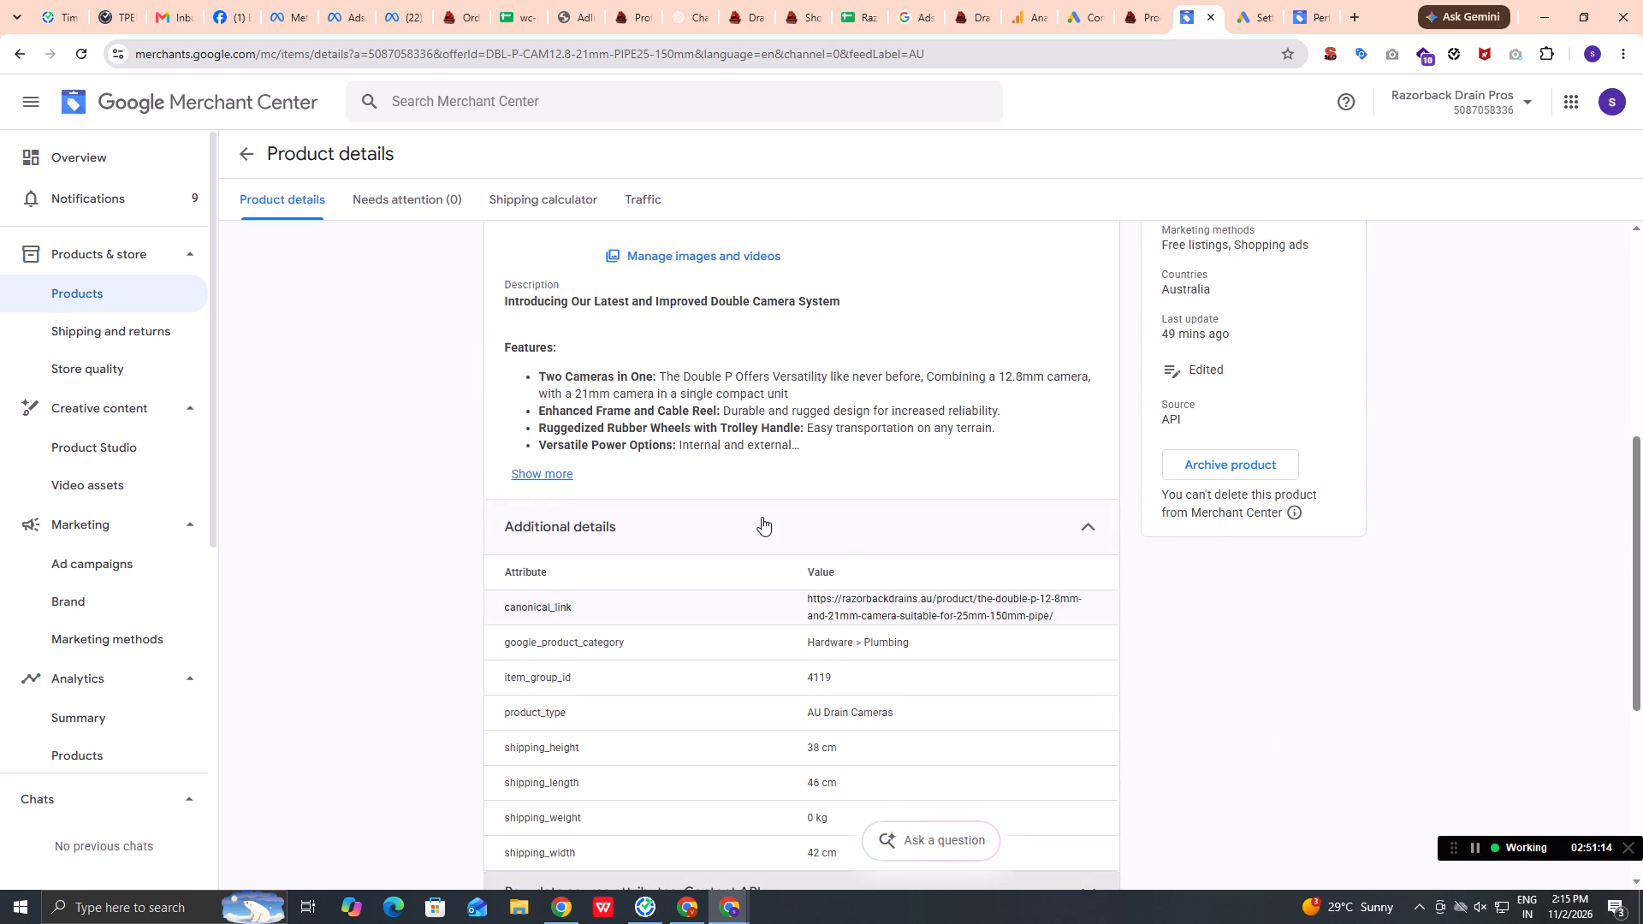
scroll(1207, 532, "up", 6)
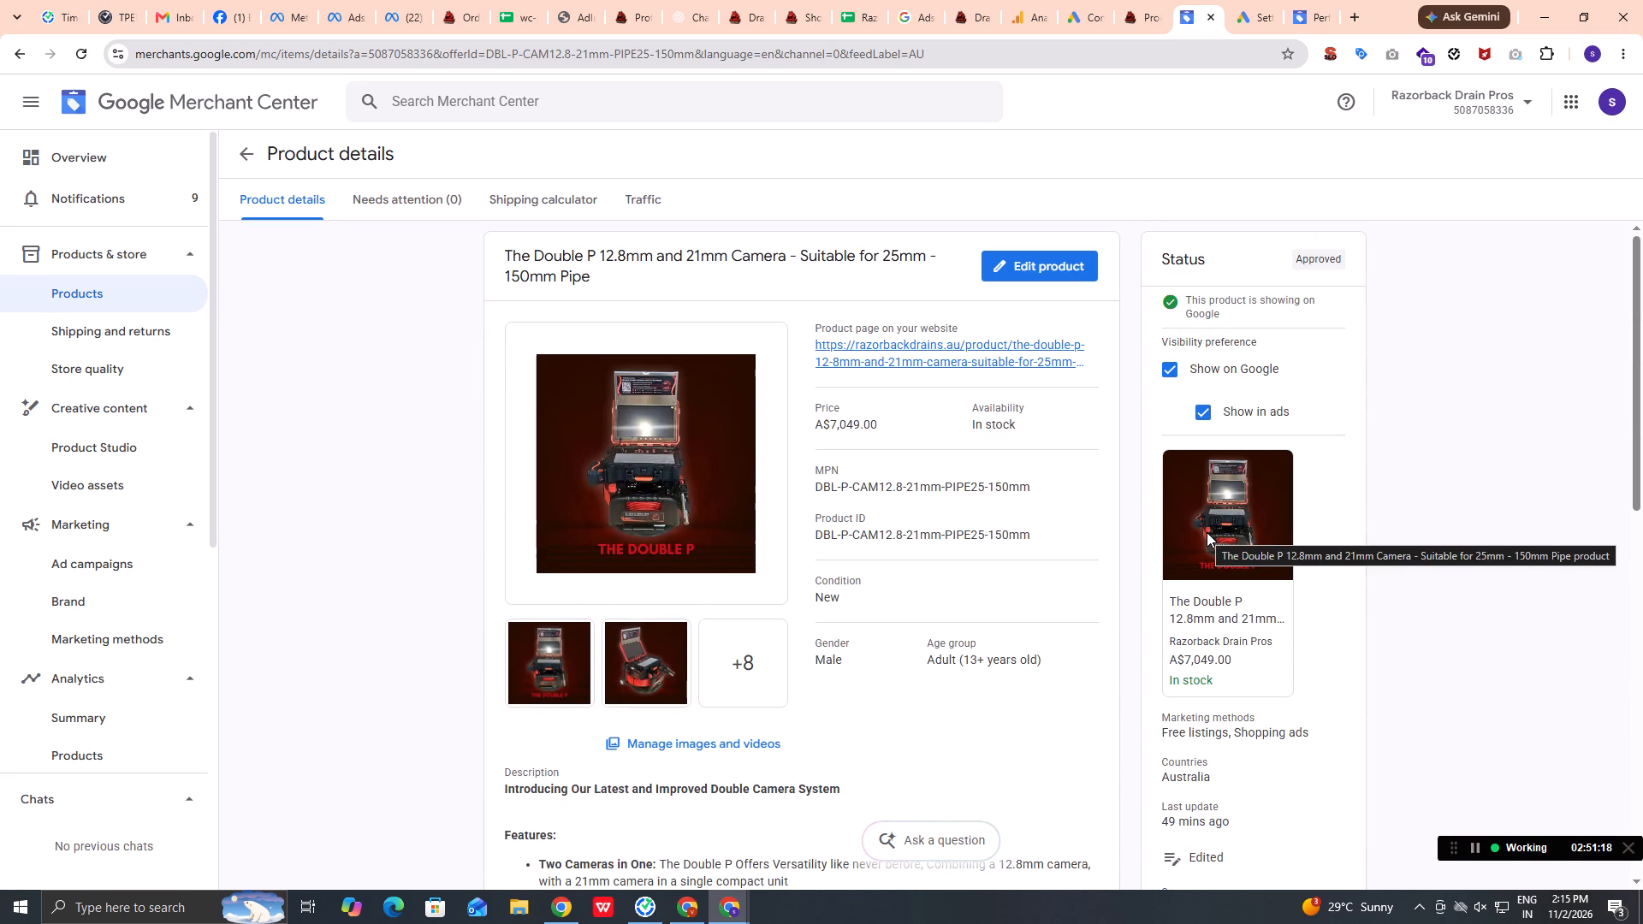
left_click(1079, 258)
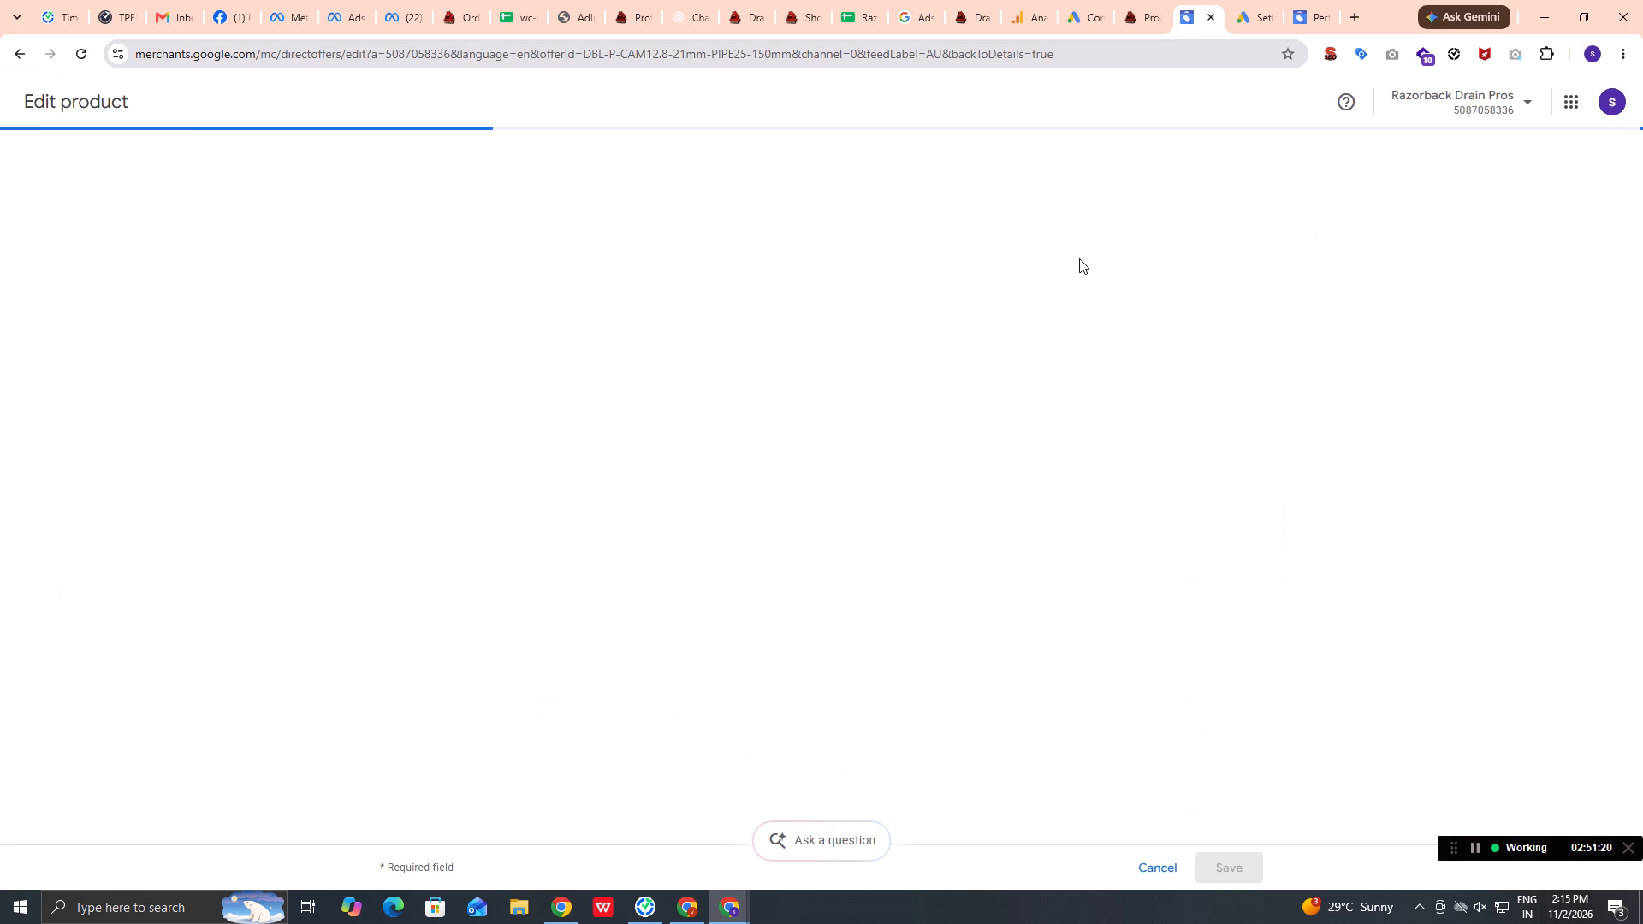
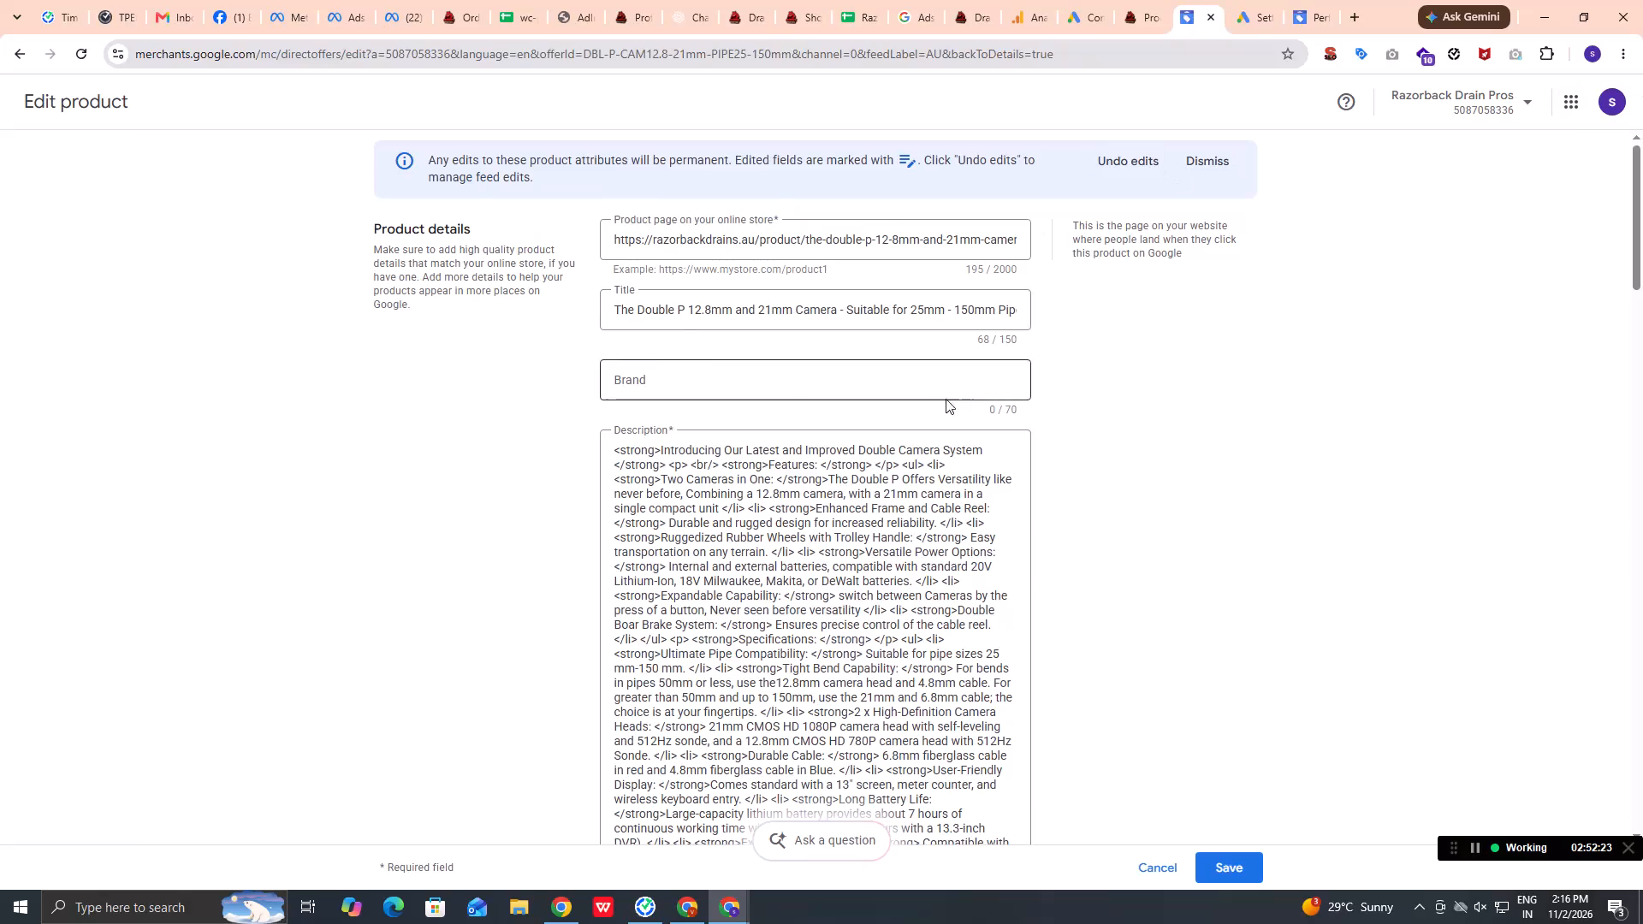
Review the description, images, videos, product type, price, identifier and custom label fields of The Double P 12.8mm and 21mm Camera.
scroll(945, 400, "down", 3)
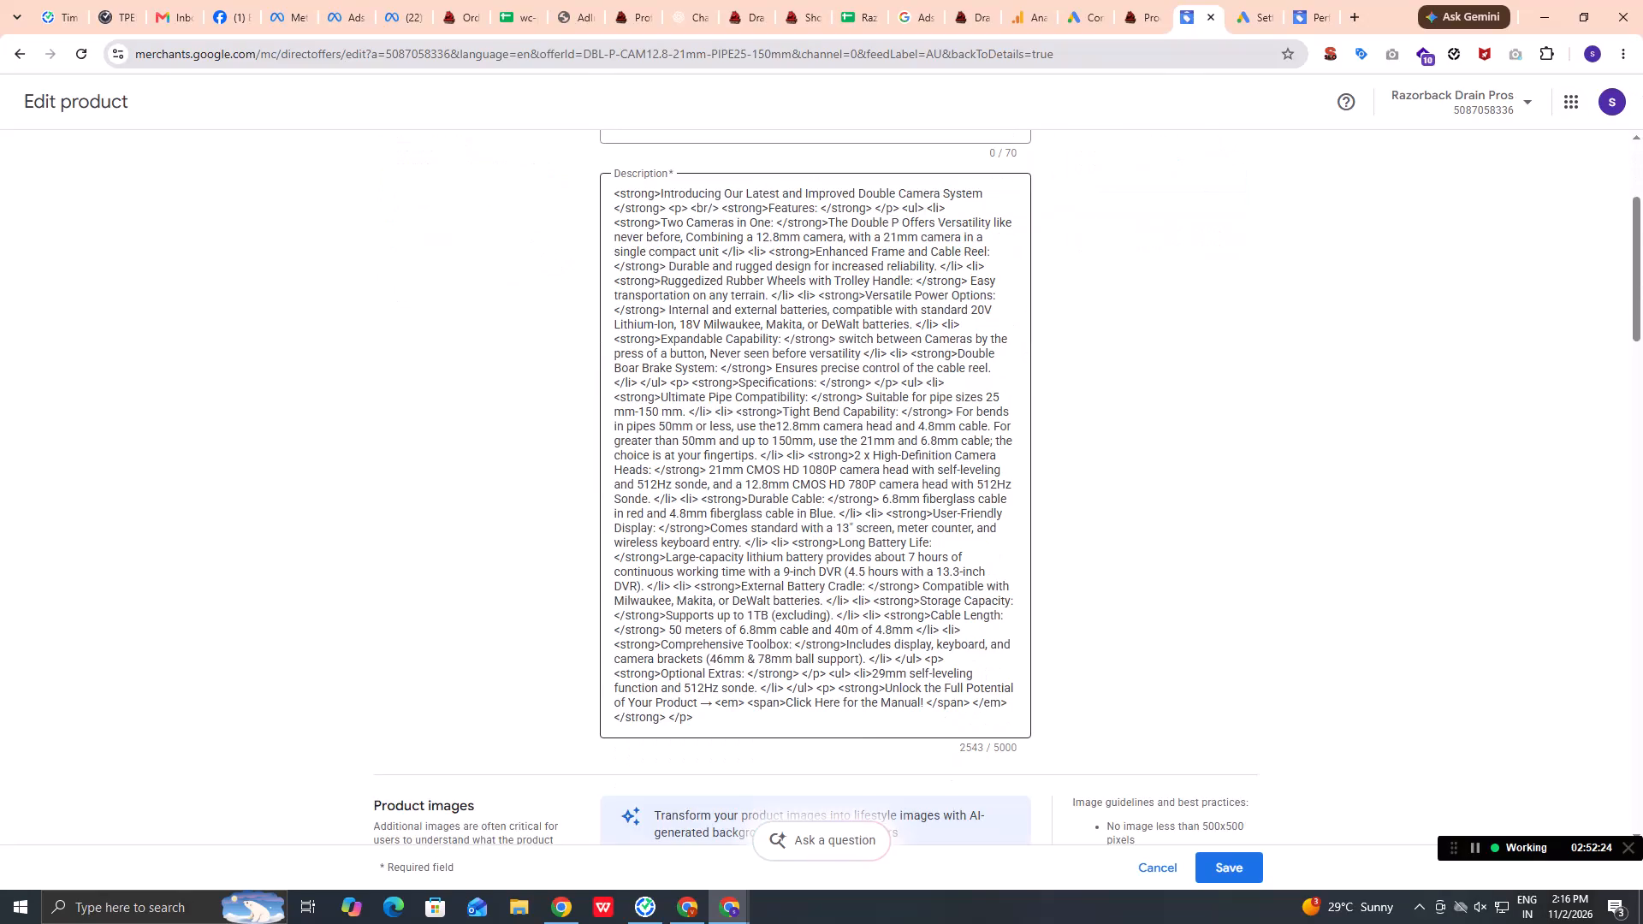
scroll(926, 580, "down", 1)
scroll(926, 580, "up", 1)
scroll(926, 580, "down", 9)
scroll(926, 580, "up", 1)
scroll(926, 580, "down", 1)
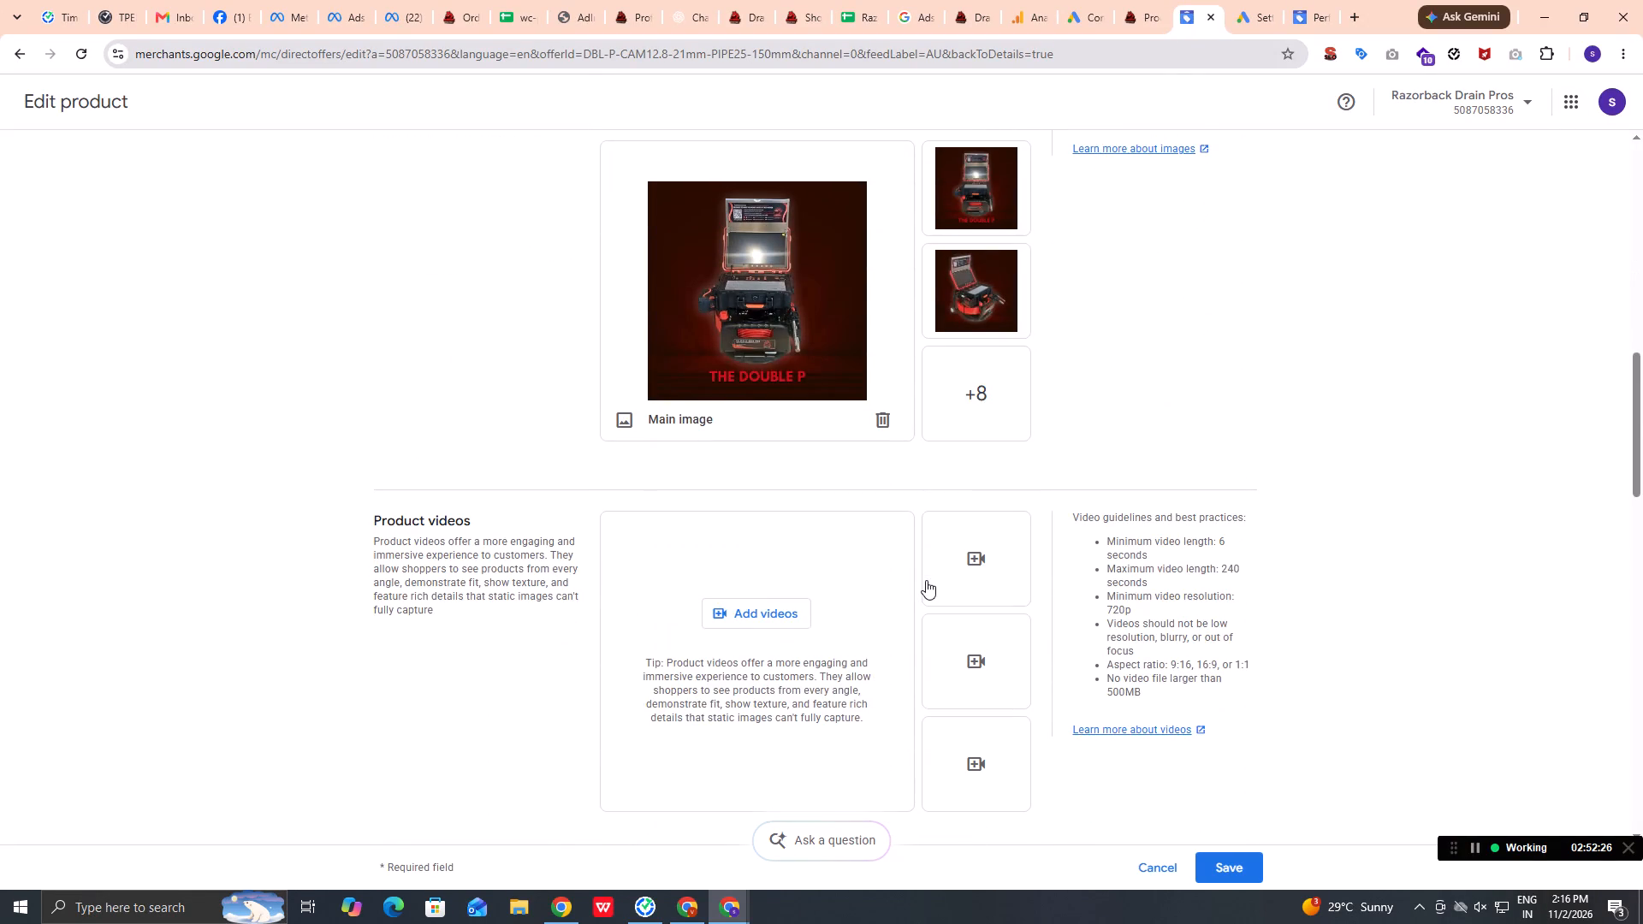
scroll(926, 580, "down", 10)
scroll(926, 580, "up", 1)
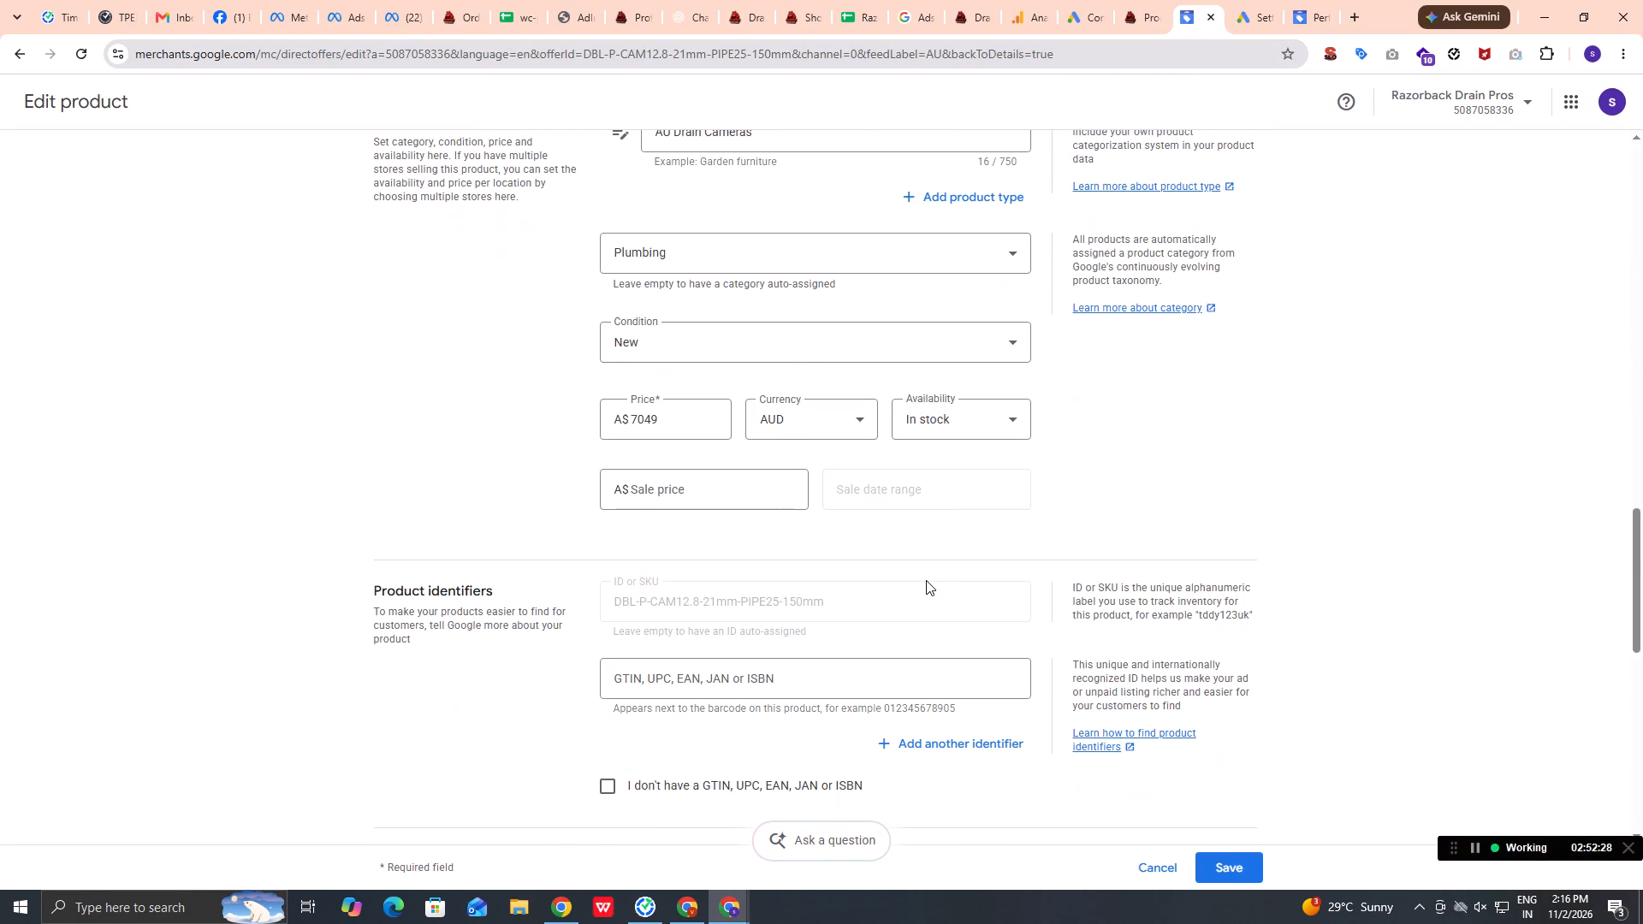
scroll(926, 580, "down", 11)
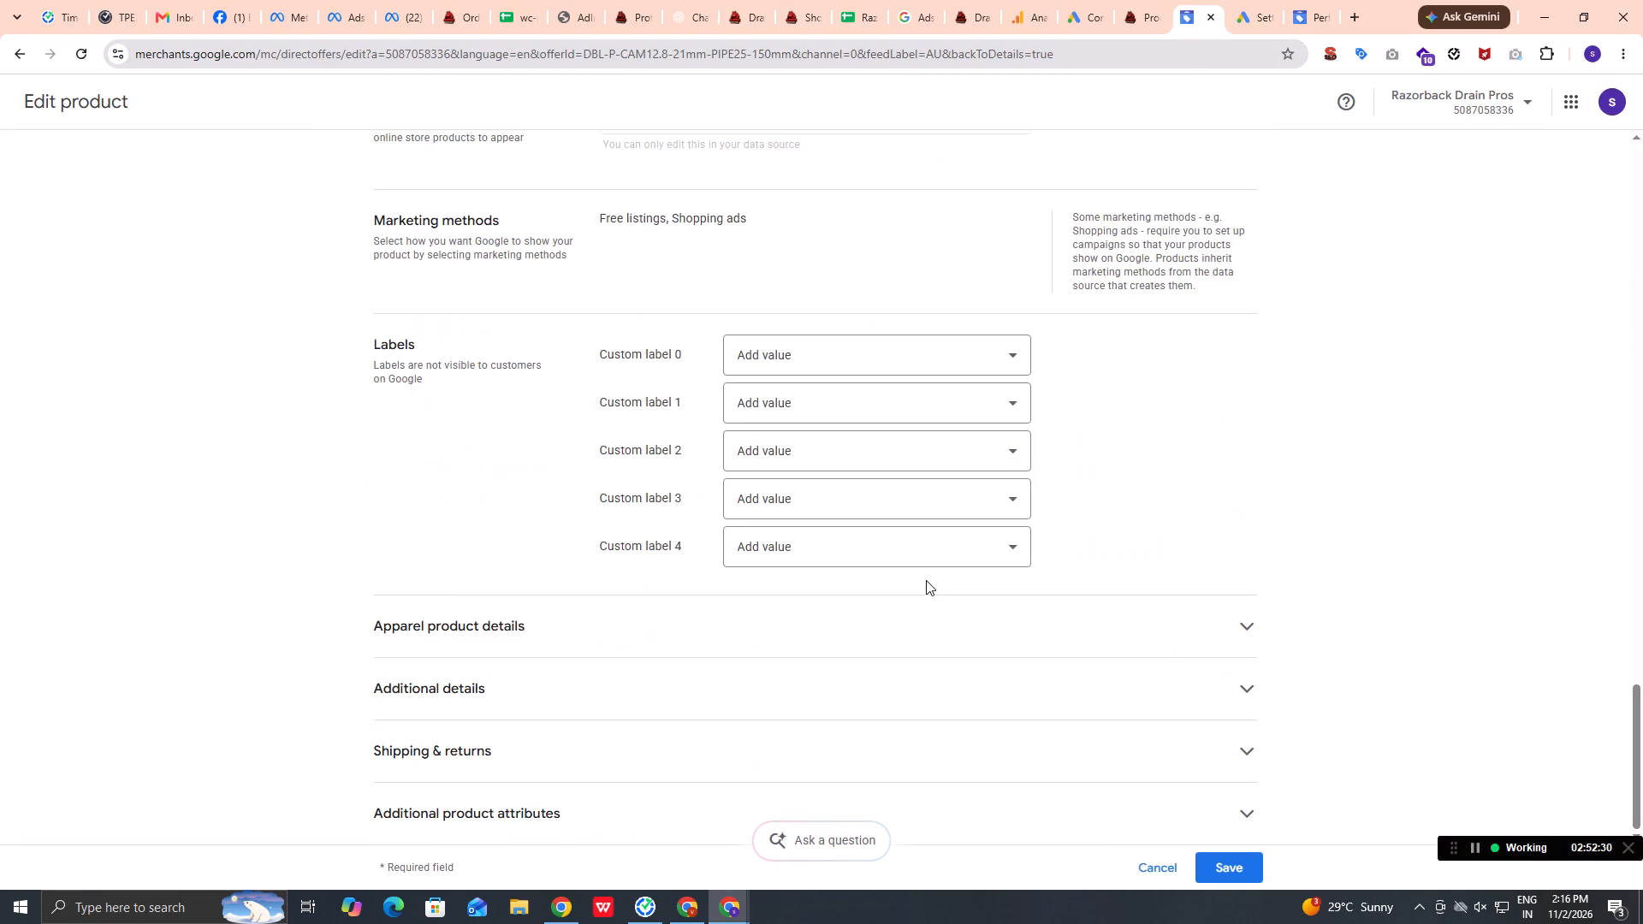
Expand the apparel product details, additional details and additional product attributes sections and examine their fields.
left_click(893, 634)
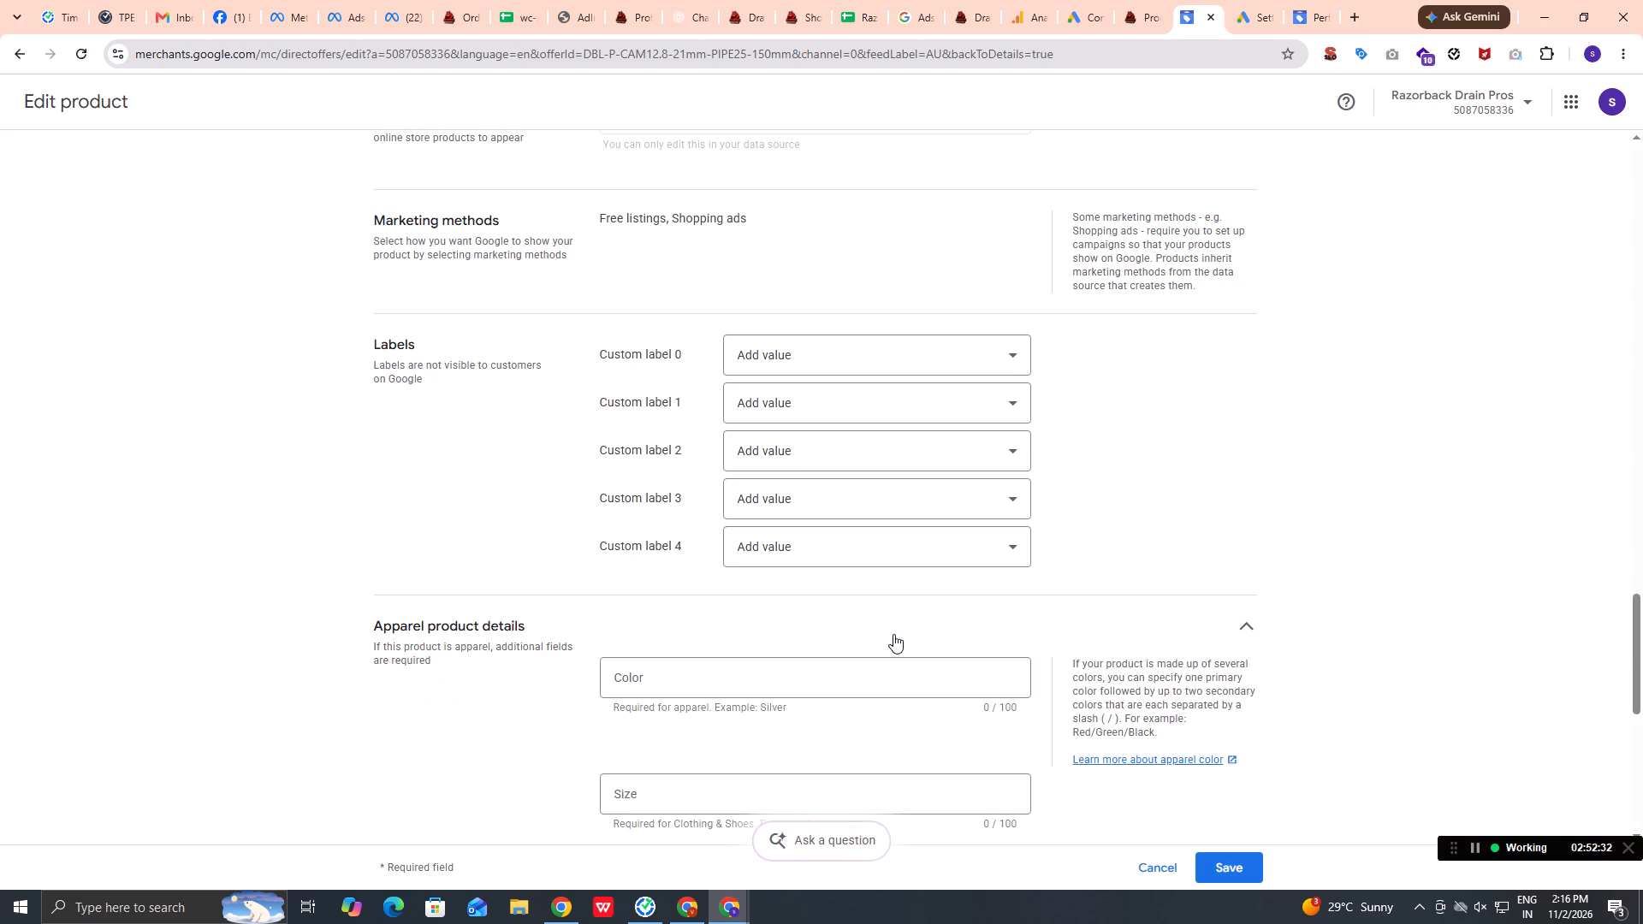
scroll(893, 634, "down", 8)
scroll(893, 634, "up", 1)
scroll(893, 634, "down", 4)
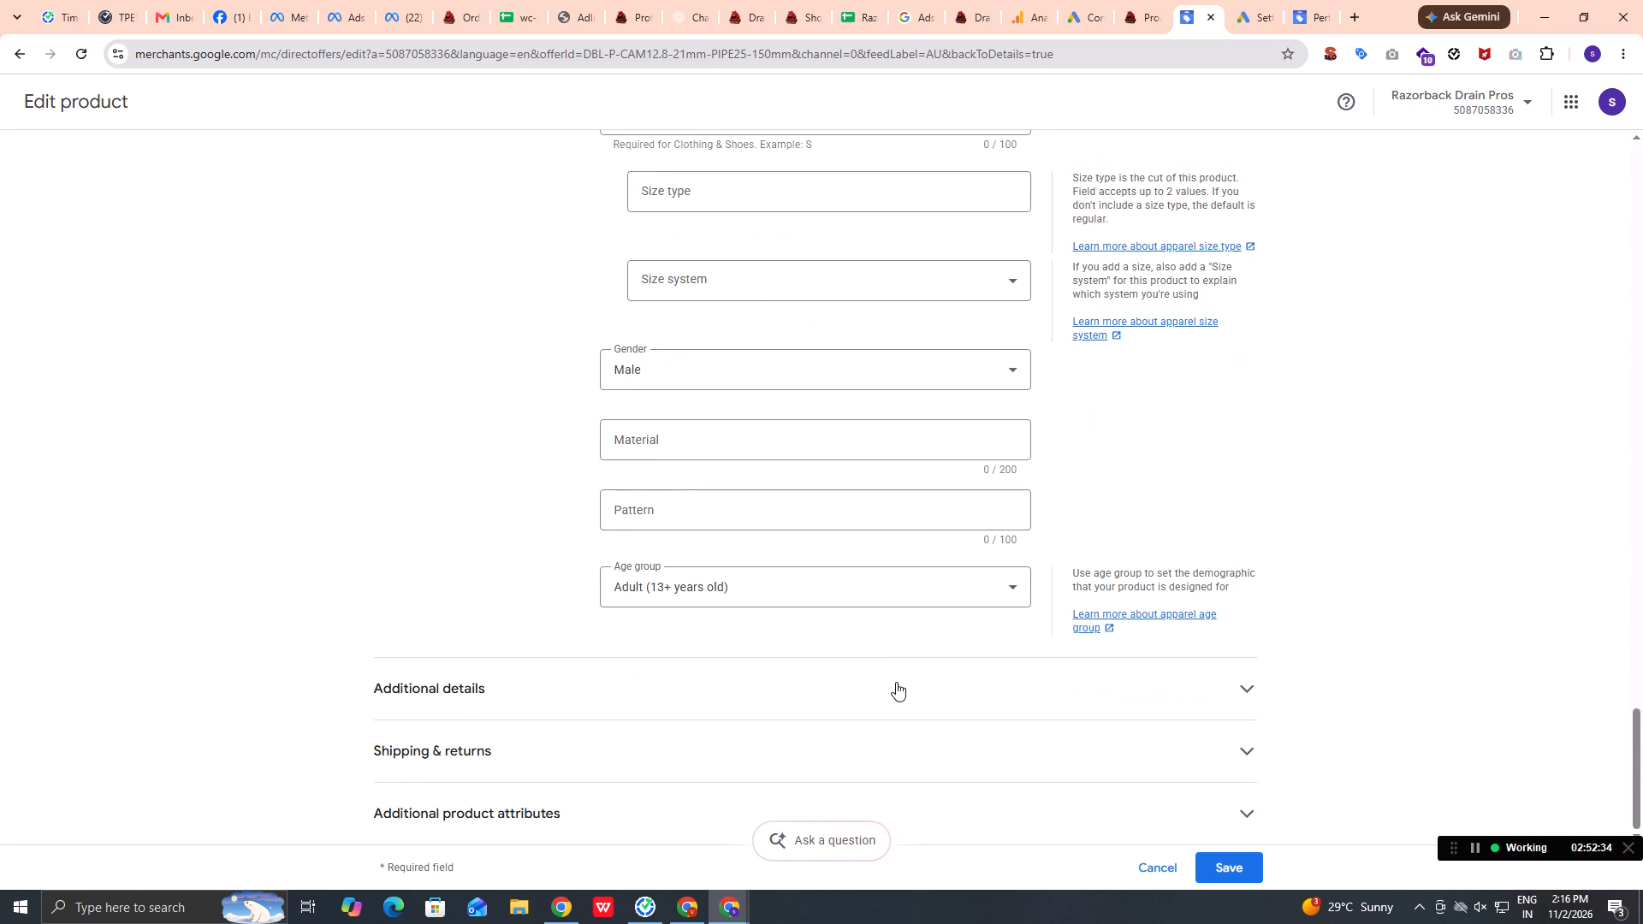
left_click(896, 682)
scroll(896, 682, "down", 4)
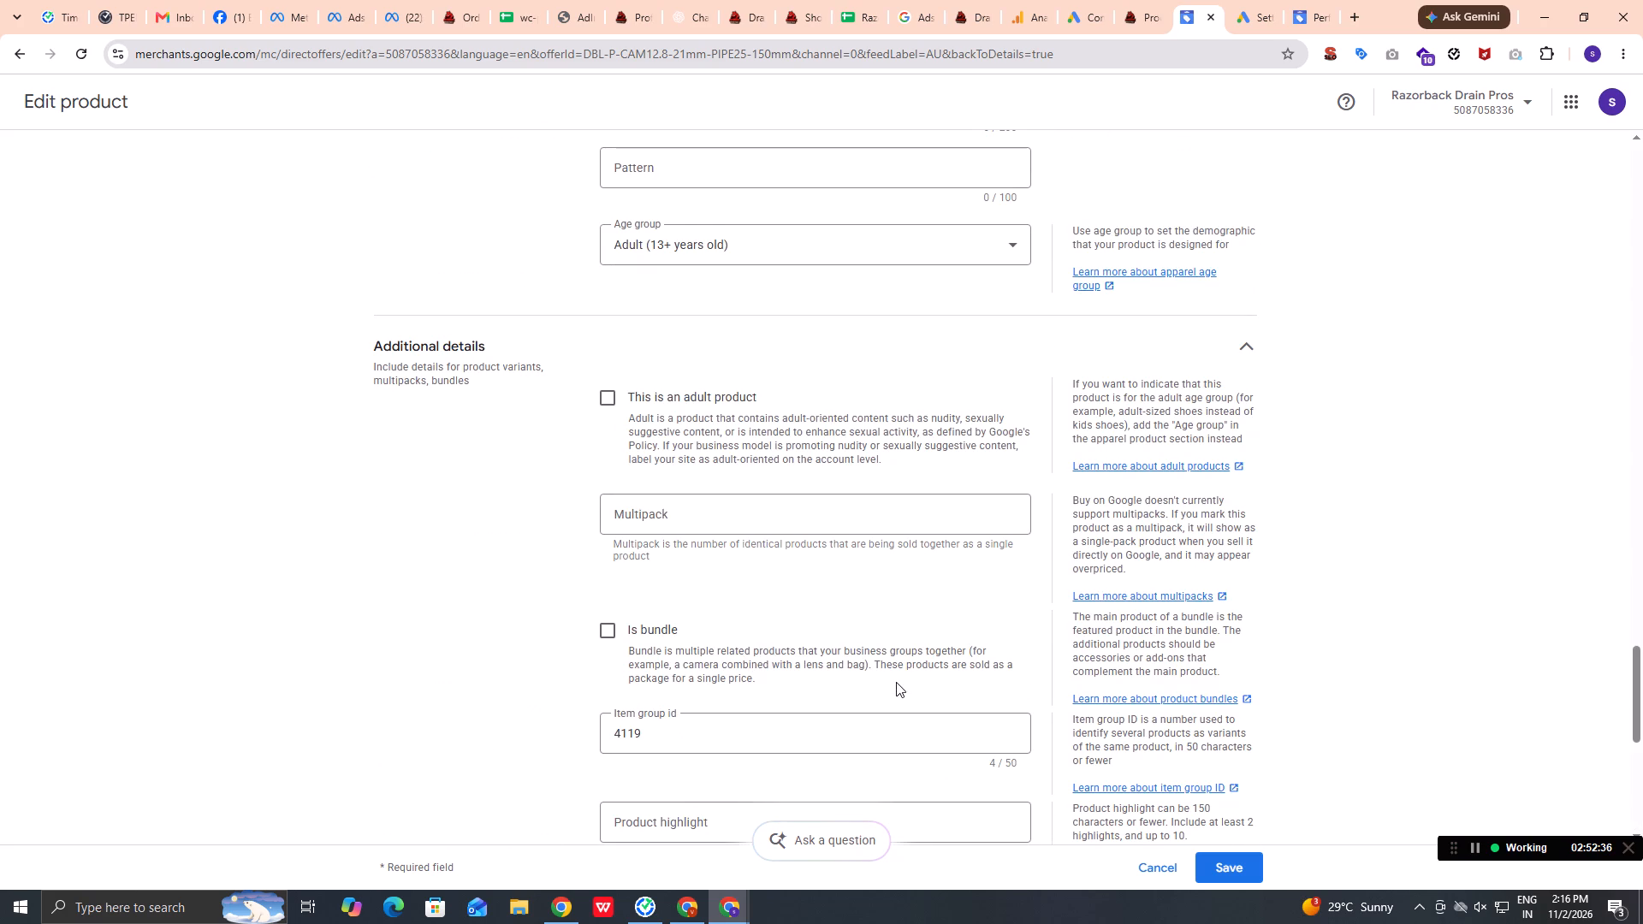
scroll(896, 682, "down", 2)
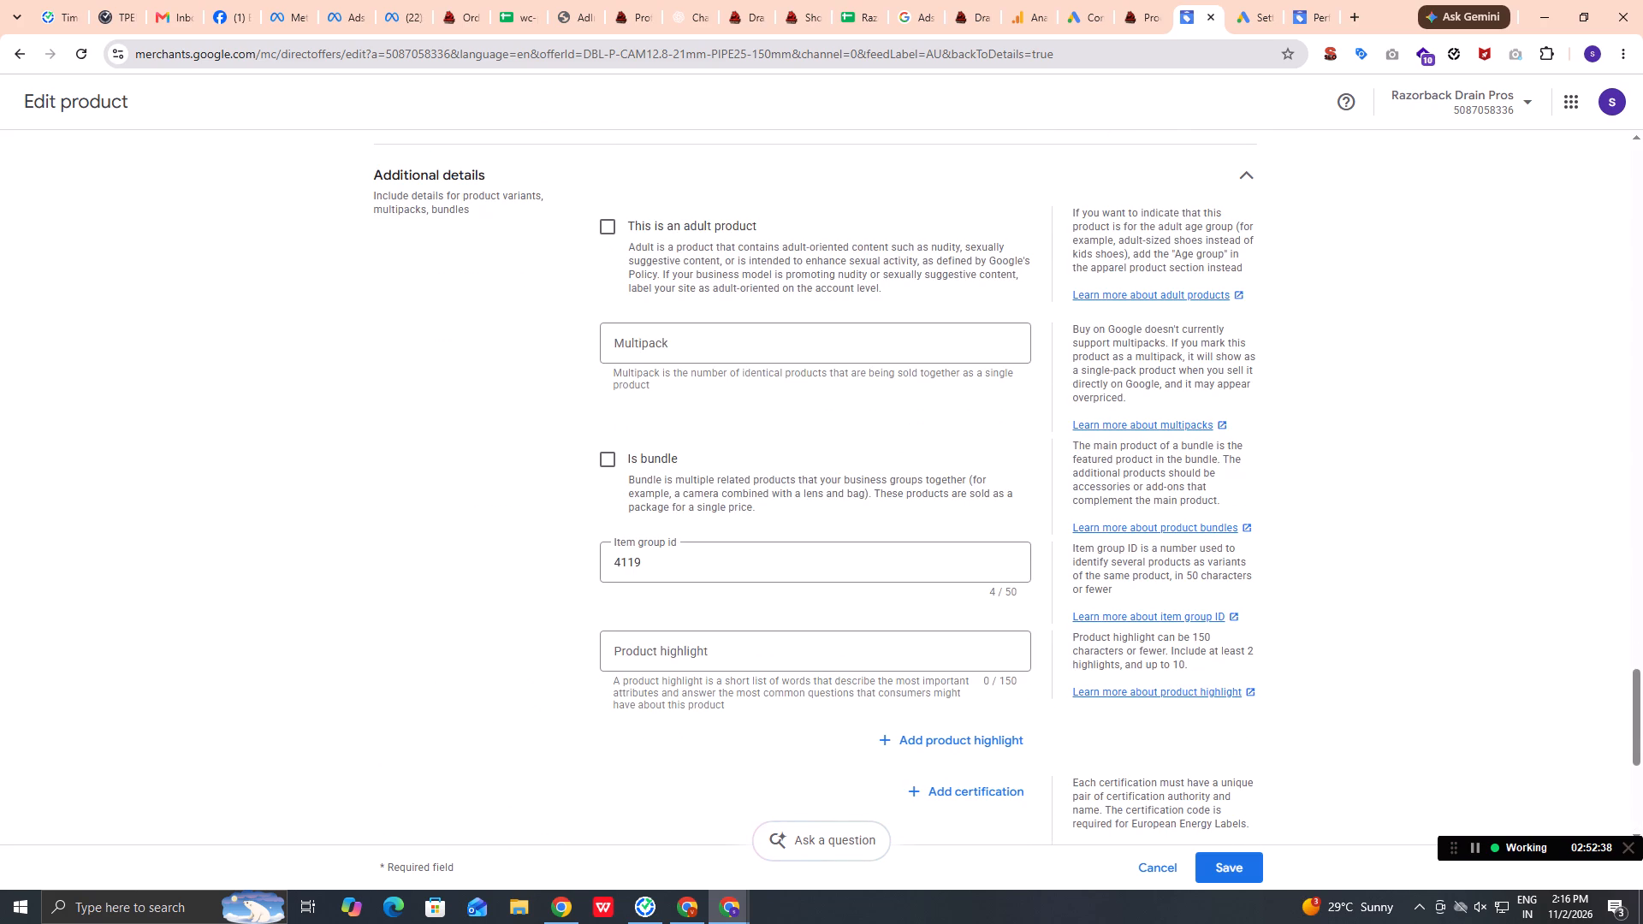
scroll(896, 682, "down", 5)
scroll(896, 682, "up", 1)
scroll(896, 682, "down", 2)
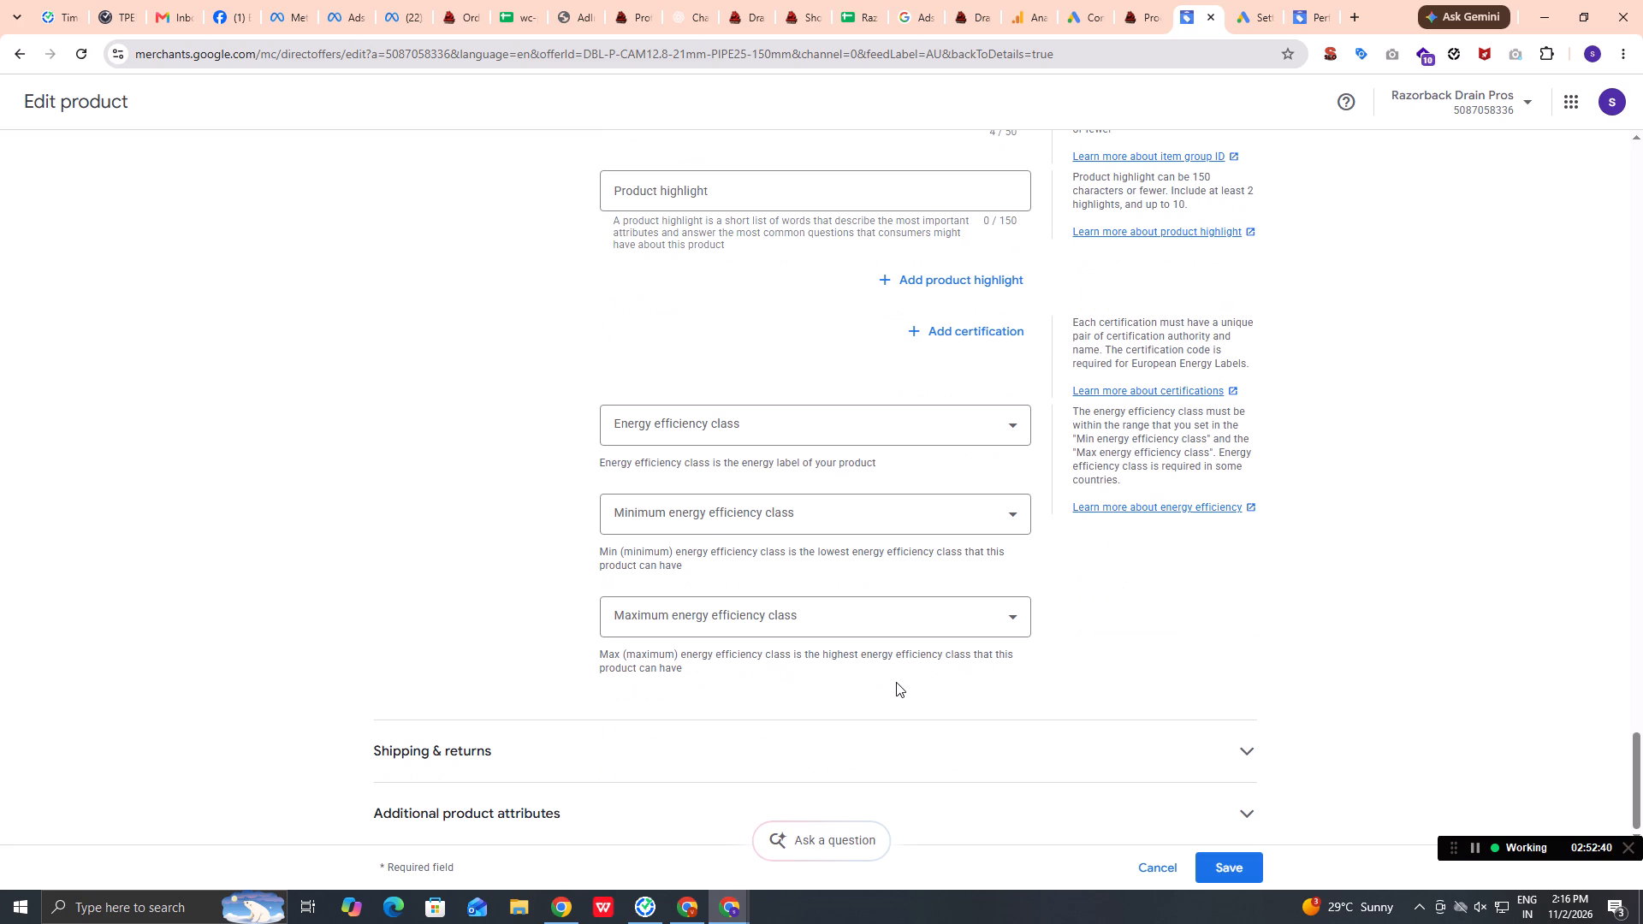
scroll(896, 682, "down", 2)
left_click(1041, 814)
scroll(1041, 814, "down", 4)
scroll(1041, 814, "up", 3)
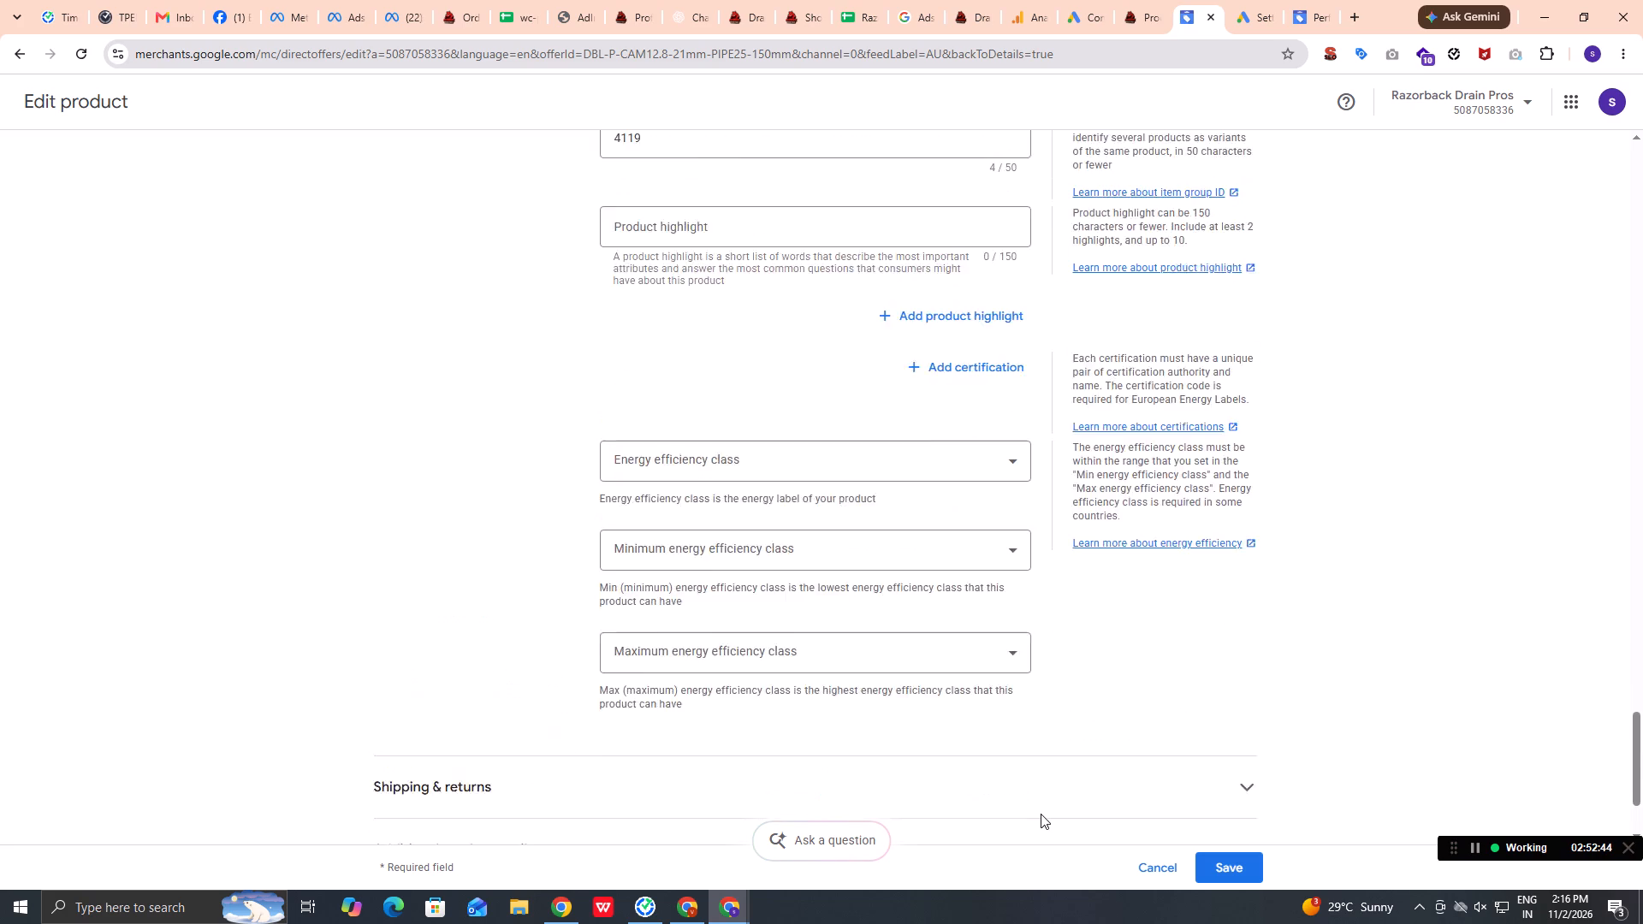
Recheck the custom label, product type and description fields, and leave the product edit form, discarding any changes.
scroll(1041, 814, "up", 4)
scroll(1041, 814, "down", 1)
scroll(1041, 814, "up", 7)
scroll(1041, 814, "down", 1)
scroll(1041, 814, "up", 9)
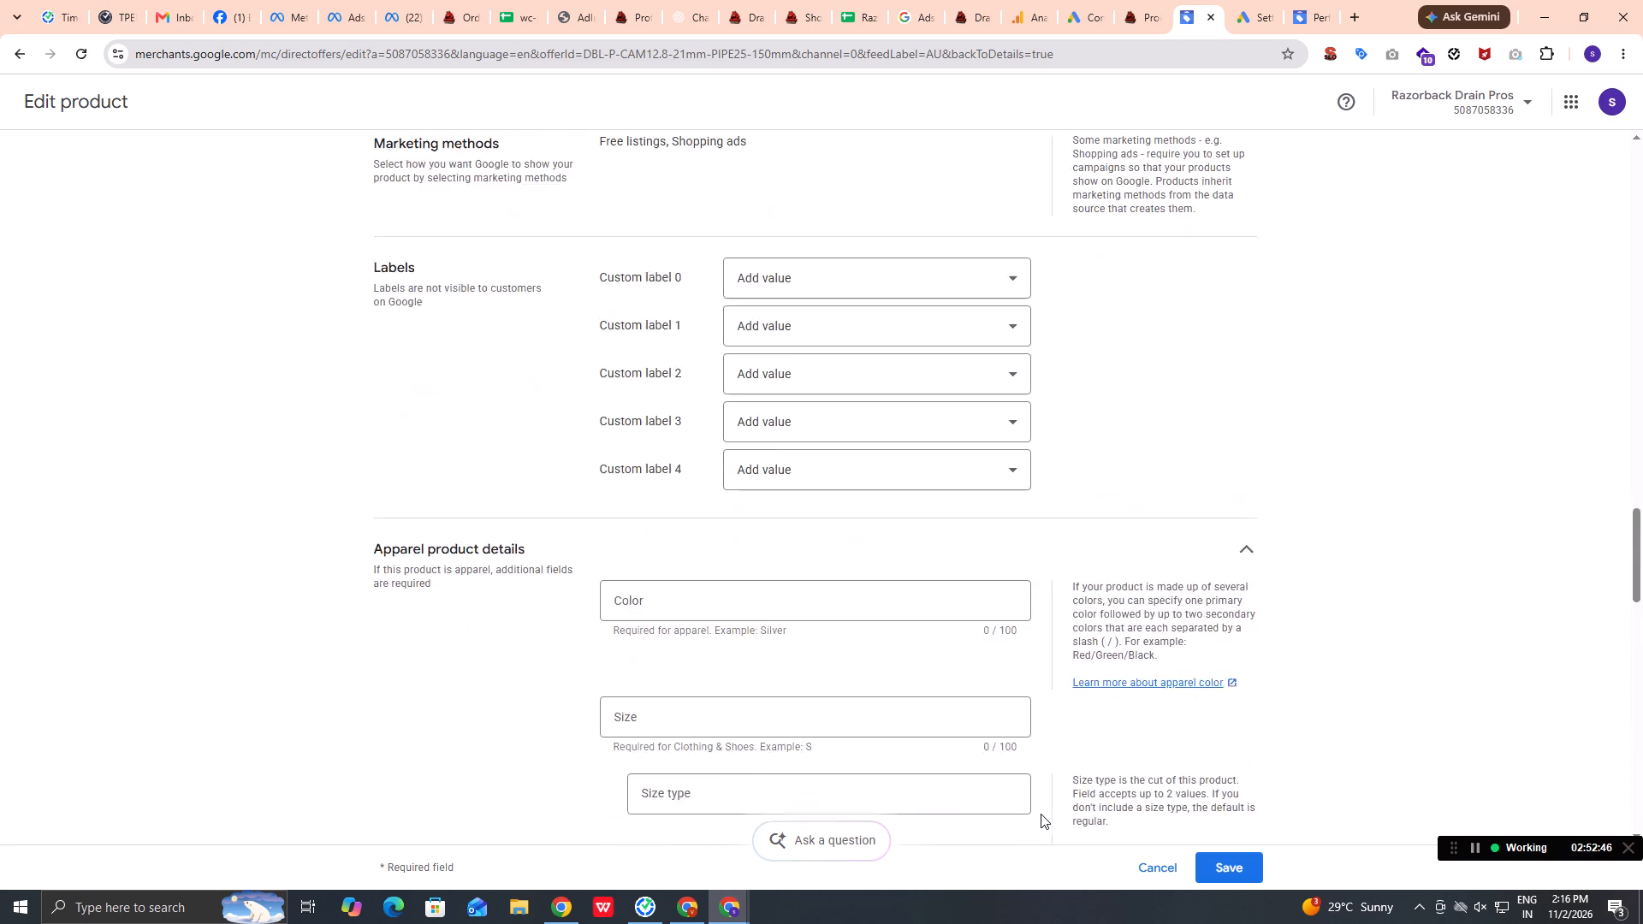
scroll(1041, 814, "up", 15)
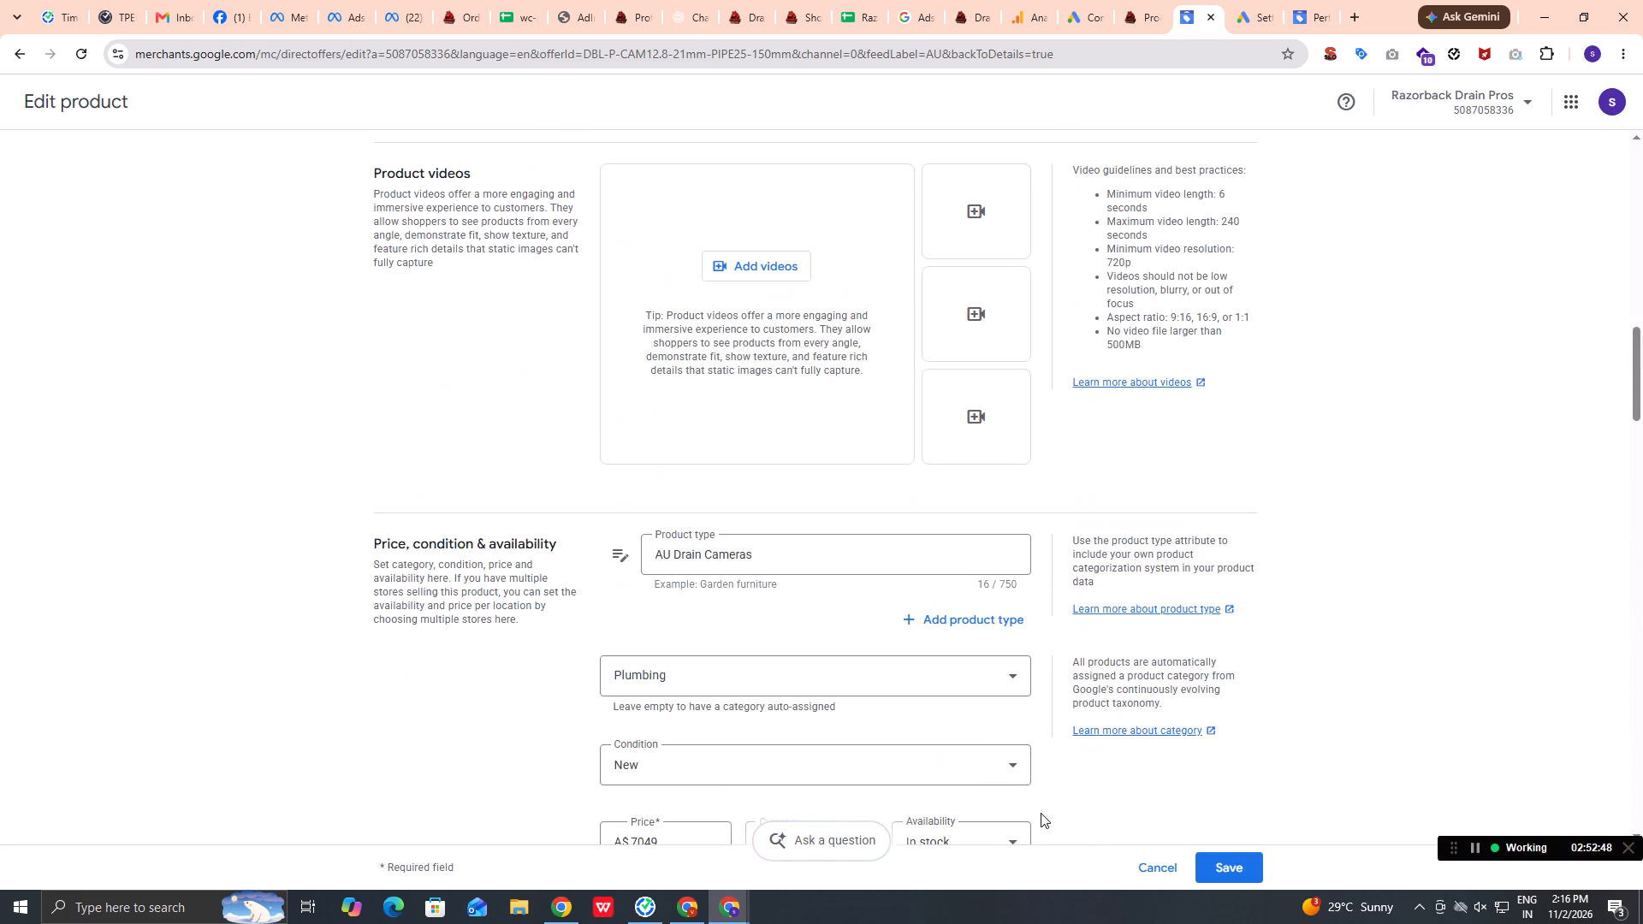
scroll(1041, 813, "up", 15)
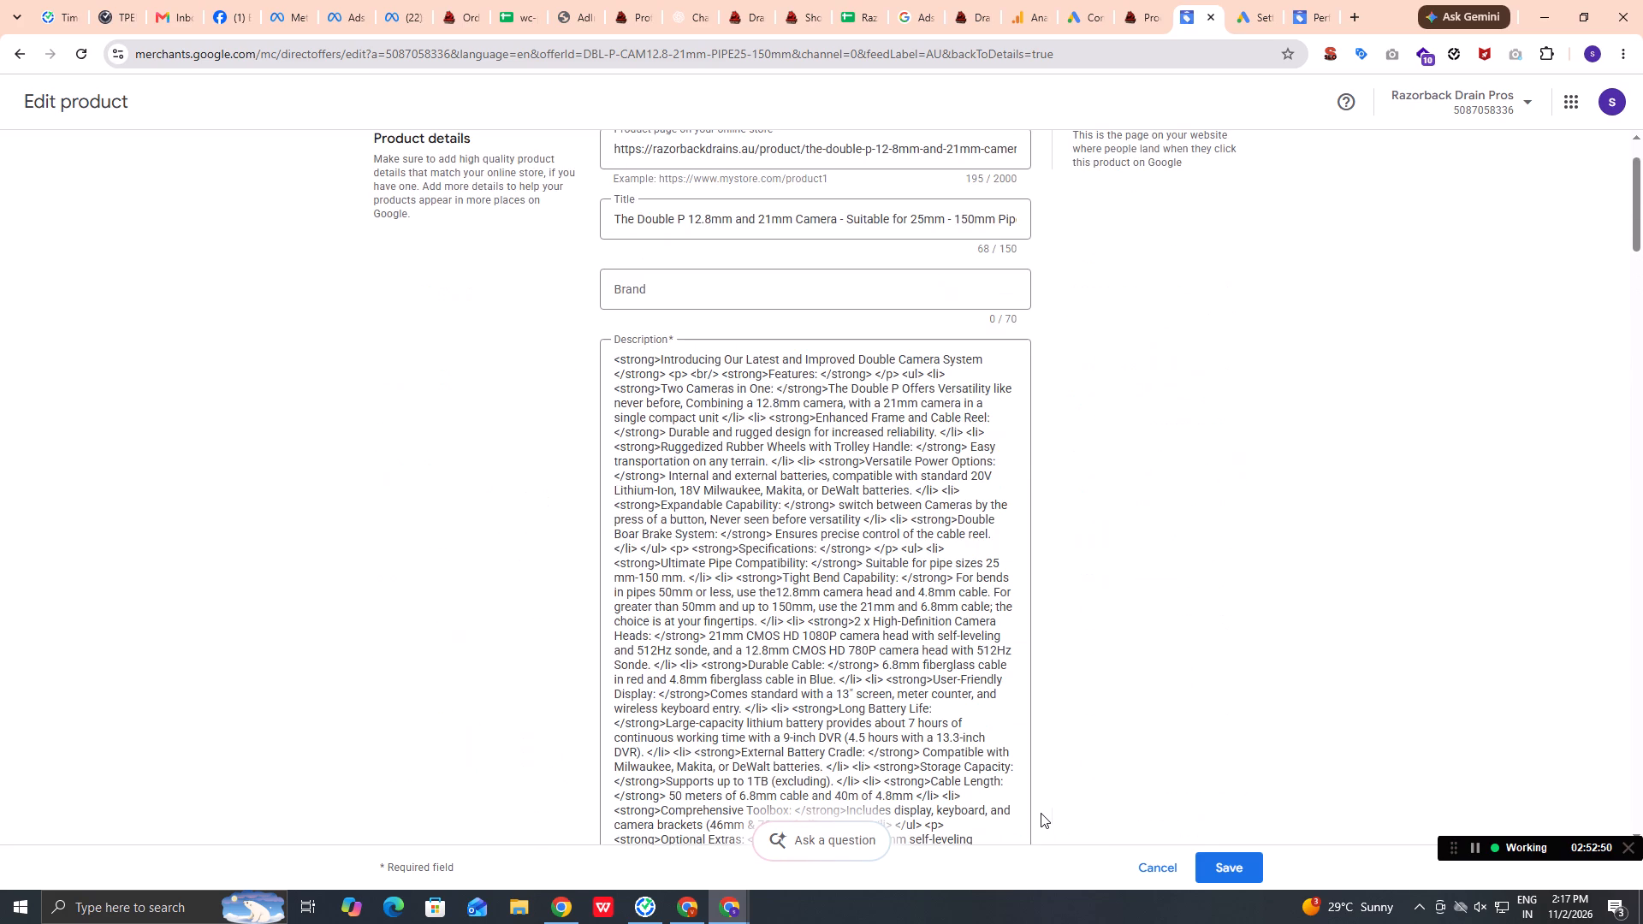
left_click(19, 56)
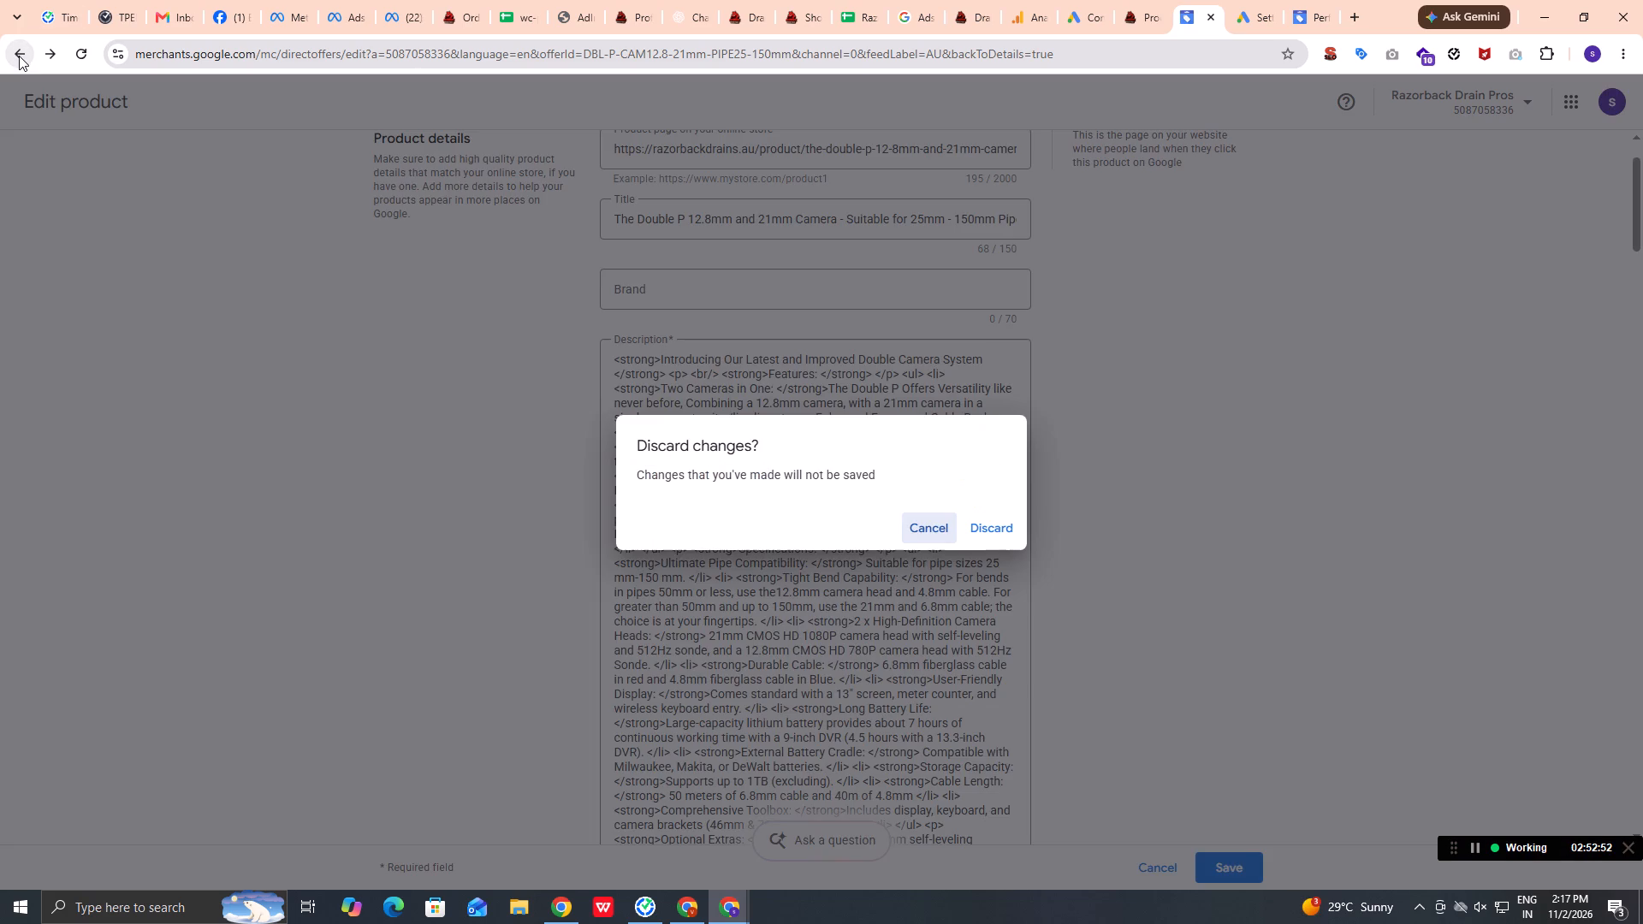
left_click(987, 534)
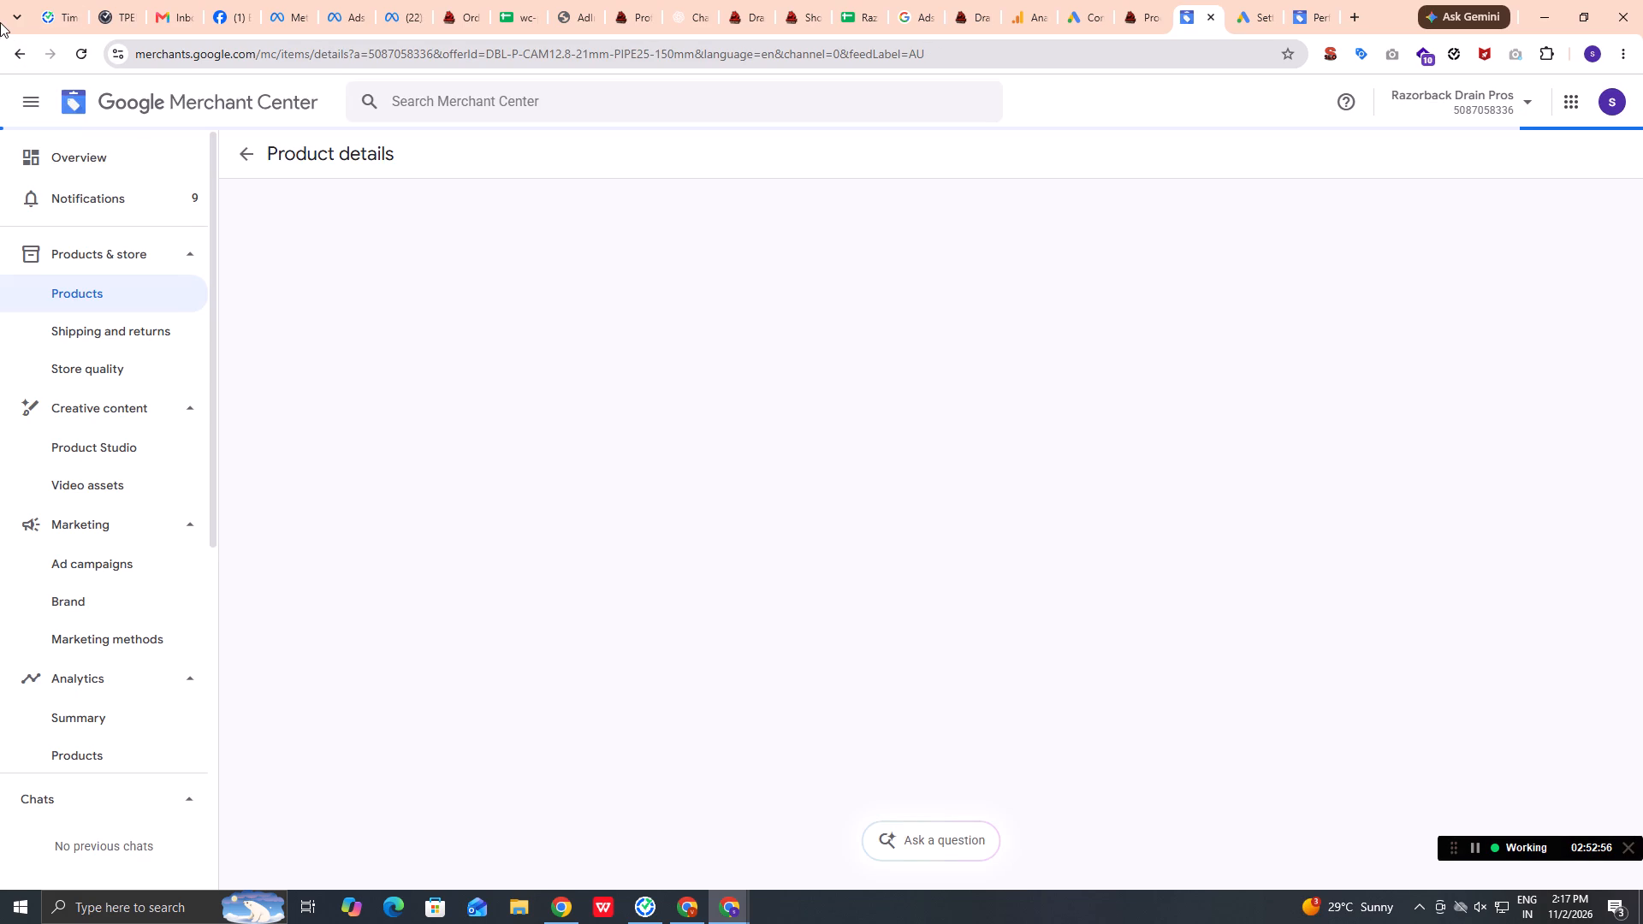
Check the product_type attribute in the additional details of The Double P 12.8mm and 21mm Camera.
scroll(962, 452, "down", 1)
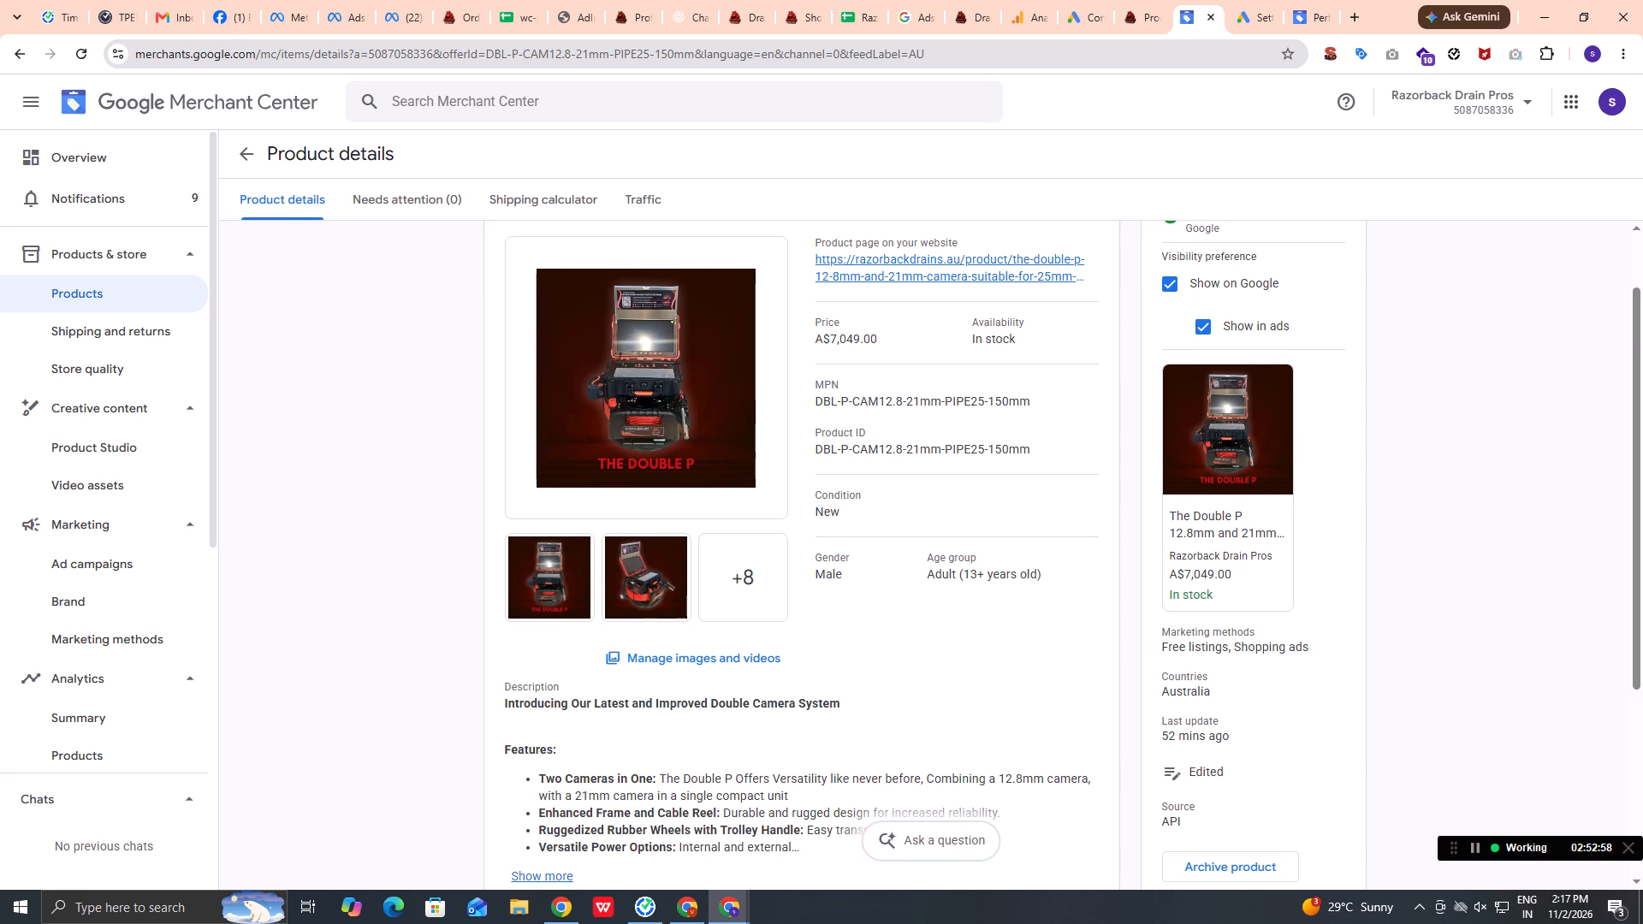
scroll(962, 452, "down", 5)
left_click(516, 616)
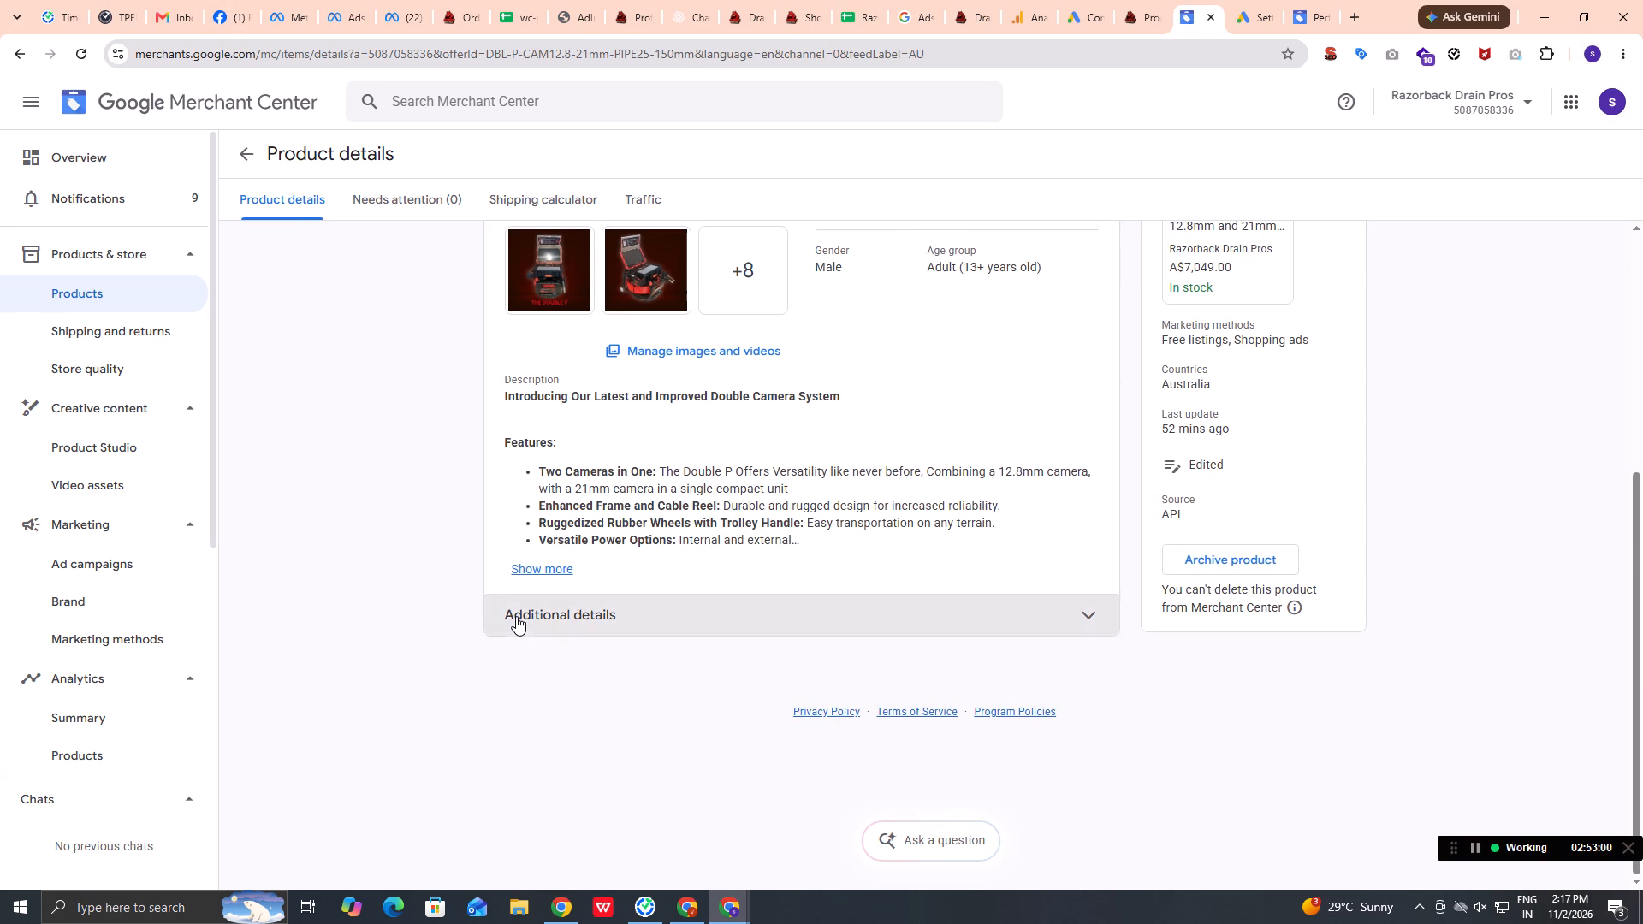
scroll(594, 688, "down", 2)
left_click(845, 641)
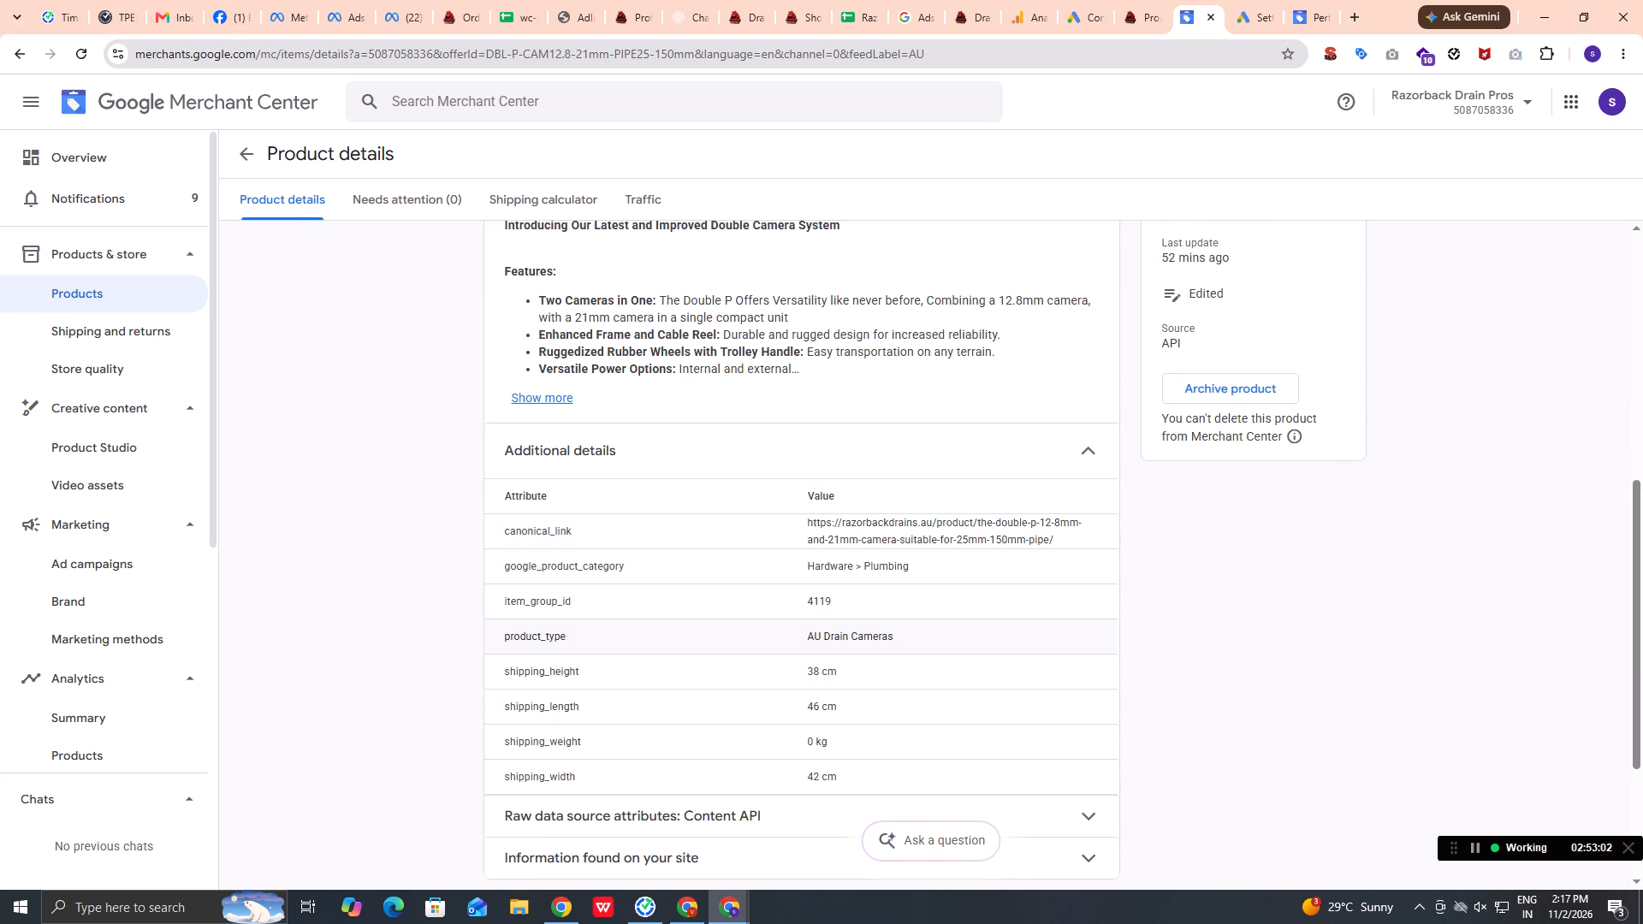
Return to the products list and open the management page for its product data sources.
left_click(237, 148)
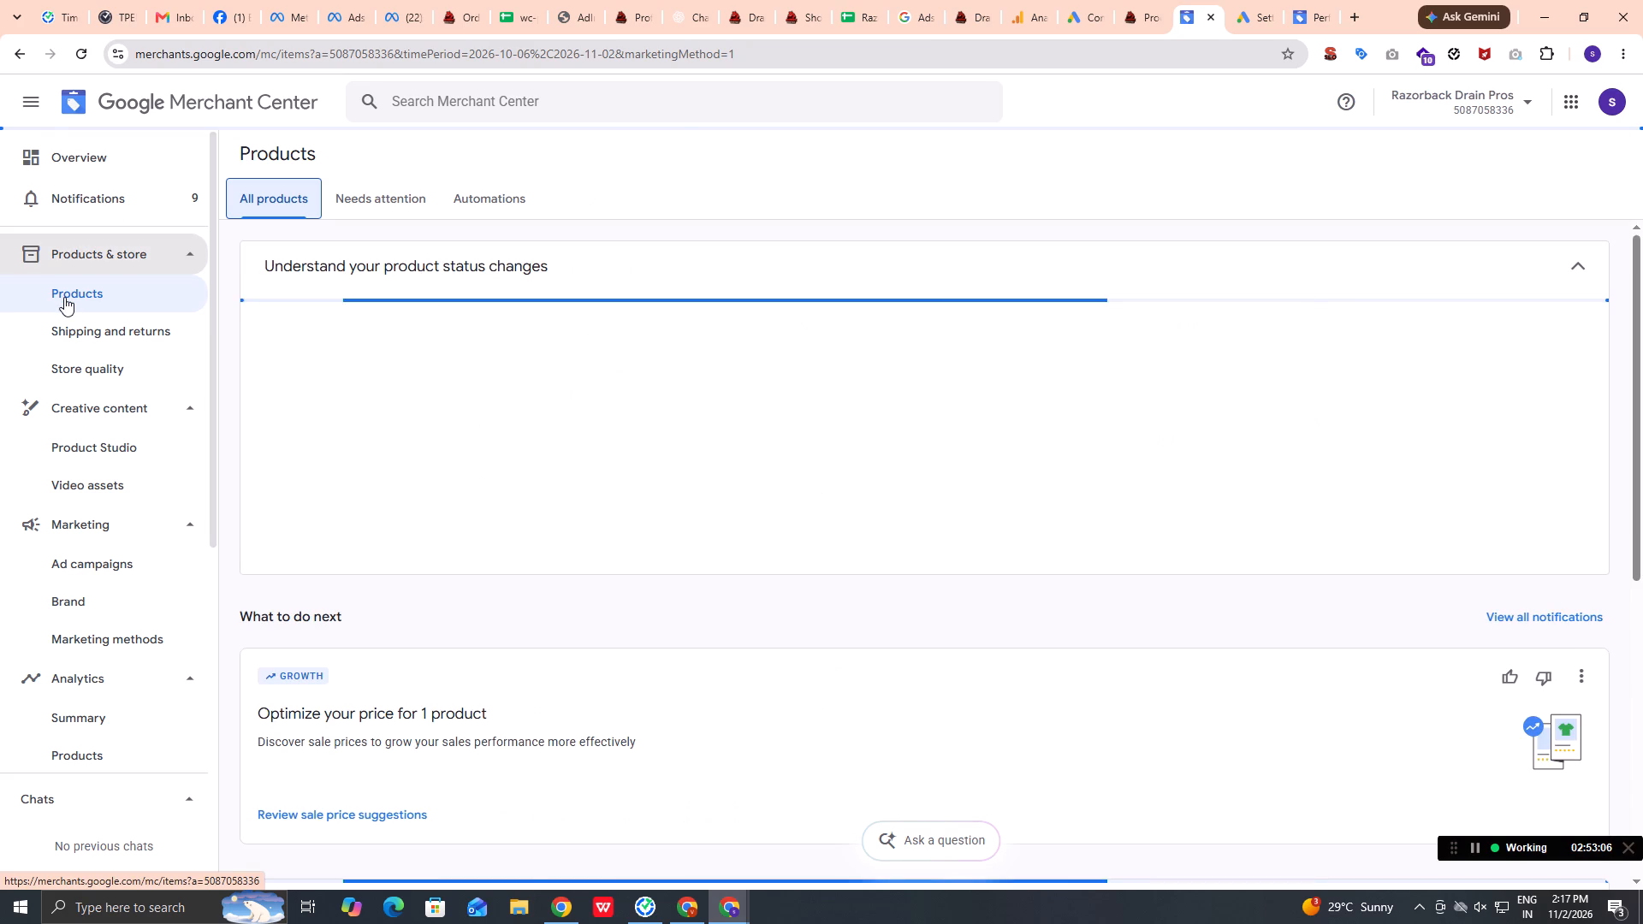
left_click(30, 98)
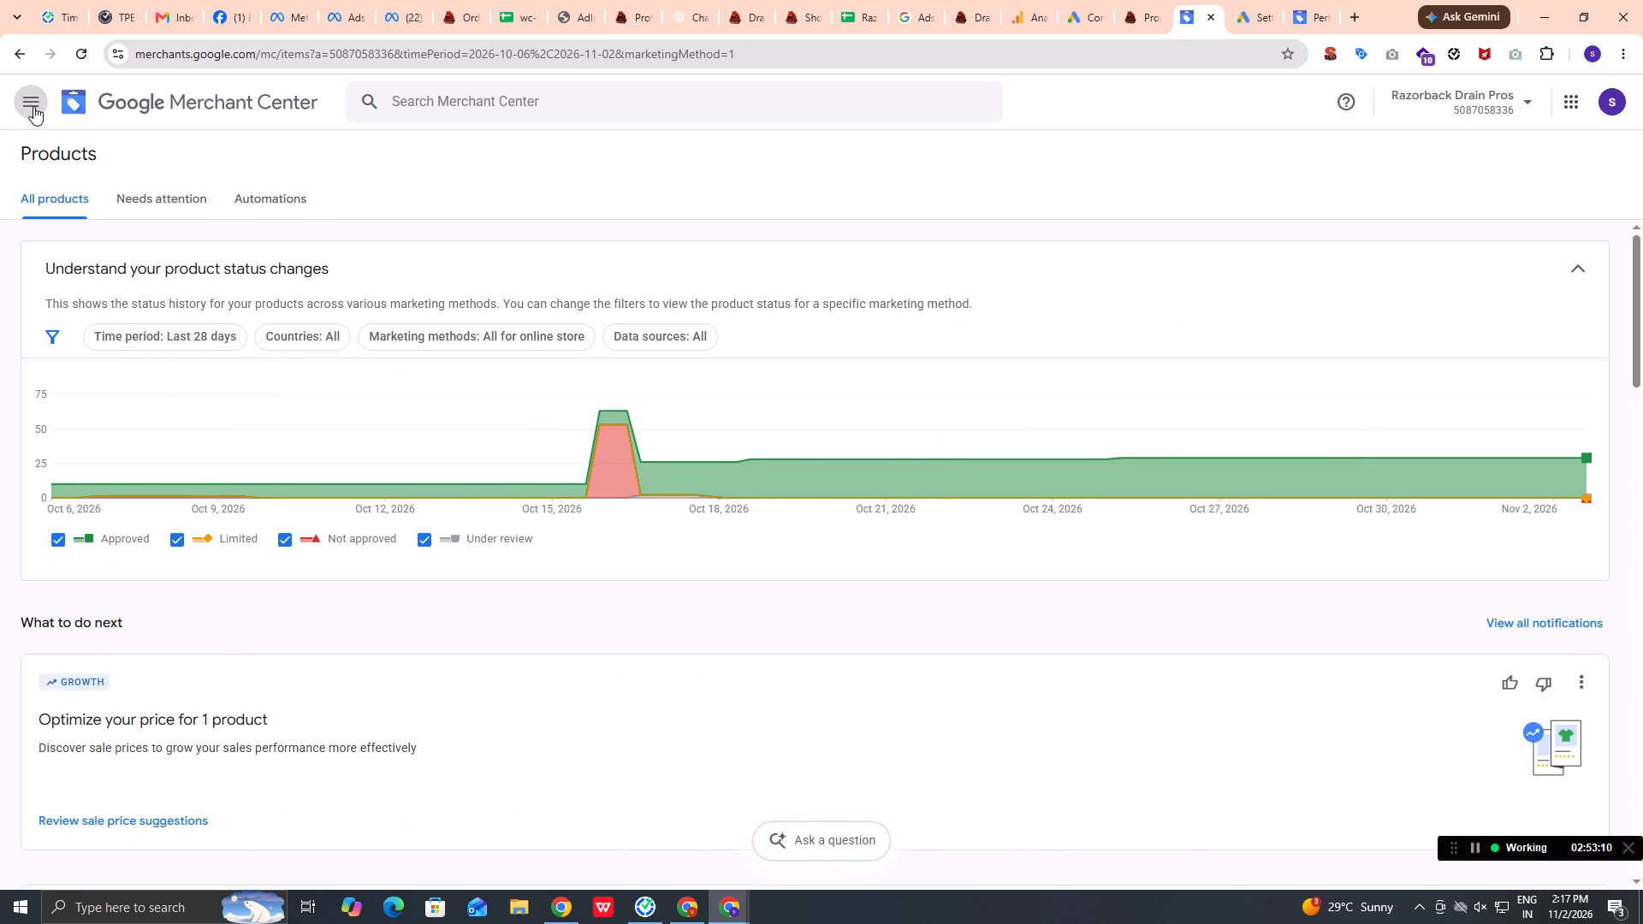
left_click(35, 106)
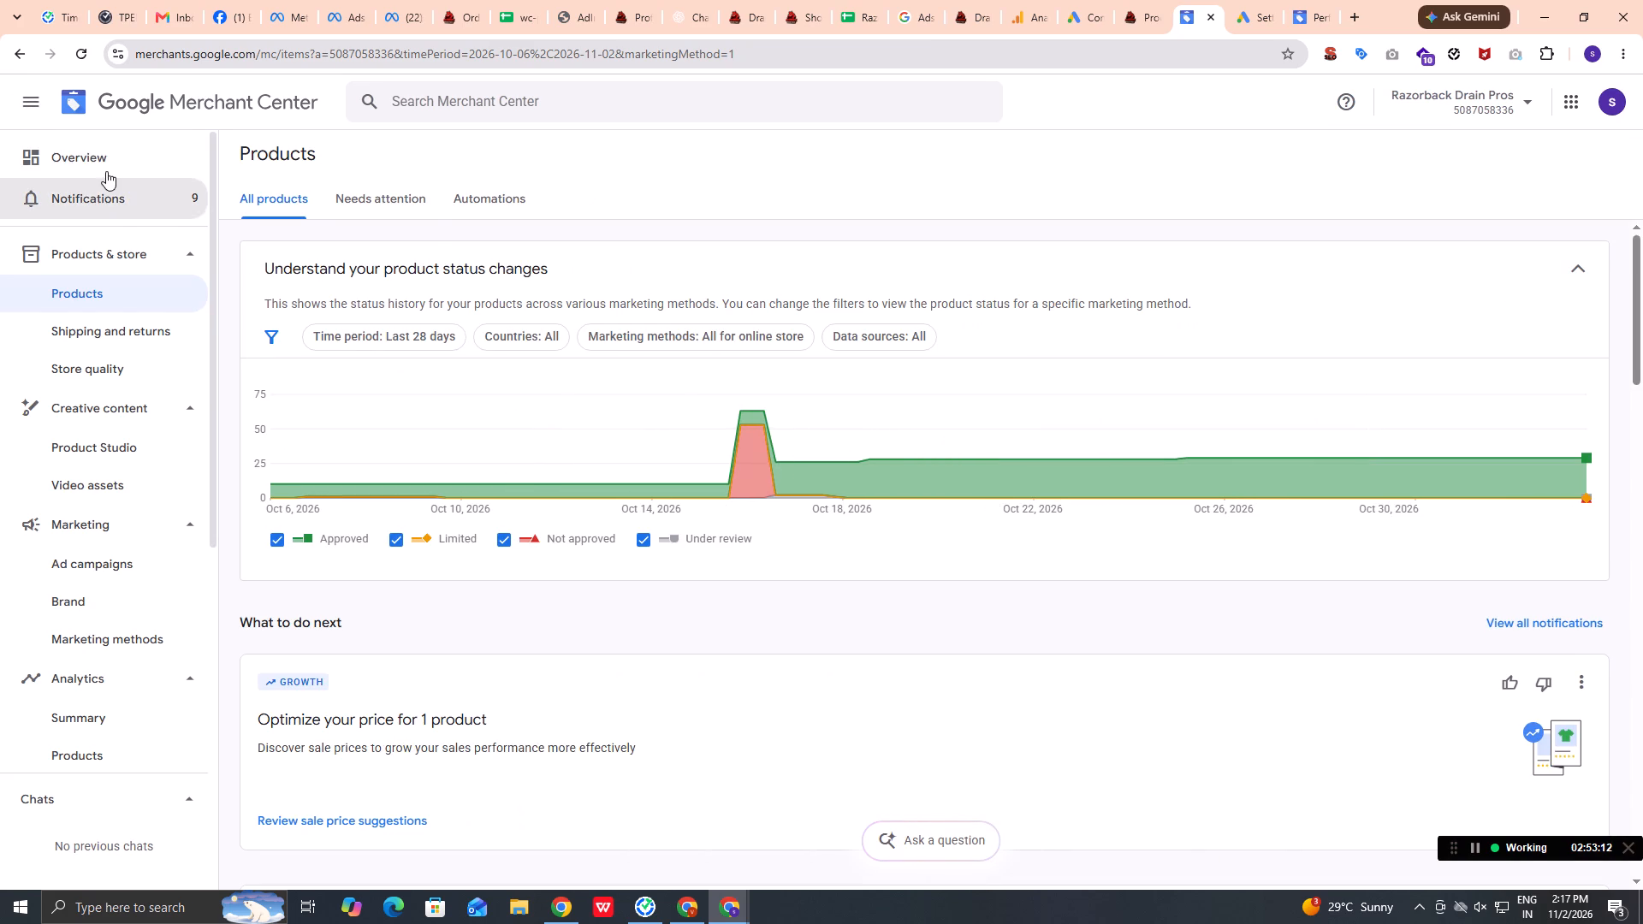
scroll(590, 480, "down", 2)
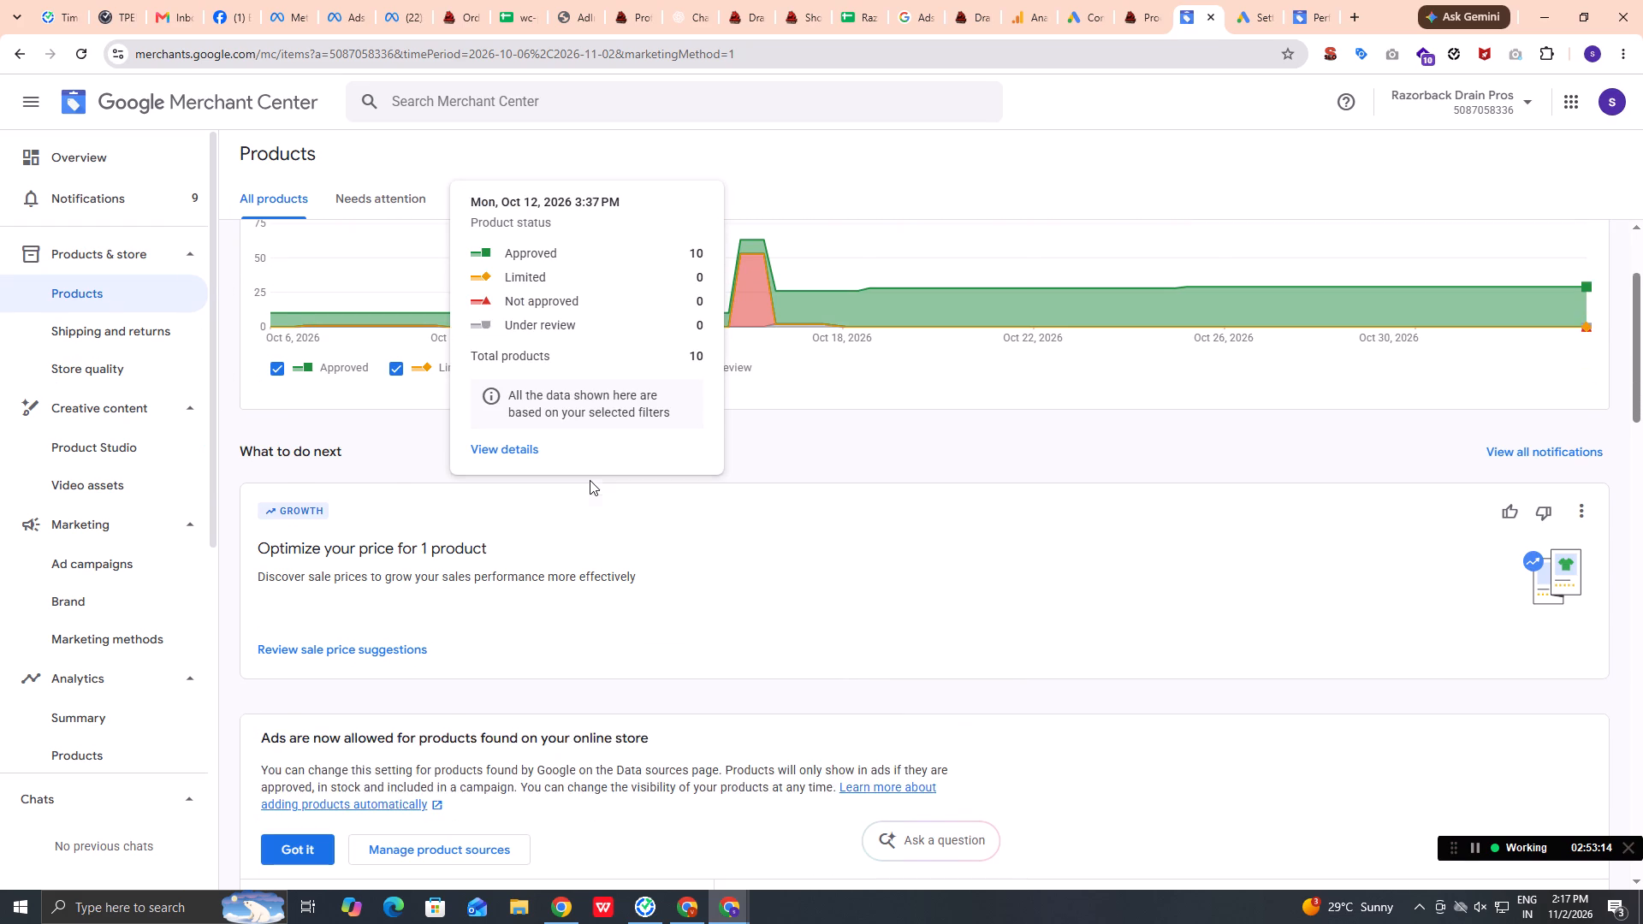
scroll(590, 480, "down", 5)
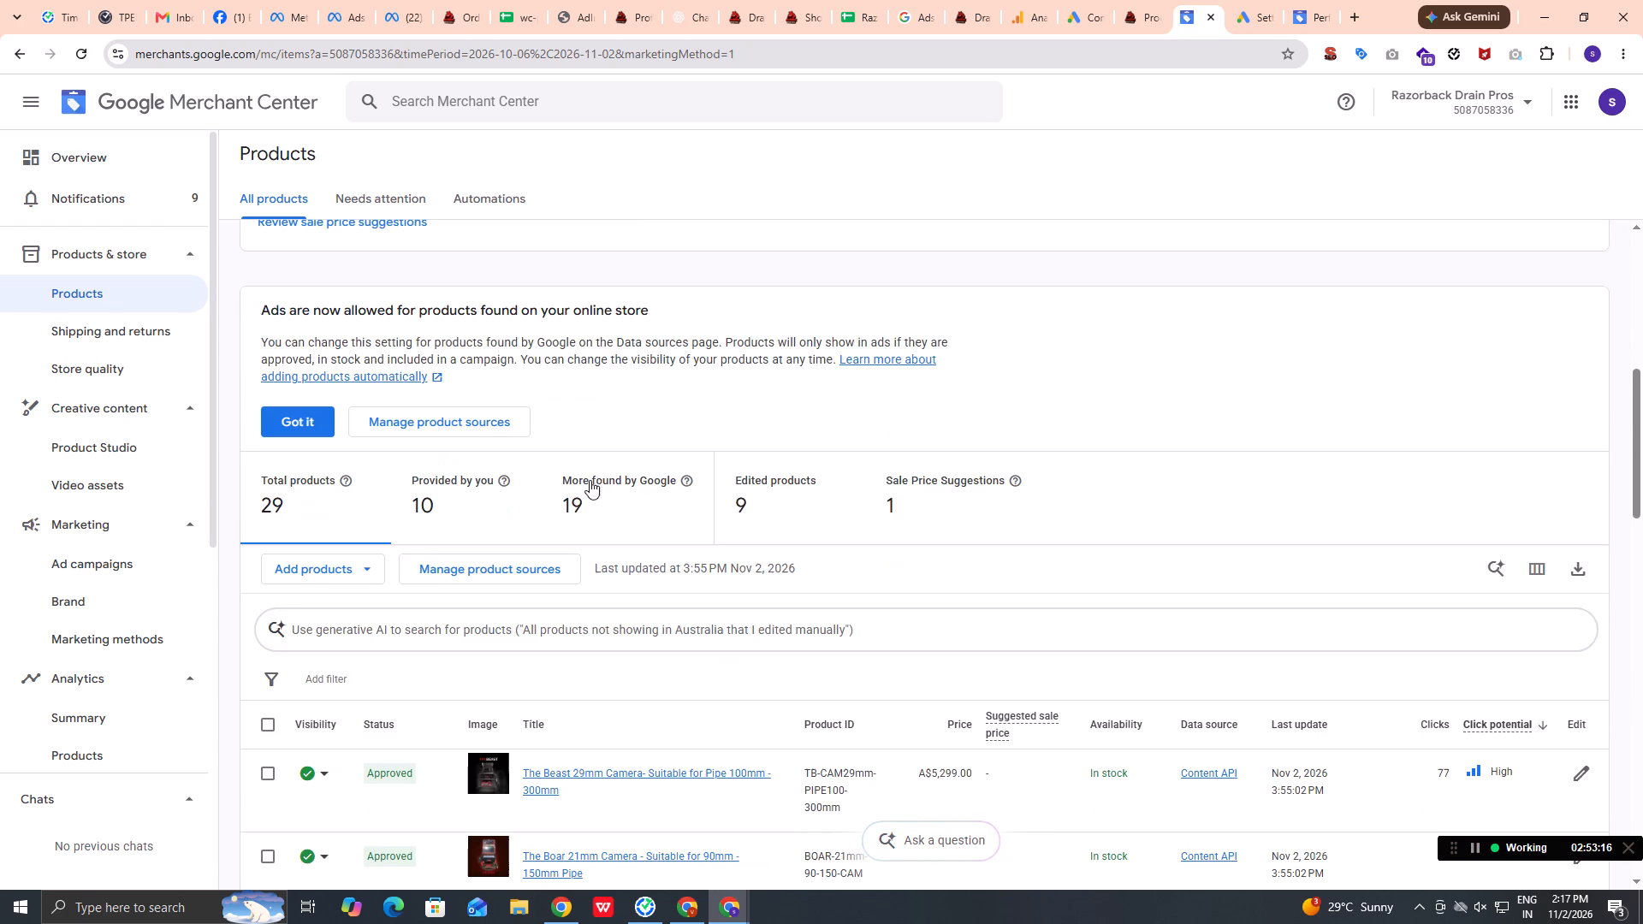
left_click(365, 559)
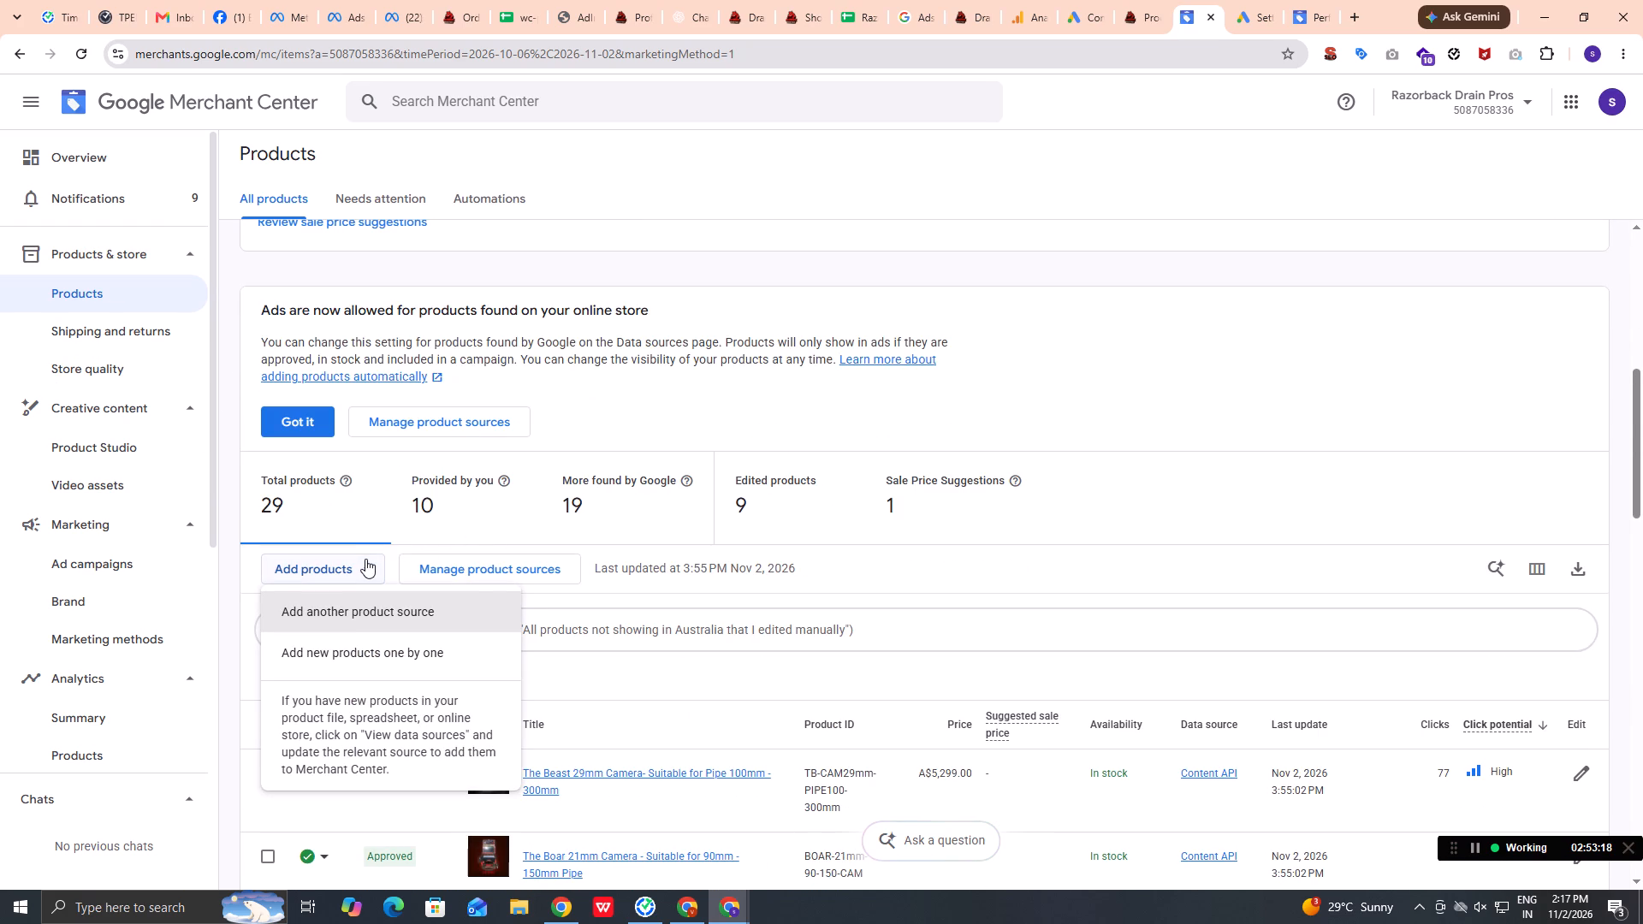
left_click(496, 575)
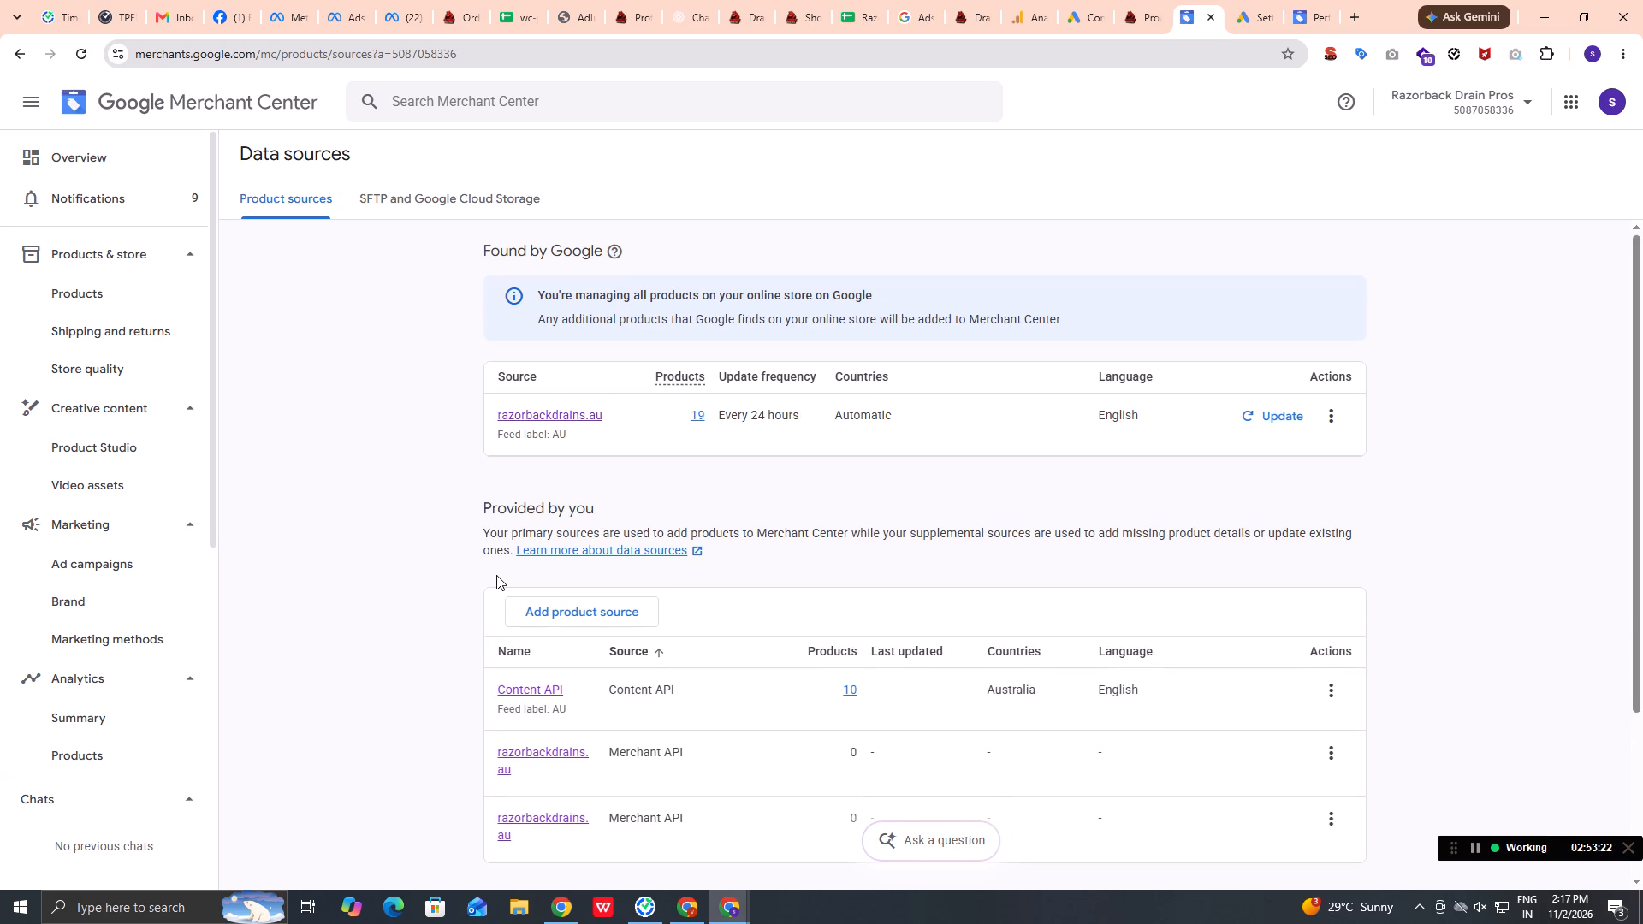
scroll(498, 575, "down", 2)
scroll(498, 575, "up", 3)
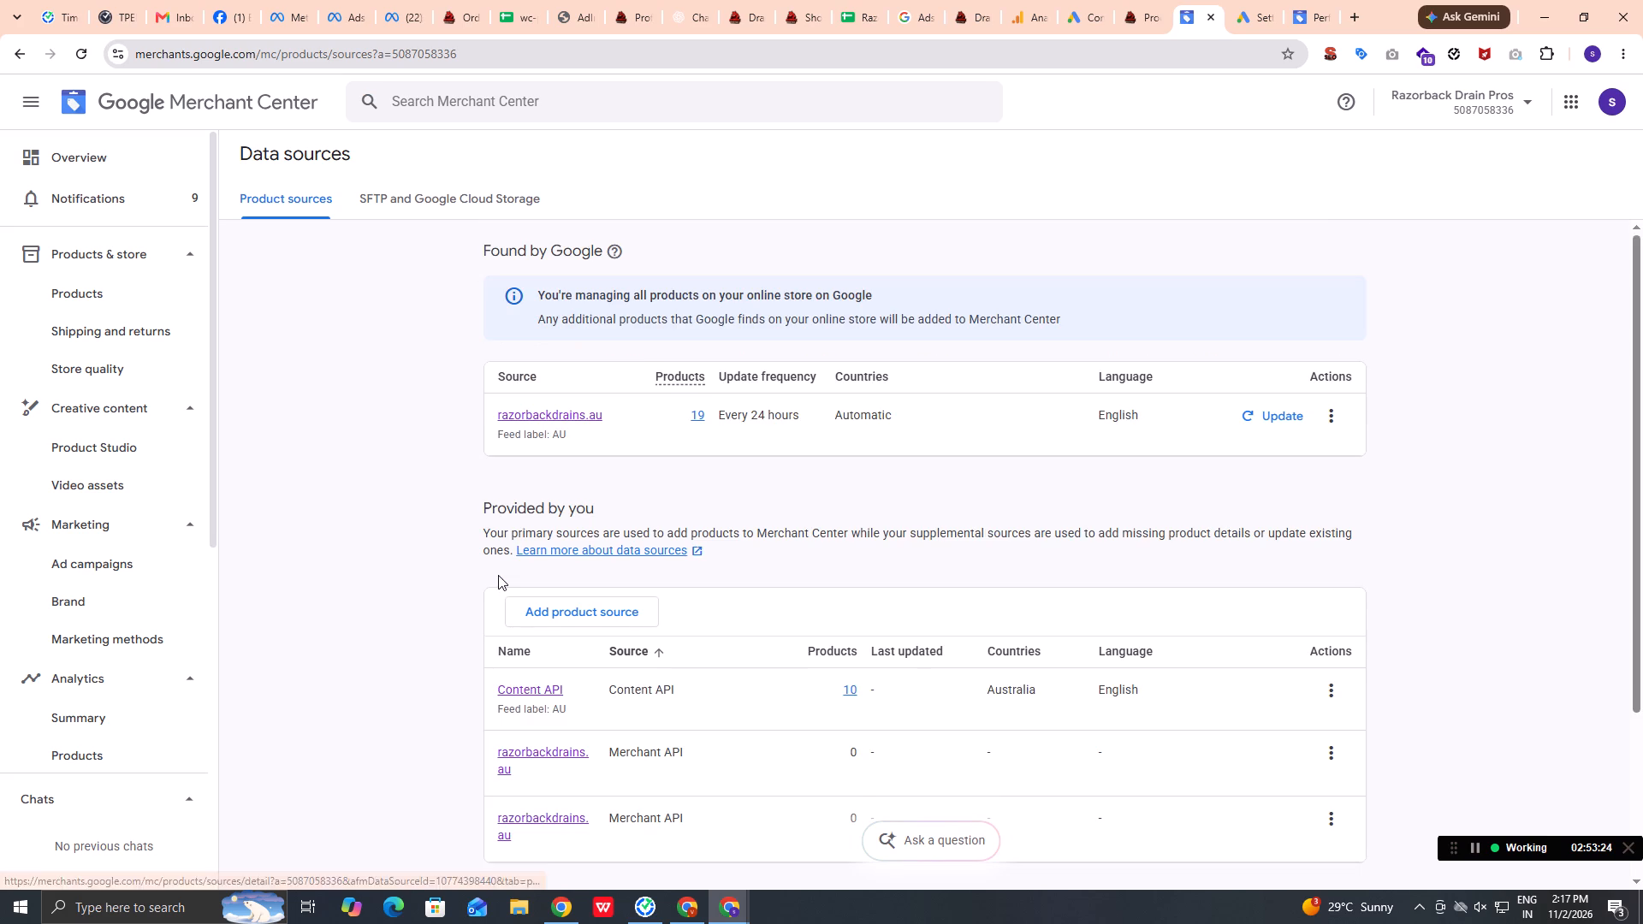
Examine the setup details of the Found by Google source razorbackdrains.au and return to the data sources overview.
left_click(589, 412)
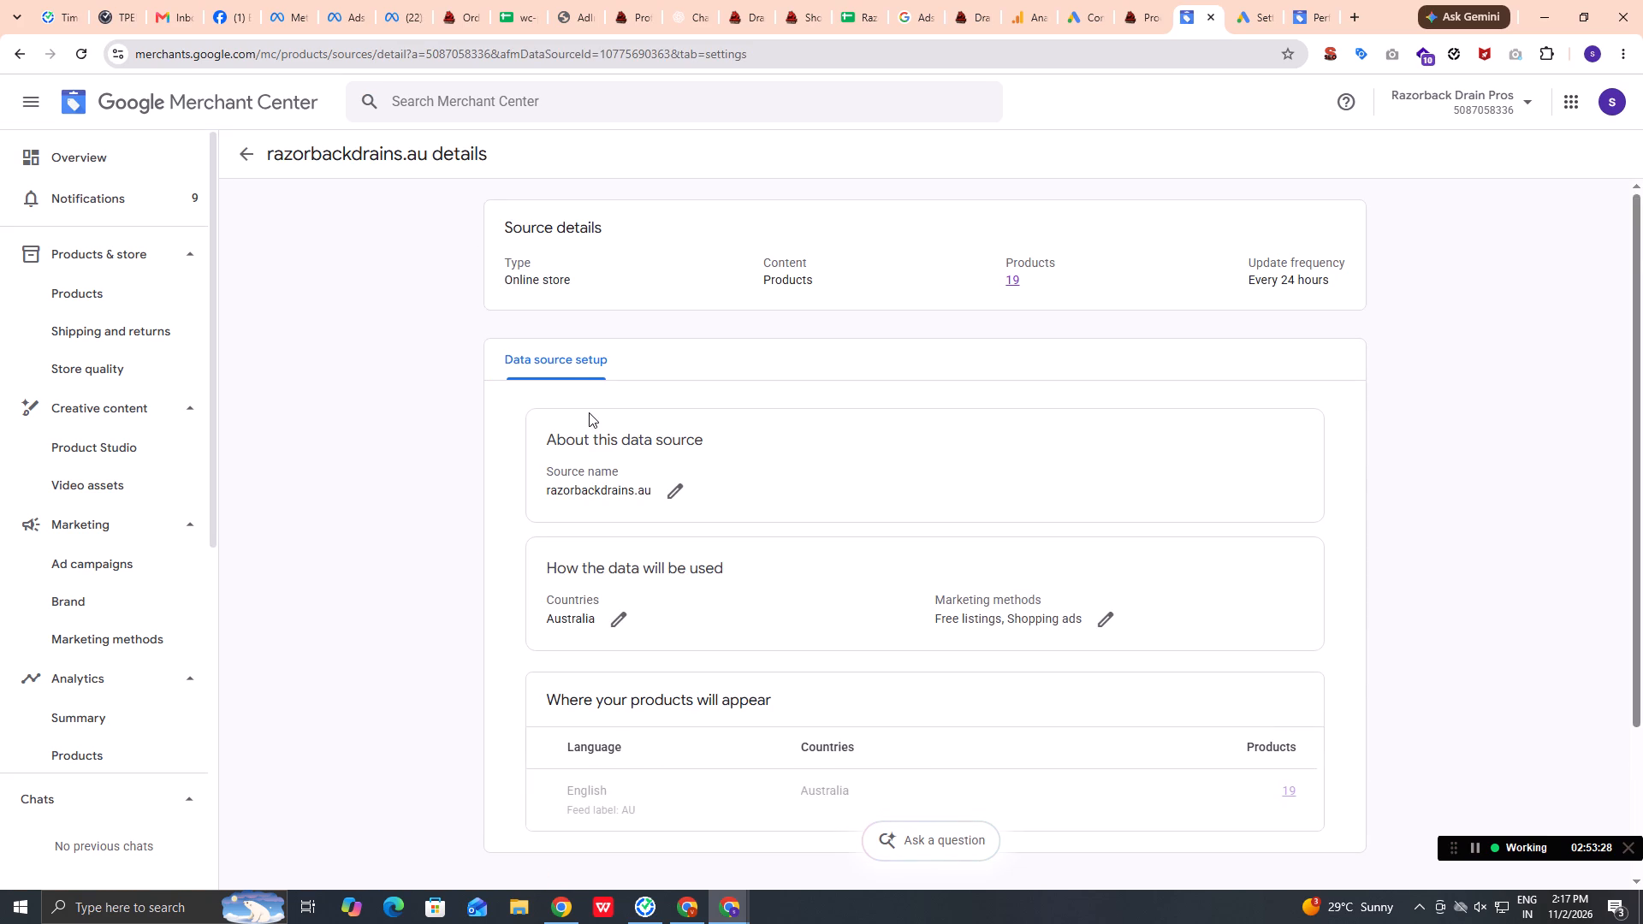
scroll(589, 412, "down", 2)
scroll(589, 412, "up", 2)
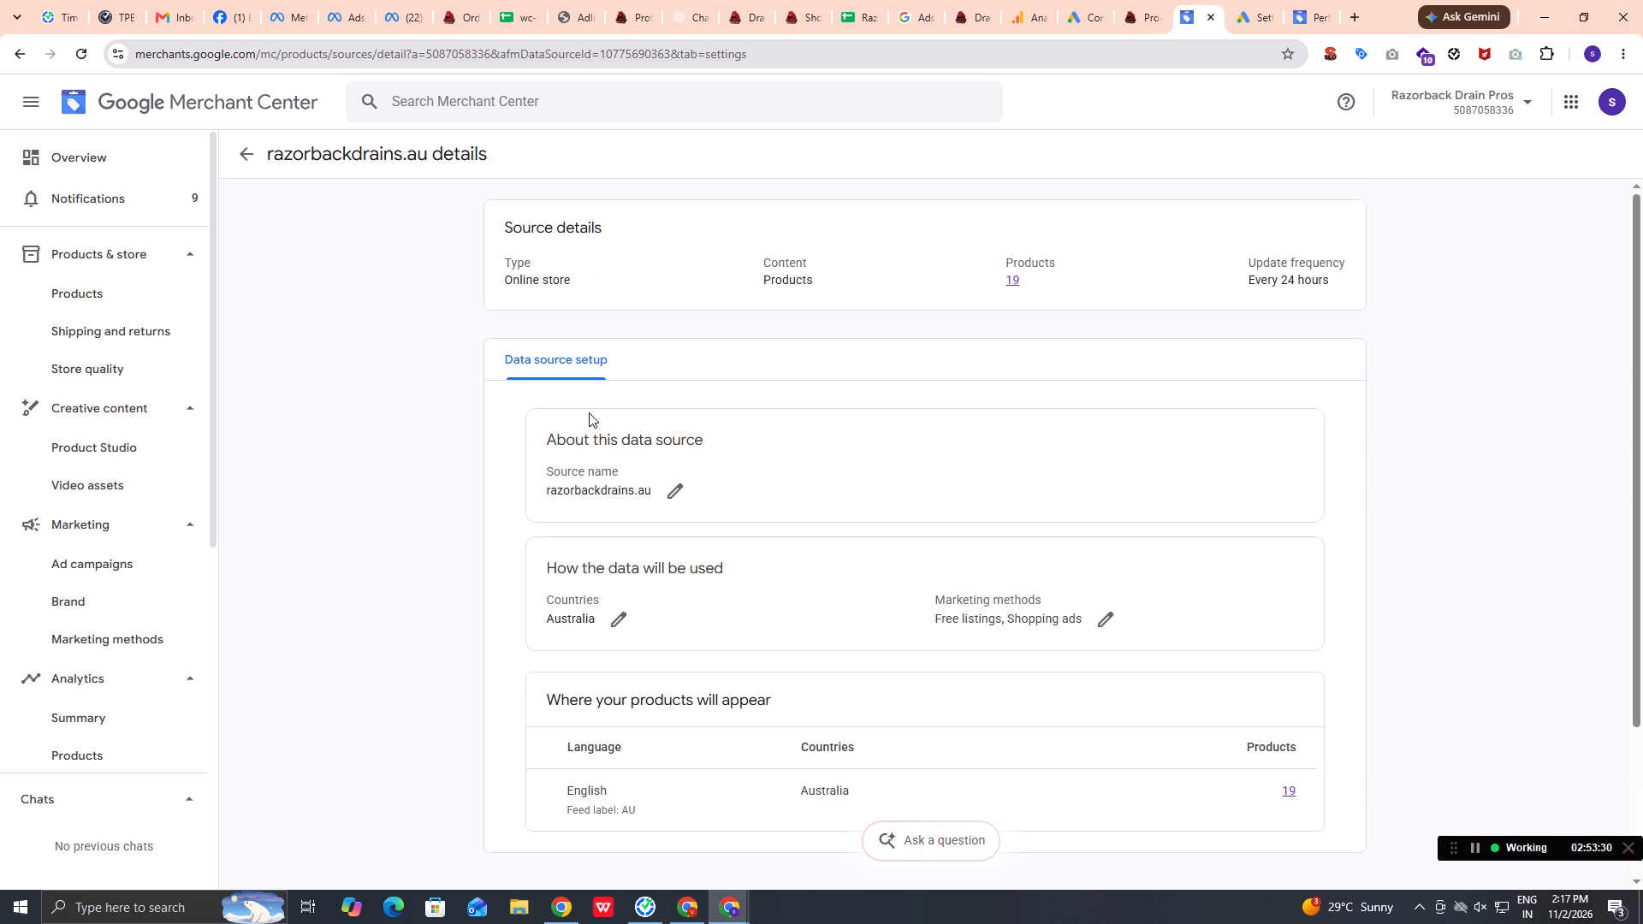
left_click(242, 154)
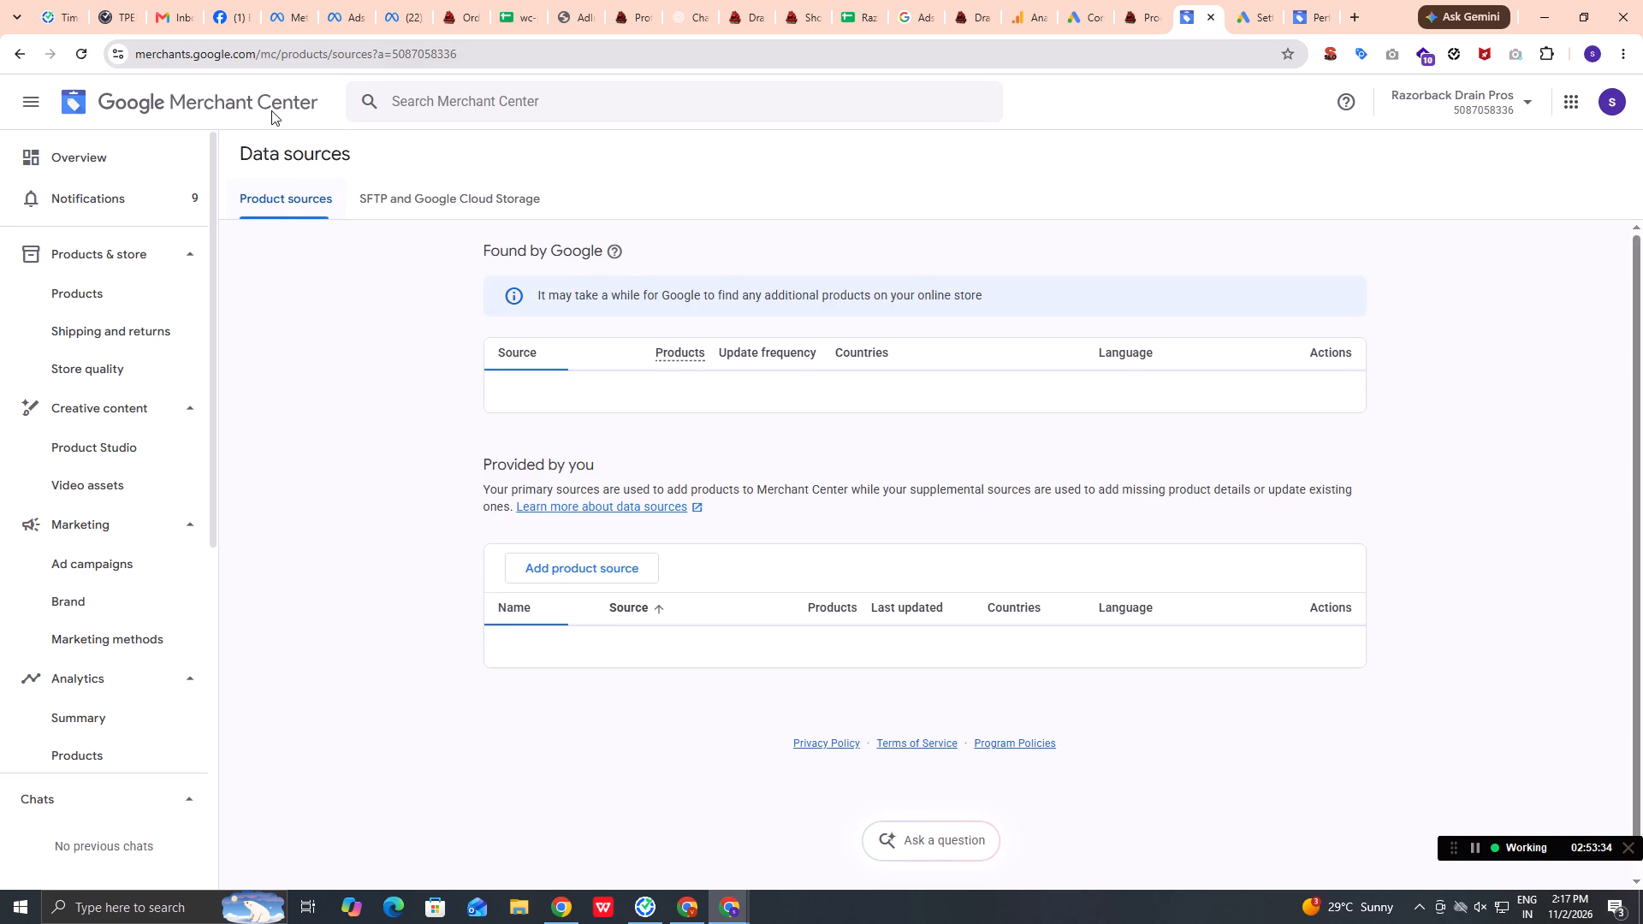
left_click(18, 58)
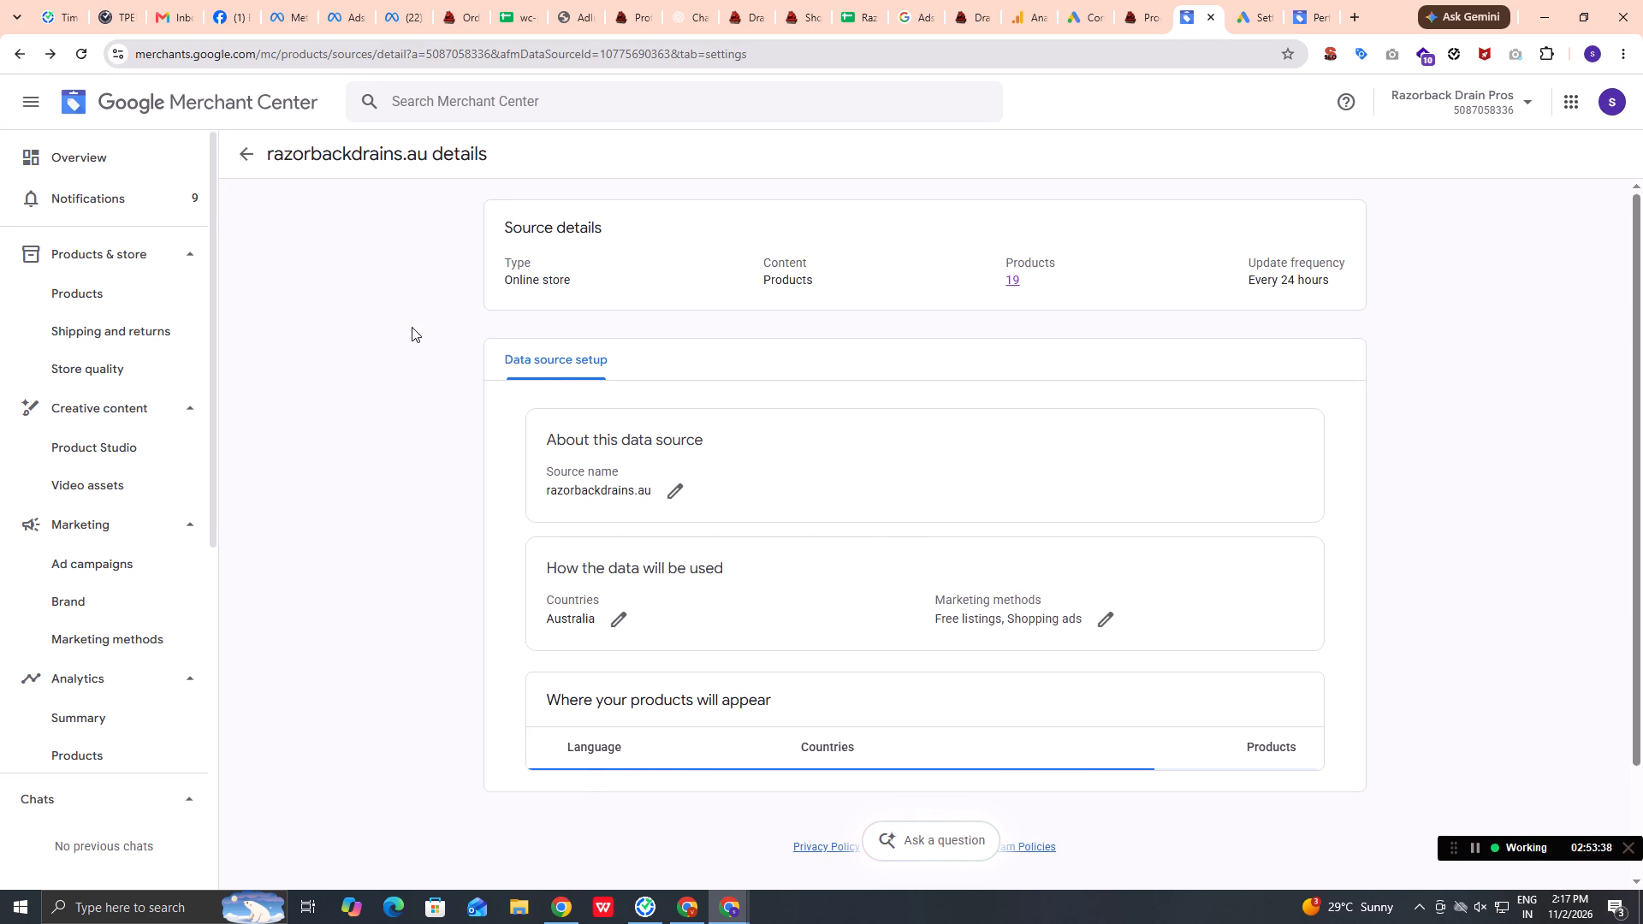
scroll(412, 327, "up", 2)
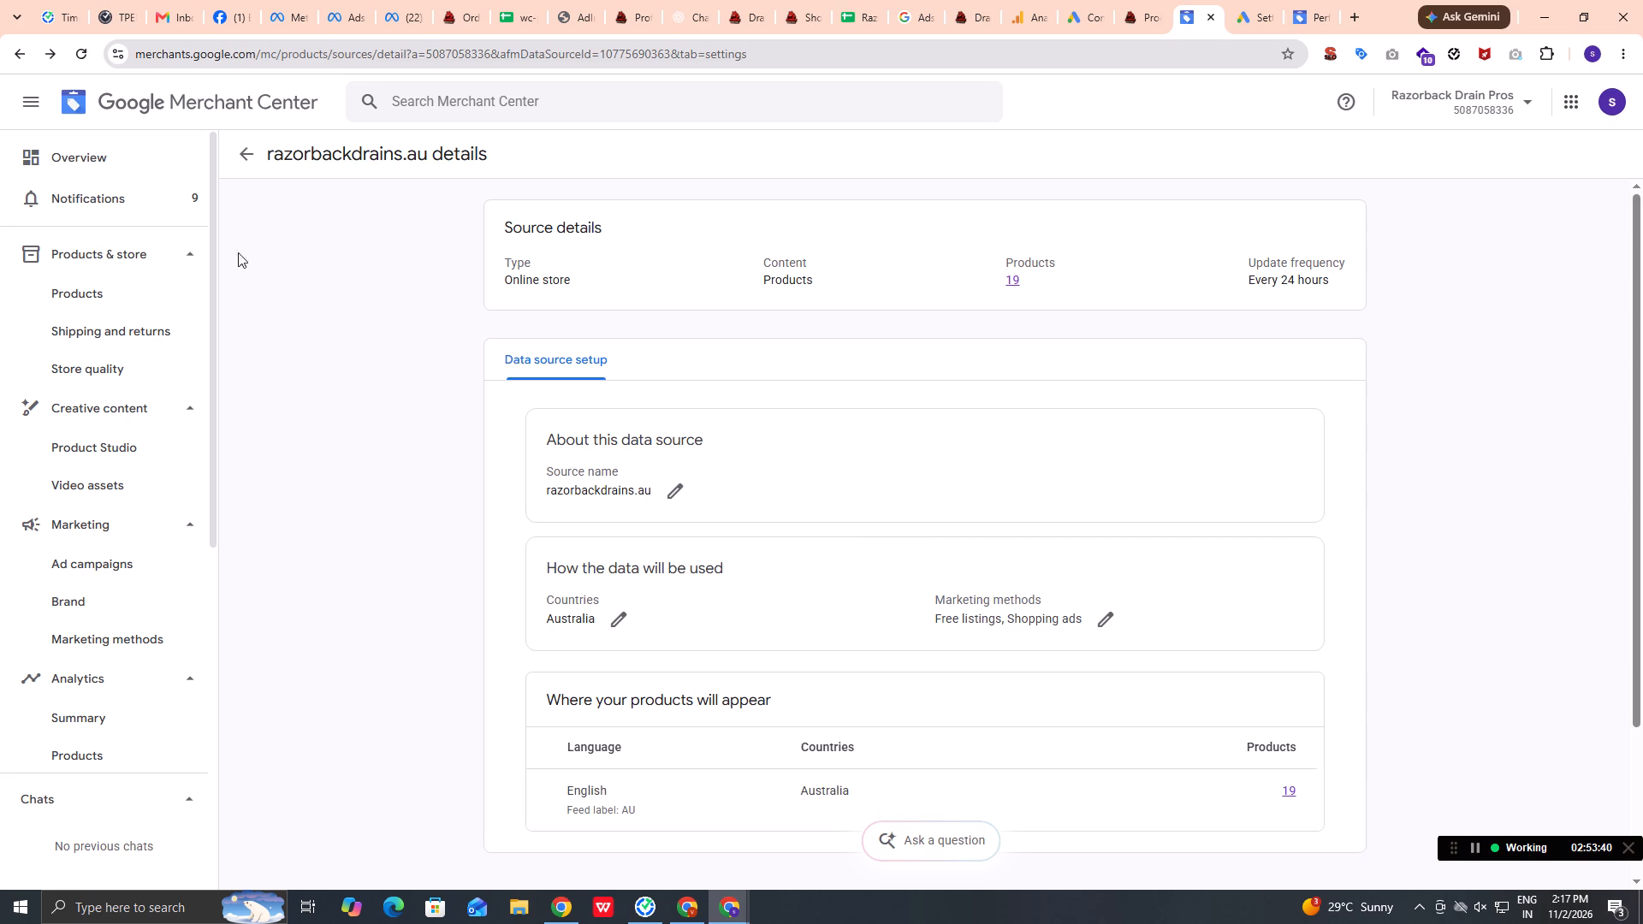
left_click(248, 154)
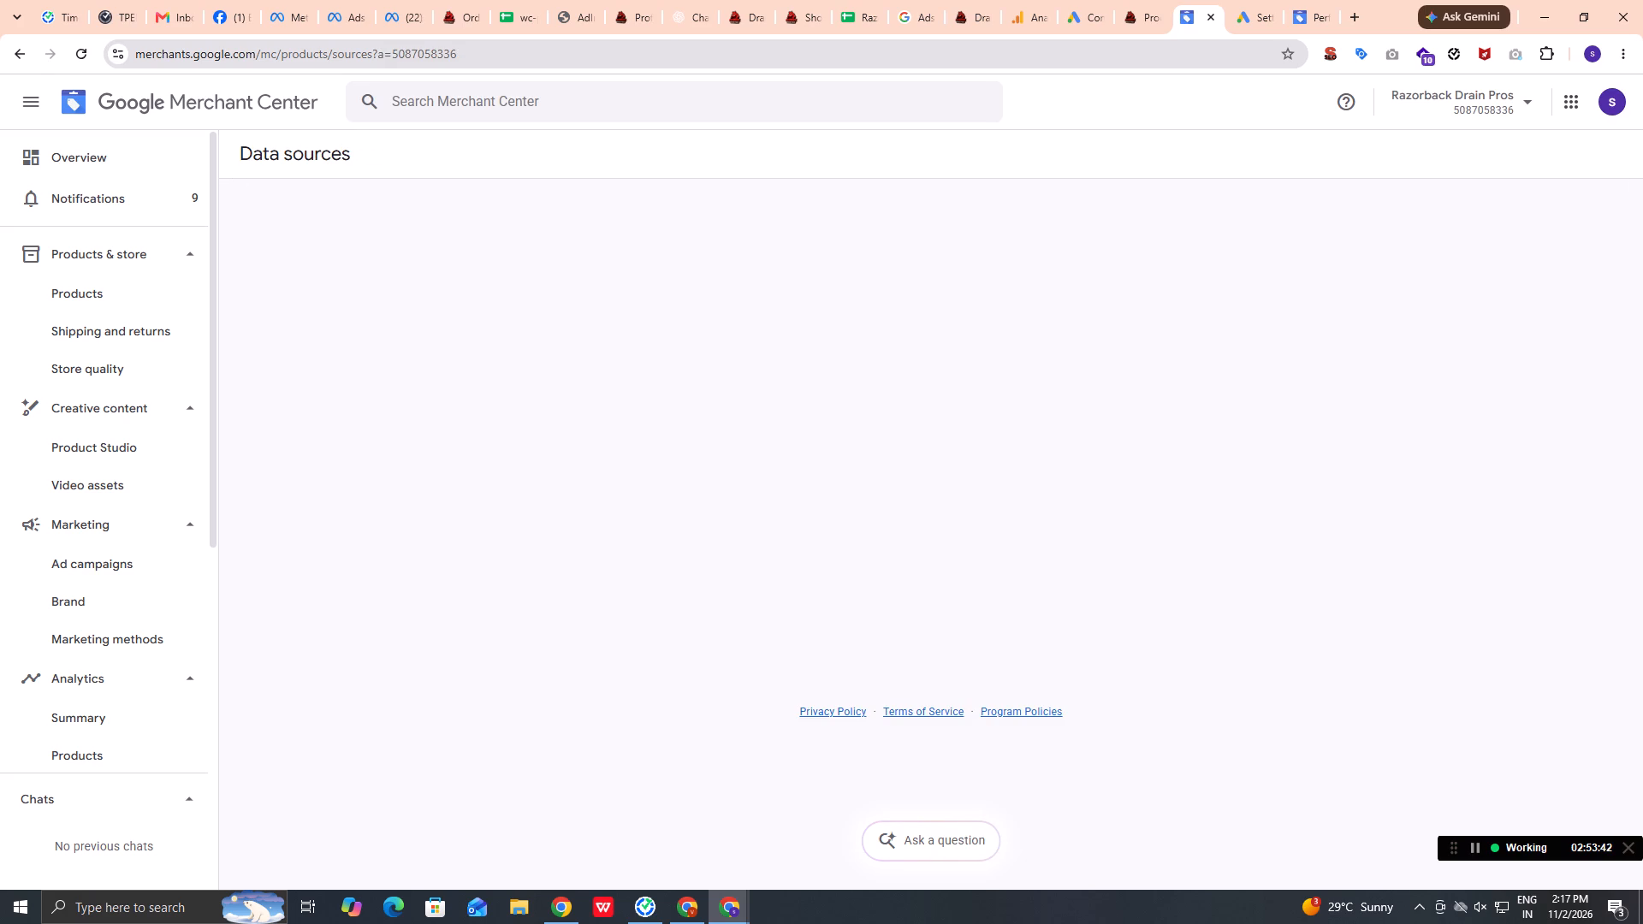
Look through the ad campaigns, products, and shipping and returns pages.
left_click(94, 571)
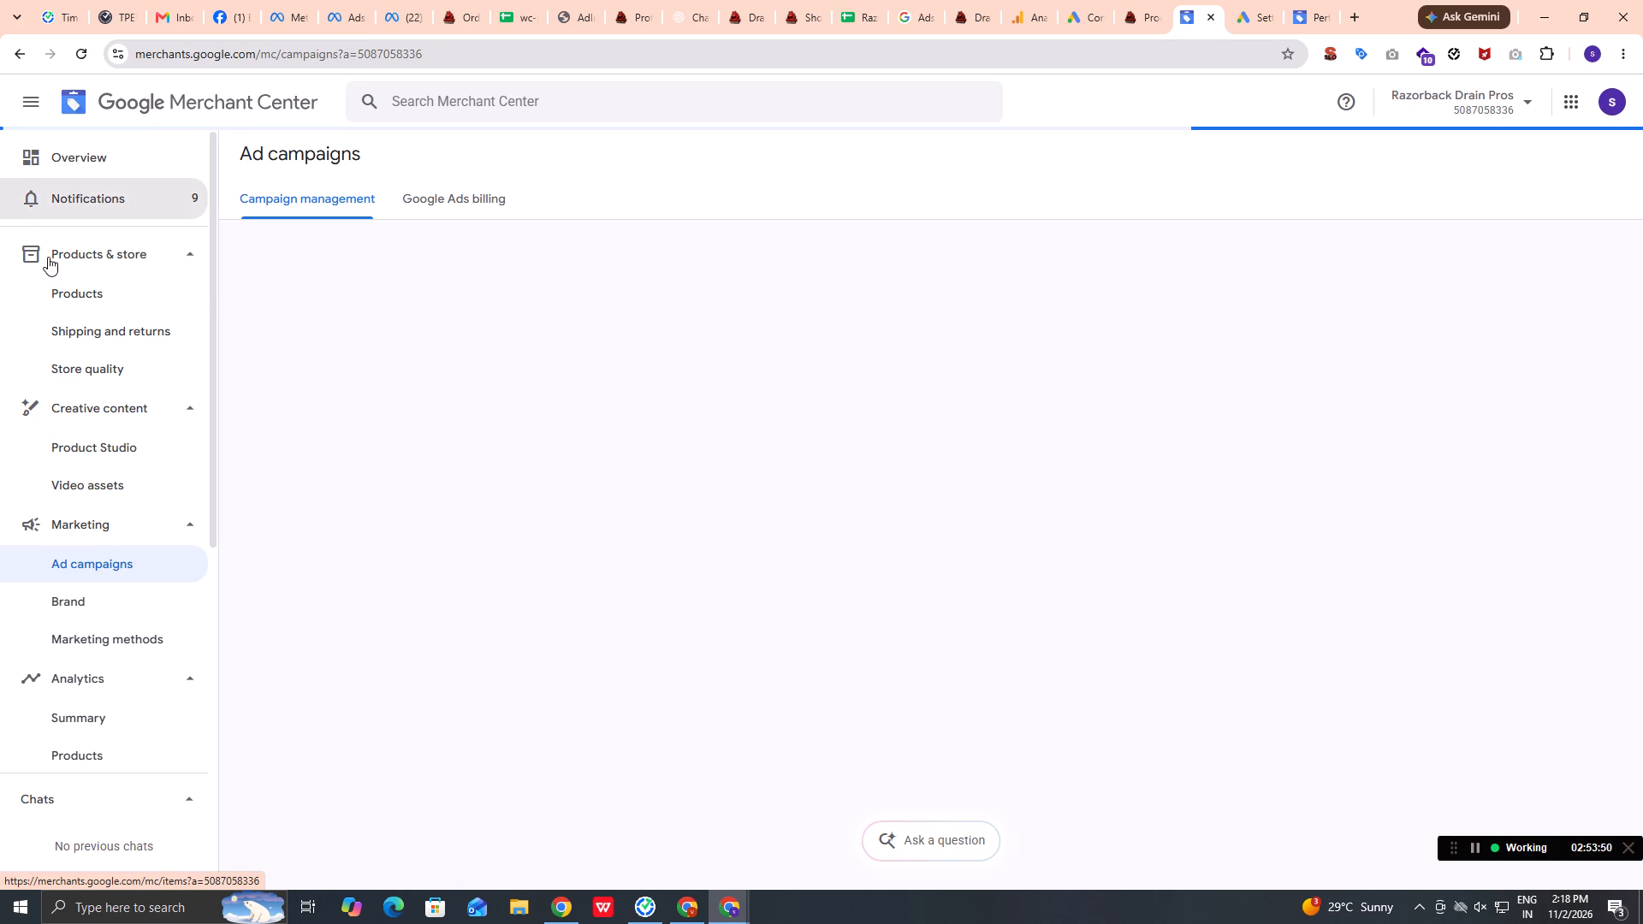
left_click(69, 289)
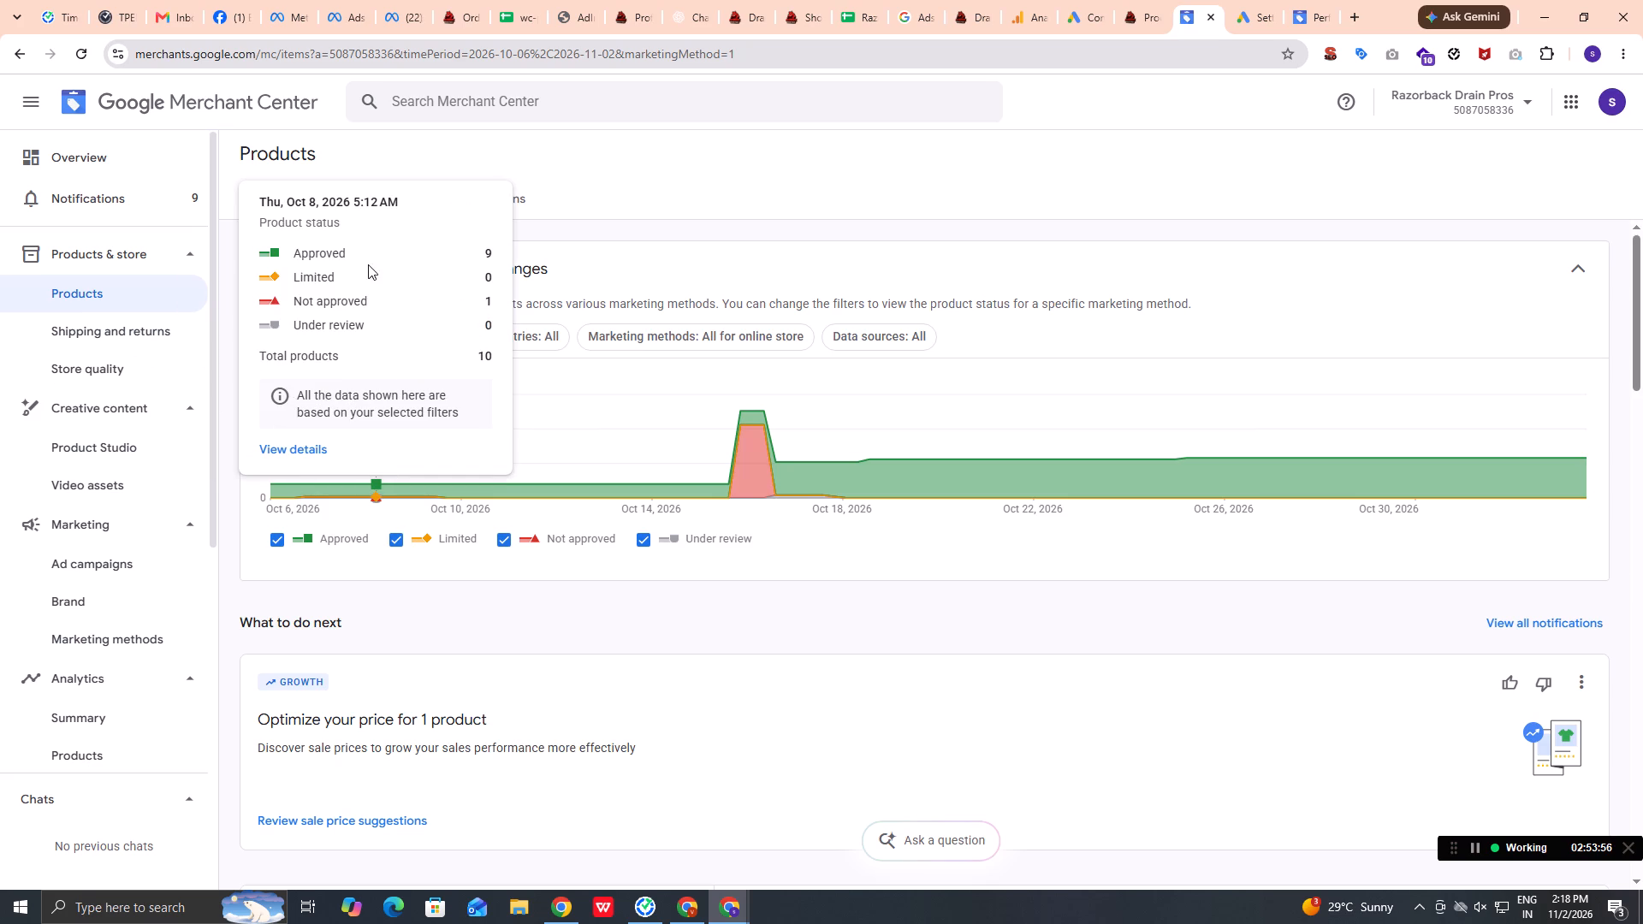
left_click(104, 337)
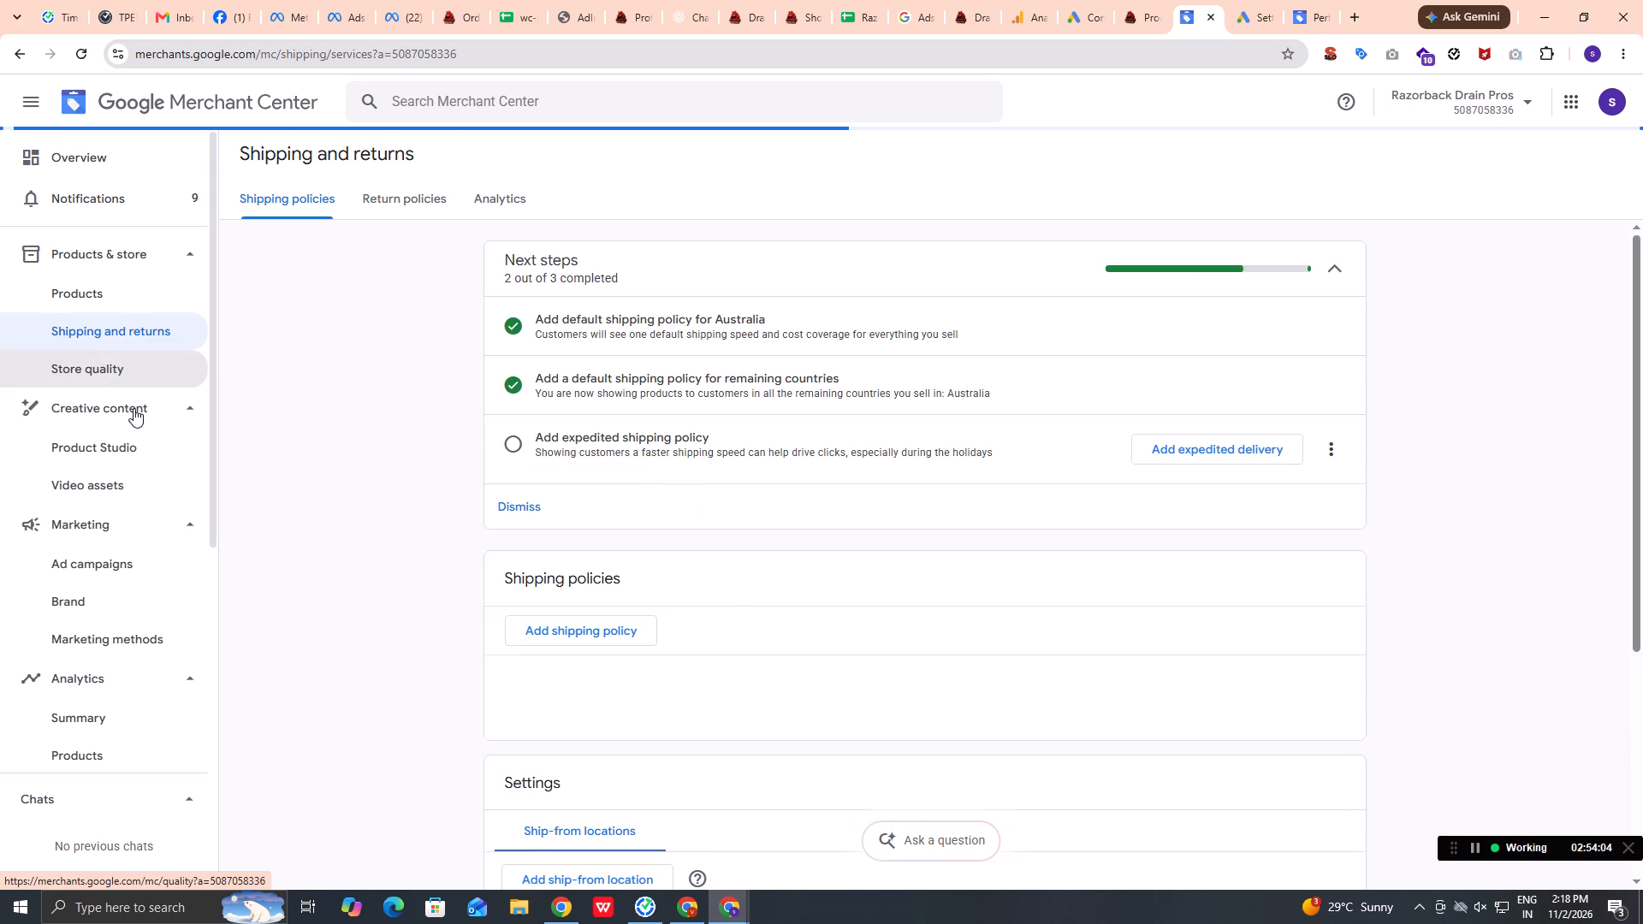
Review the shipping policies and ship-from location settings on the shipping and returns page.
scroll(748, 613, "down", 3)
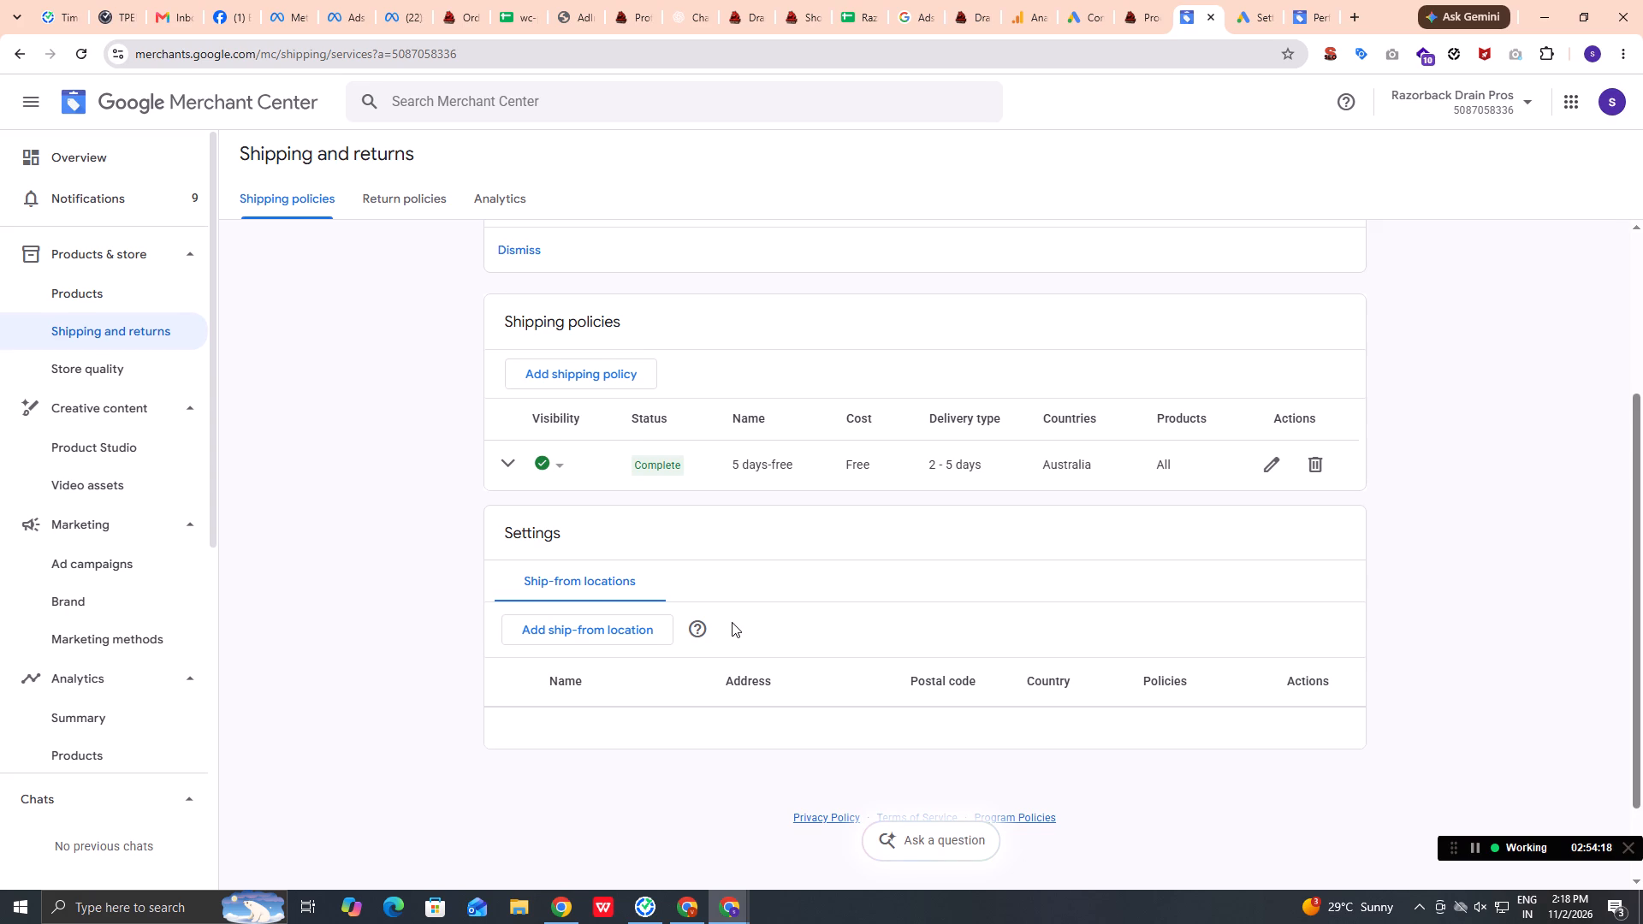
scroll(732, 622, "down", 2)
scroll(732, 622, "up", 8)
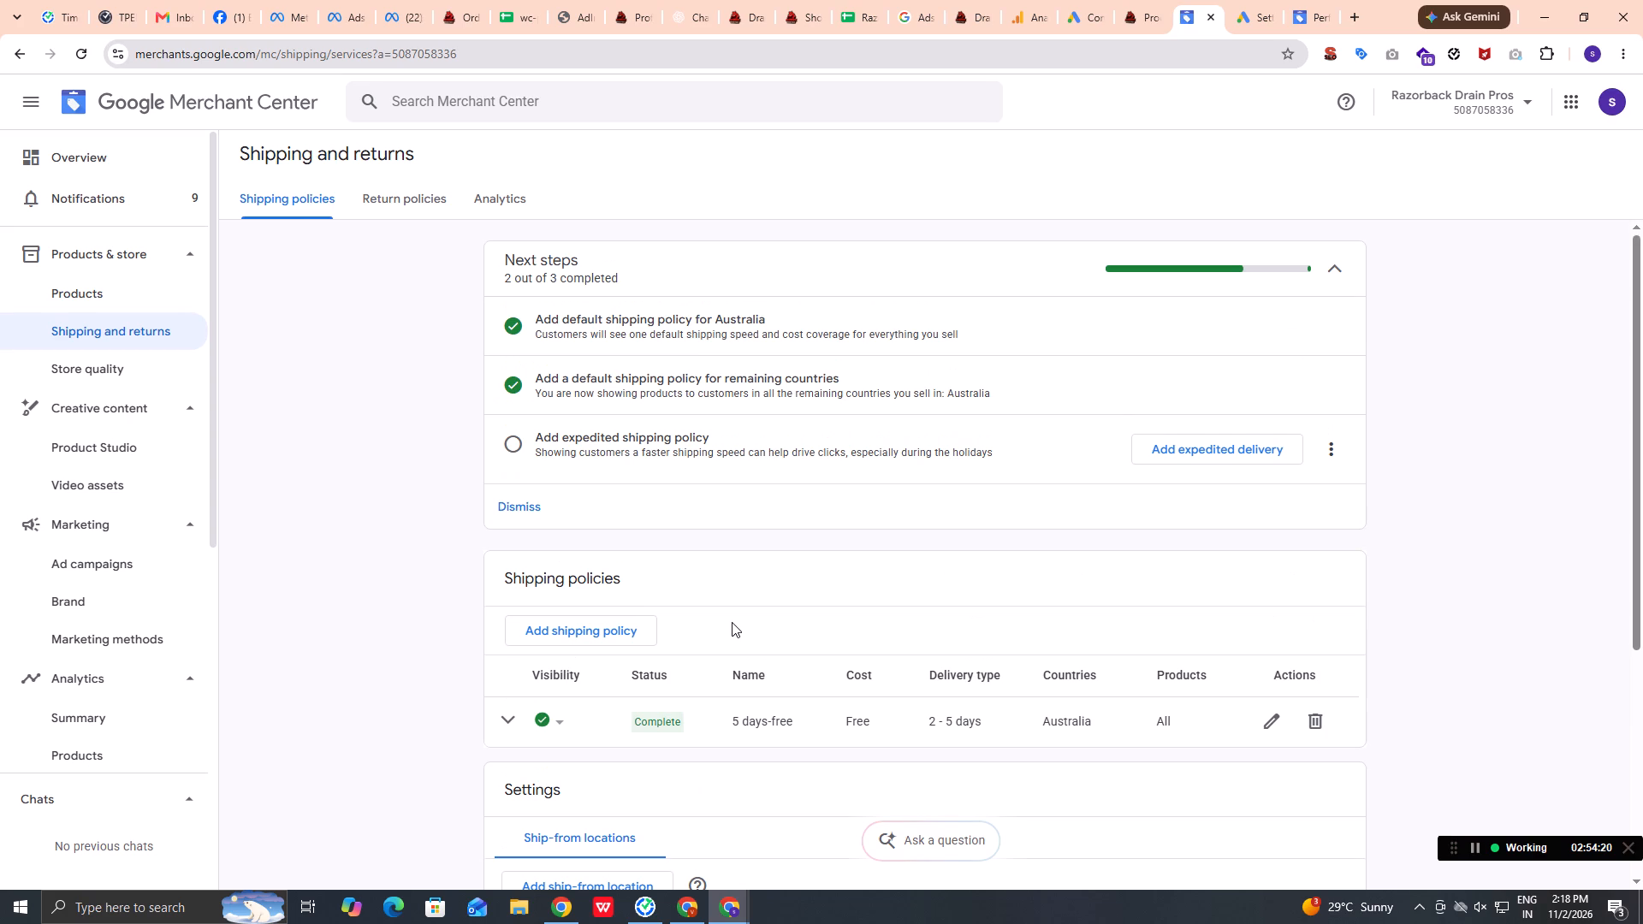
scroll(732, 622, "up", 2)
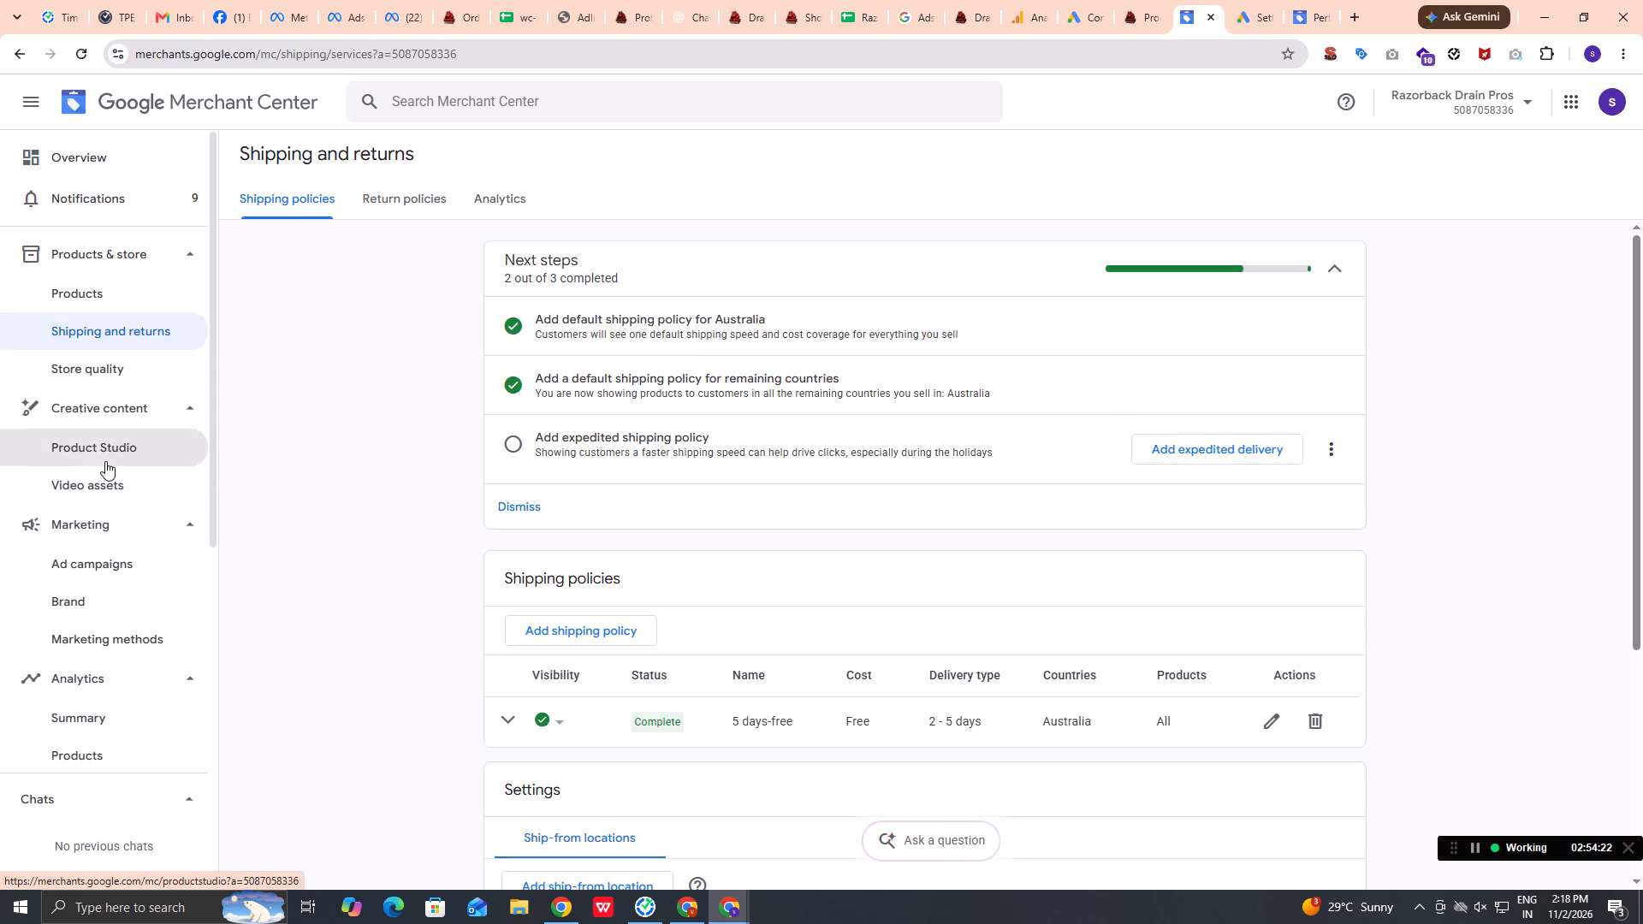
Look through the Product Studio, video assets and ad campaigns pages and return to the products page.
left_click(105, 461)
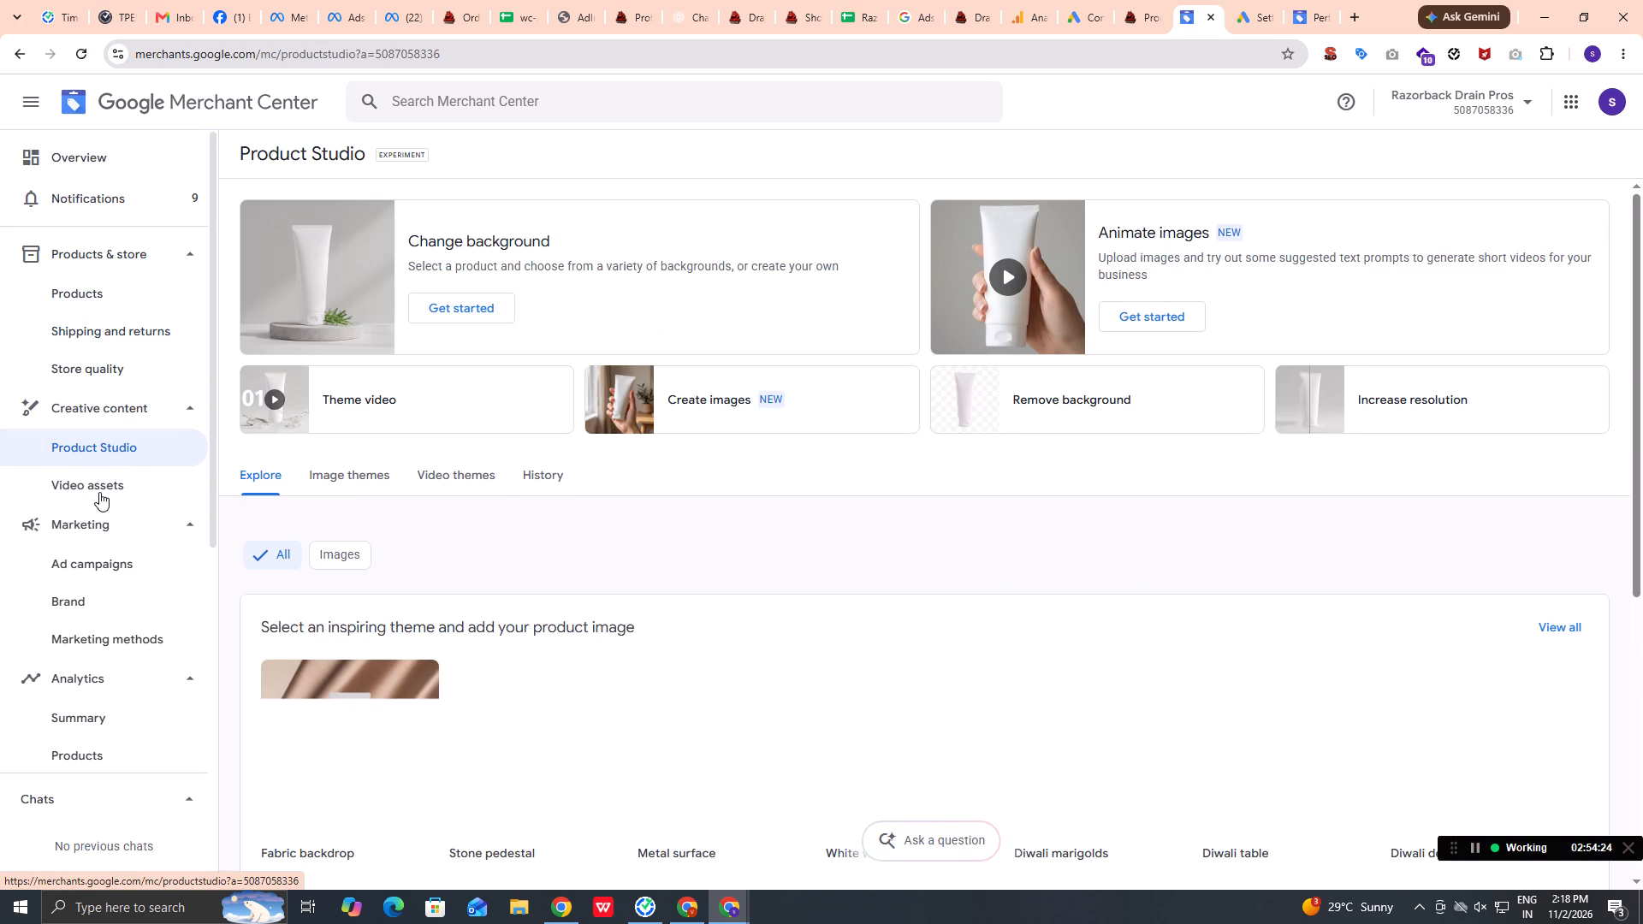
left_click(92, 483)
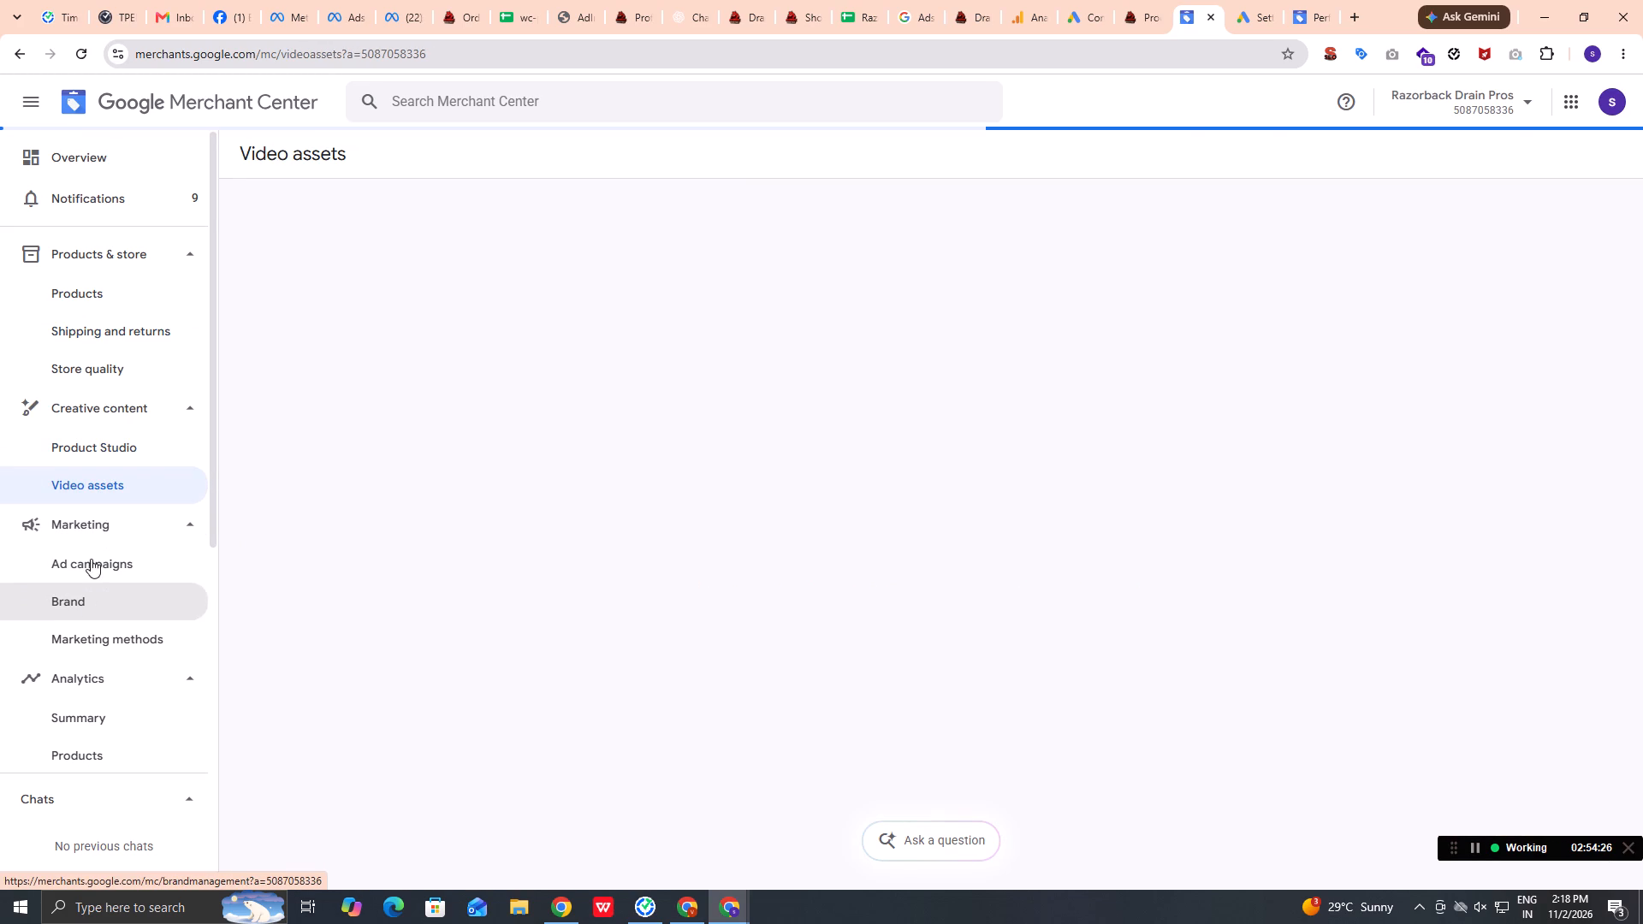
left_click(91, 559)
left_click(60, 297)
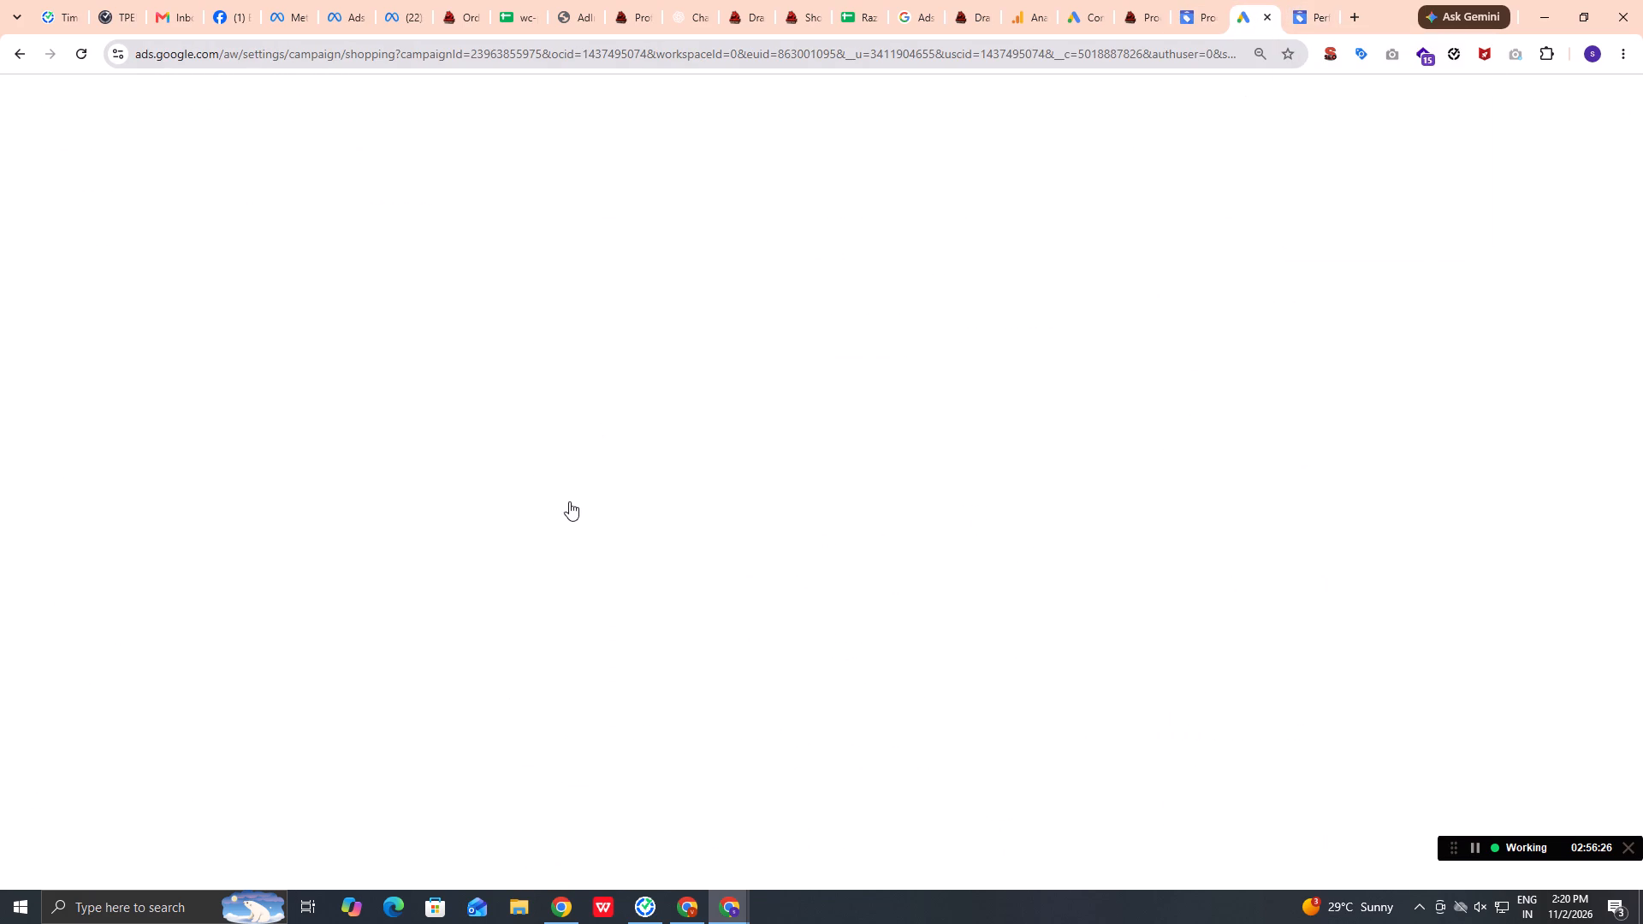
left_click(73, 55)
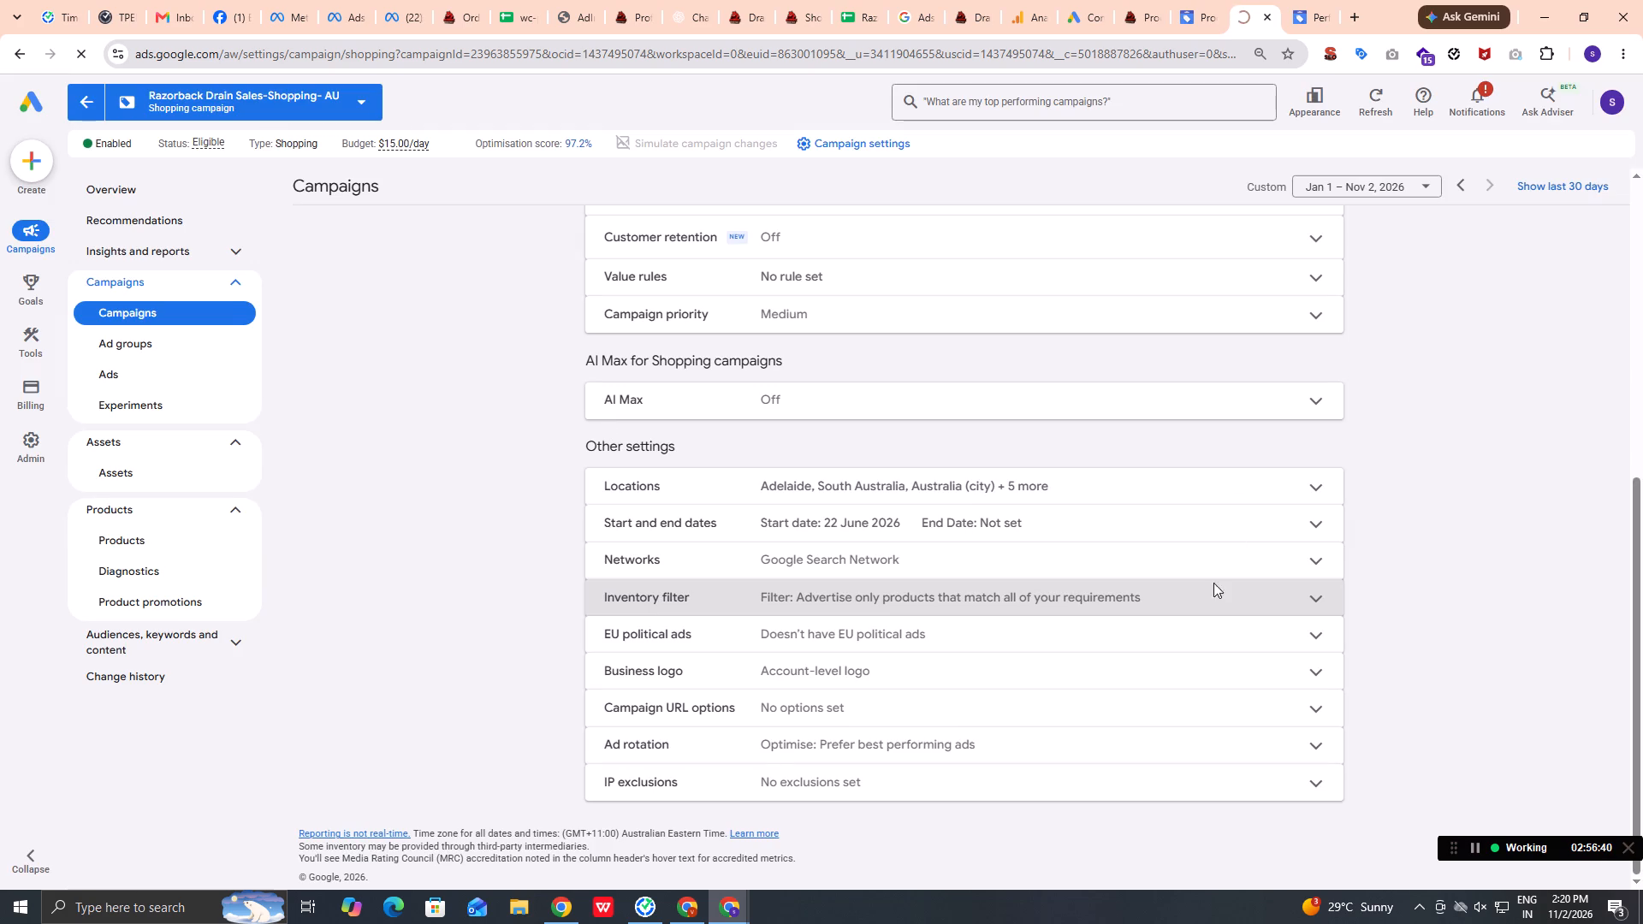
left_click(869, 601)
left_click(1383, 608)
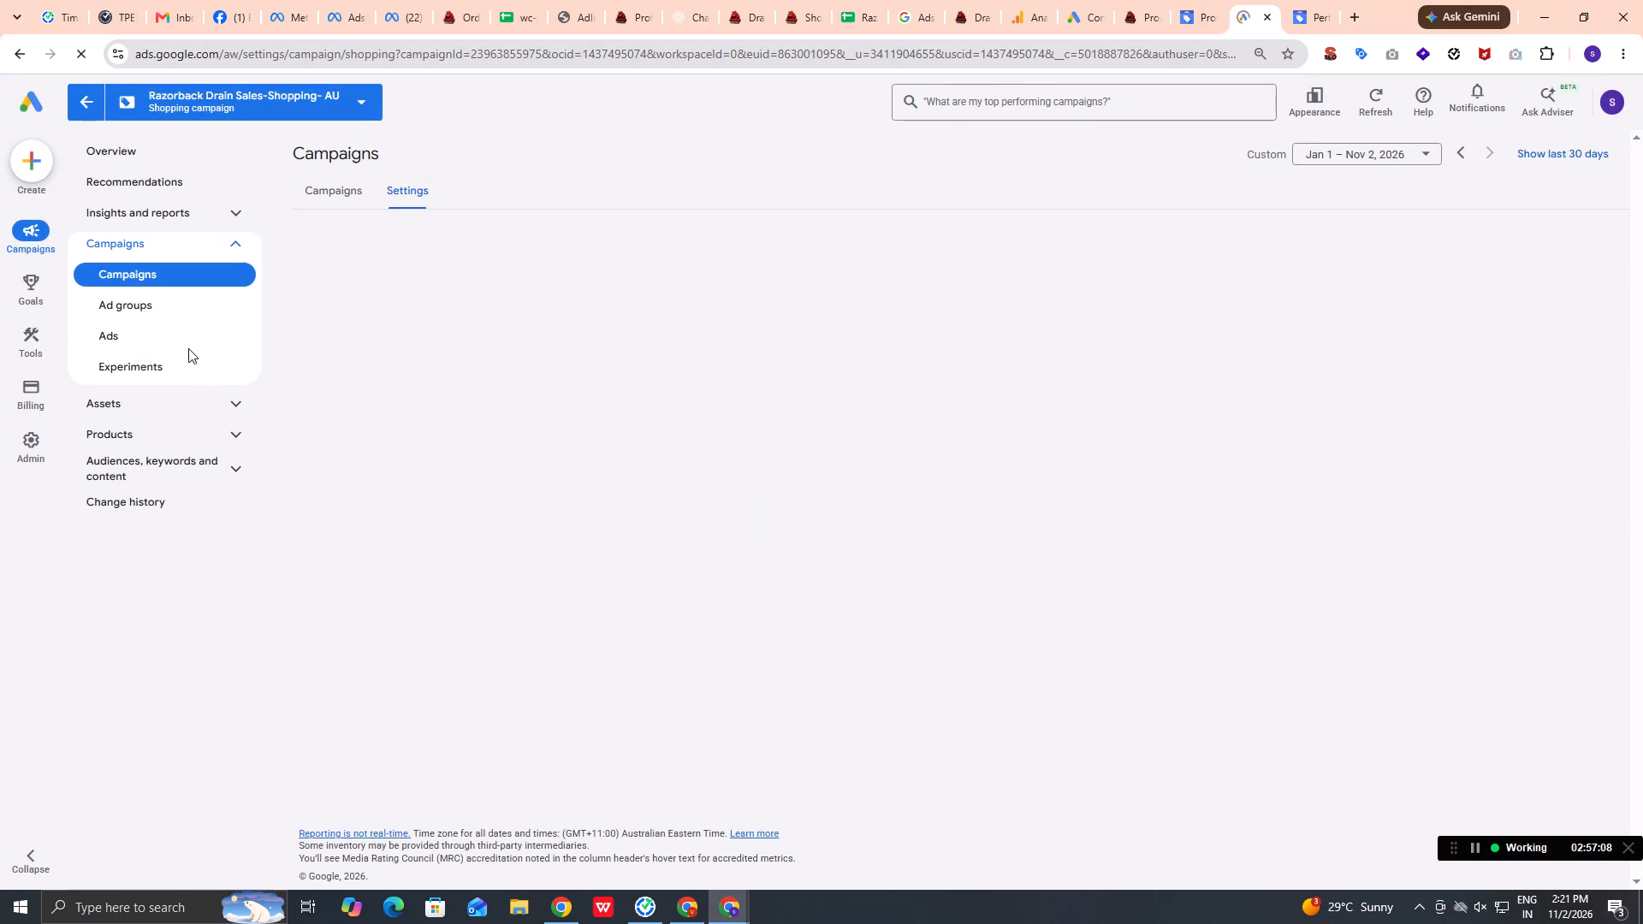
Open the Campaigns view of the Razorback Drain Sales-Shopping- AU campaign and try its date range selector.
left_click(199, 278)
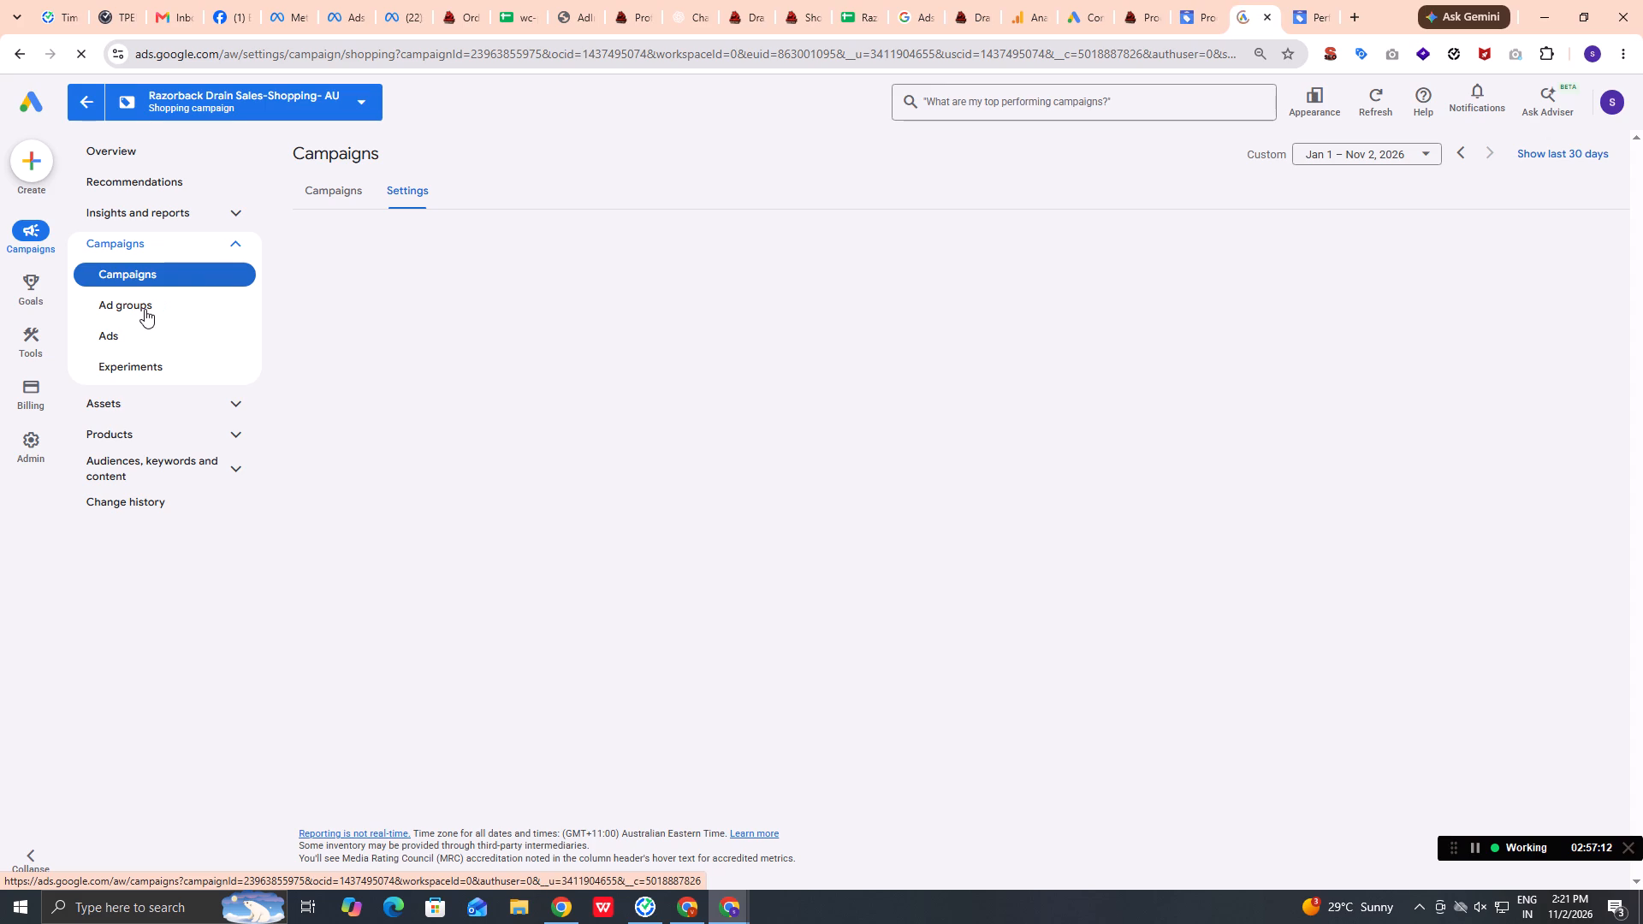
left_click(1386, 153)
left_click(1111, 163)
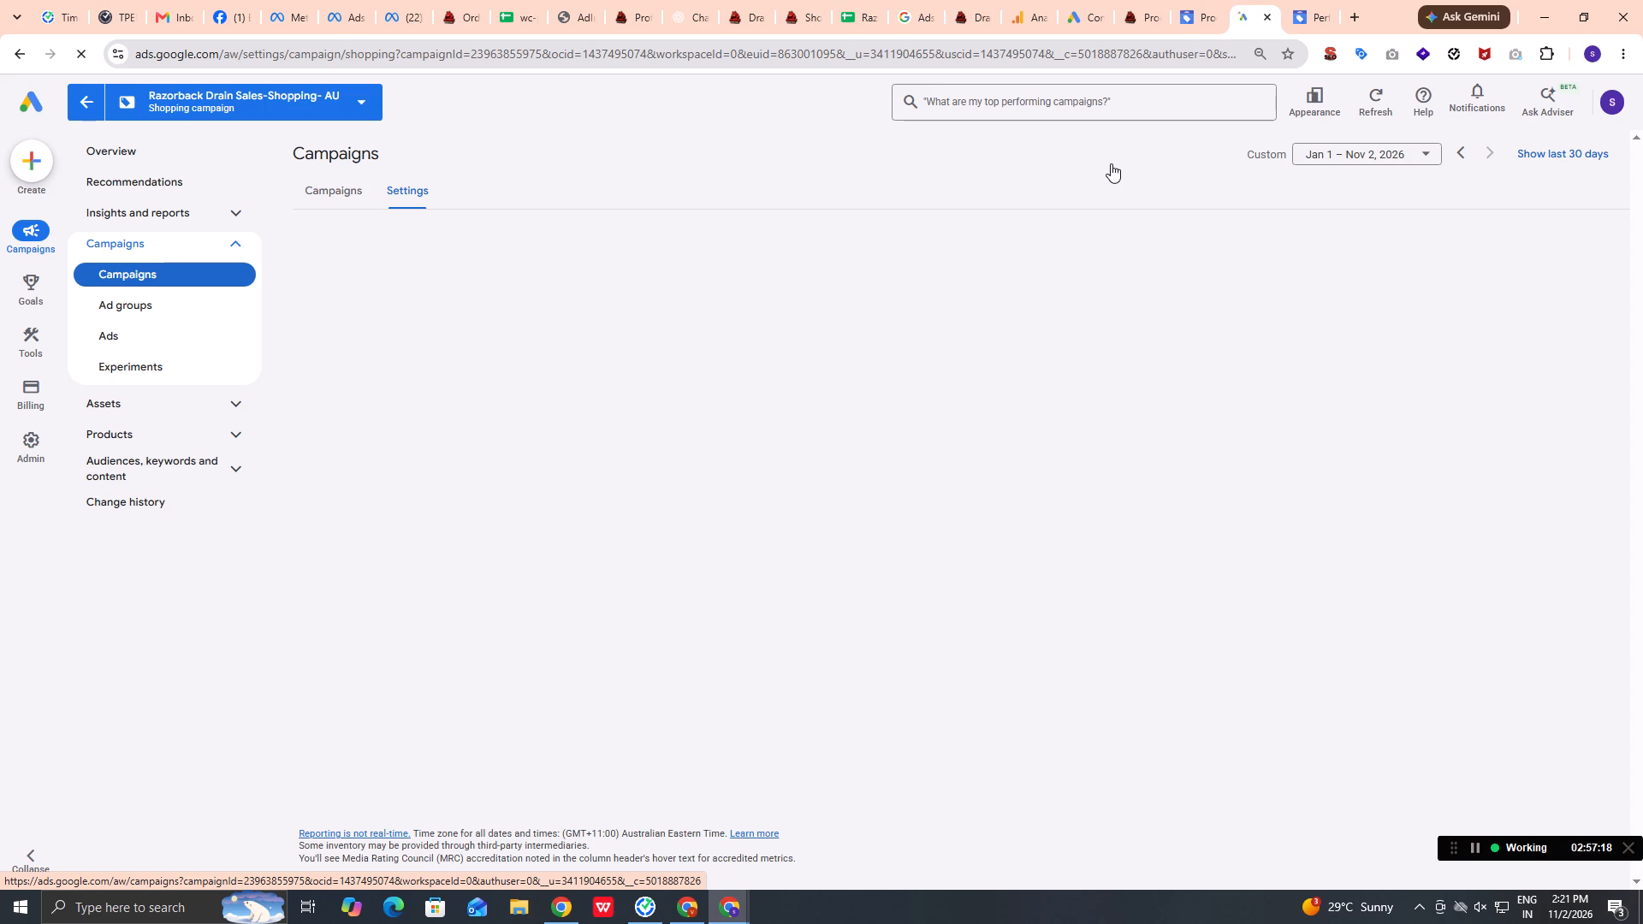
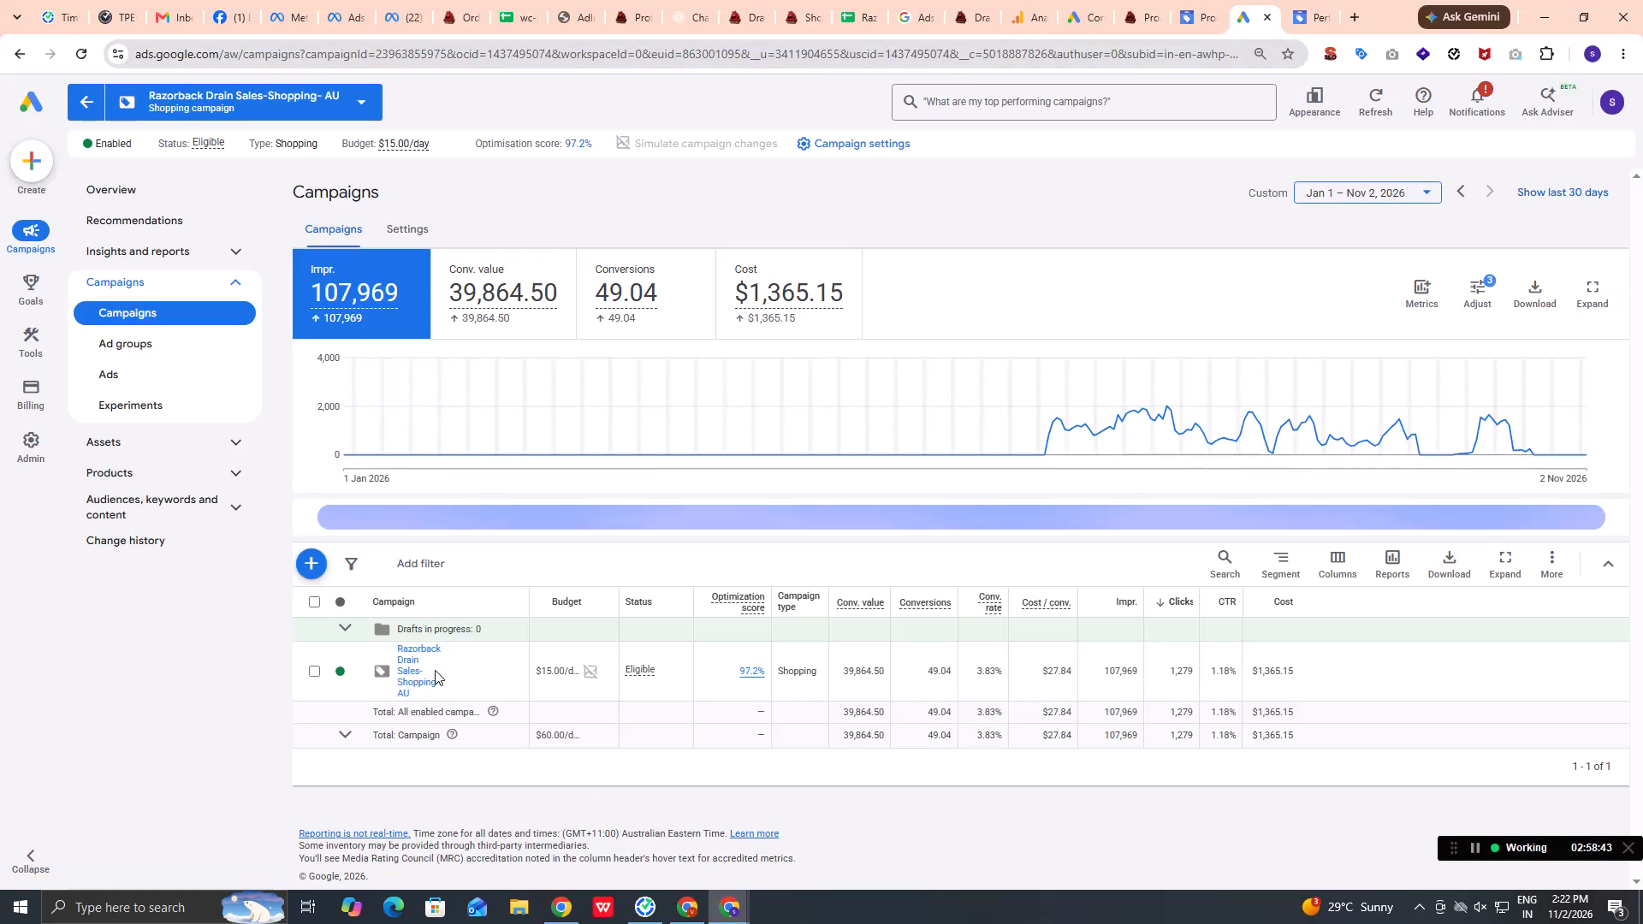
Open the settings of the Razorback Drain Sales-Shopping- AU campaign, followed by its Products list, and review the products it contains.
left_click(412, 652)
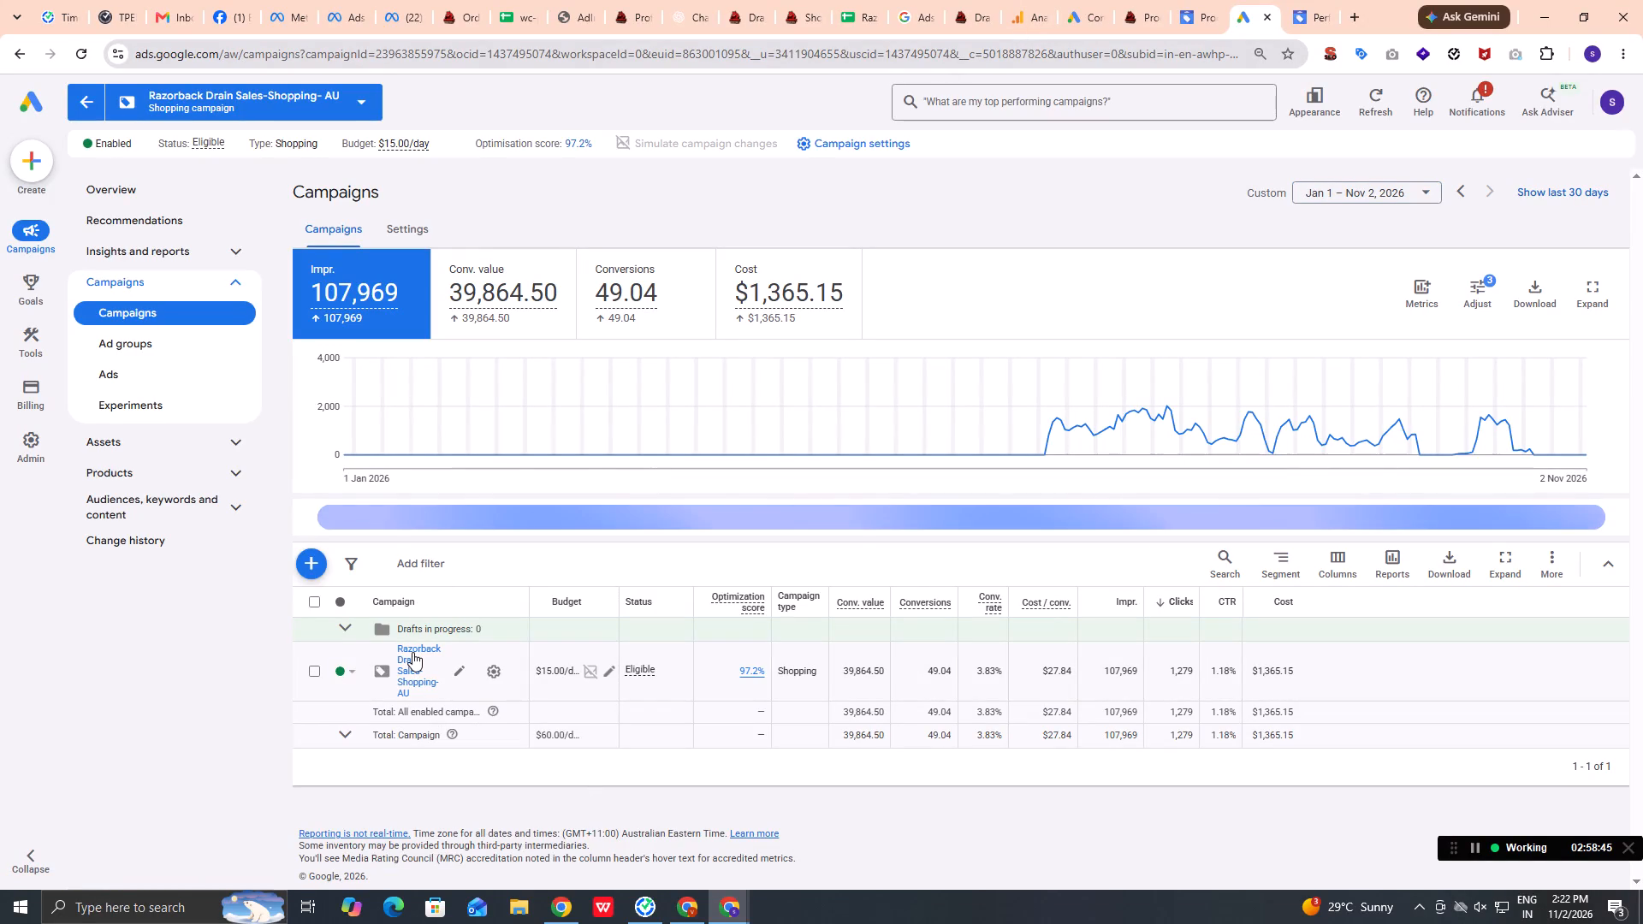
left_click(500, 668)
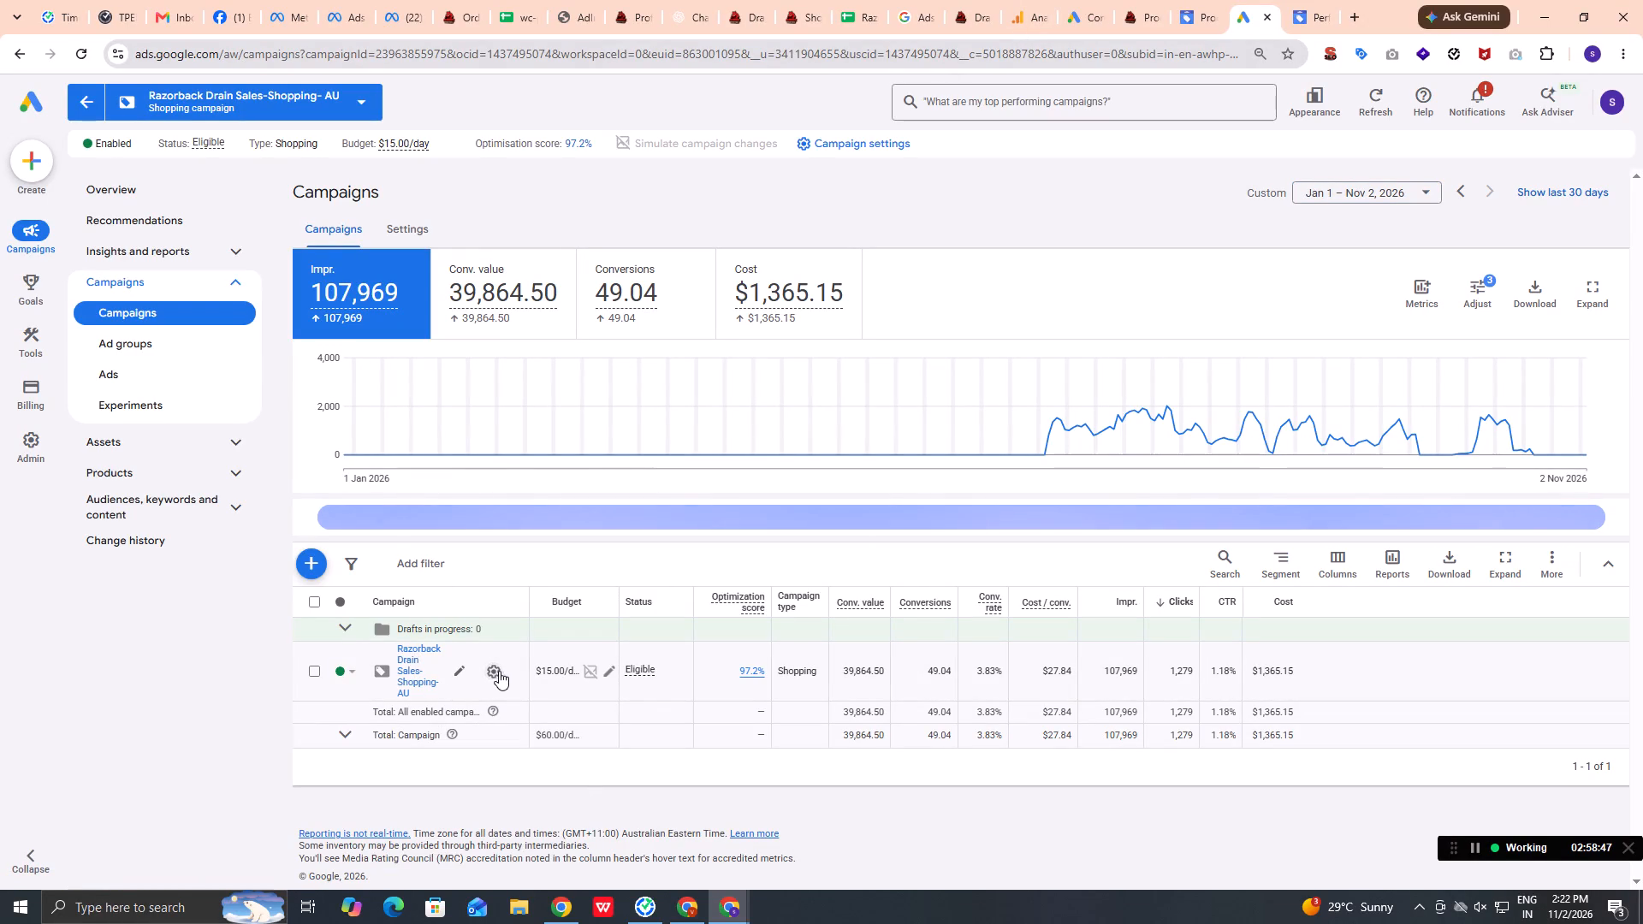
left_click(220, 471)
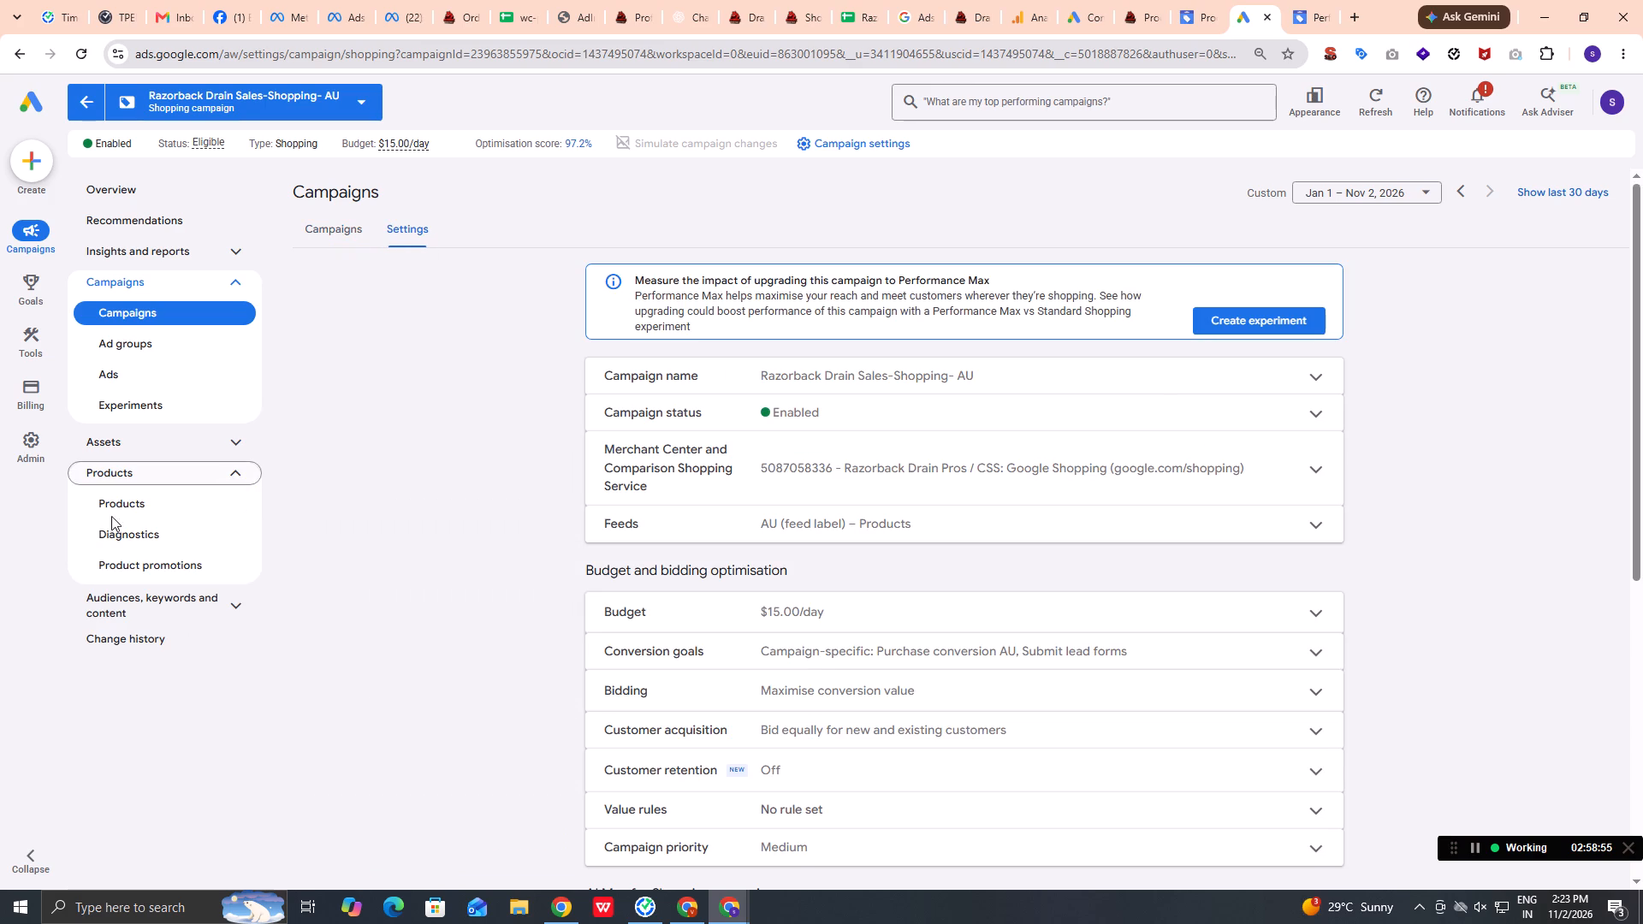
left_click(123, 507)
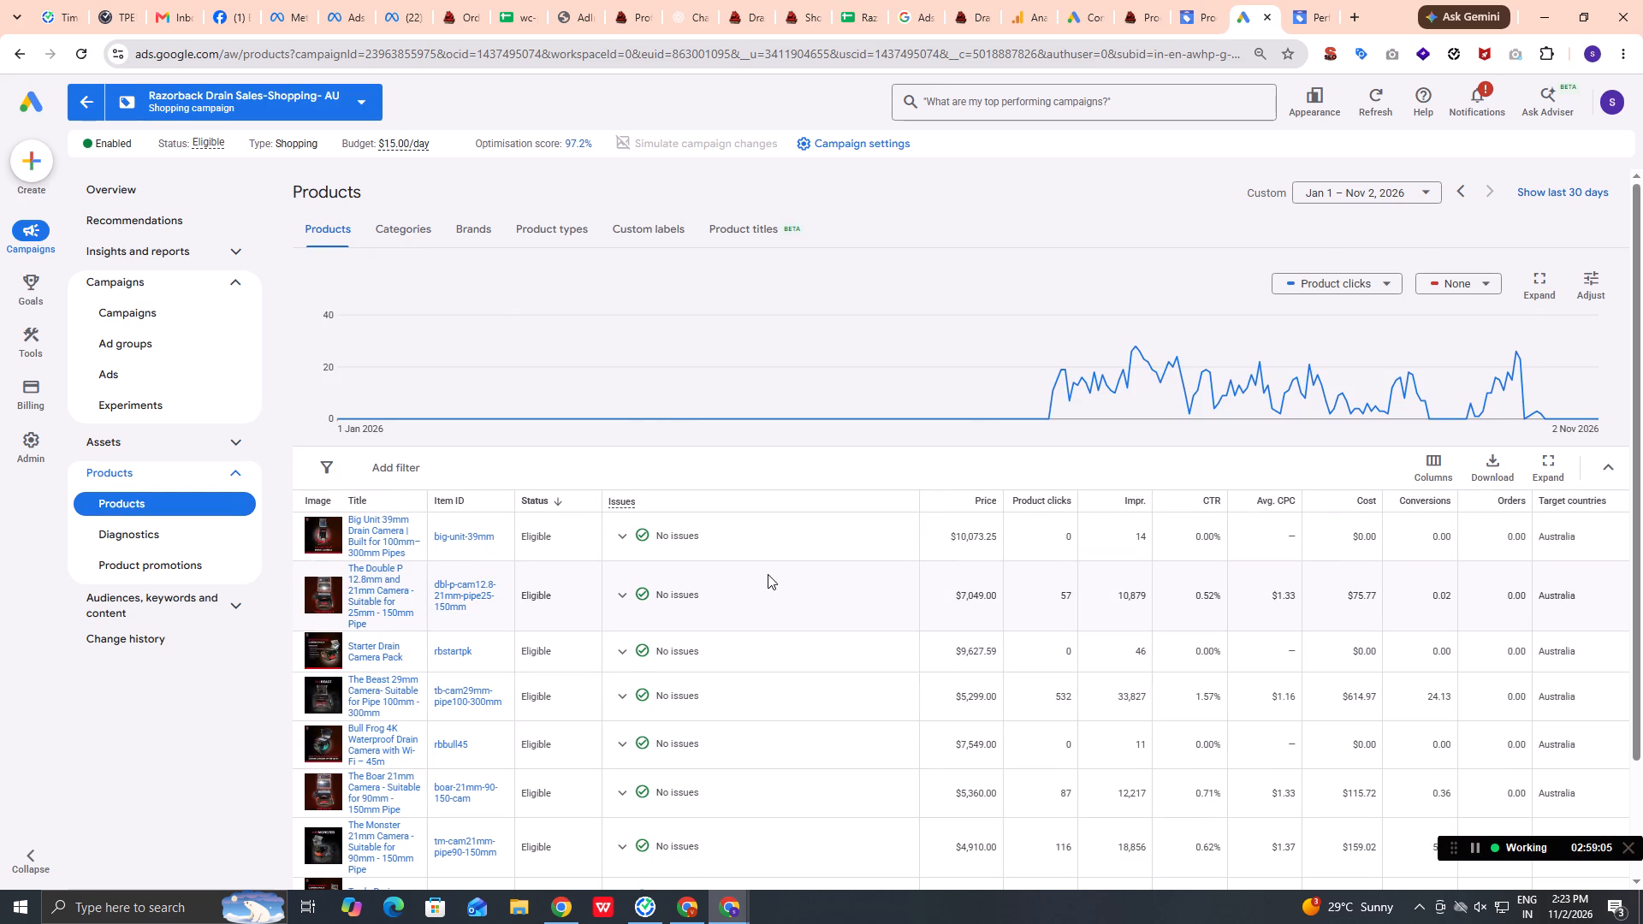
scroll(768, 574, "down", 3)
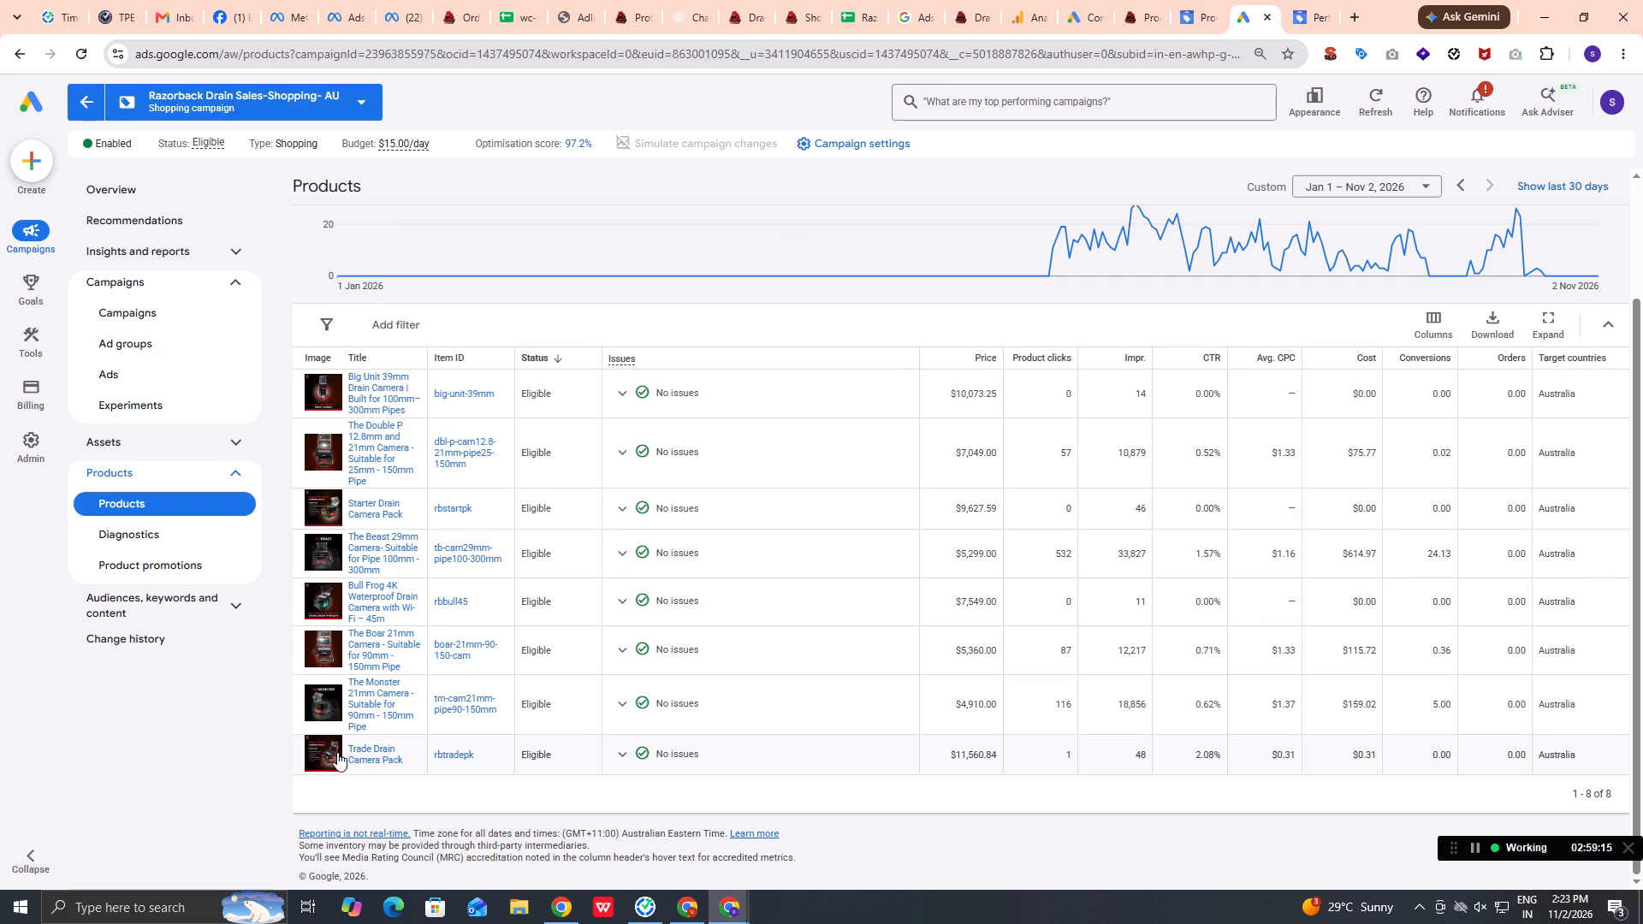
scroll(360, 739, "down", 2)
scroll(365, 733, "up", 2)
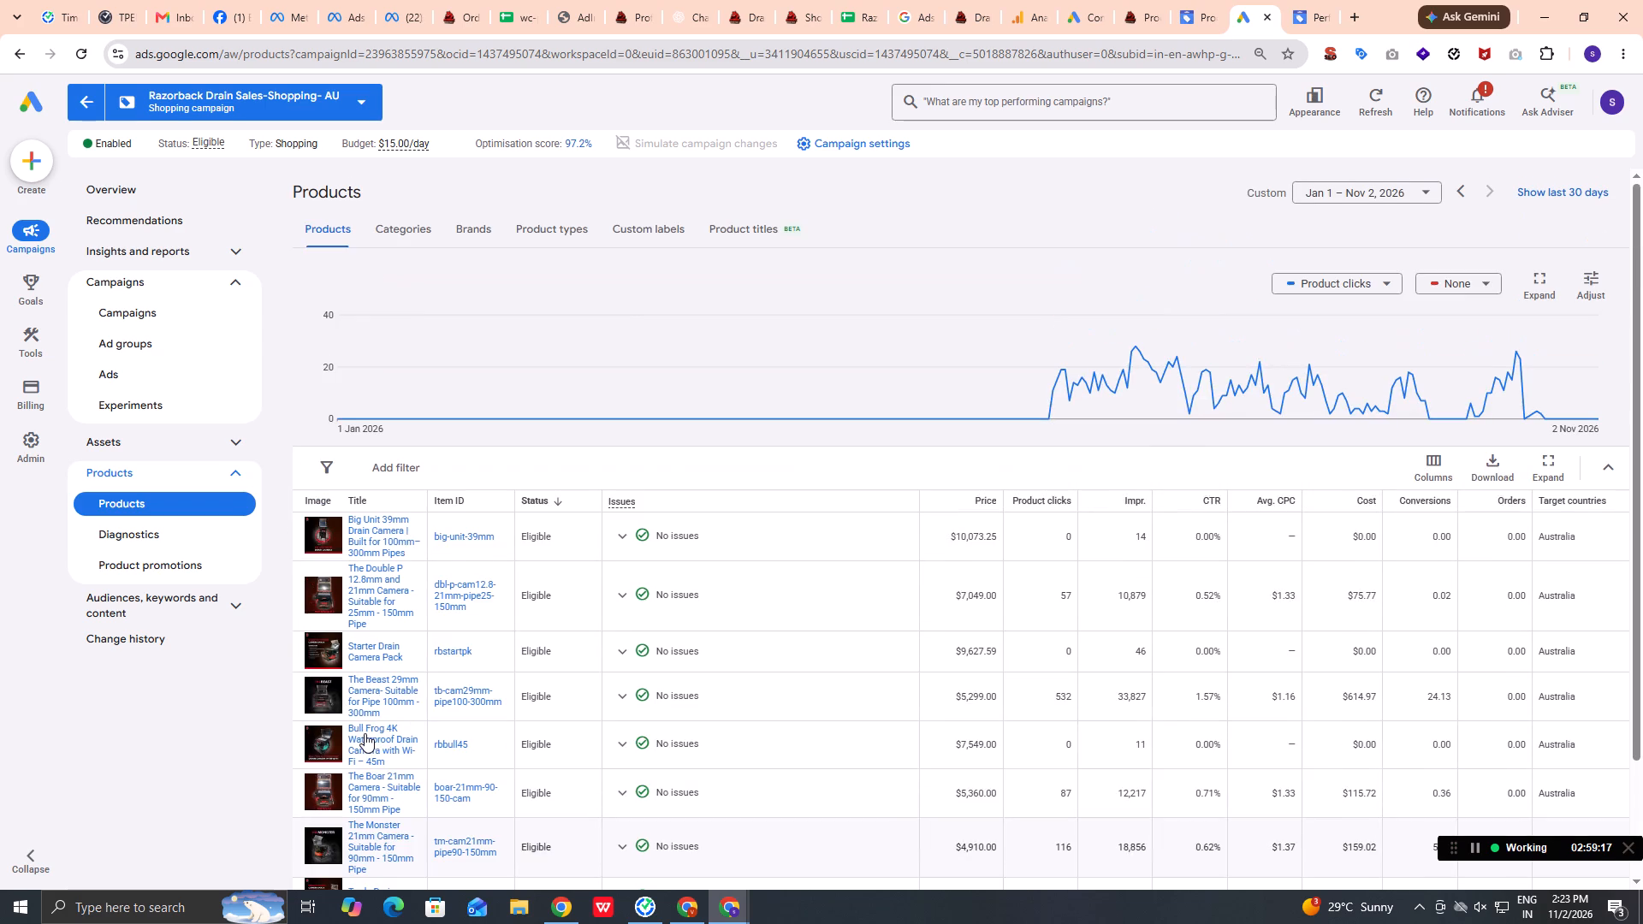
scroll(365, 733, "down", 2)
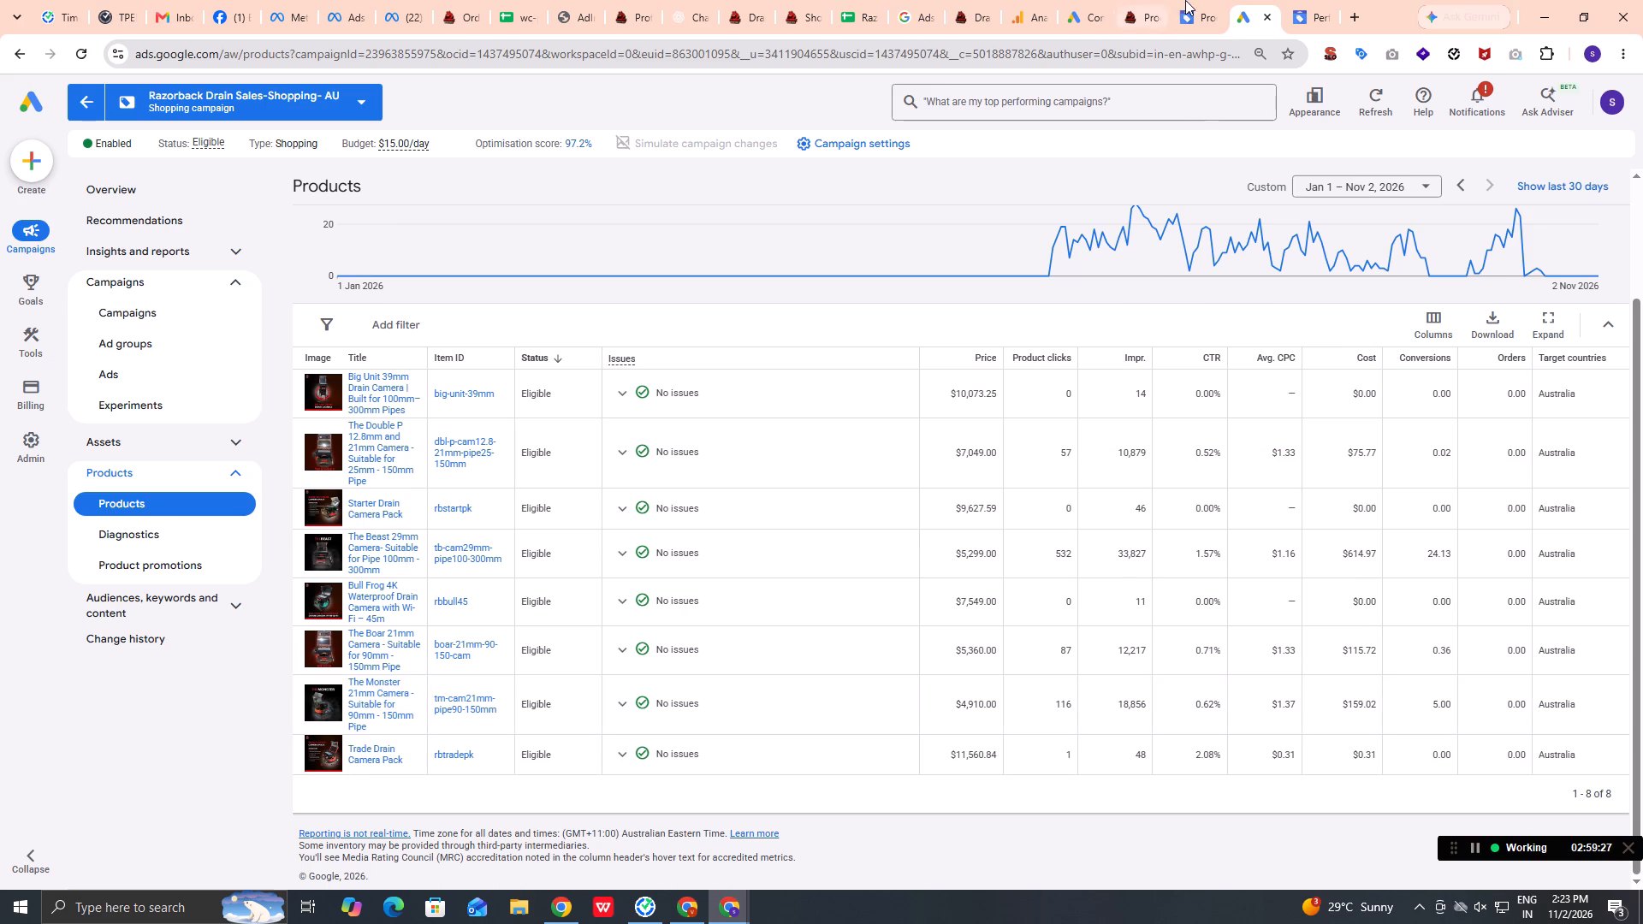
Switch to Merchant Center, return to the All products list and compare it with the campaign's product list in Google Ads.
left_click(1213, 4)
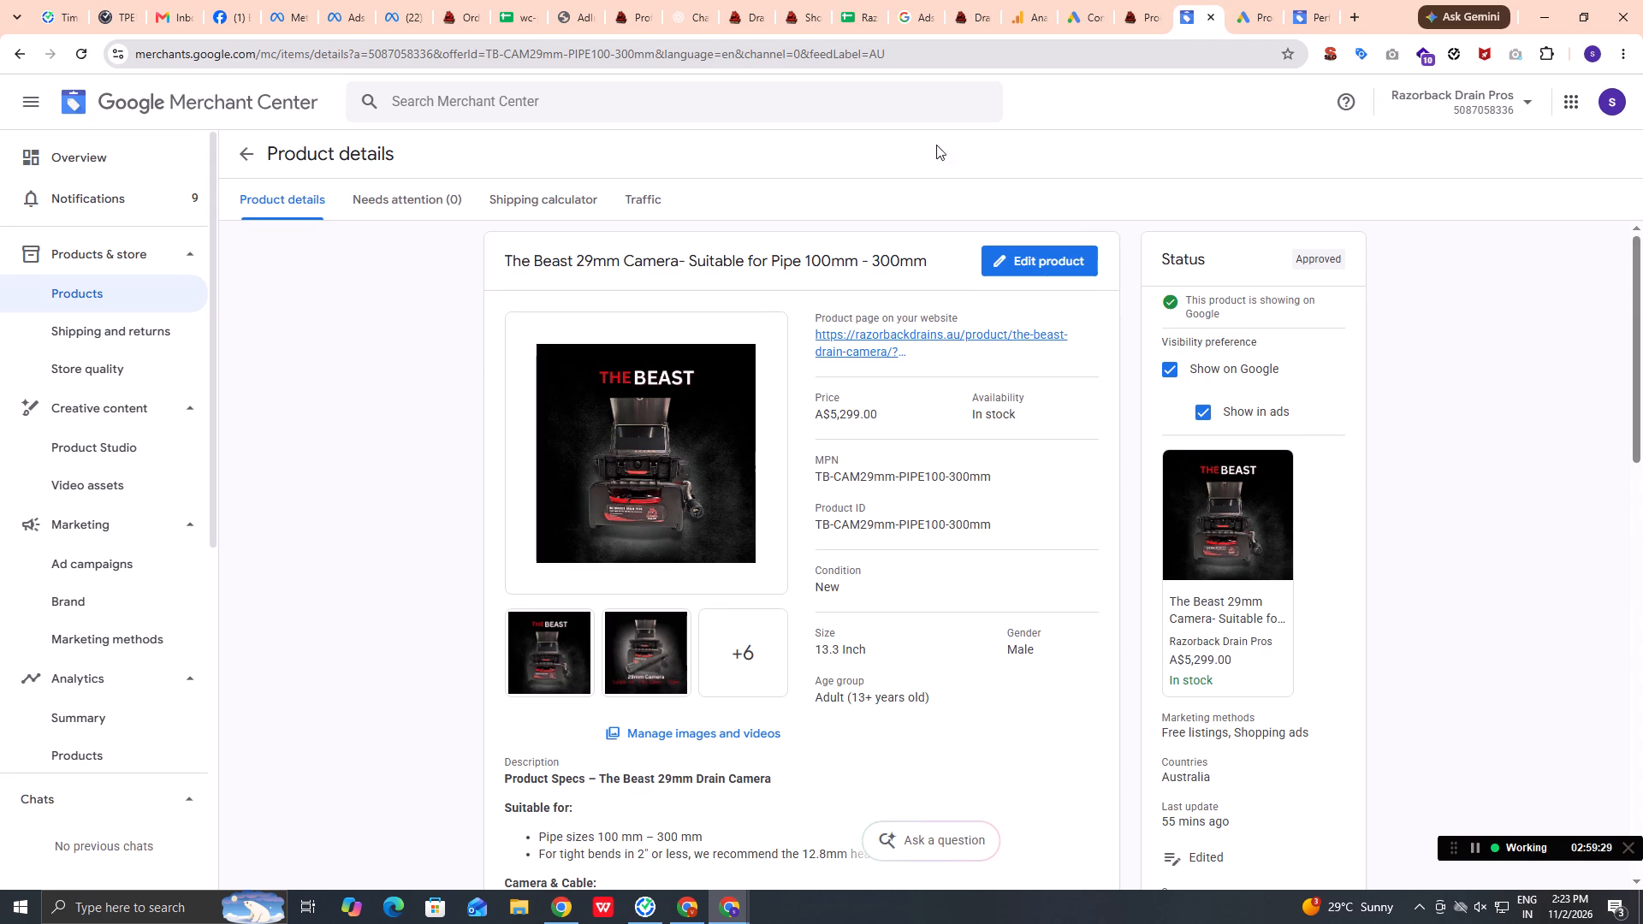
left_click(242, 153)
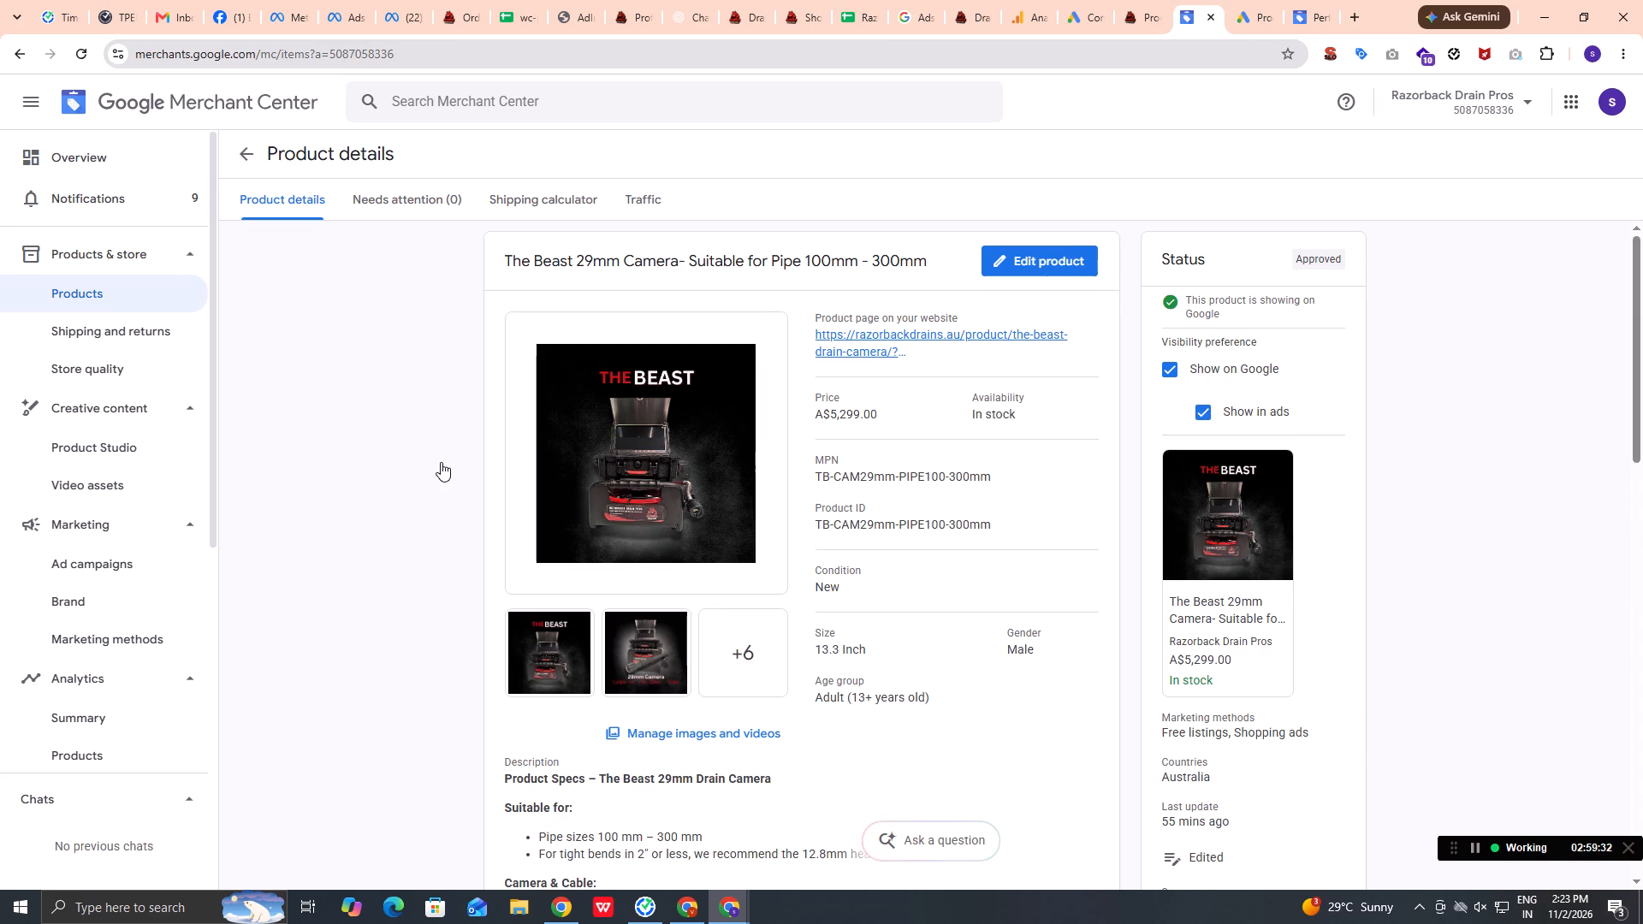
left_click(1243, 8)
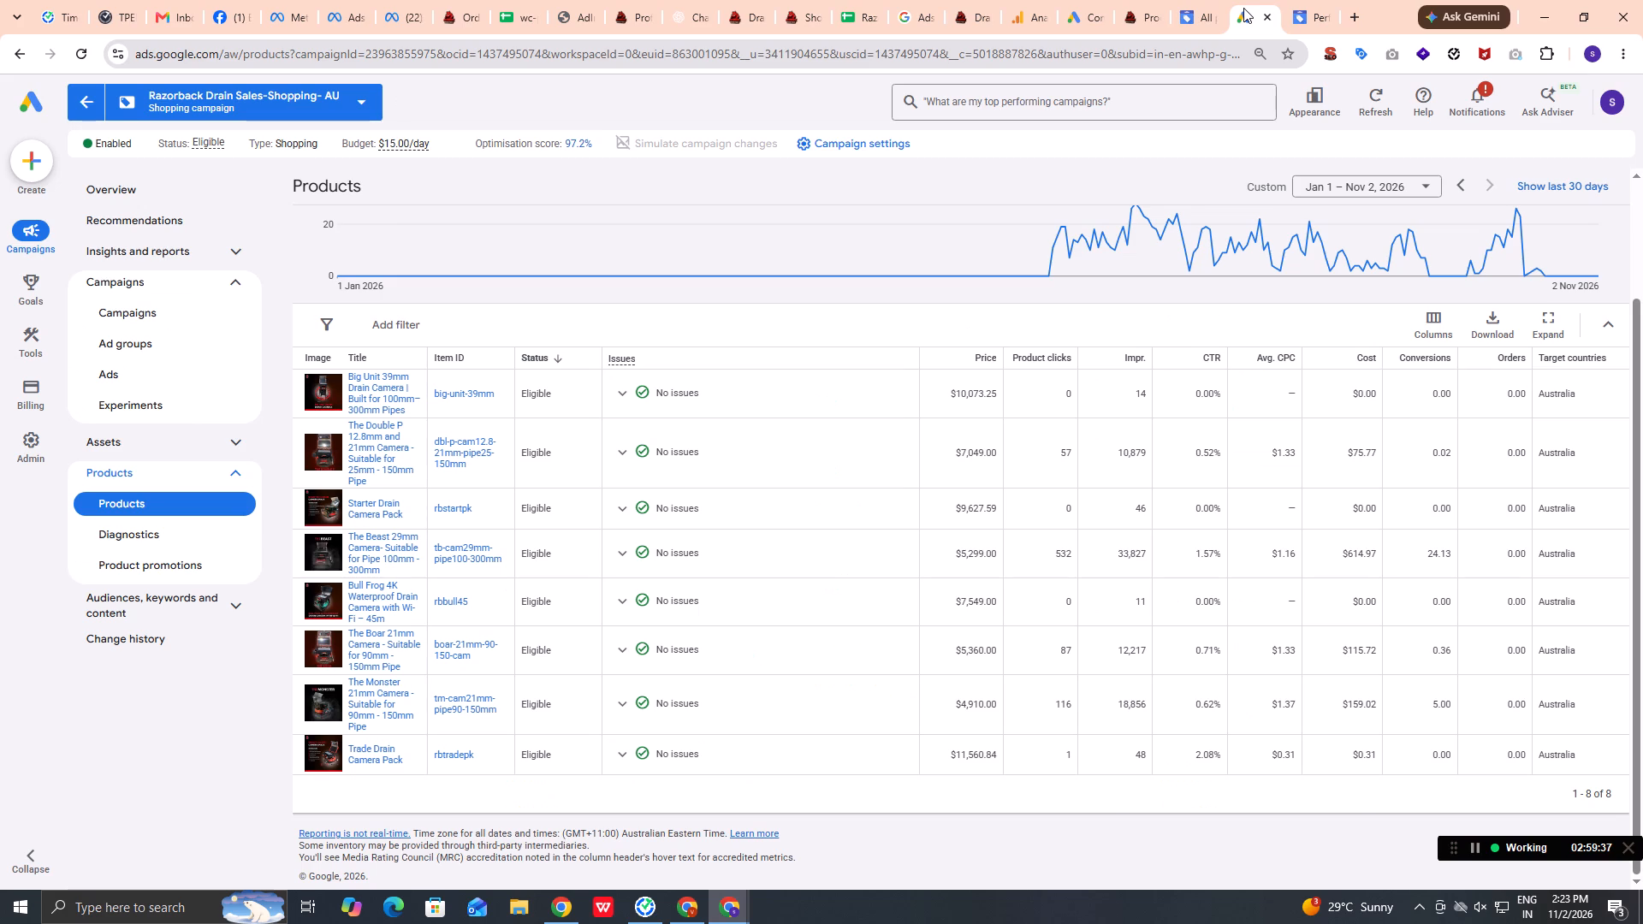
left_click(1195, 0)
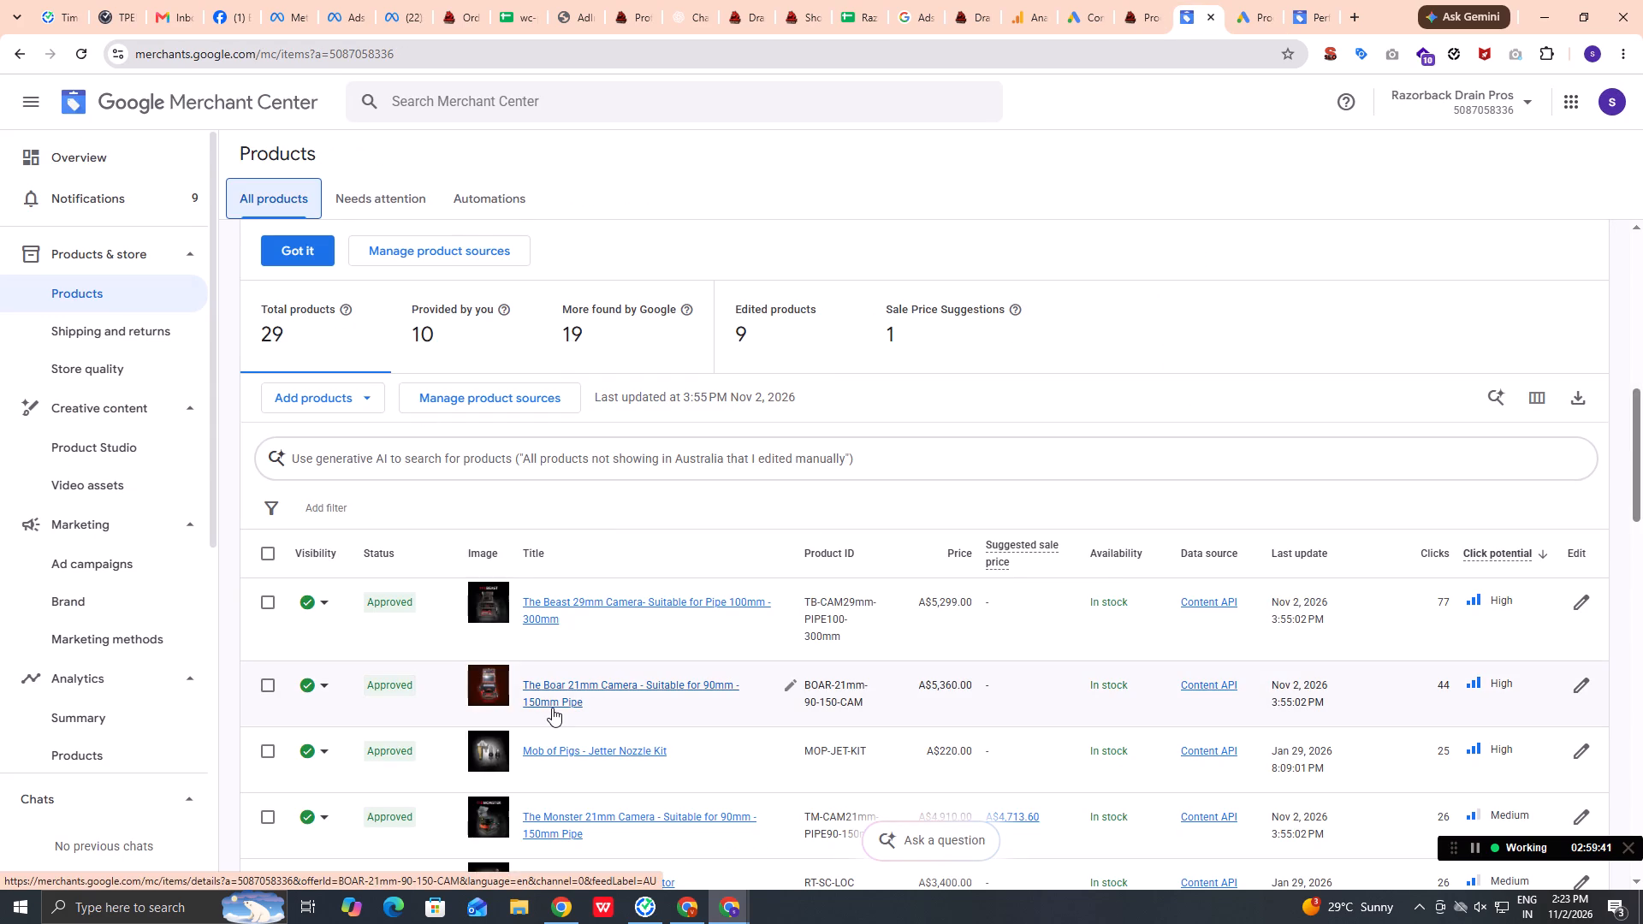
key("ctrl+Tab")
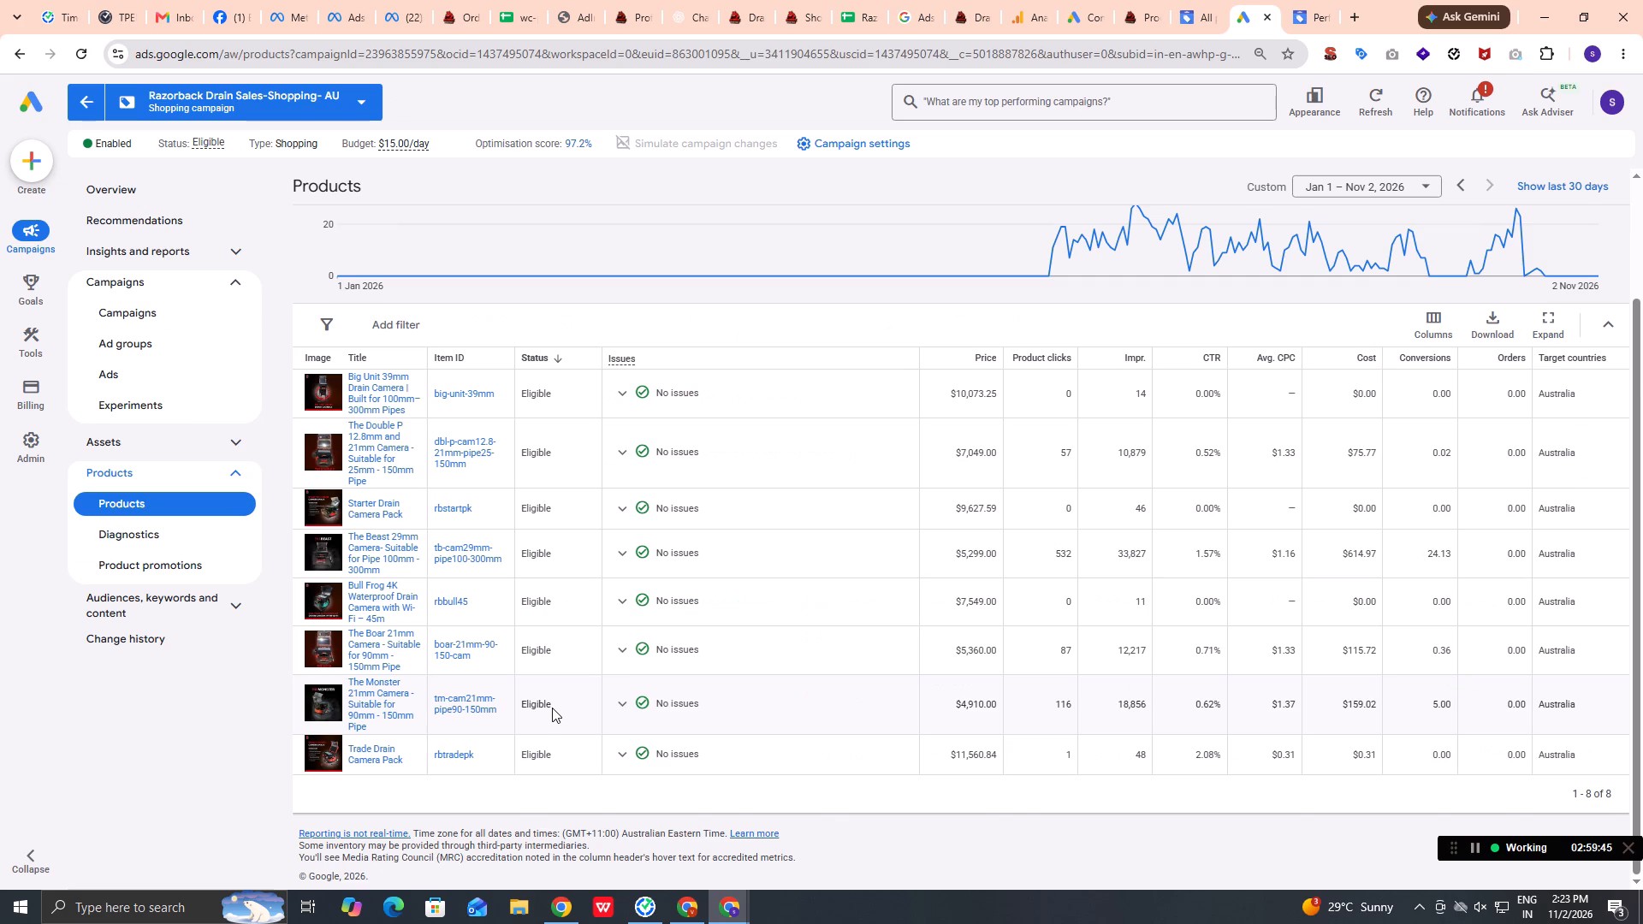
key("ctrl+shift+Tab")
scroll(552, 708, "down", 1)
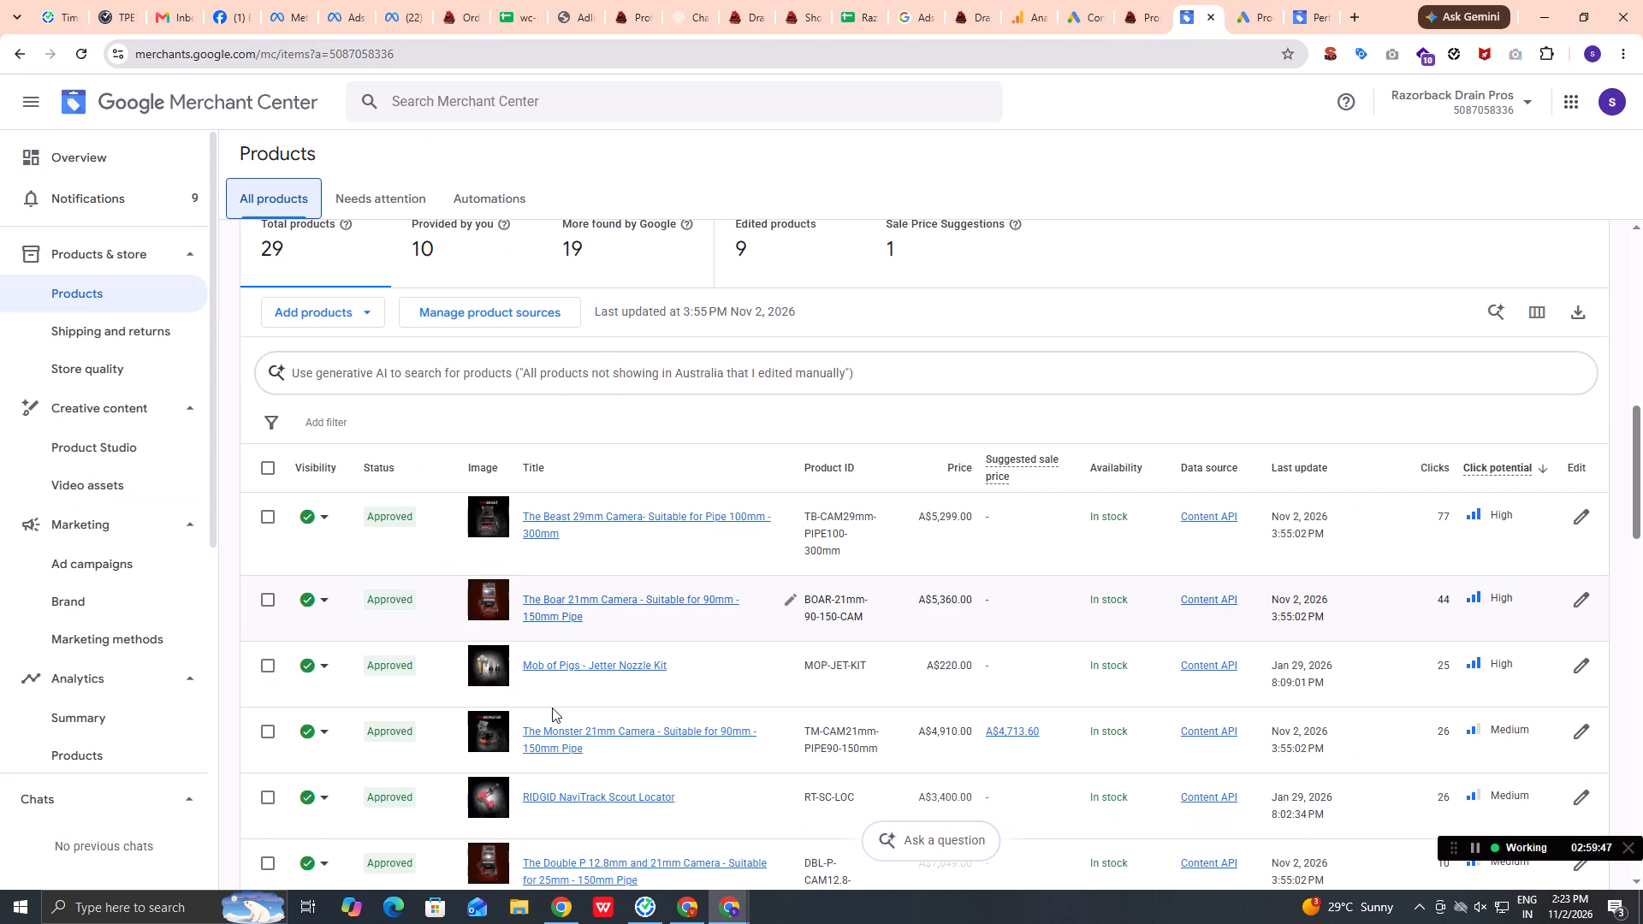
scroll(552, 708, "down", 1)
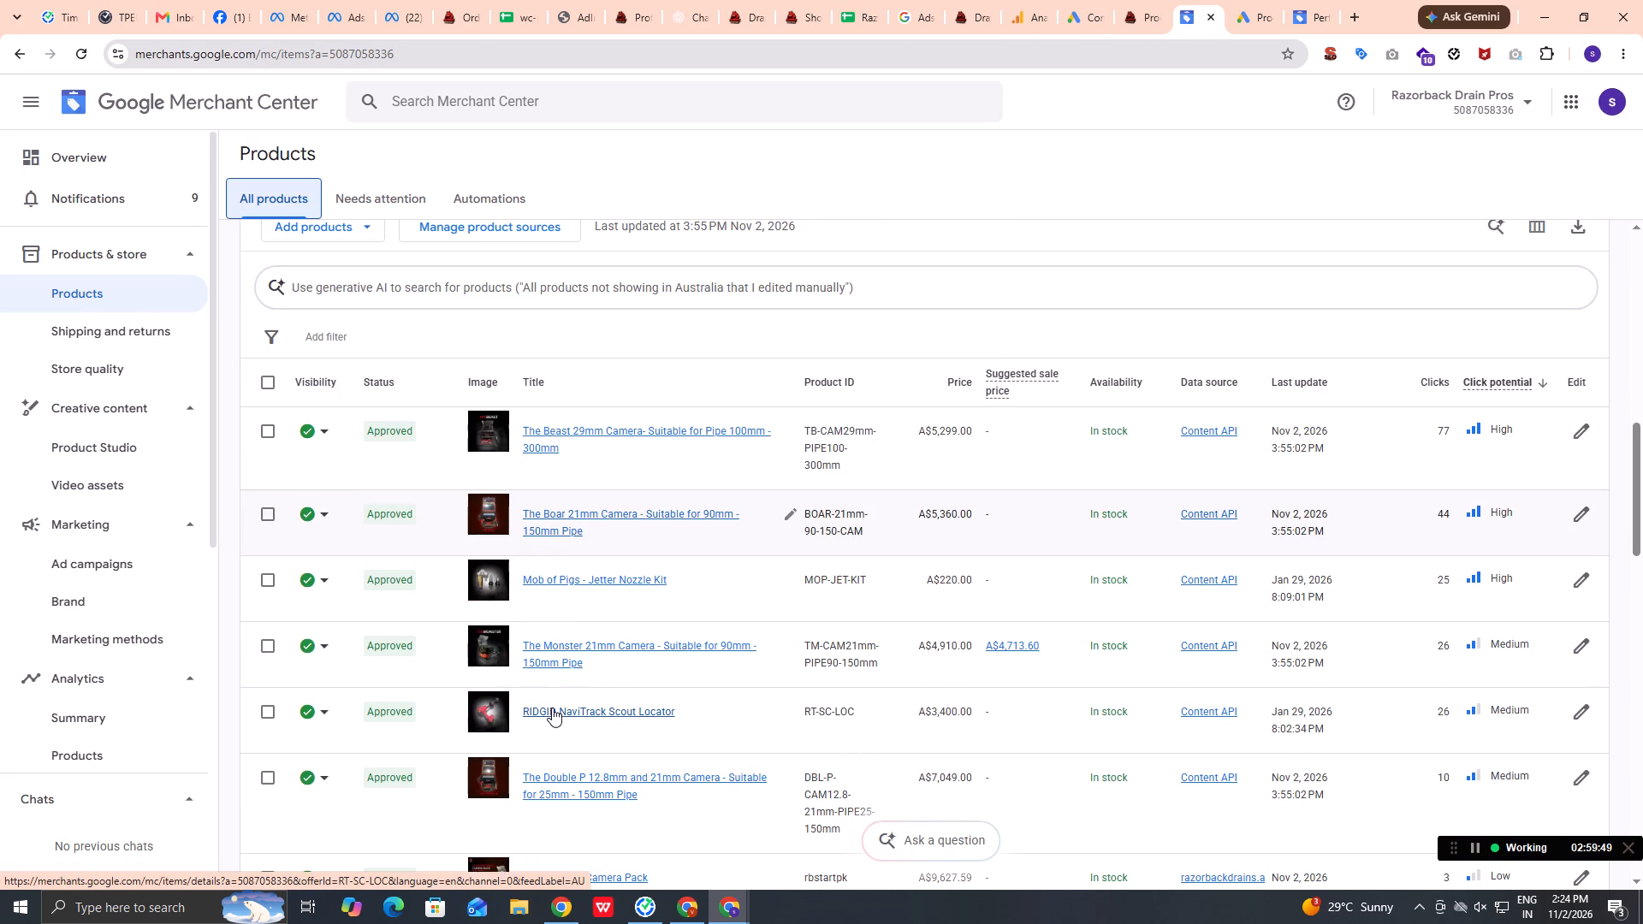
scroll(552, 708, "down", 1)
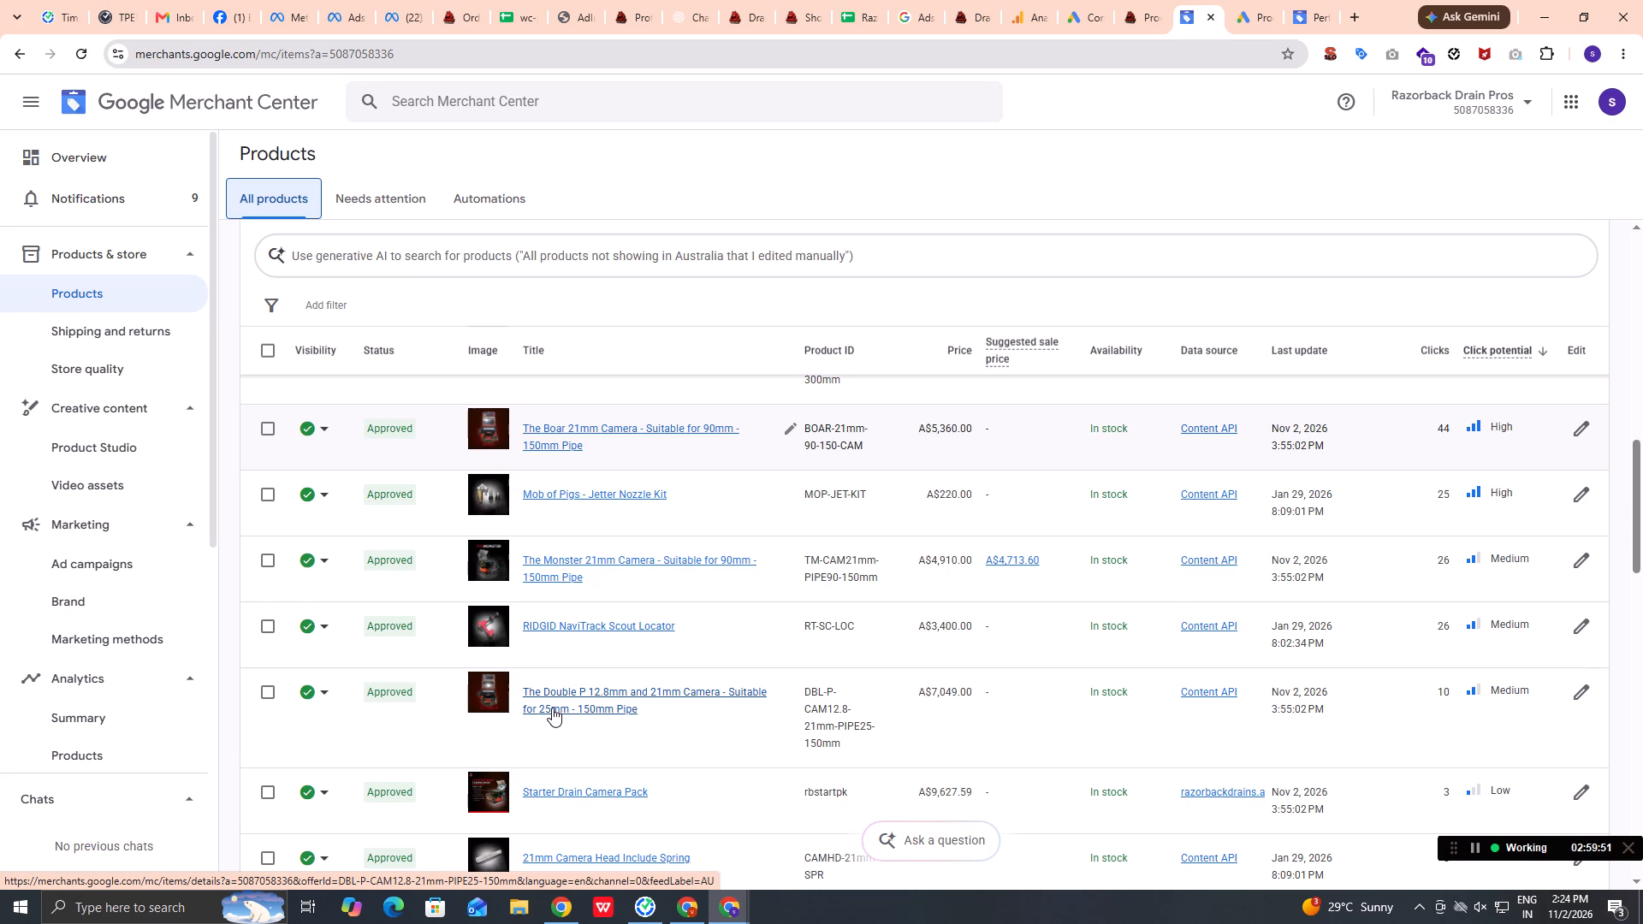
scroll(552, 708, "down", 4)
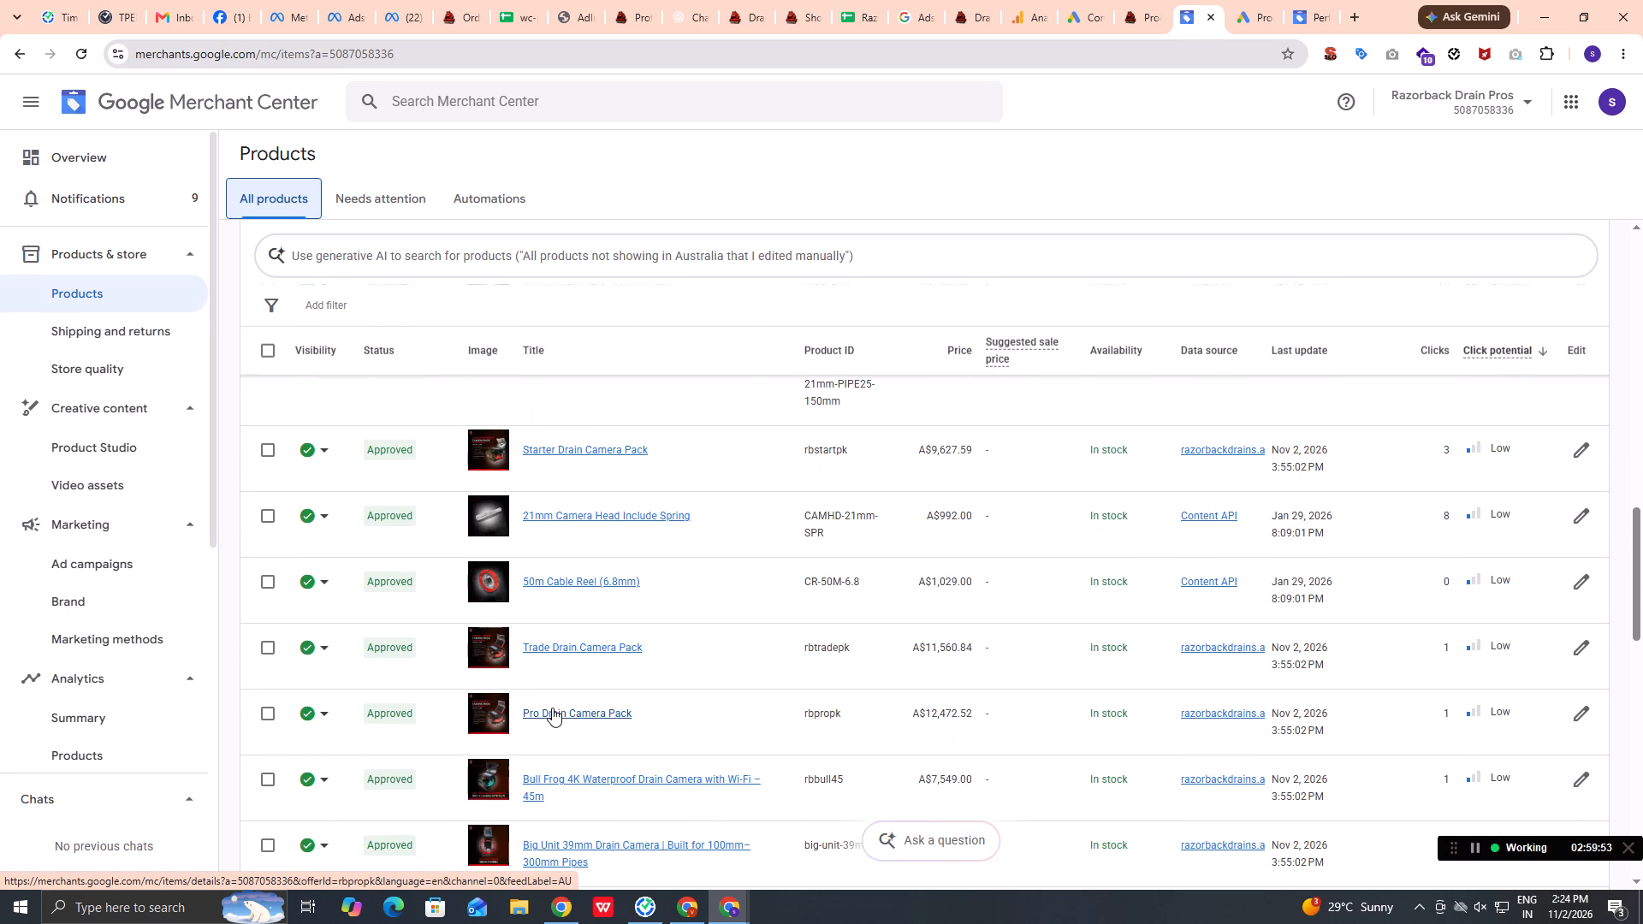
Back in Google Ads, examine the Shopping campaign's full product list, checking titles, item IDs and eligibility.
key("ctrl+Tab")
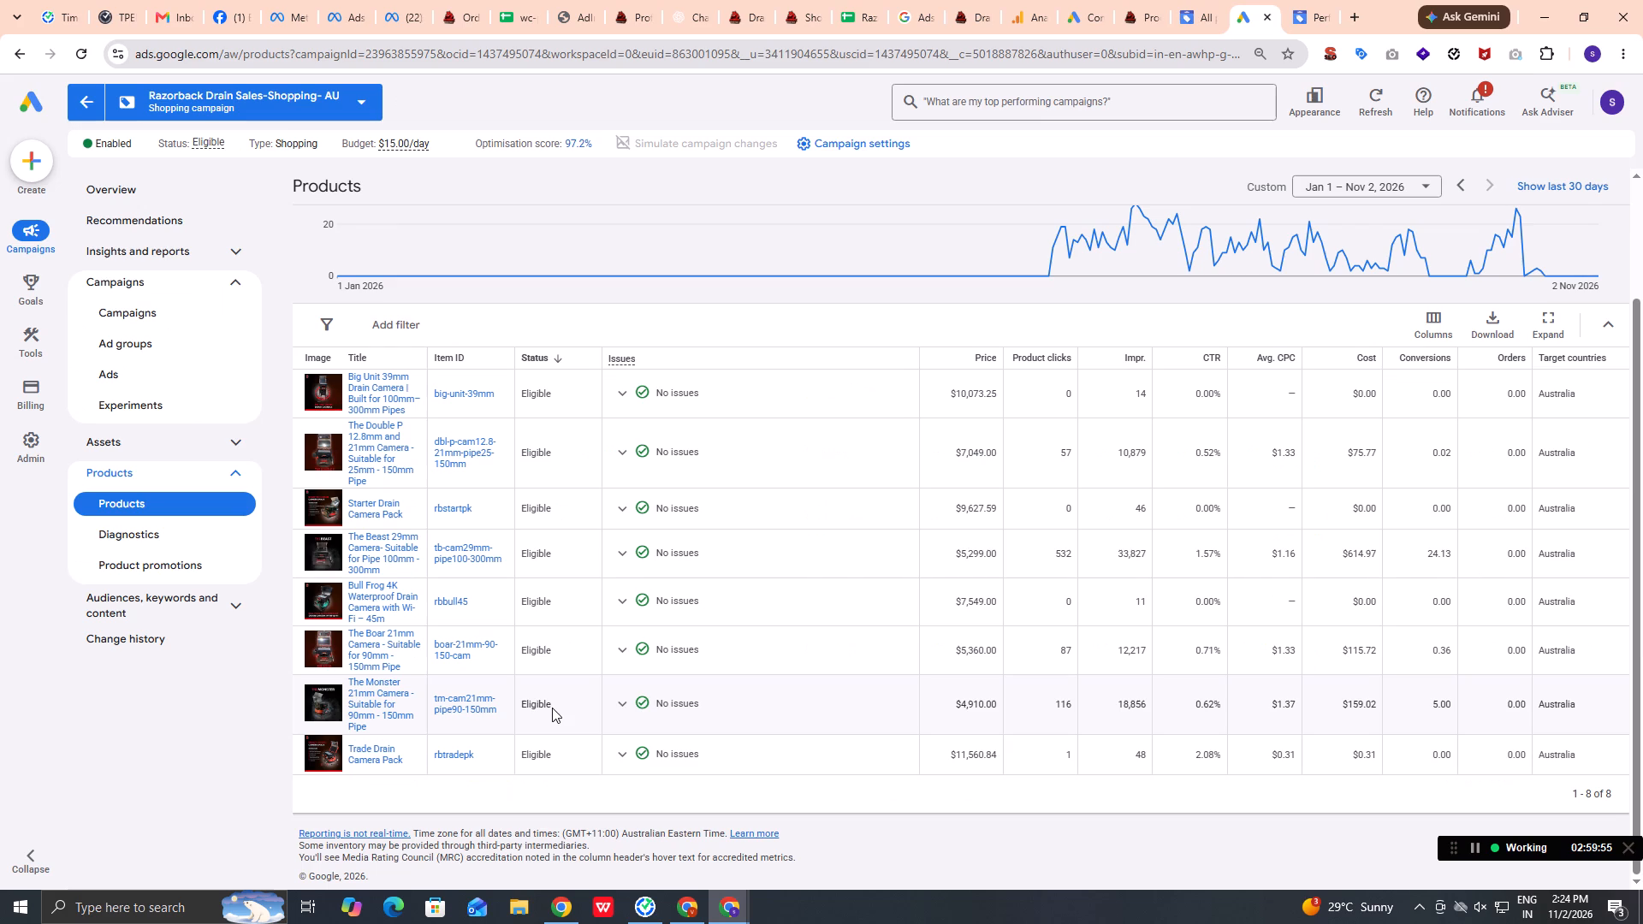
scroll(552, 708, "up", 1)
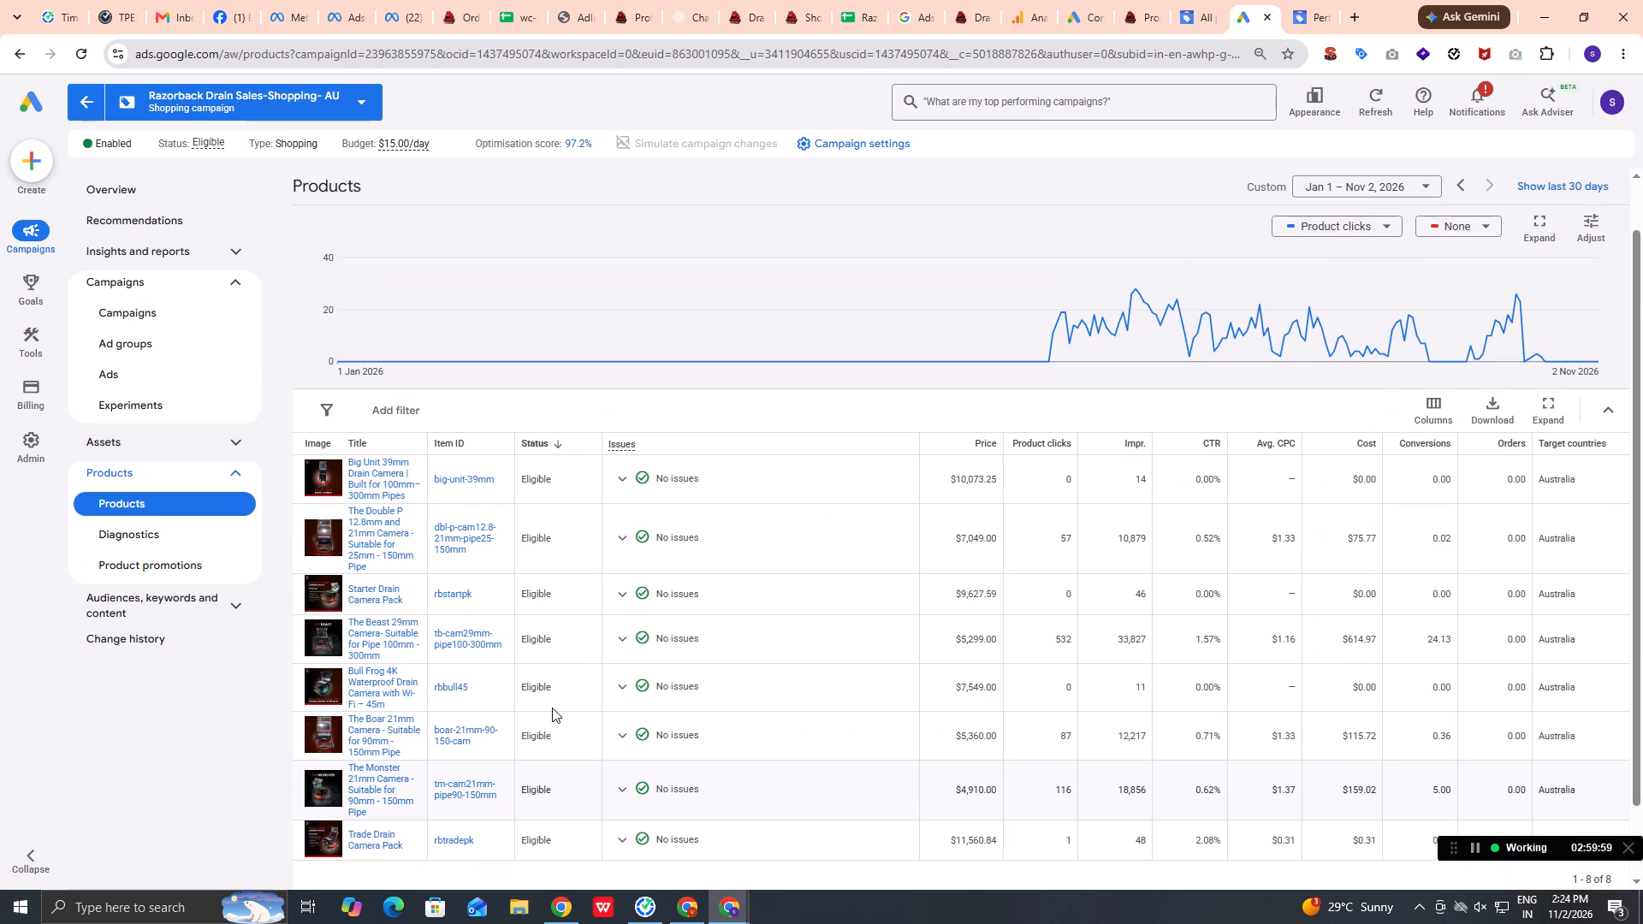
scroll(552, 708, "down", 1)
scroll(552, 708, "up", 2)
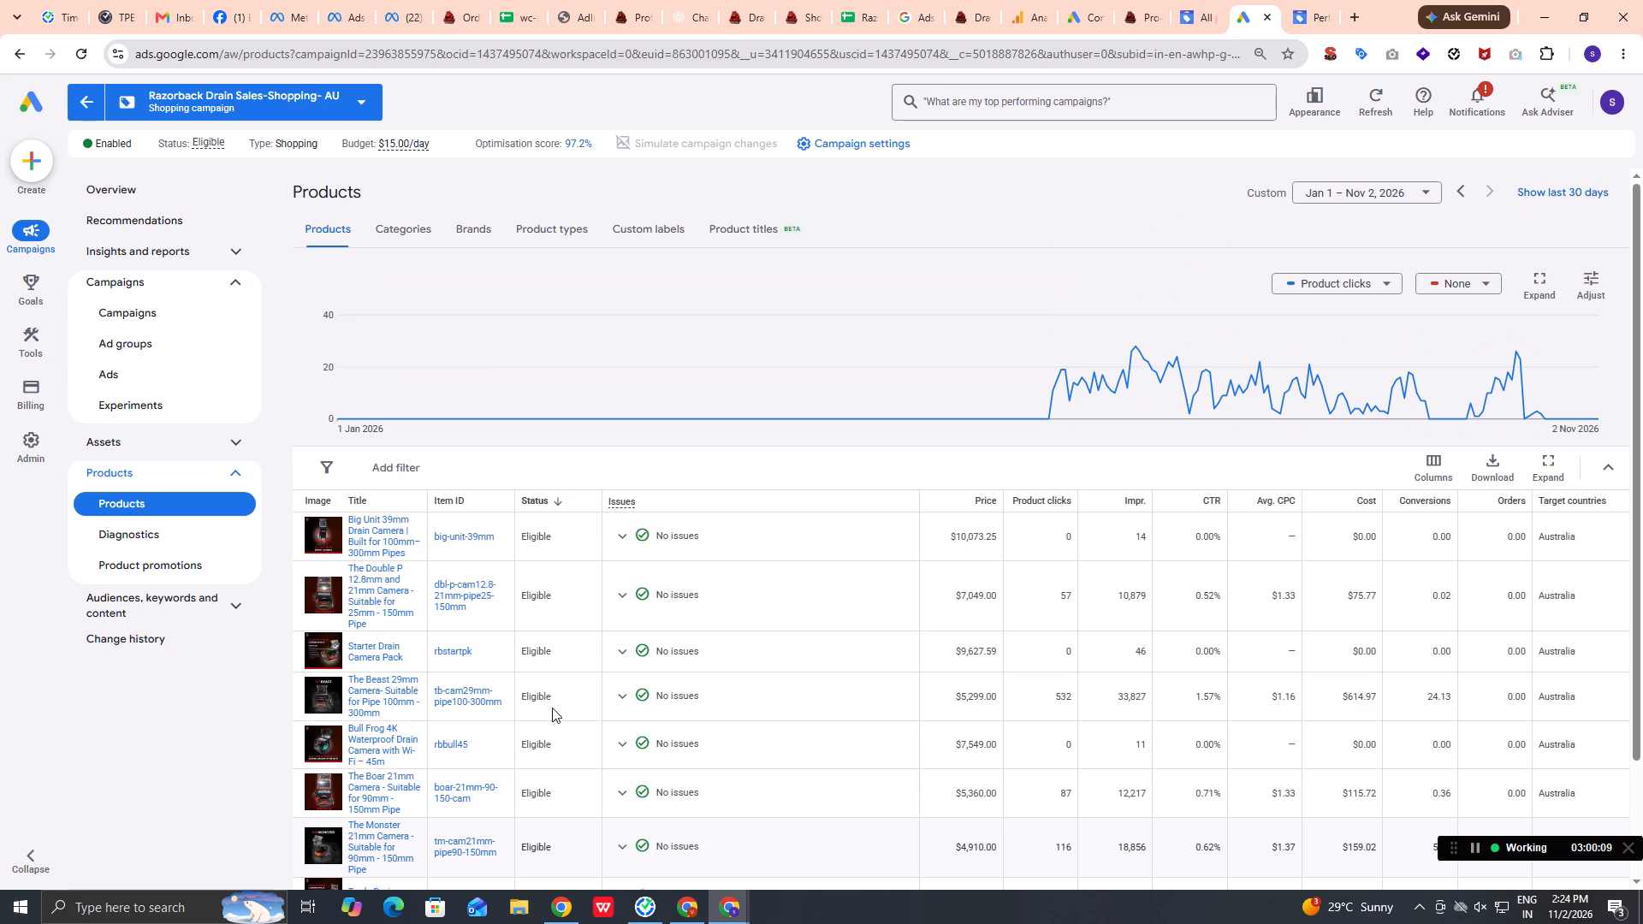
scroll(552, 708, "down", 1)
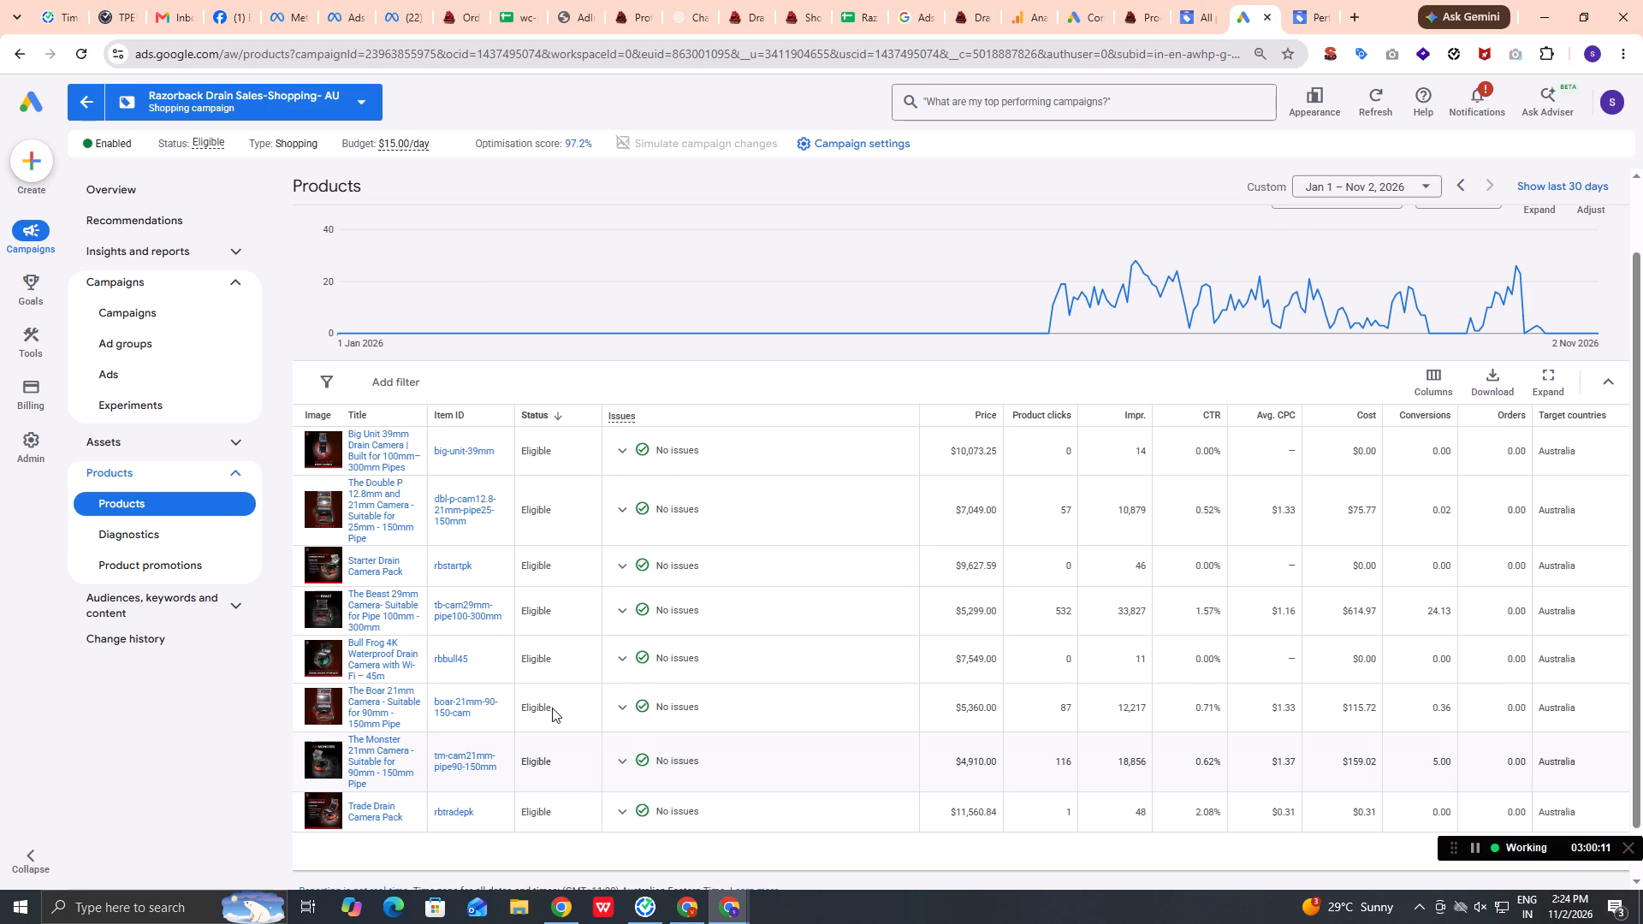
scroll(552, 708, "down", 2)
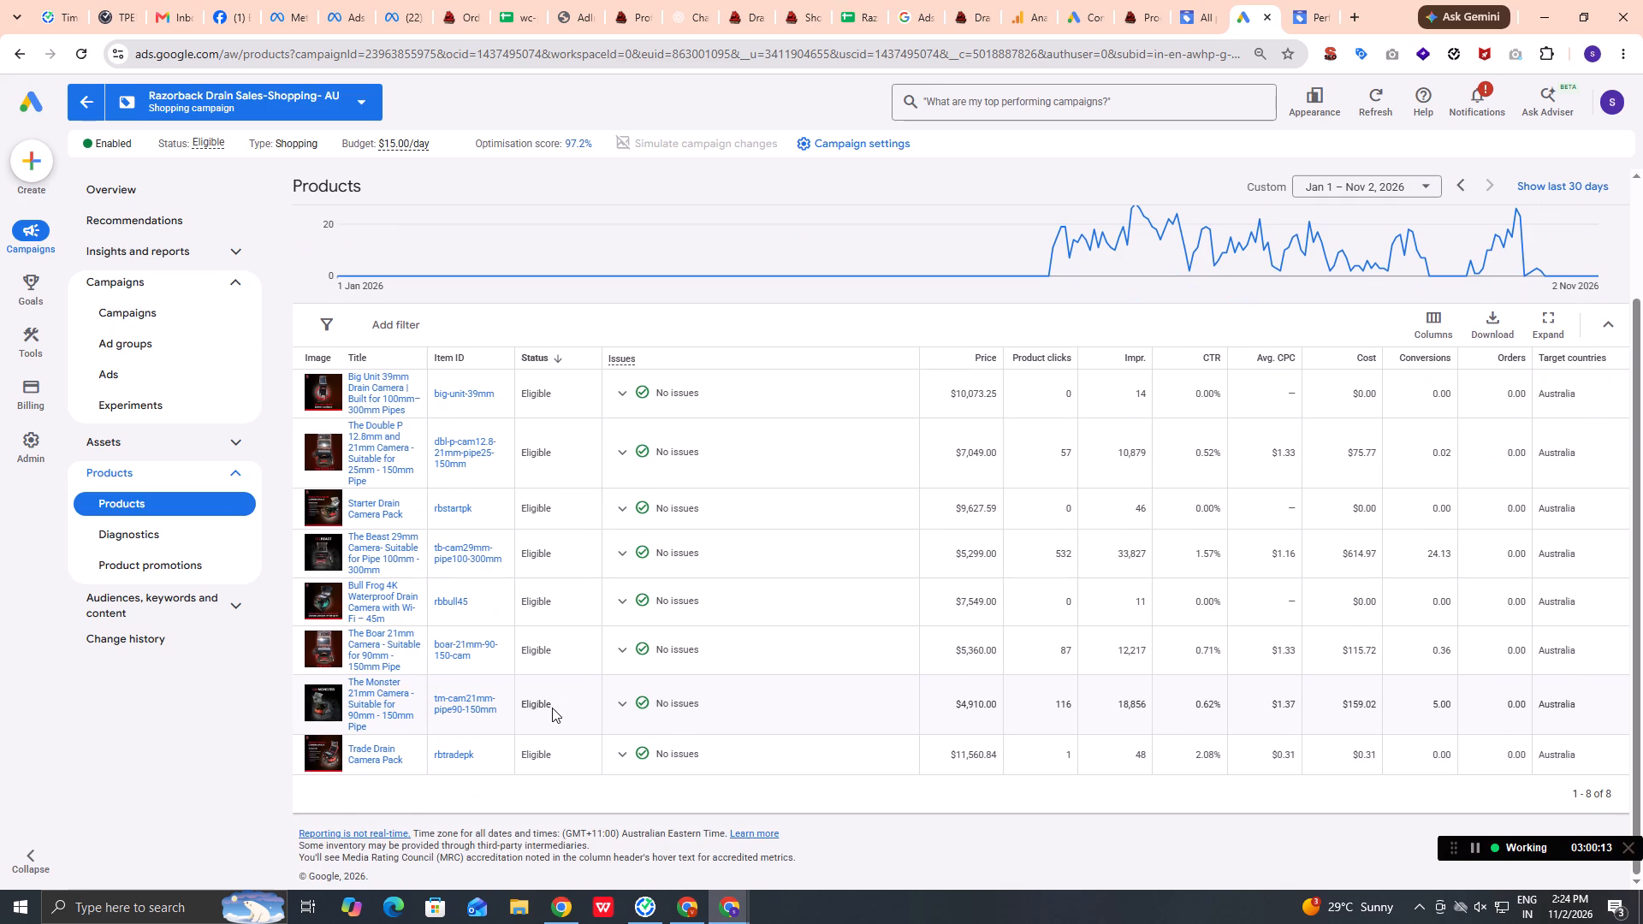
scroll(552, 708, "up", 8)
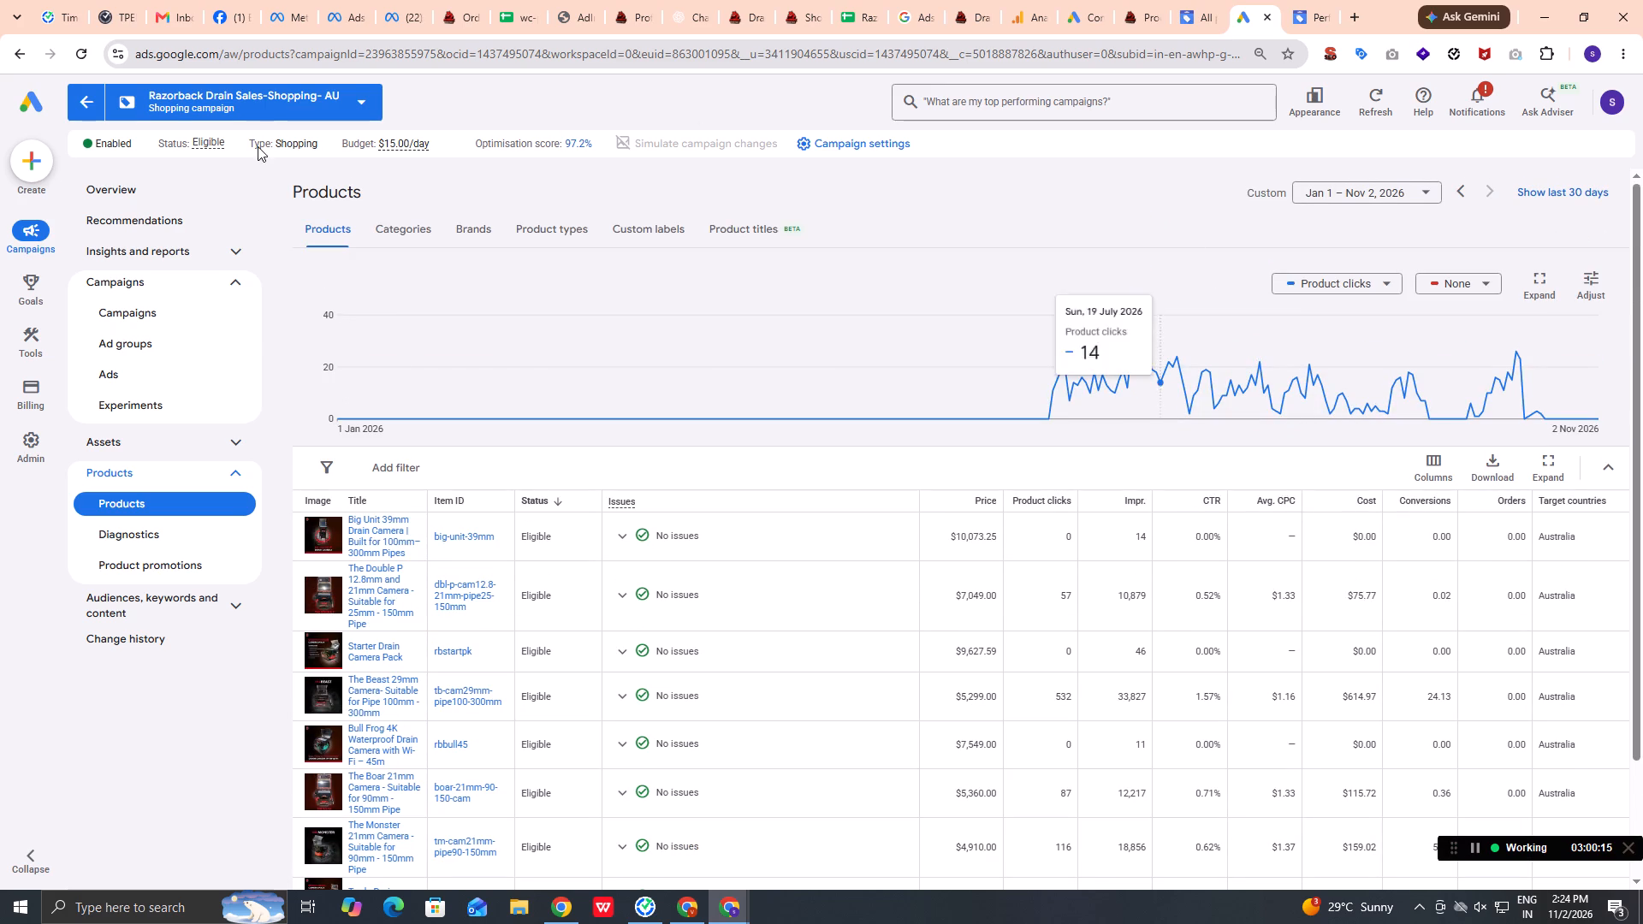
Close the blank Merchant Center report page.
left_click(1308, 11)
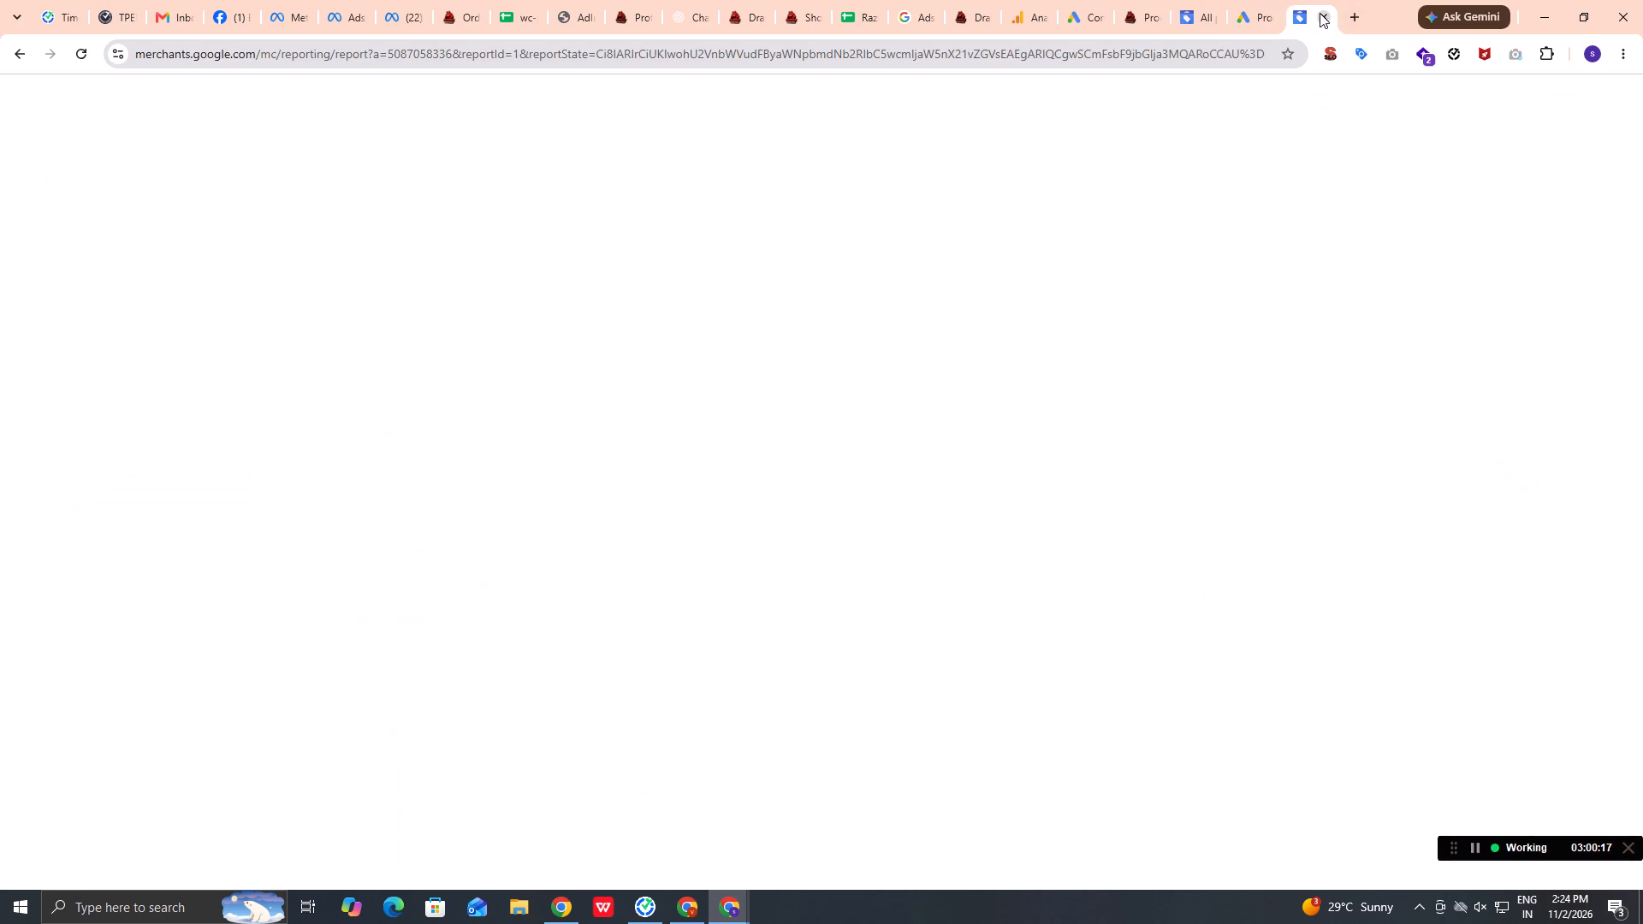
left_click(1323, 12)
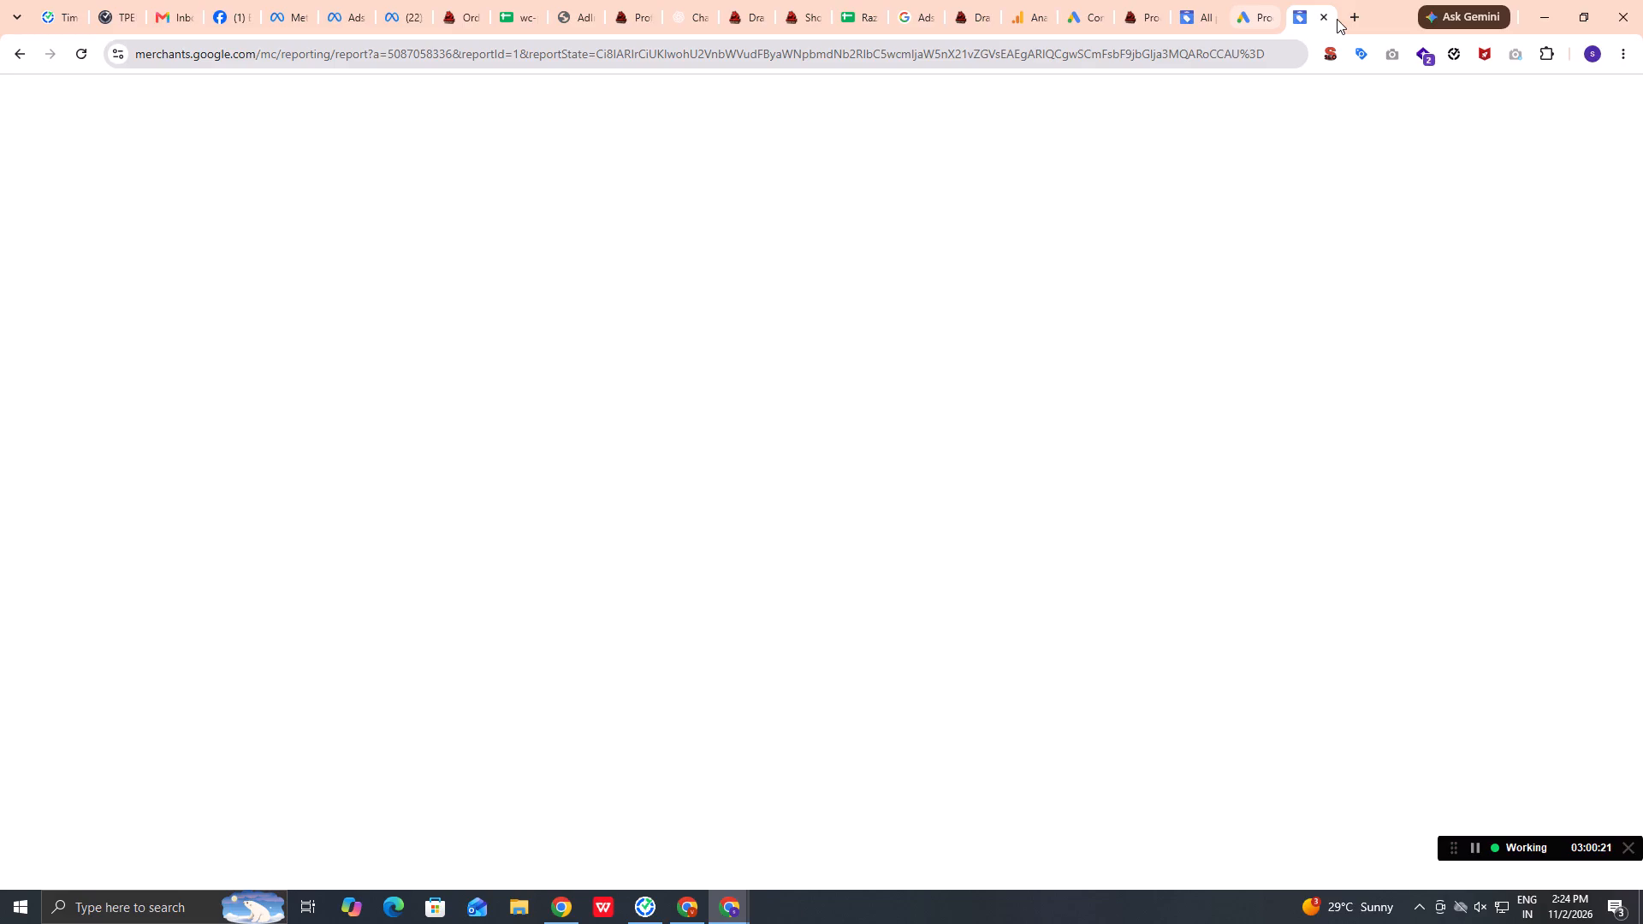
Search Google for "google my business" in a new tab, open the Razorback Drain Pros profile and look over its results page.
left_click(1350, 19)
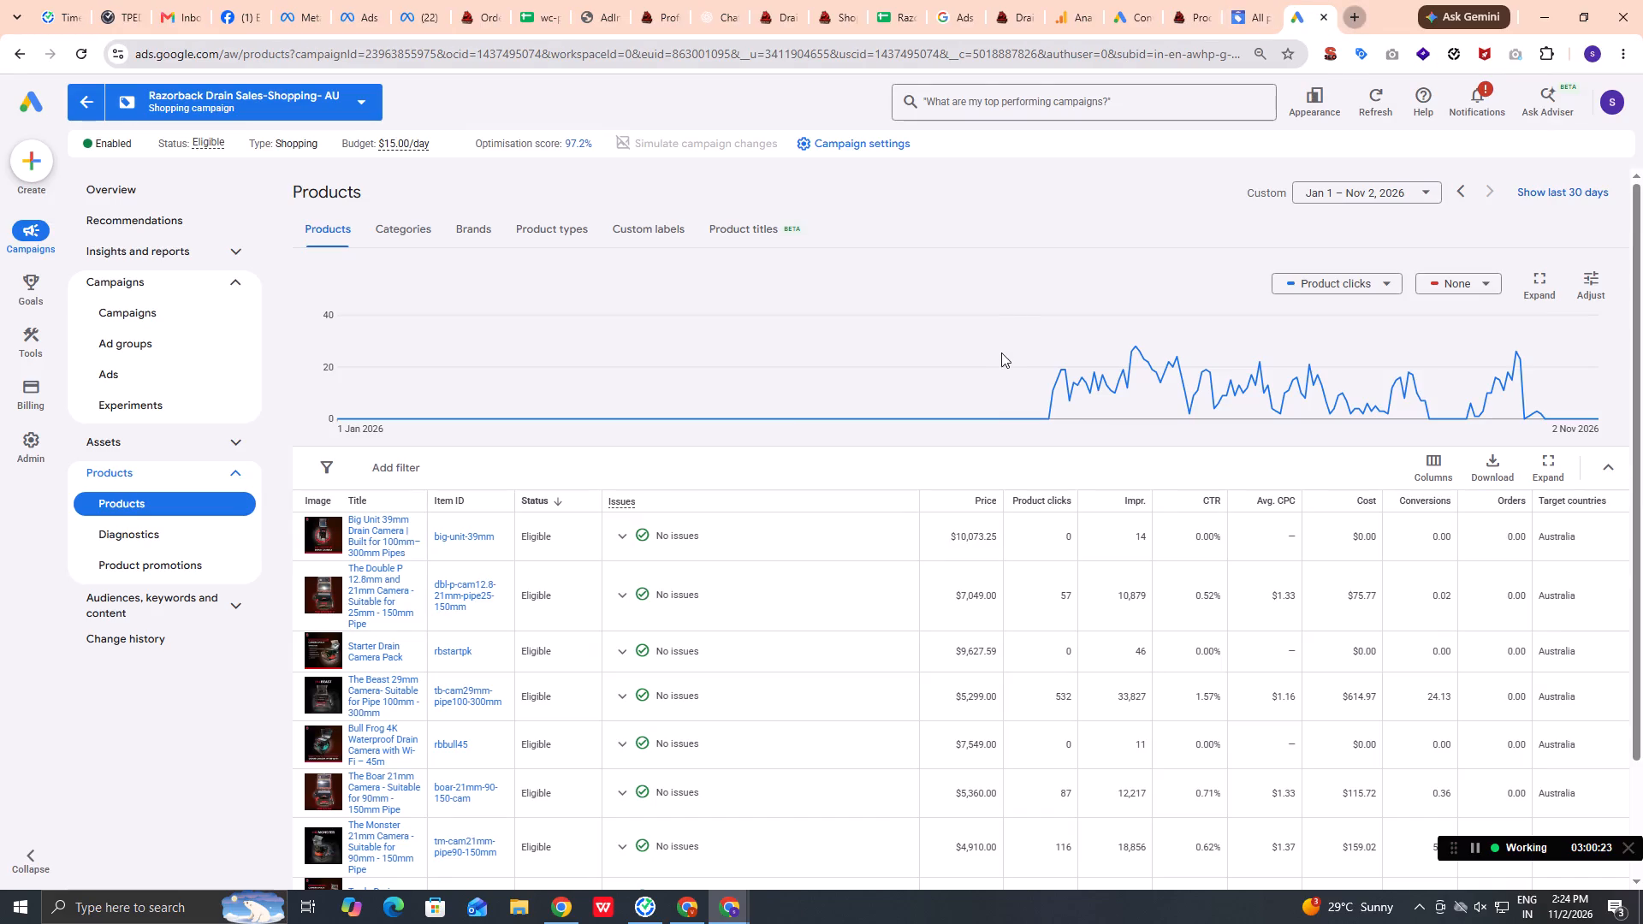
type("google")
key("space")
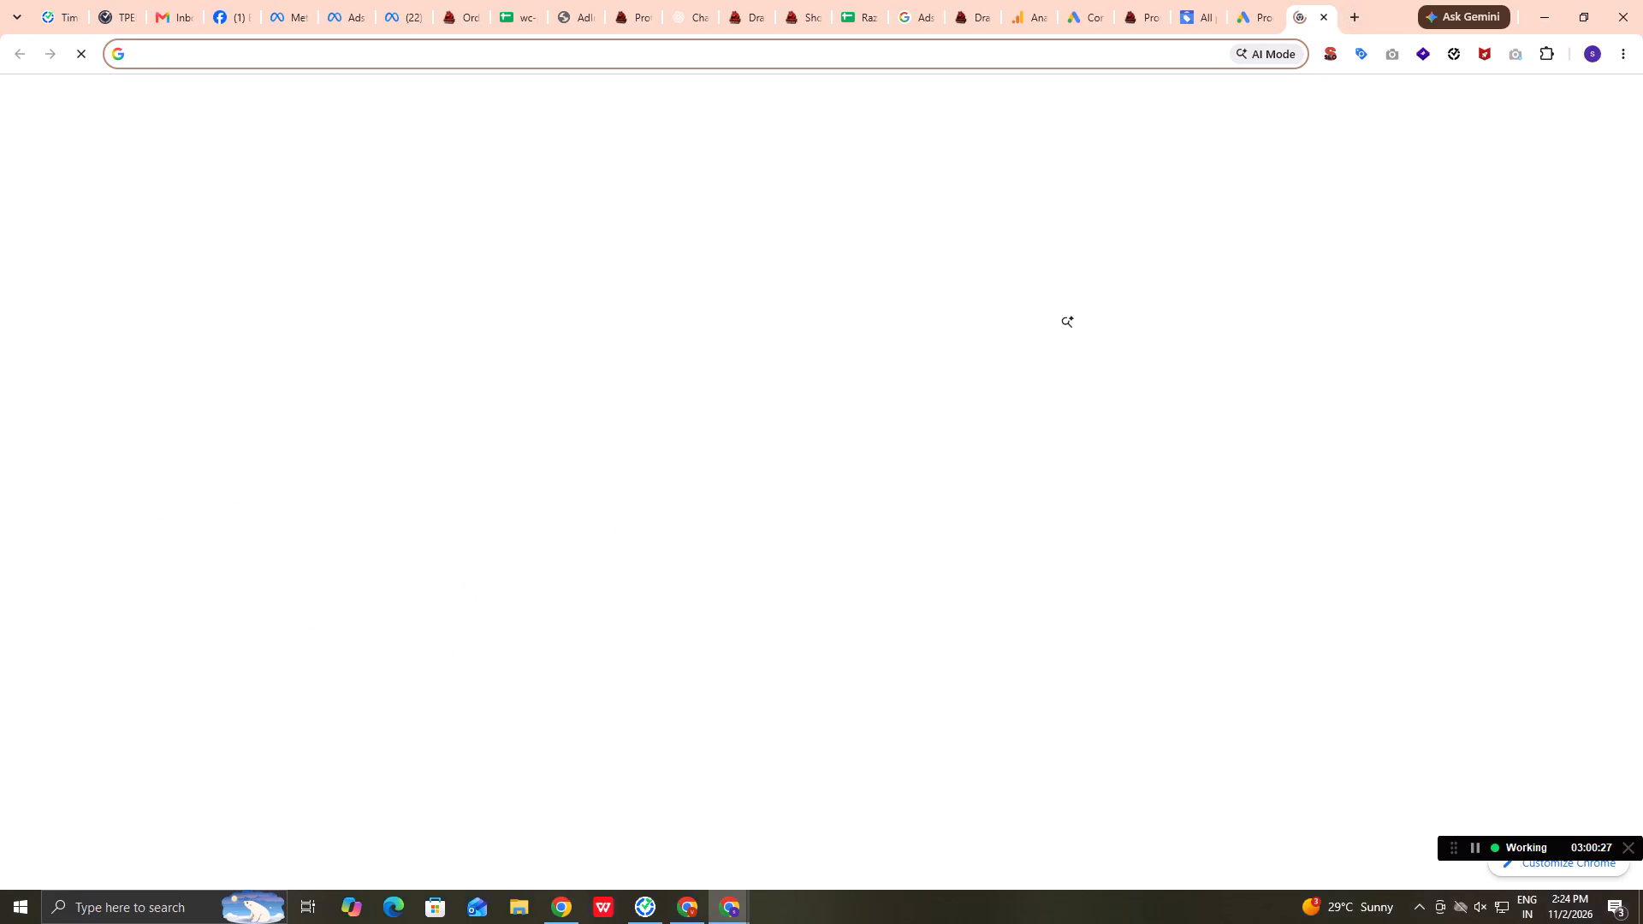
type("my")
key("space")
key("Down")
key("Return")
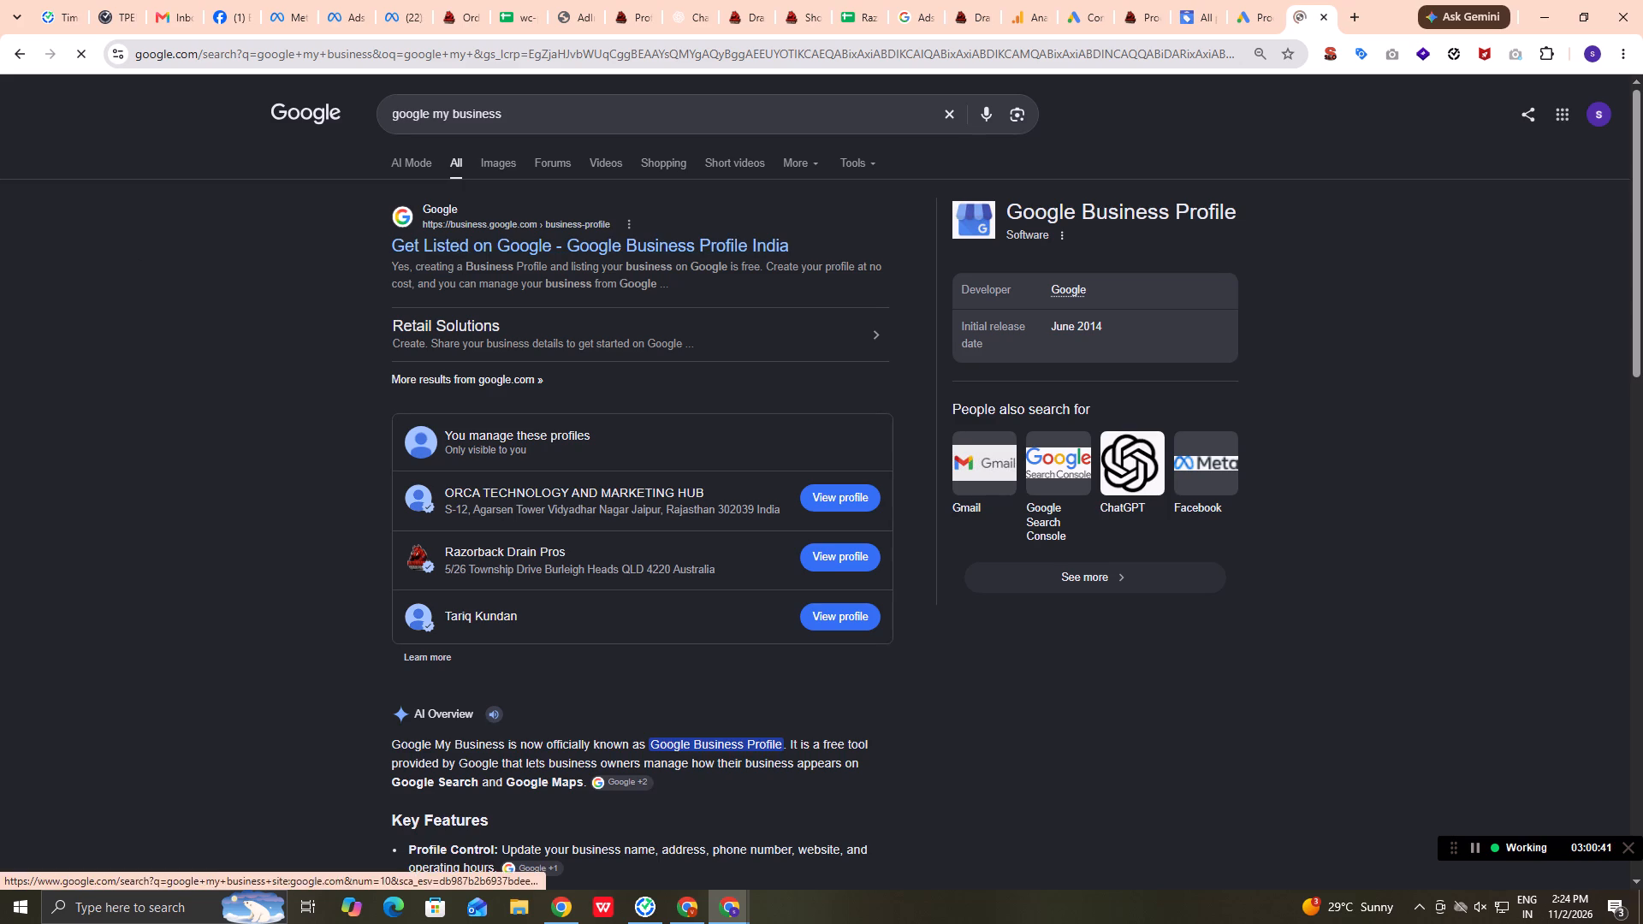
left_click(817, 561)
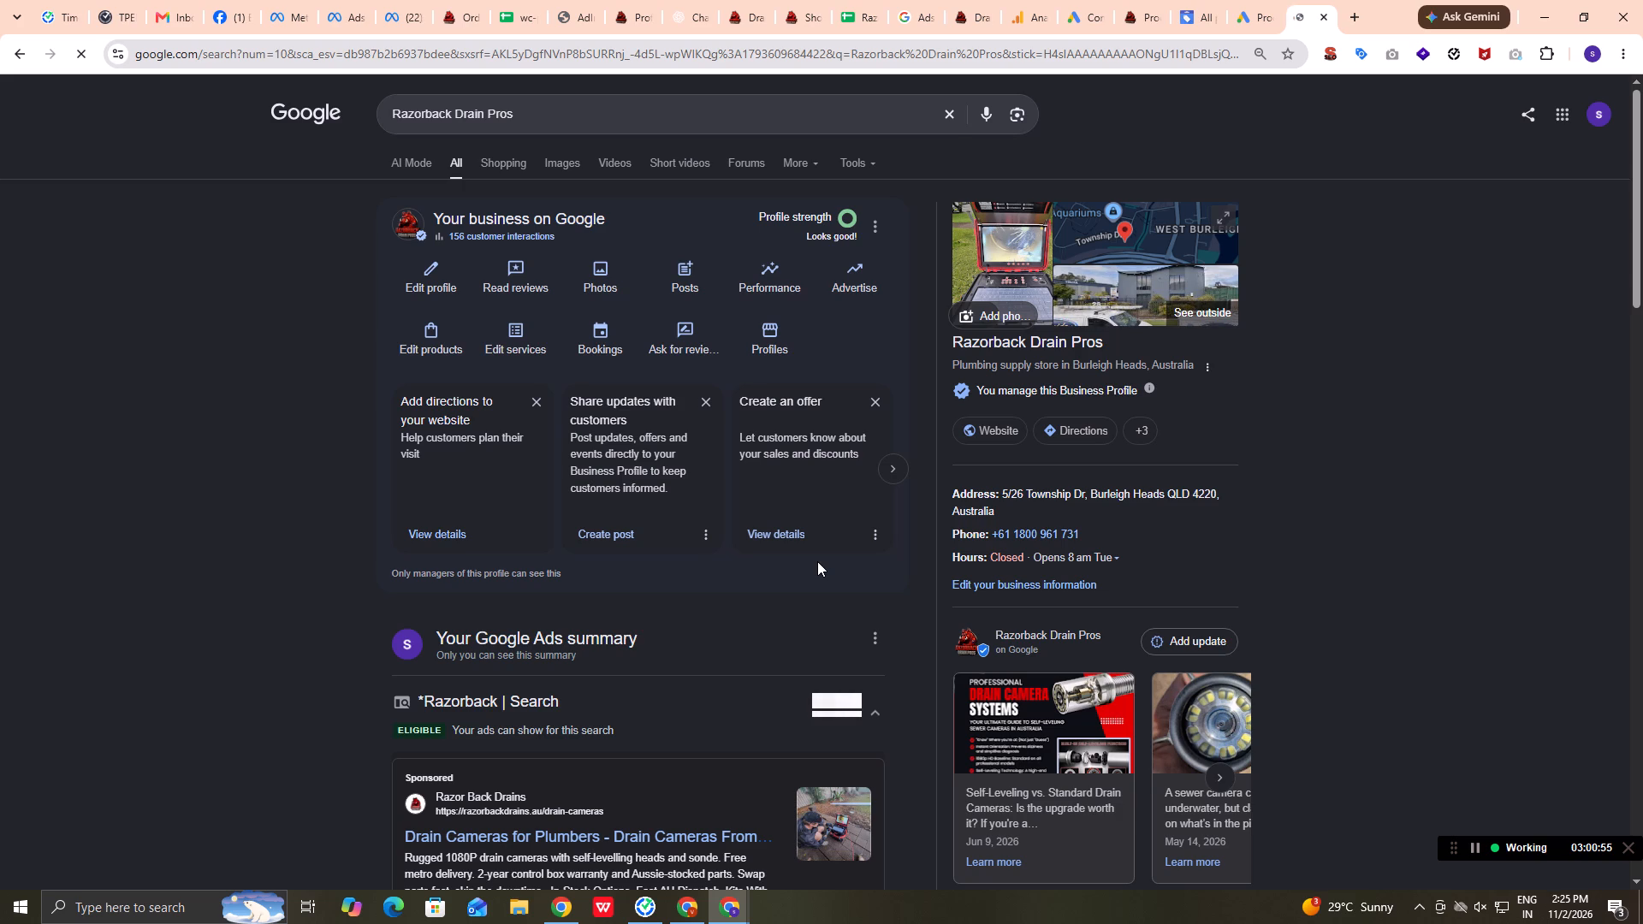
scroll(817, 561, "down", 4)
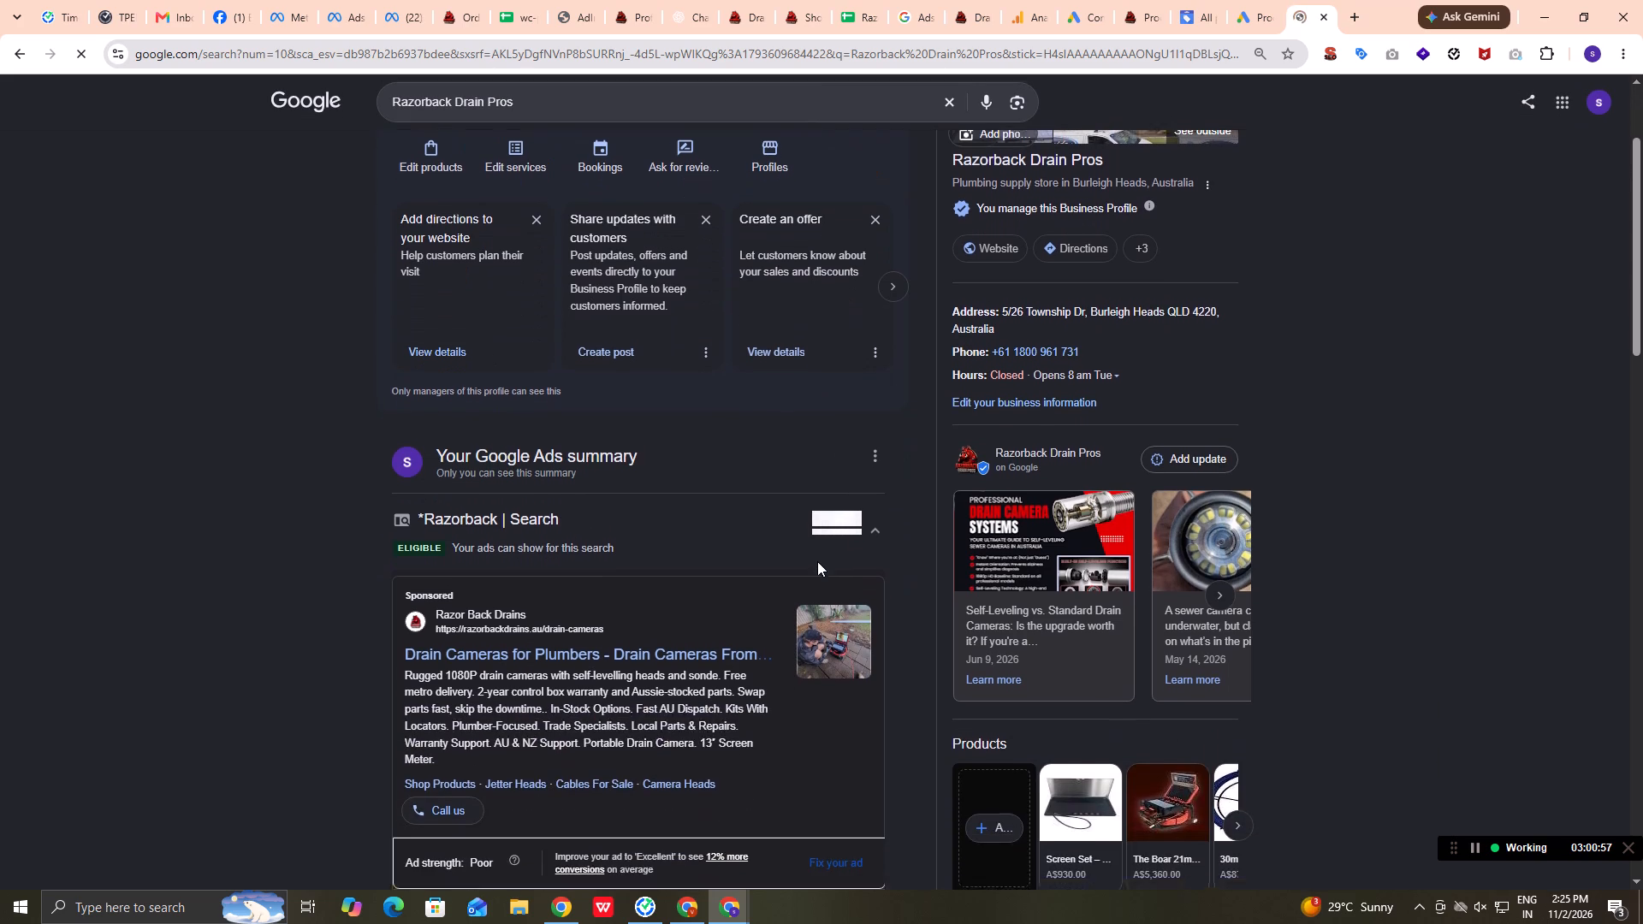
scroll(817, 561, "up", 4)
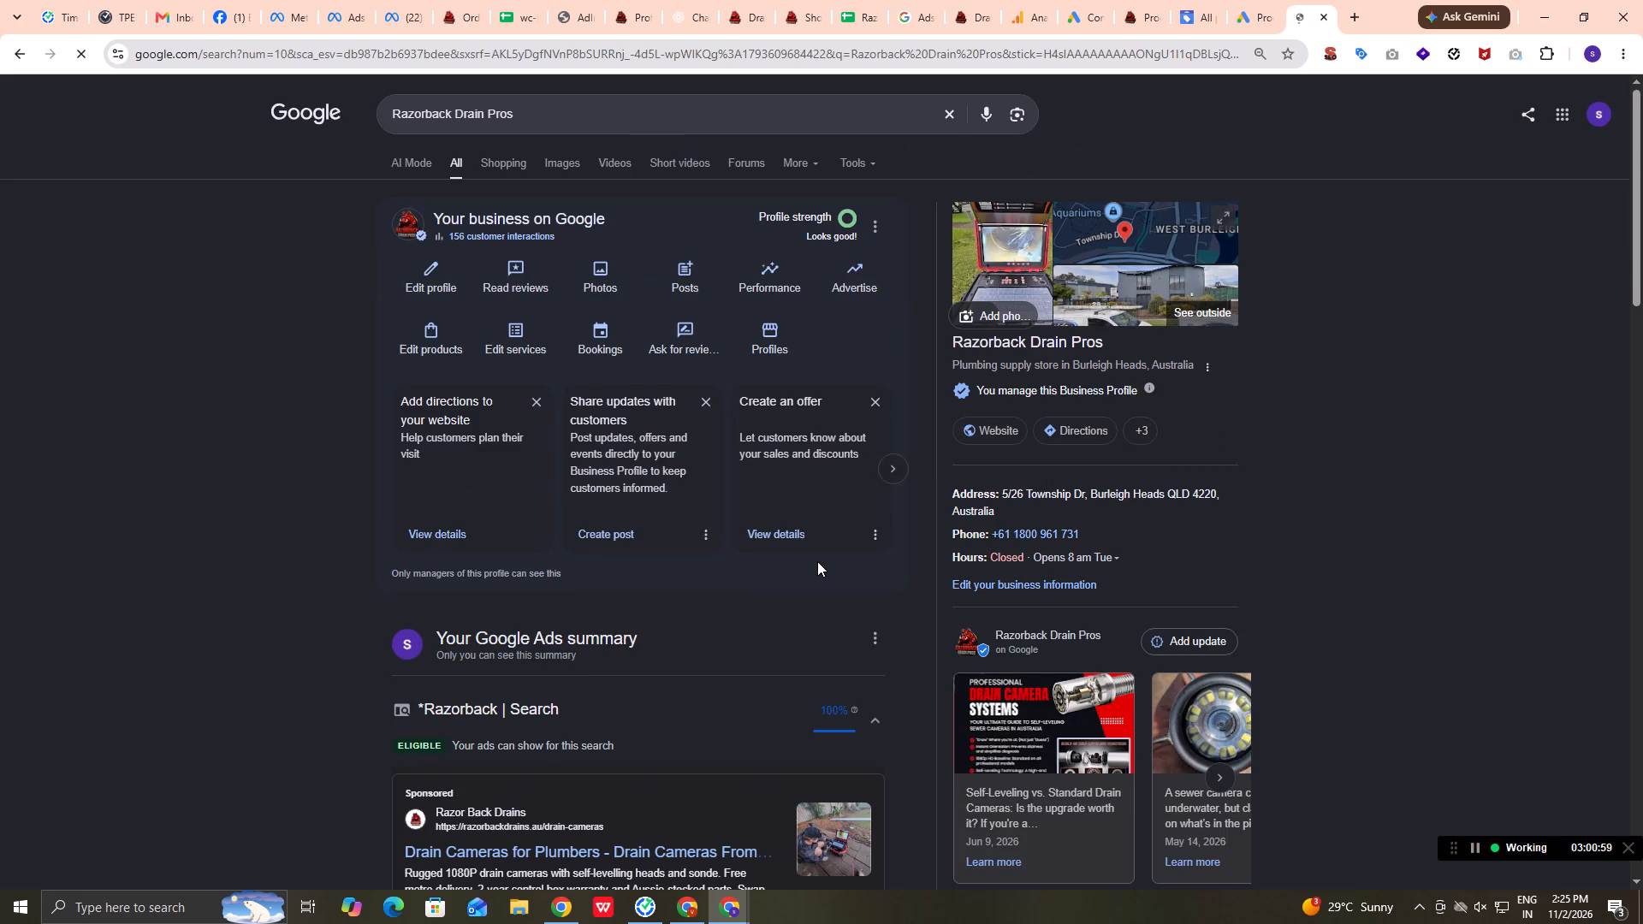
Switch back to Google Ads and return from the Razorback Drain Sales-Shopping- AU campaign to the account's All campaigns overview.
left_click(1200, 3)
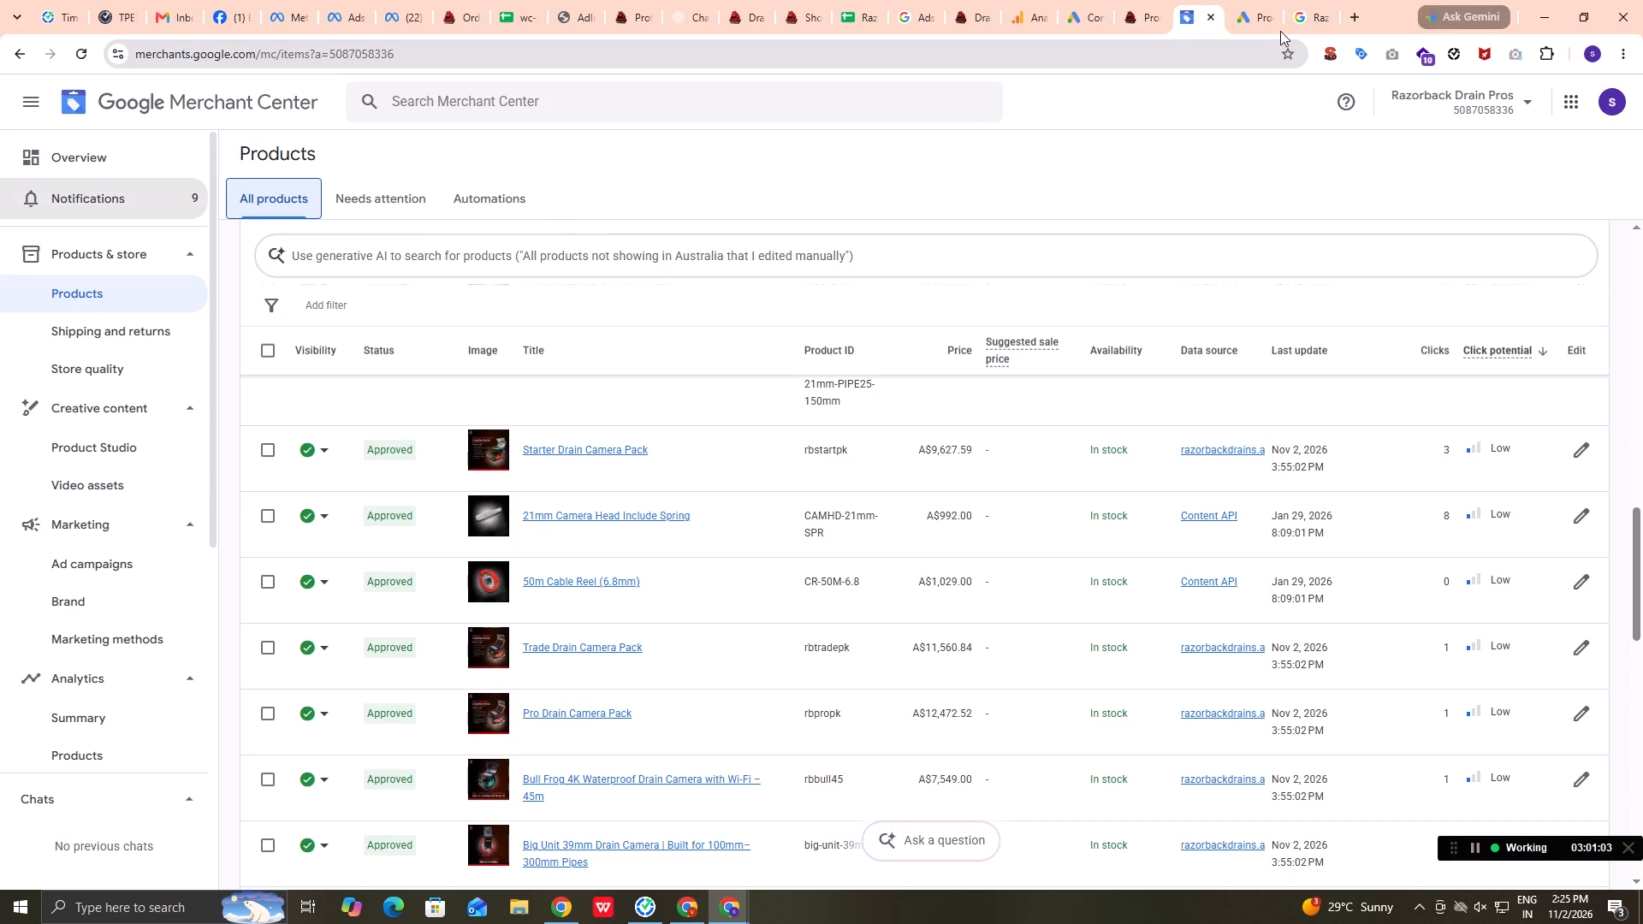
left_click(1250, 16)
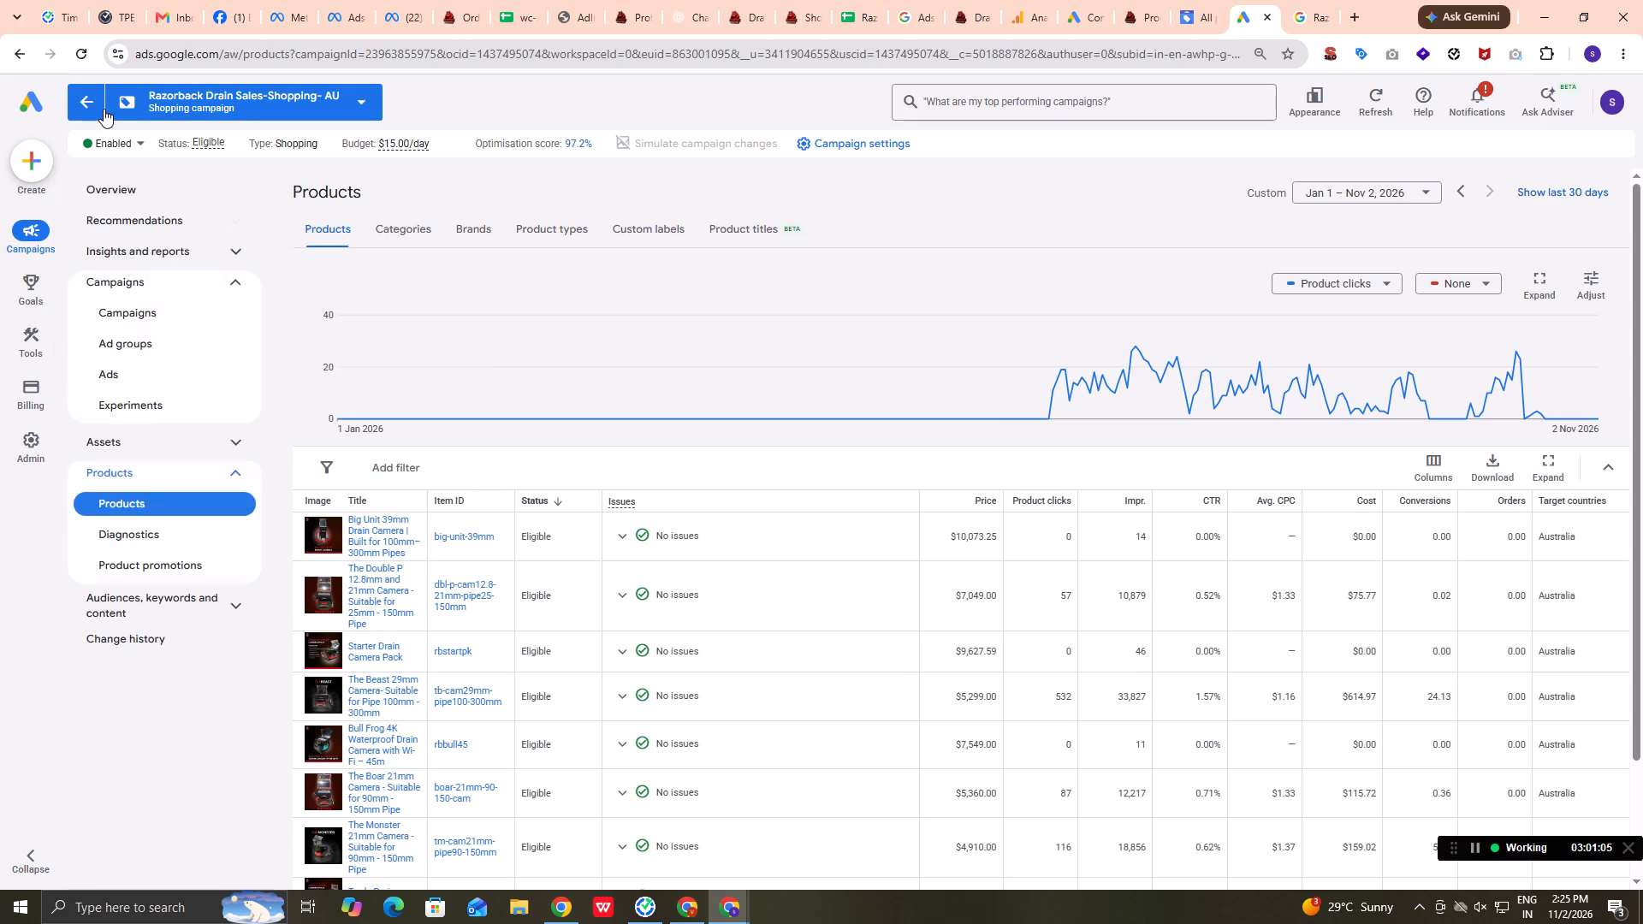
left_click(104, 109)
left_click(160, 272)
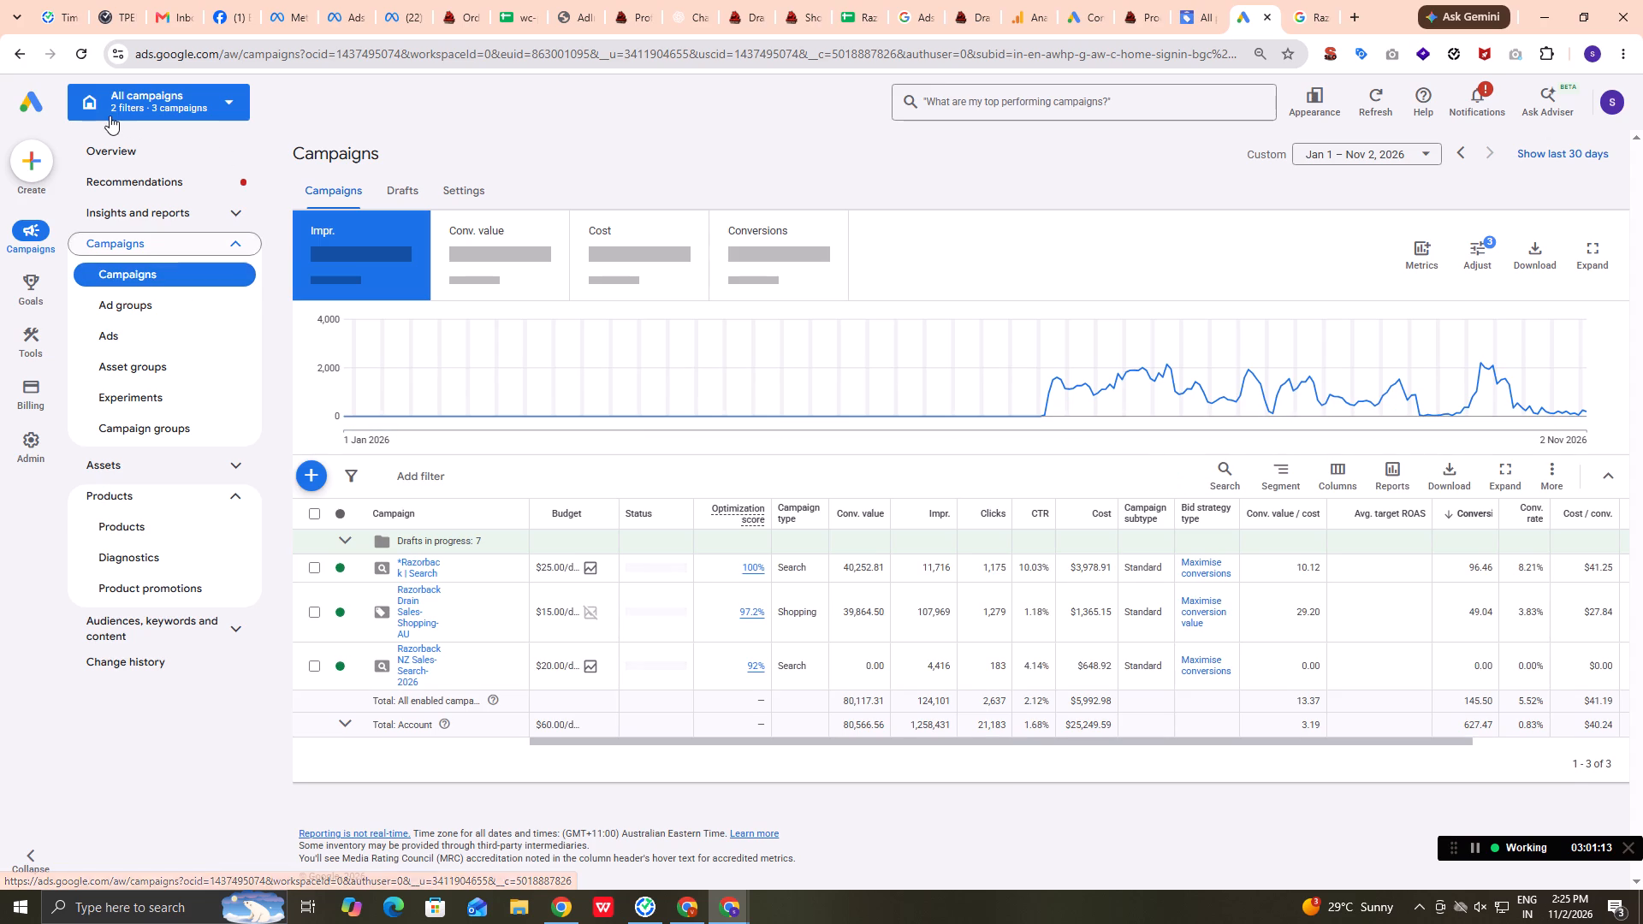
Set the All campaigns view's campaign status filter to All and apply it to the campaigns table.
left_click(171, 105)
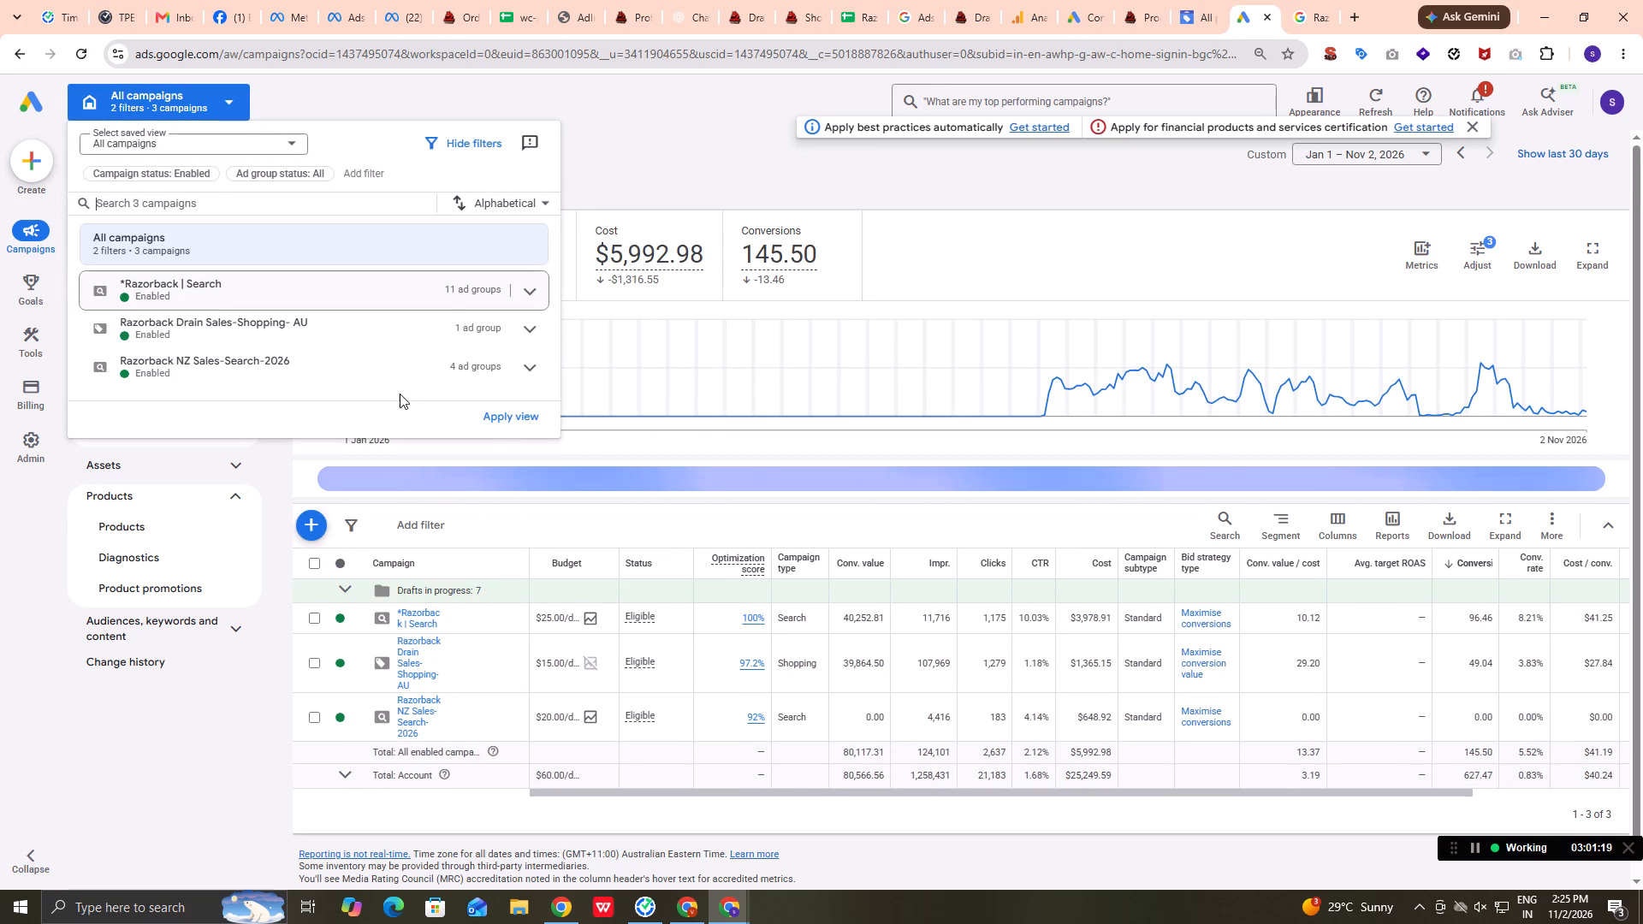
left_click(138, 171)
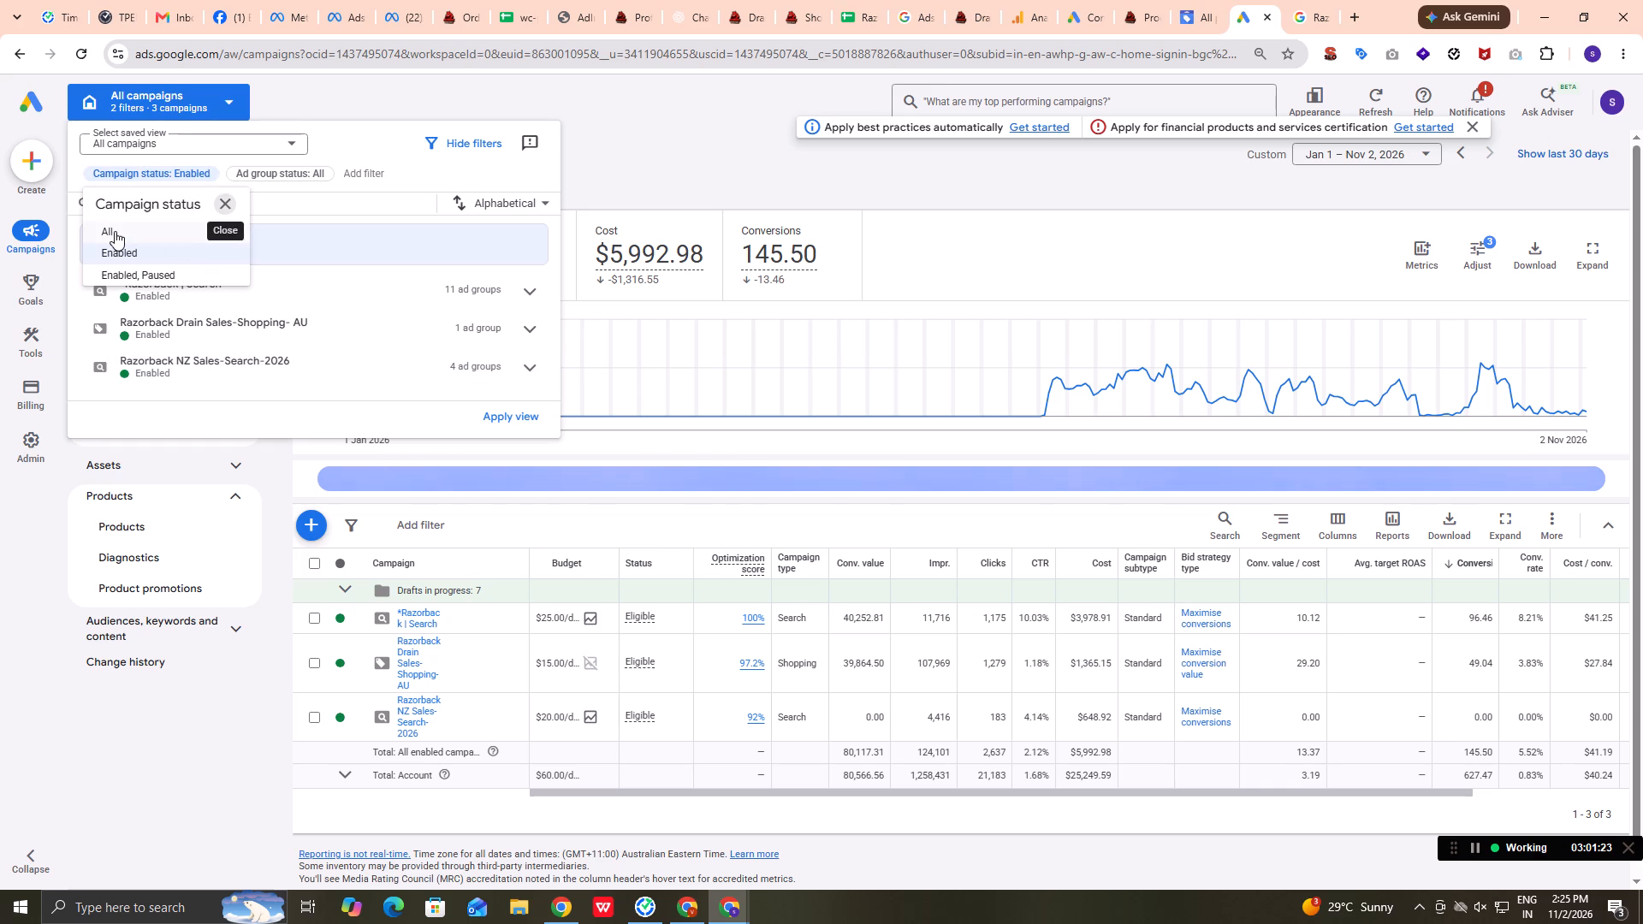
left_click(115, 231)
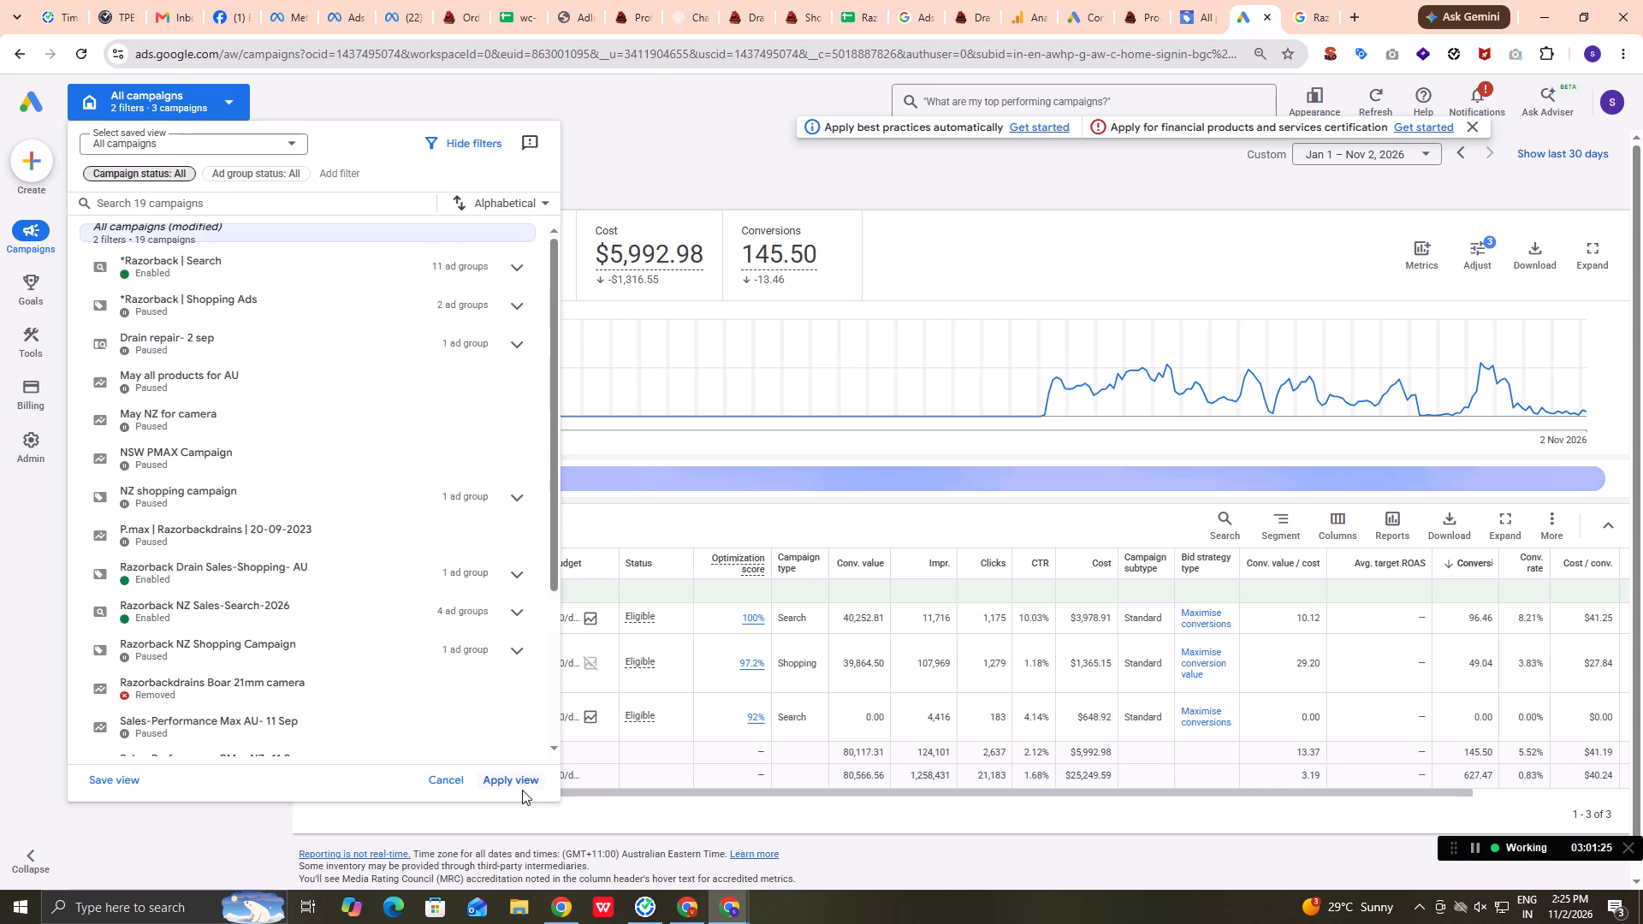
scroll(416, 710, "down", 2)
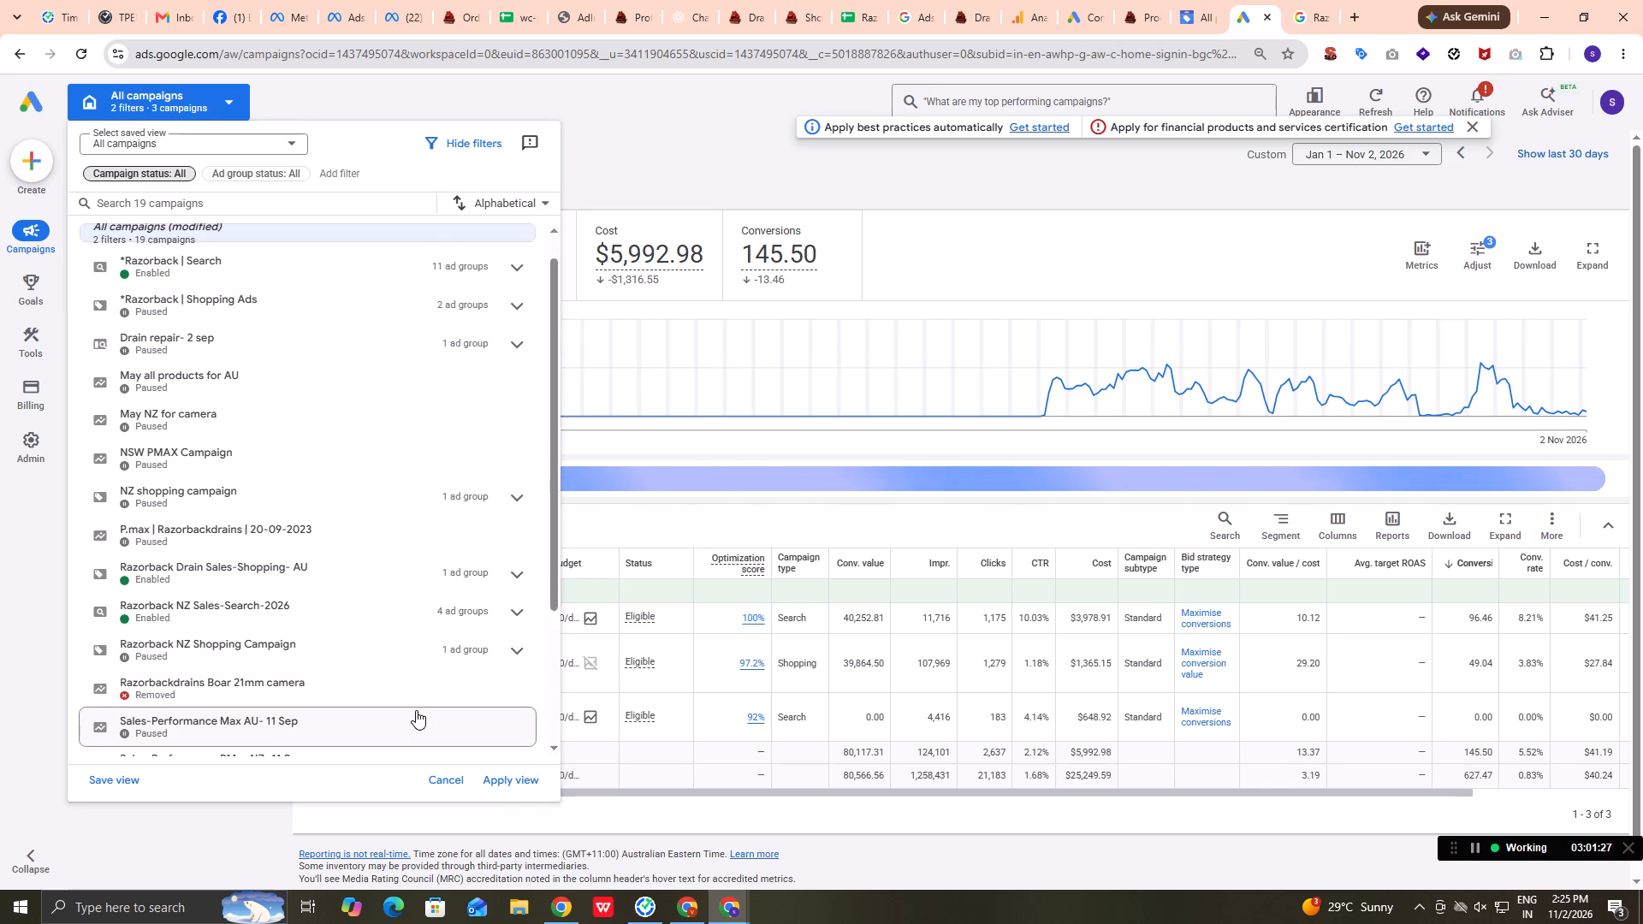
scroll(416, 710, "down", 2)
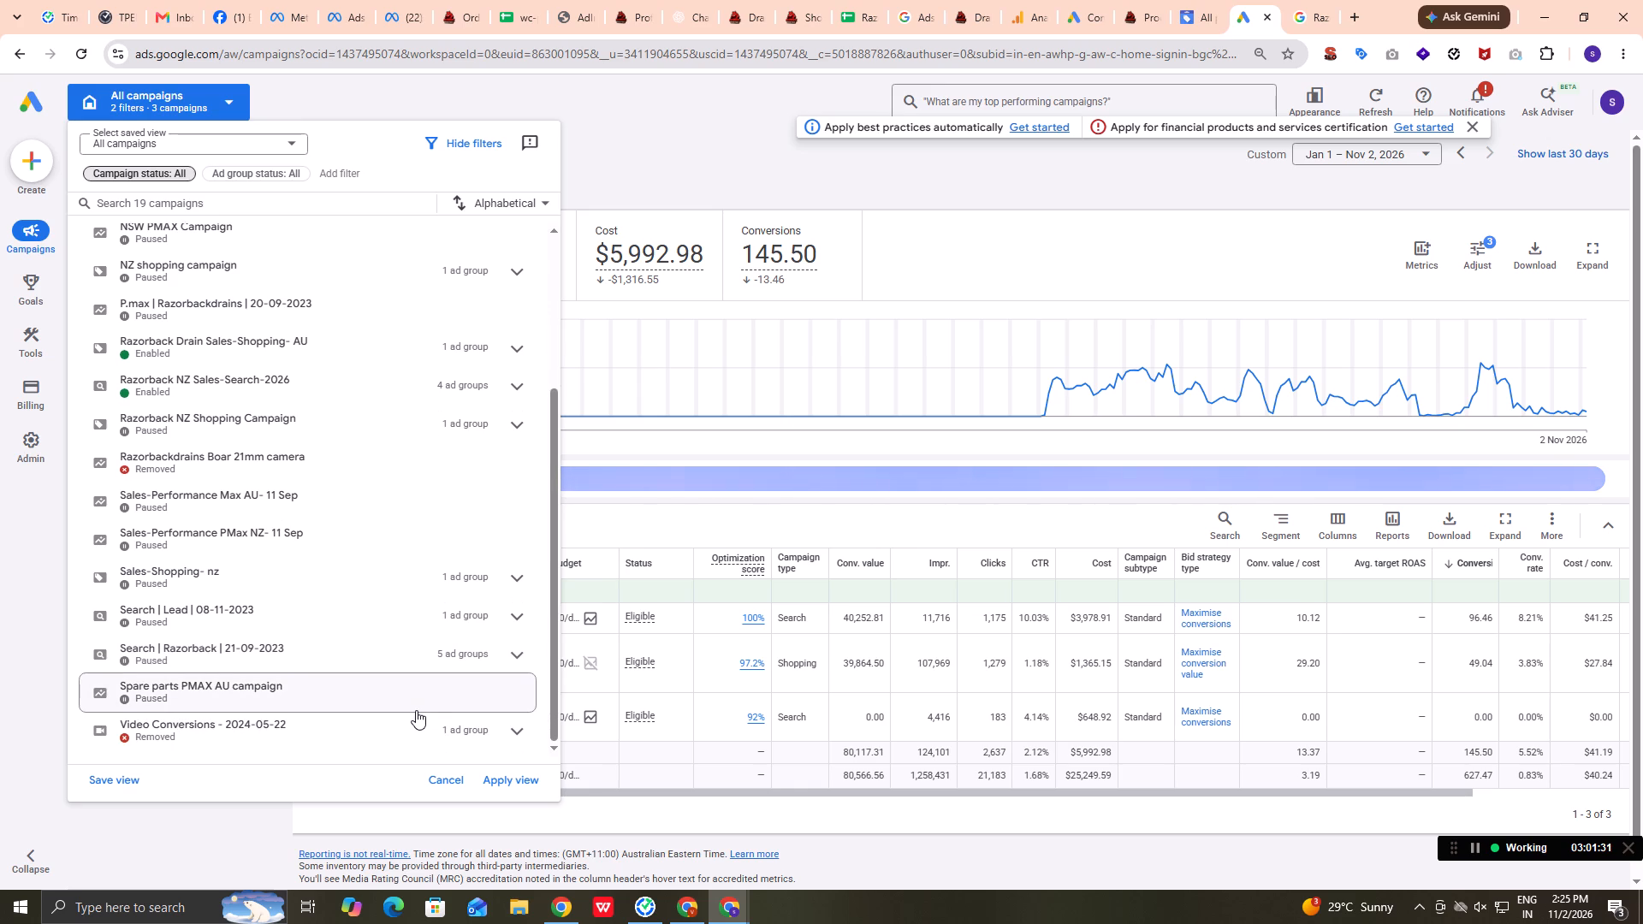
left_click(525, 783)
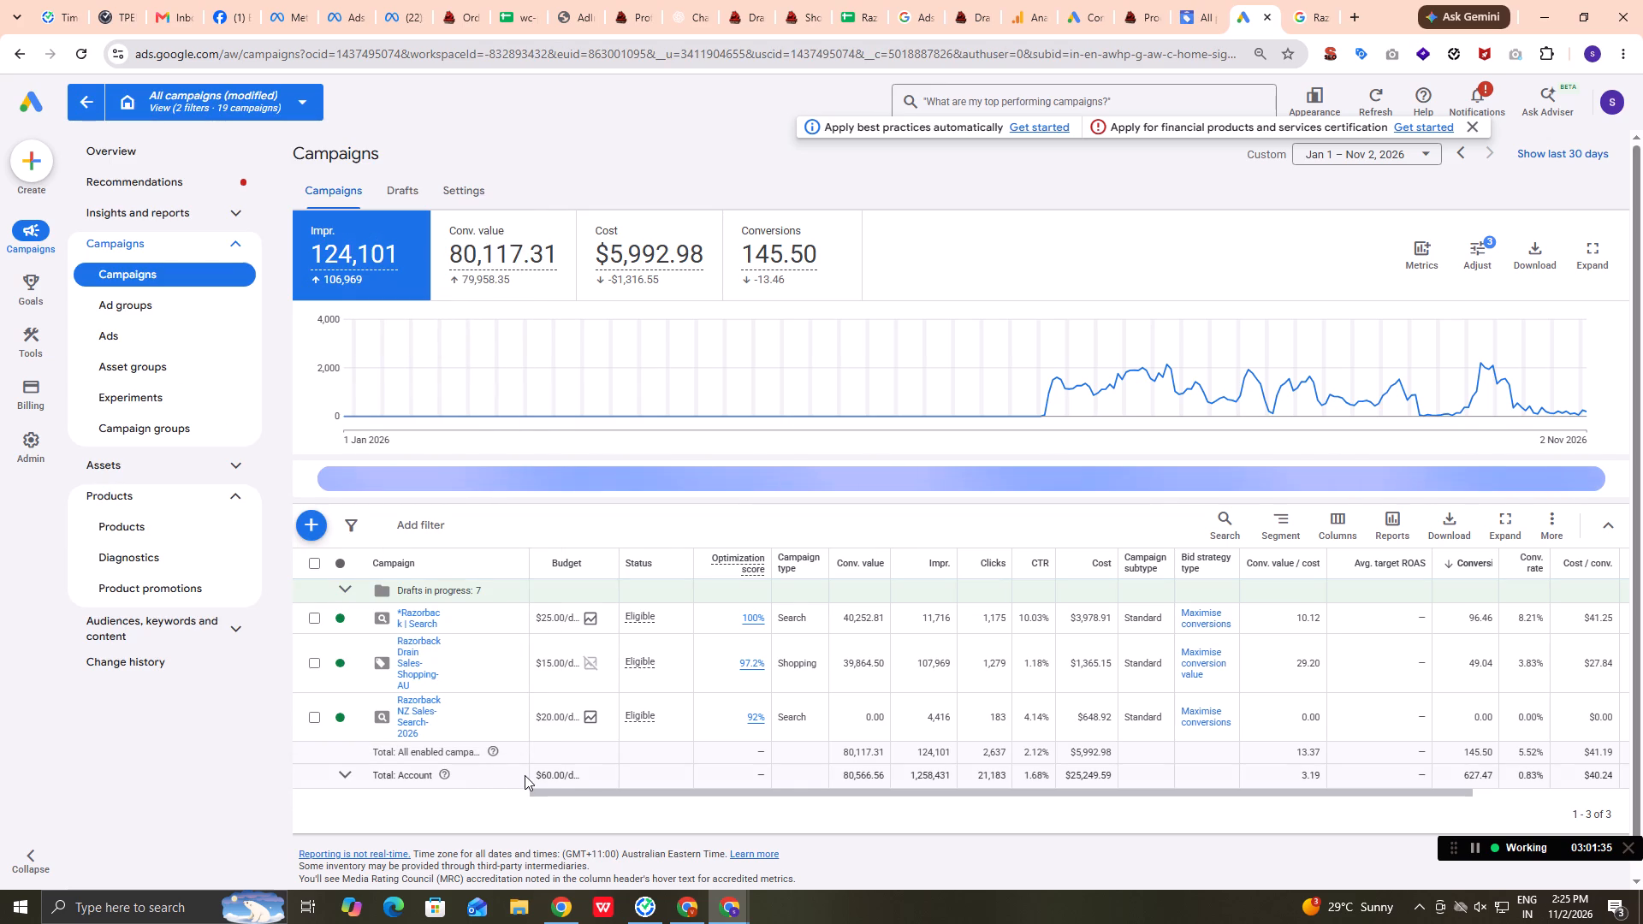
Examine the full campaigns table, checking each campaign's name, status, type, budget and conversions.
scroll(525, 772, "down", 8)
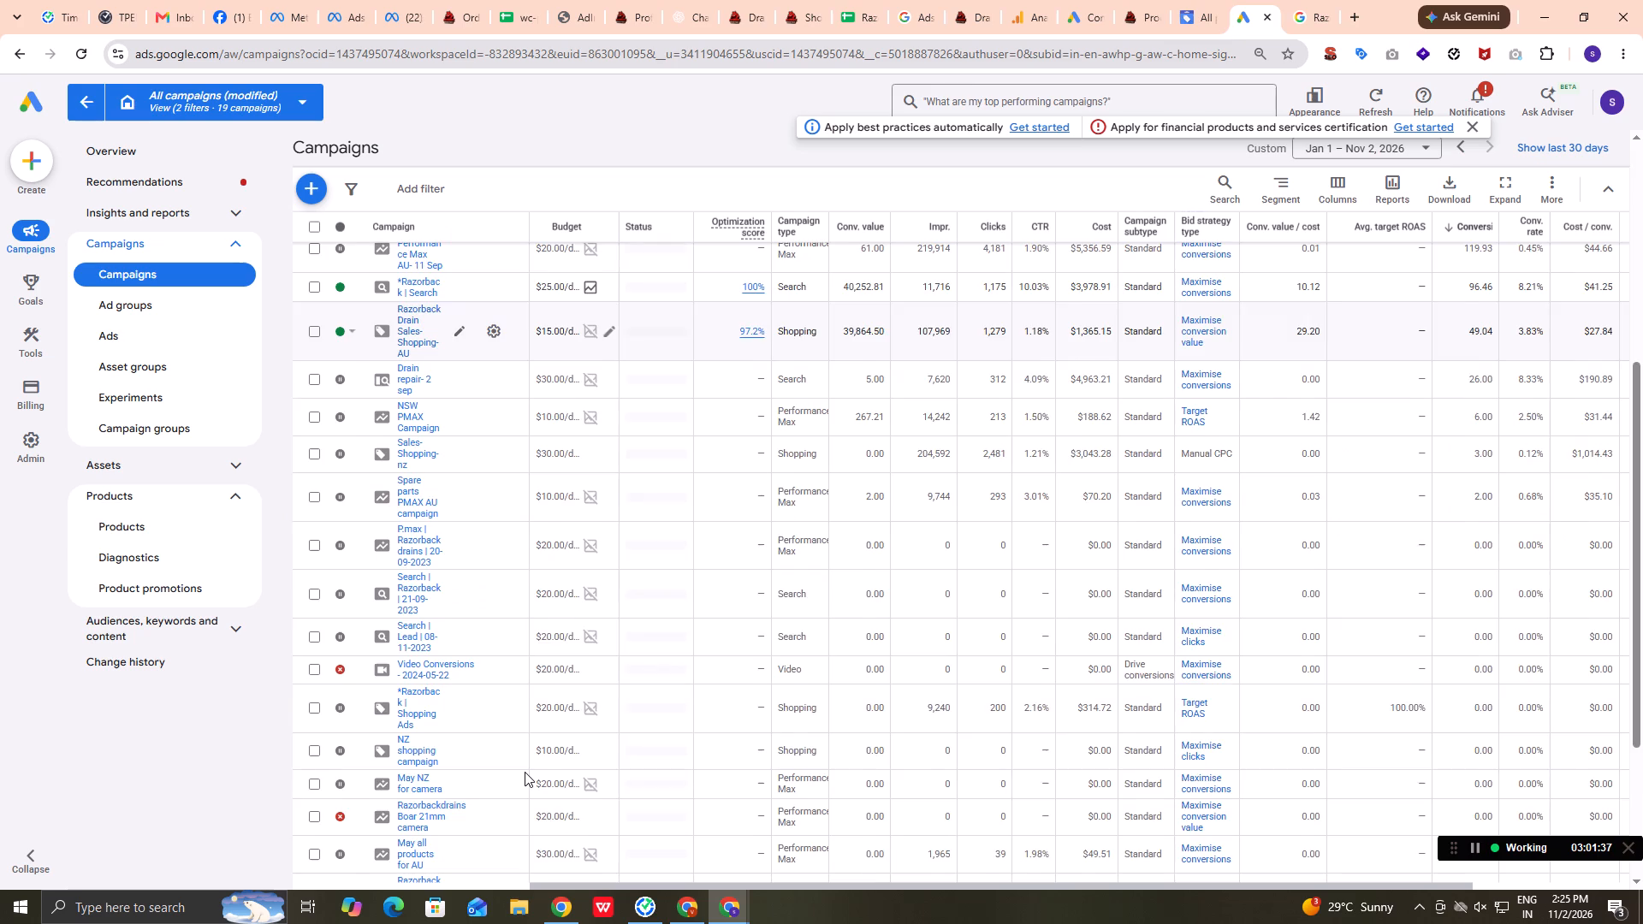
scroll(525, 772, "down", 2)
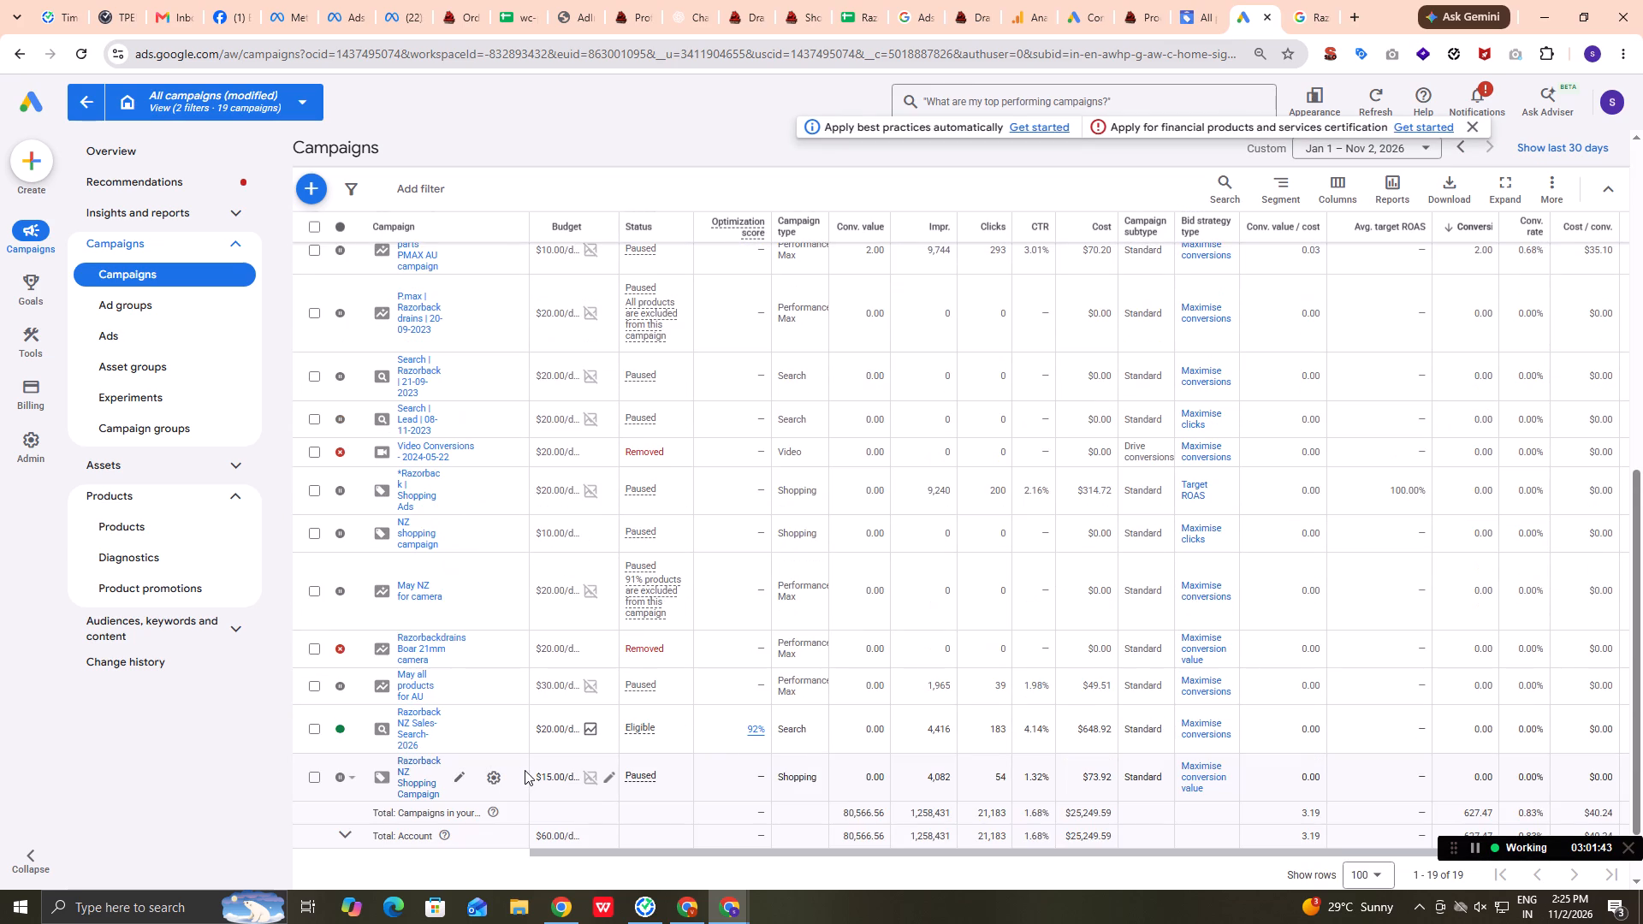
scroll(525, 770, "up", 1)
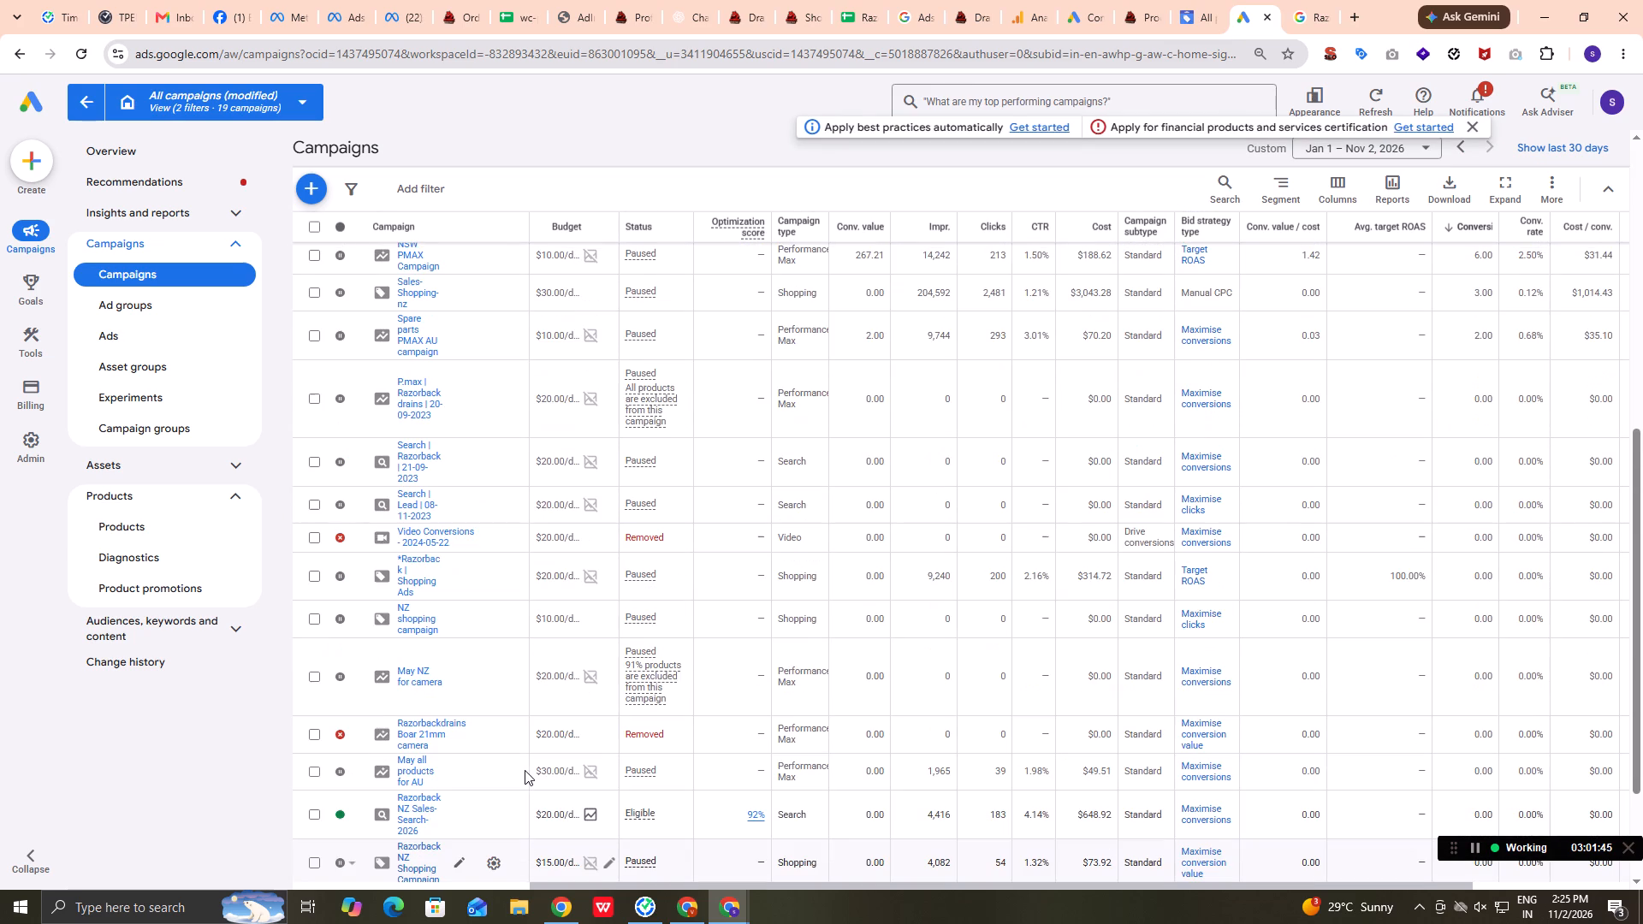
scroll(525, 770, "up", 3)
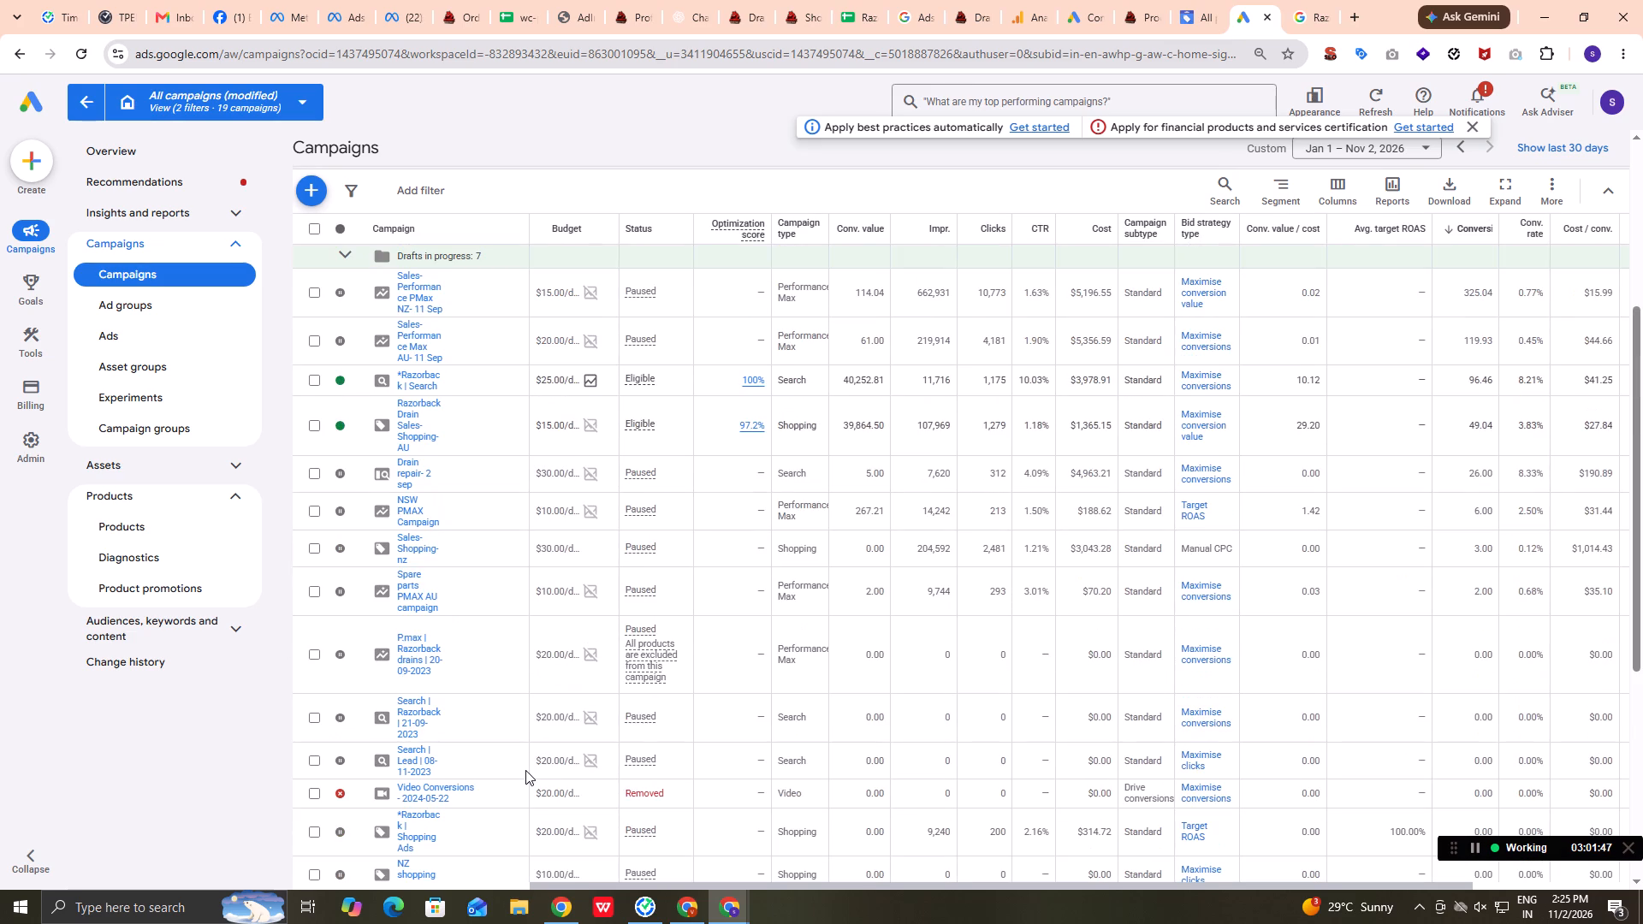
scroll(525, 770, "up", 2)
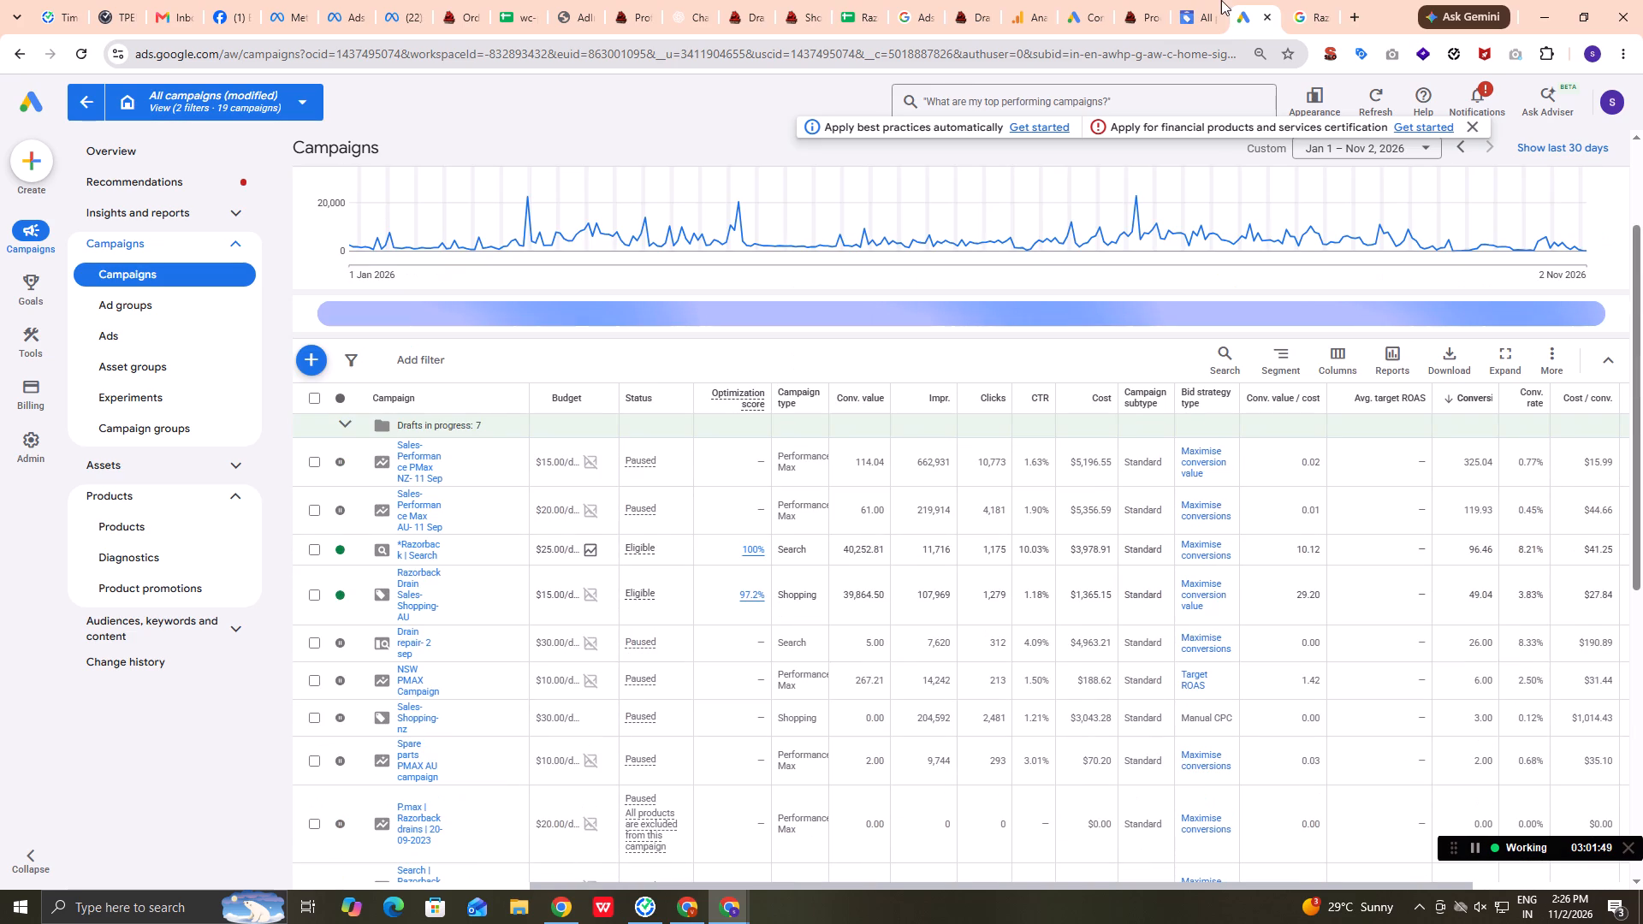
Switch to the Razorback Drain Pros Google results and look over the business profile and Google Ads summary.
left_click(1314, 14)
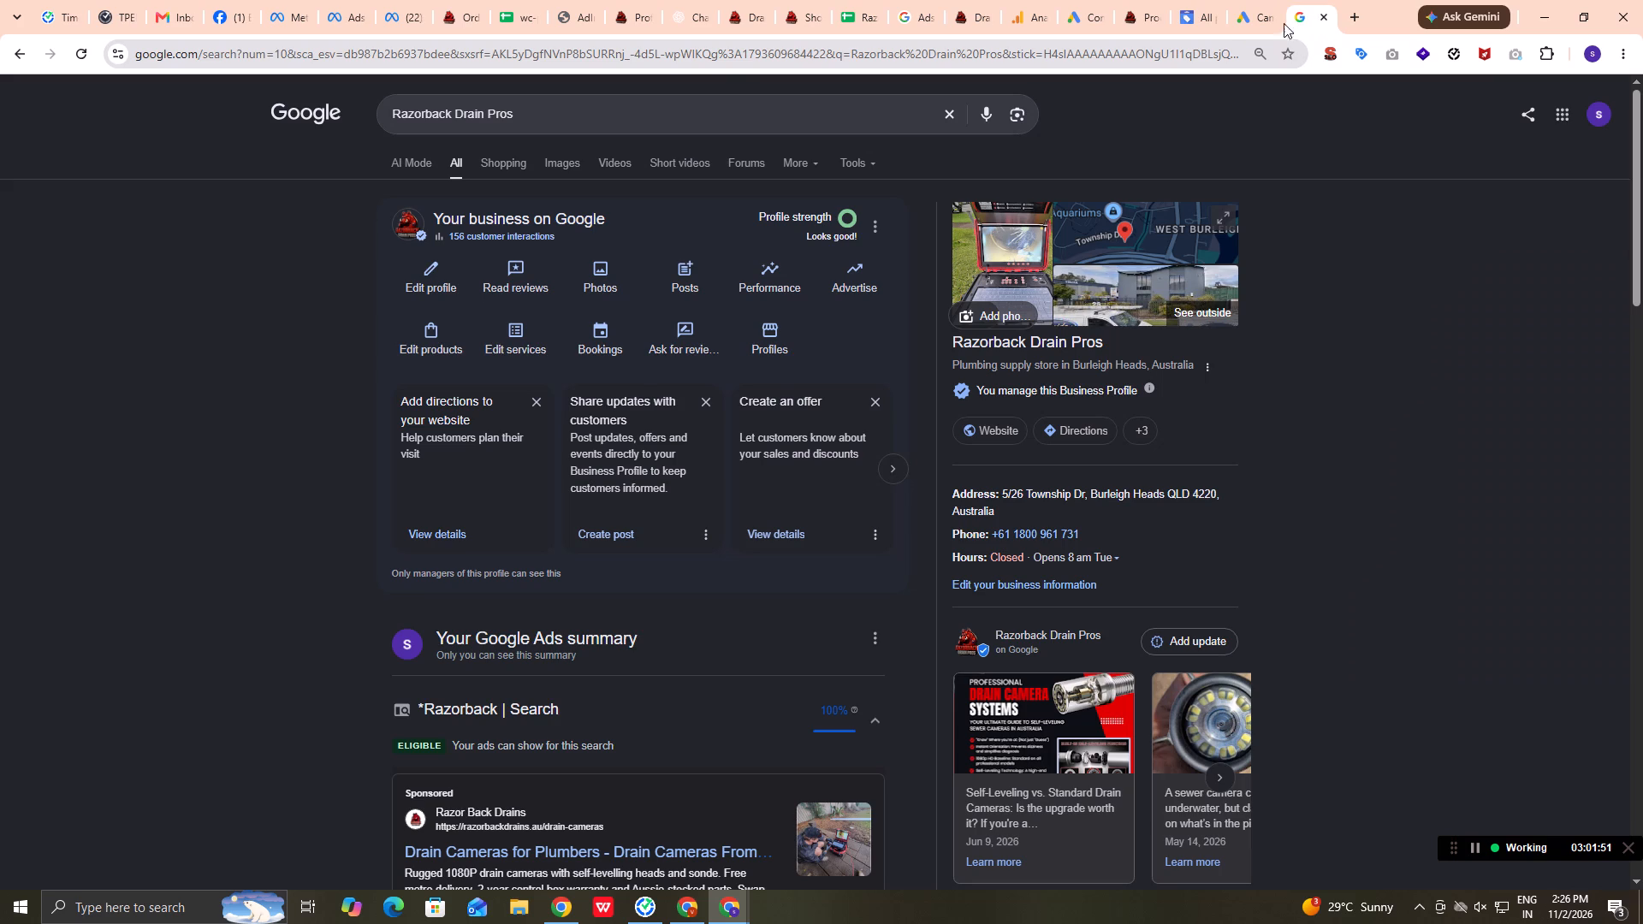
scroll(684, 770, "down", 2)
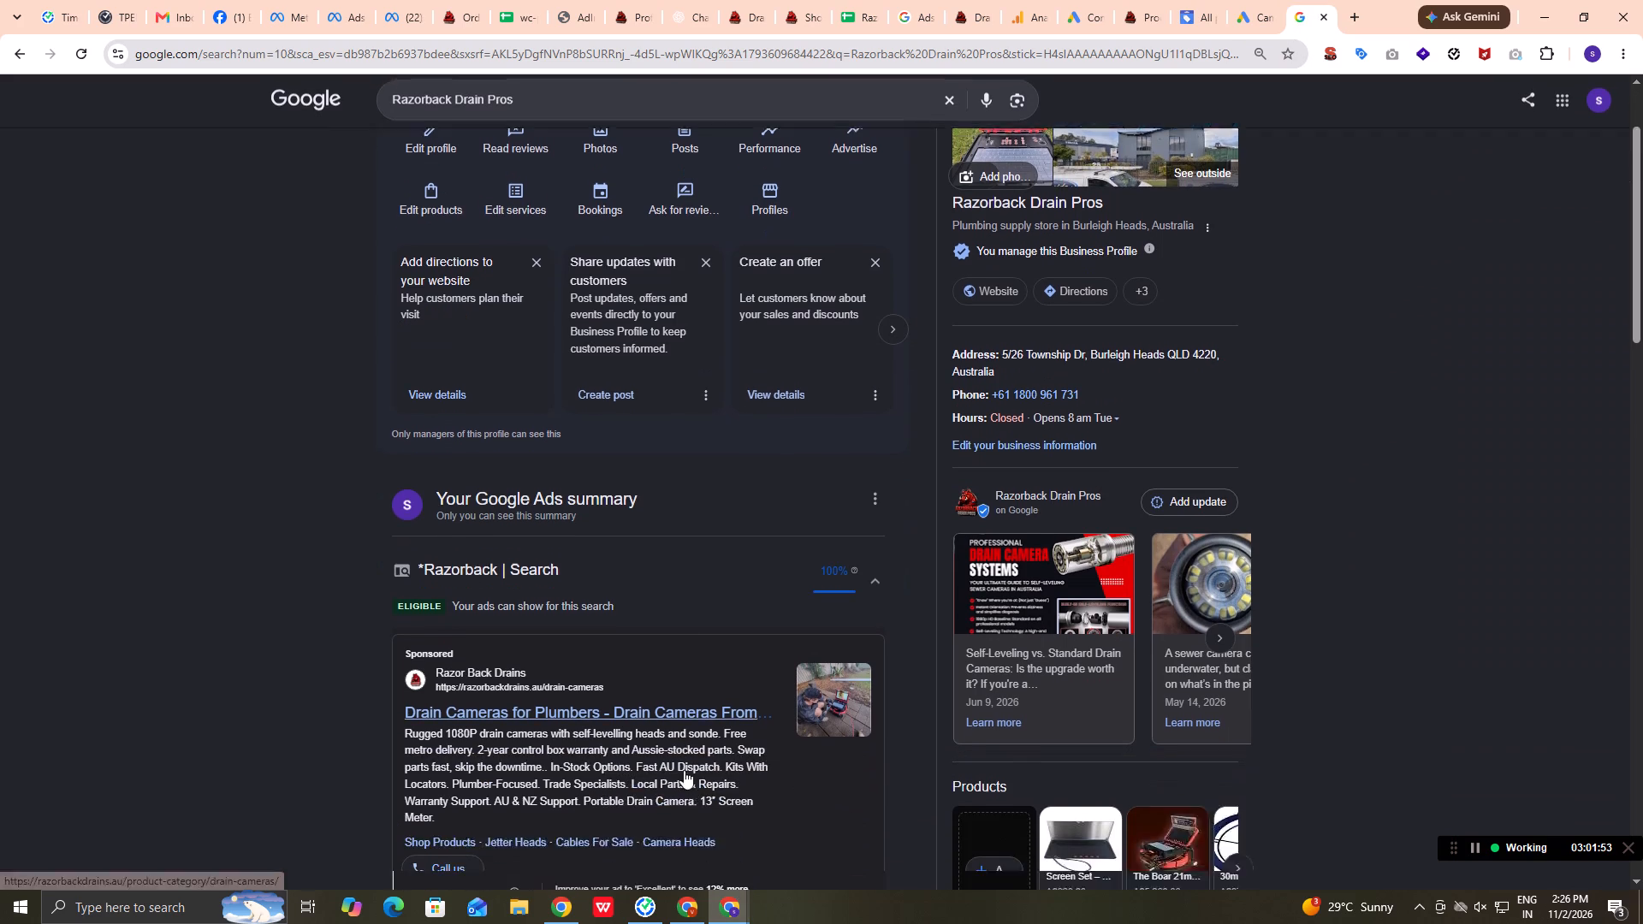
scroll(684, 770, "up", 2)
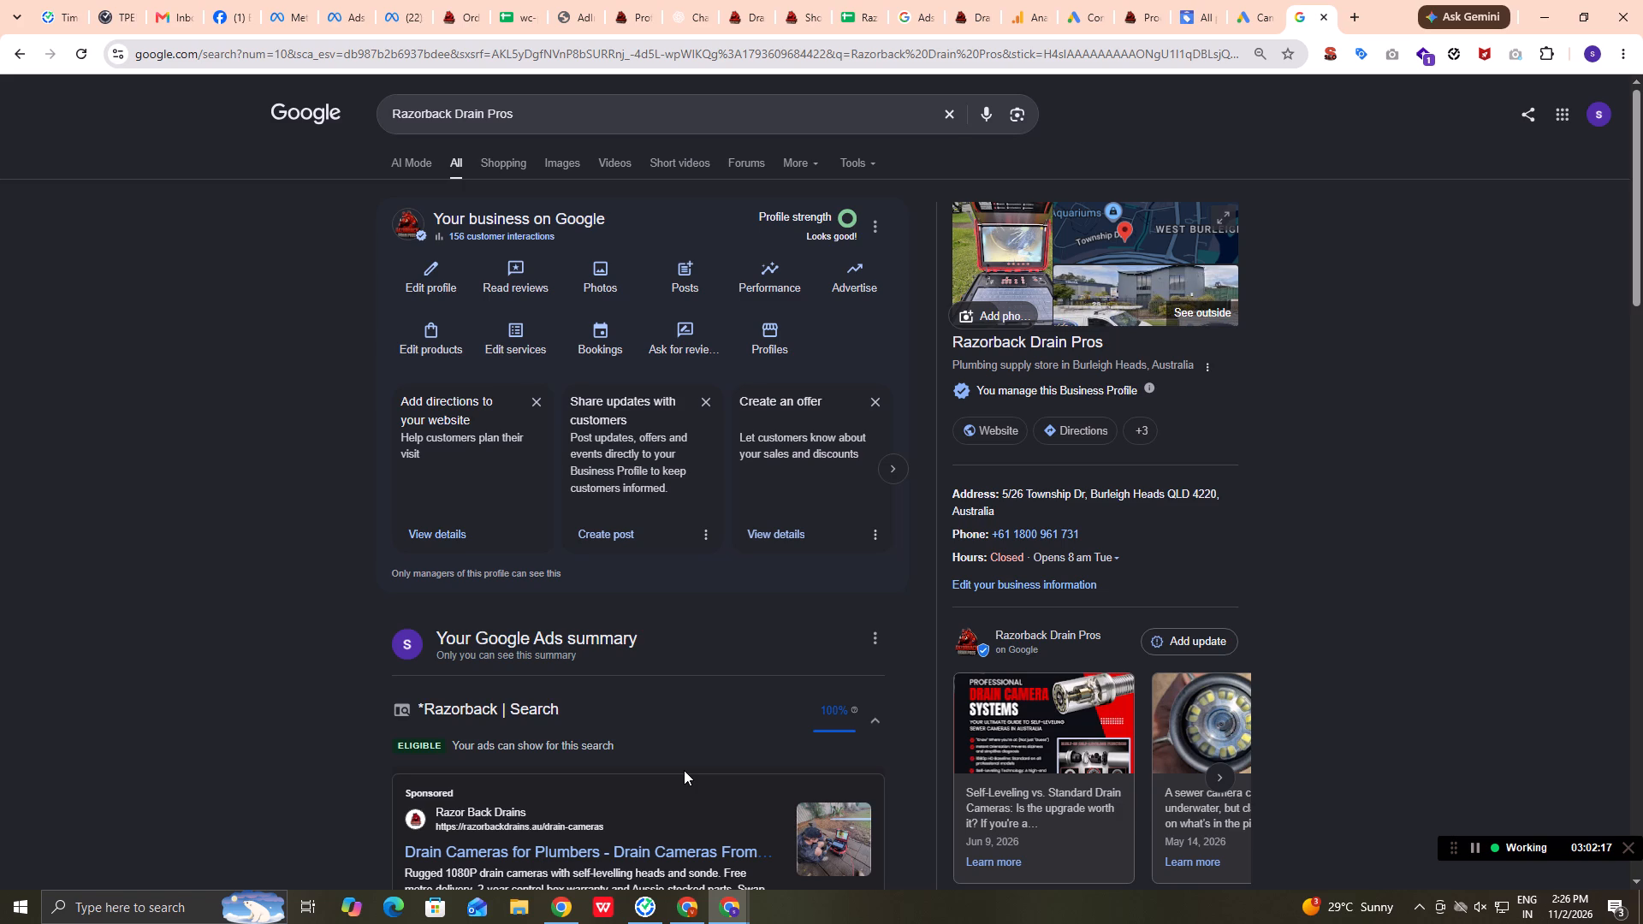
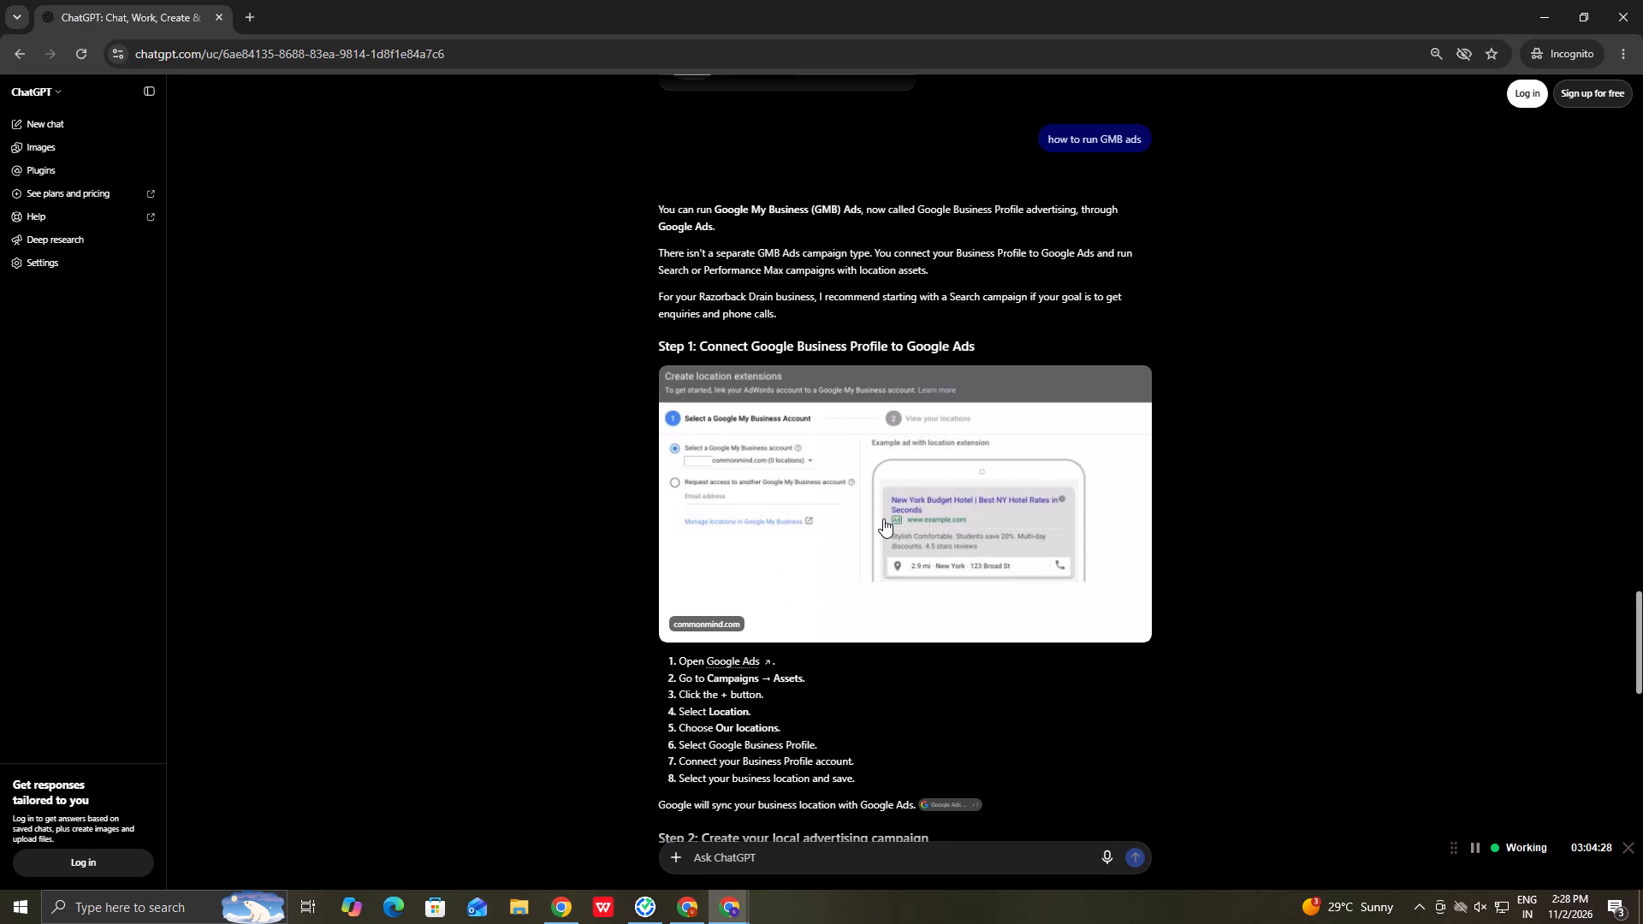
scroll(883, 518, "down", 2)
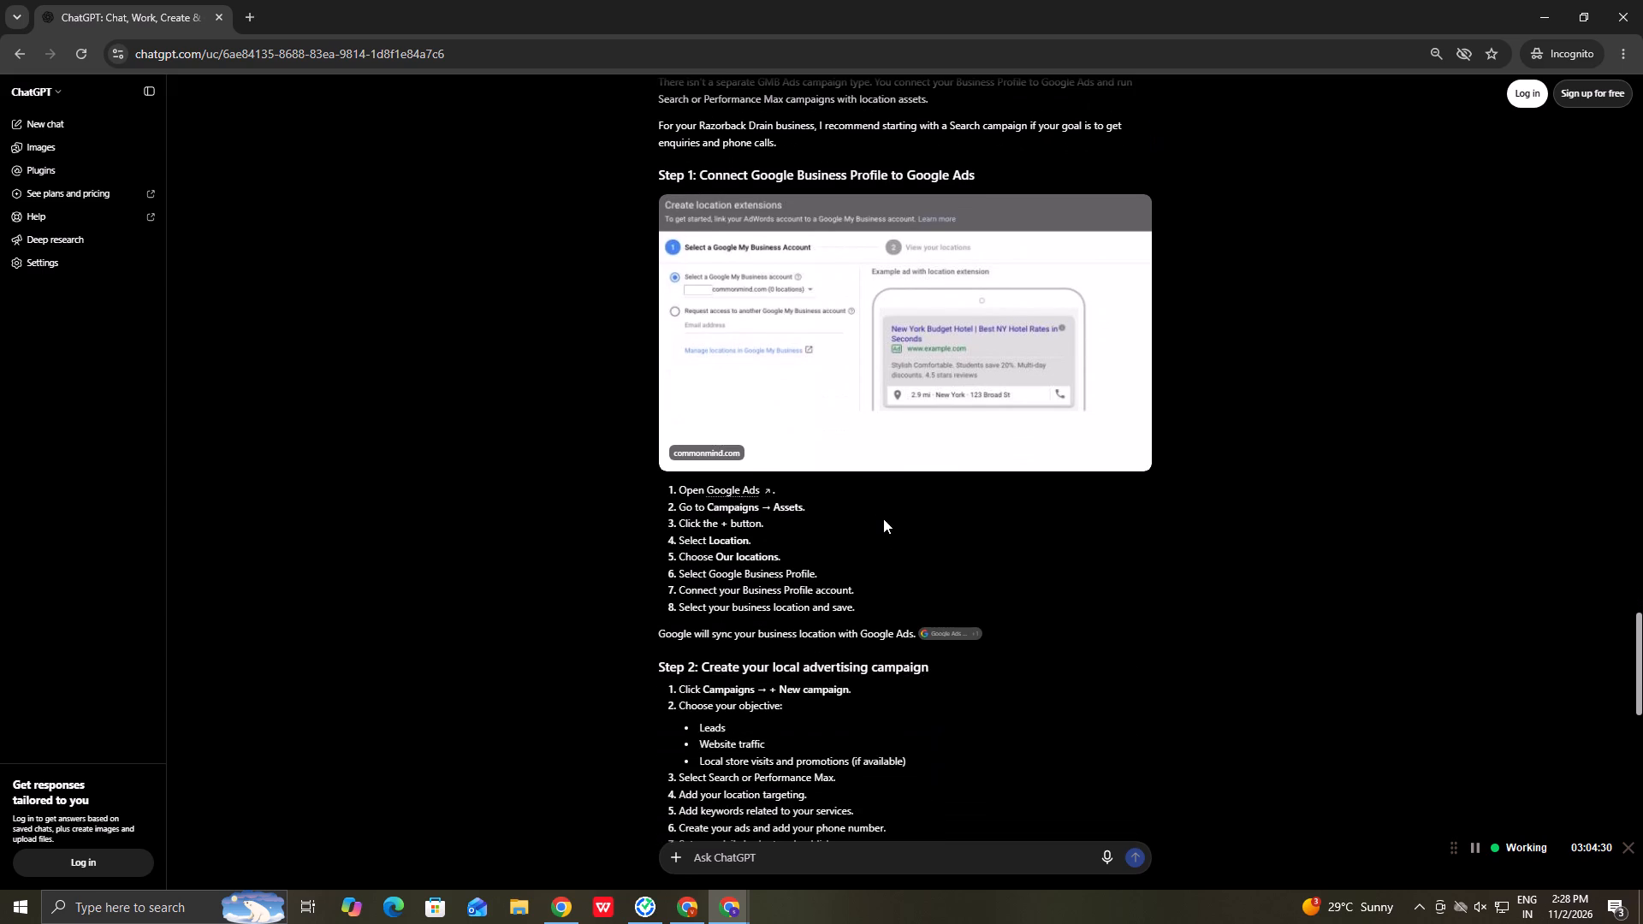
scroll(883, 518, "down", 1)
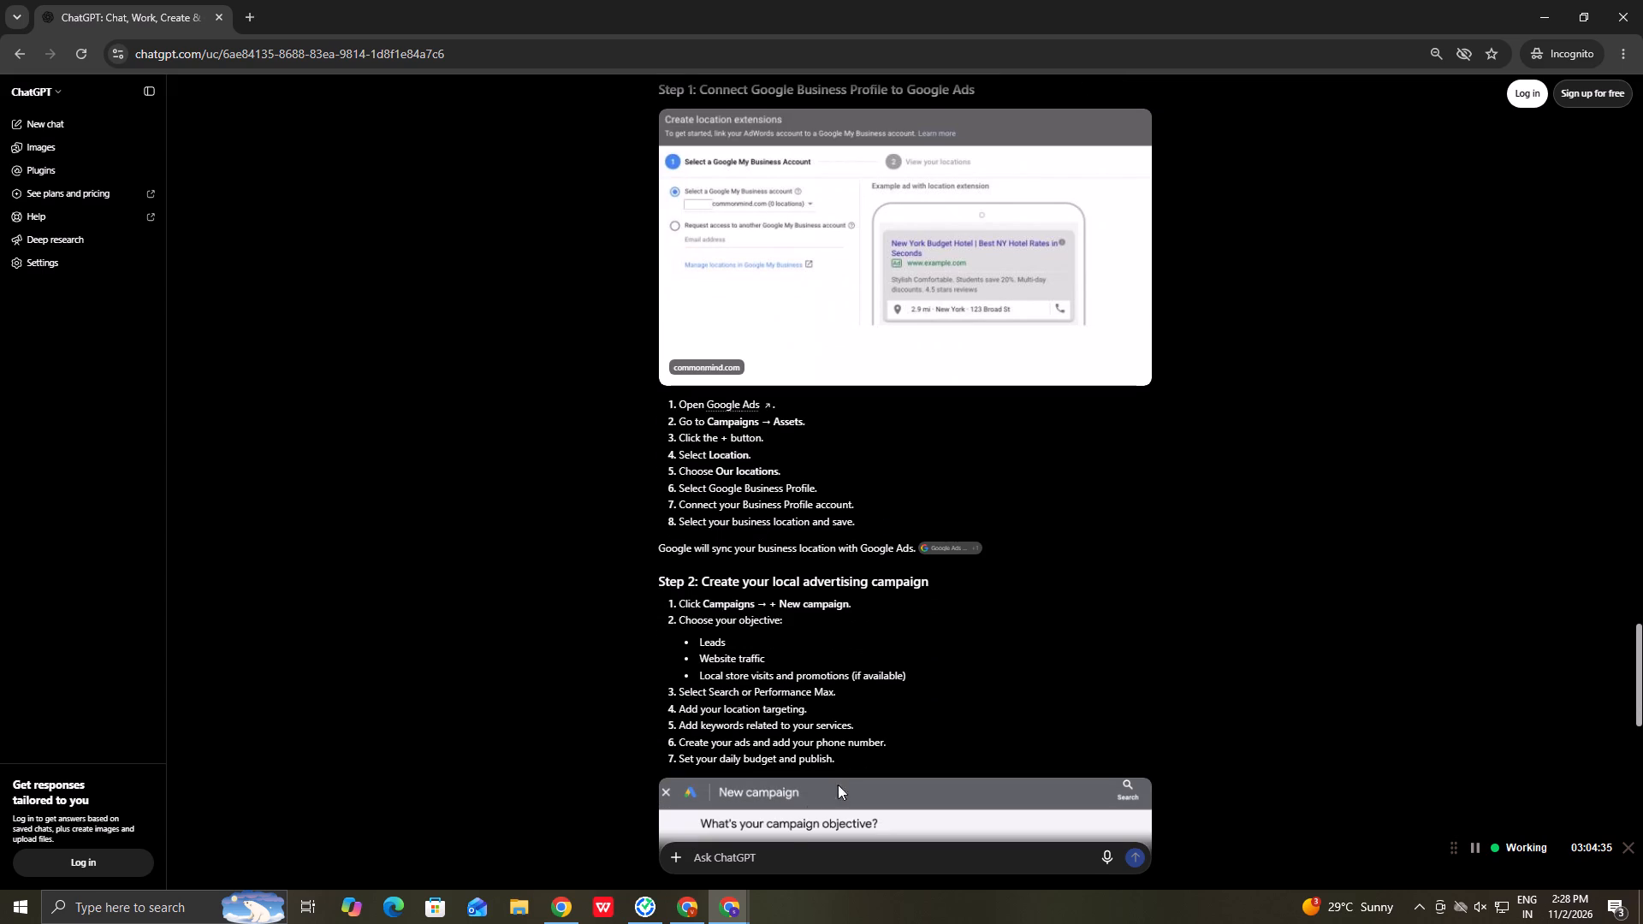
Return to the main browser window, check the Google Ads and Meta pages, and close both blank Ads Manager tabs.
left_click(733, 917)
left_click(666, 874)
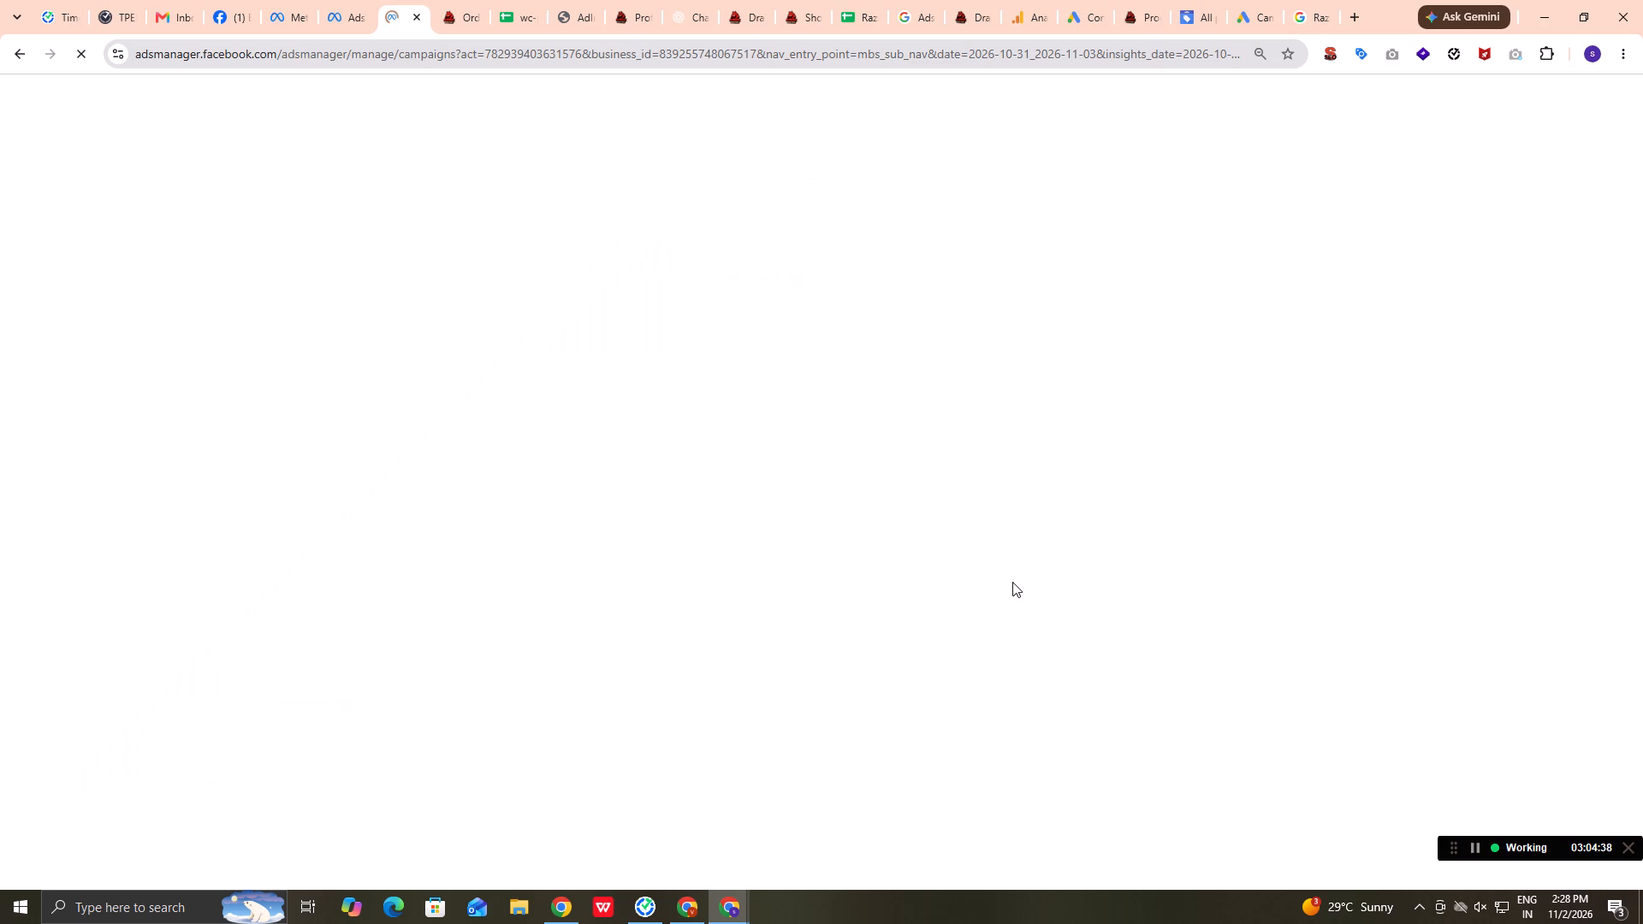
left_click(1243, 6)
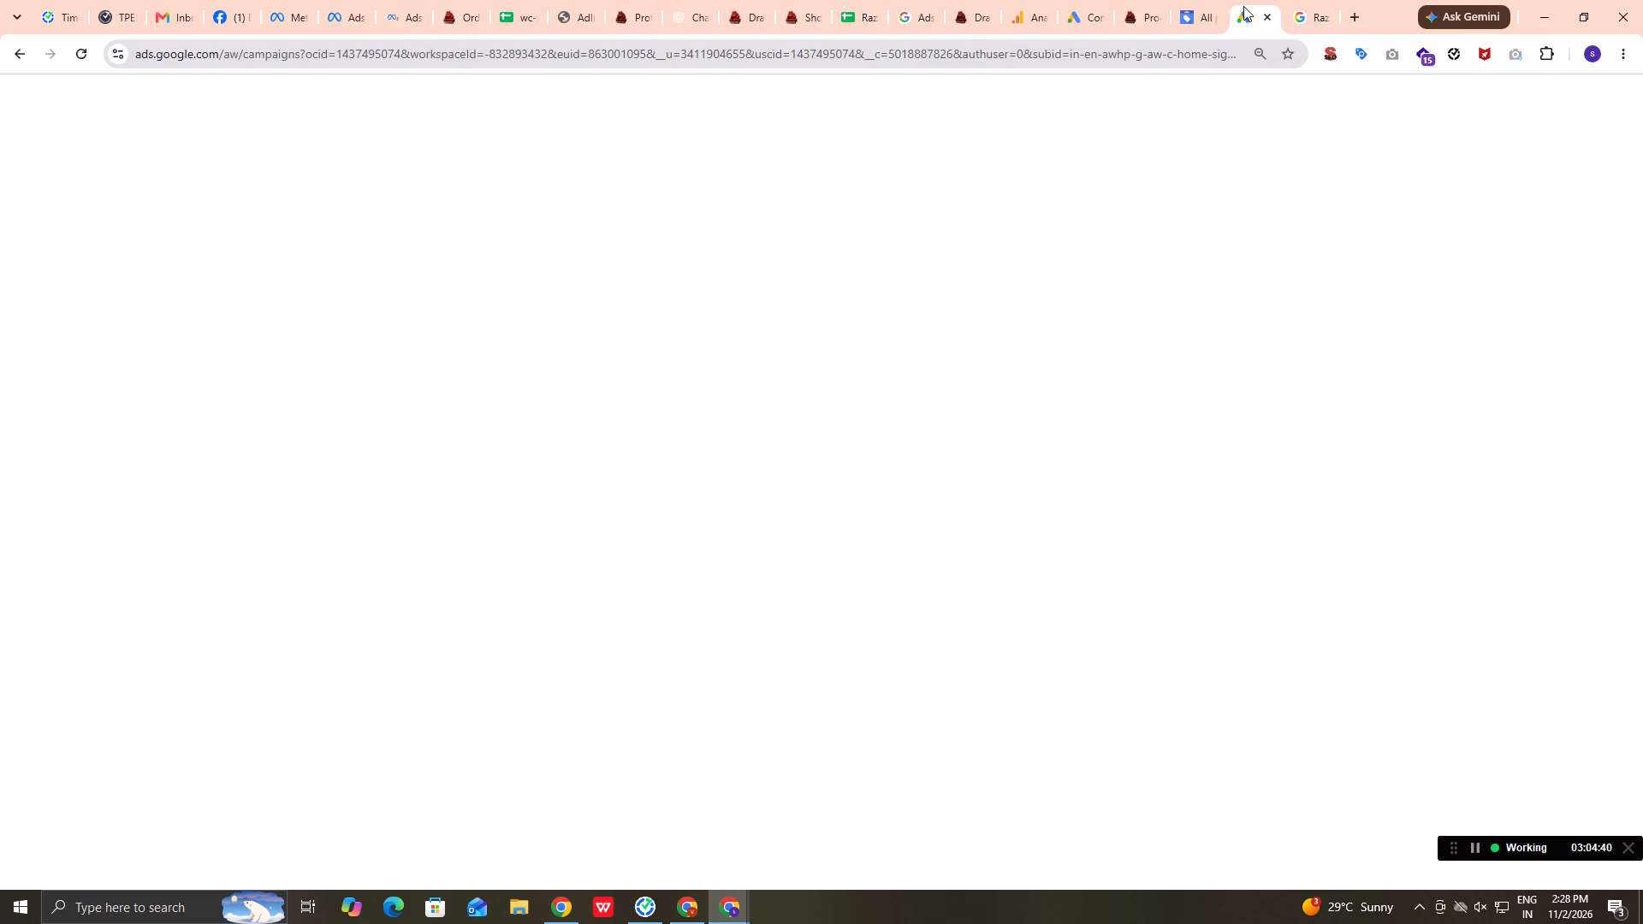
left_click(420, 0)
left_click(357, 4)
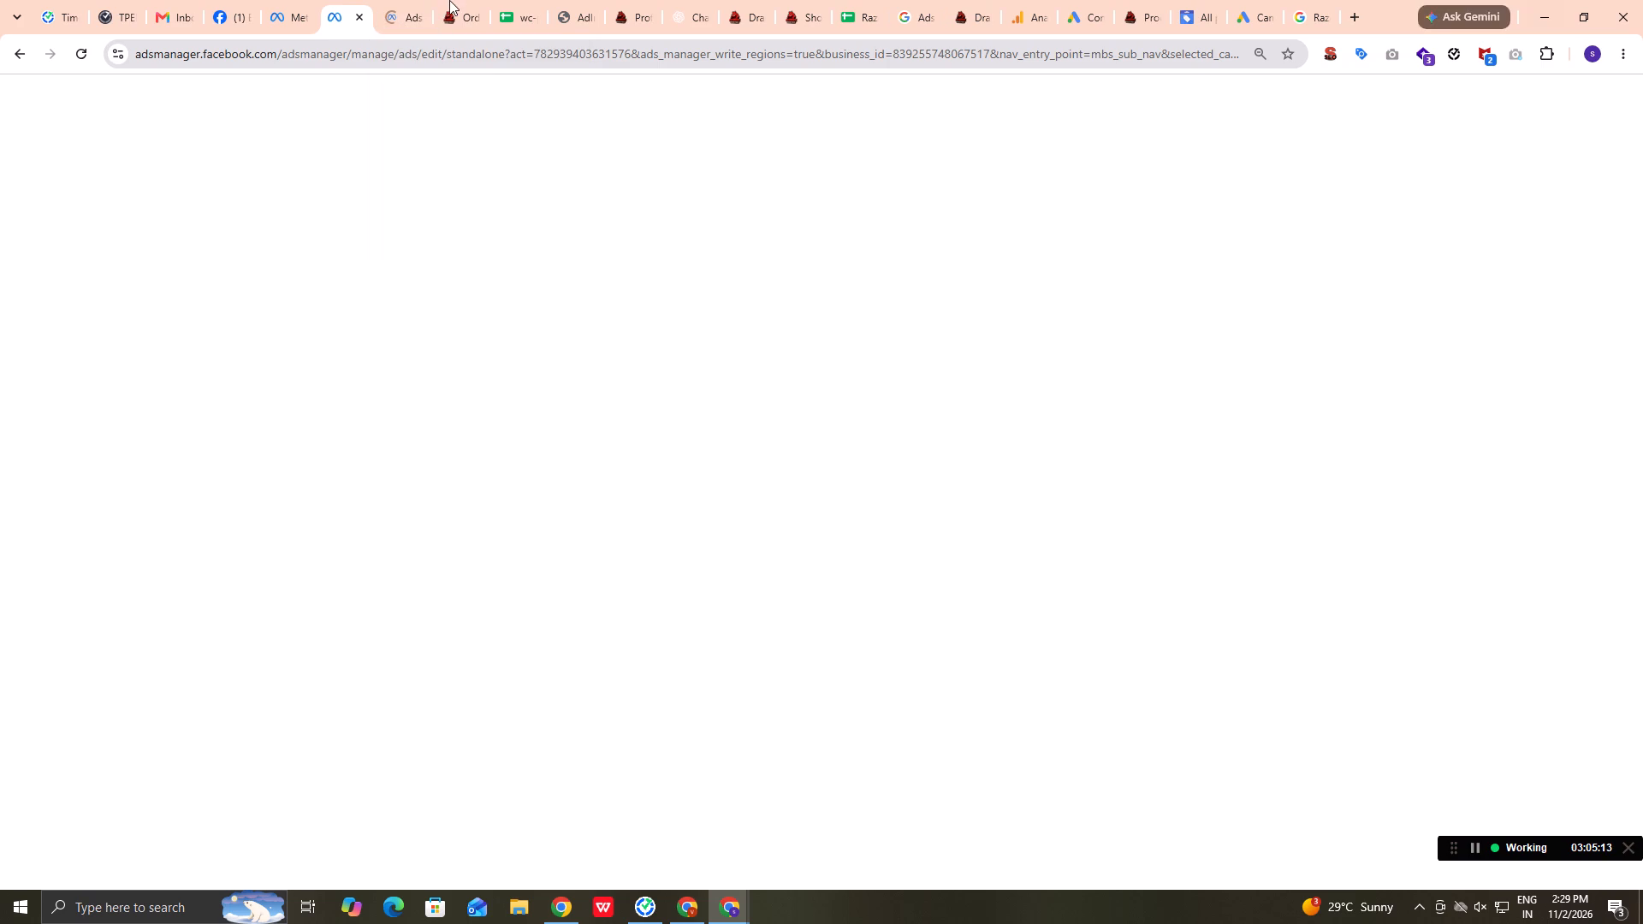
left_click(412, 10)
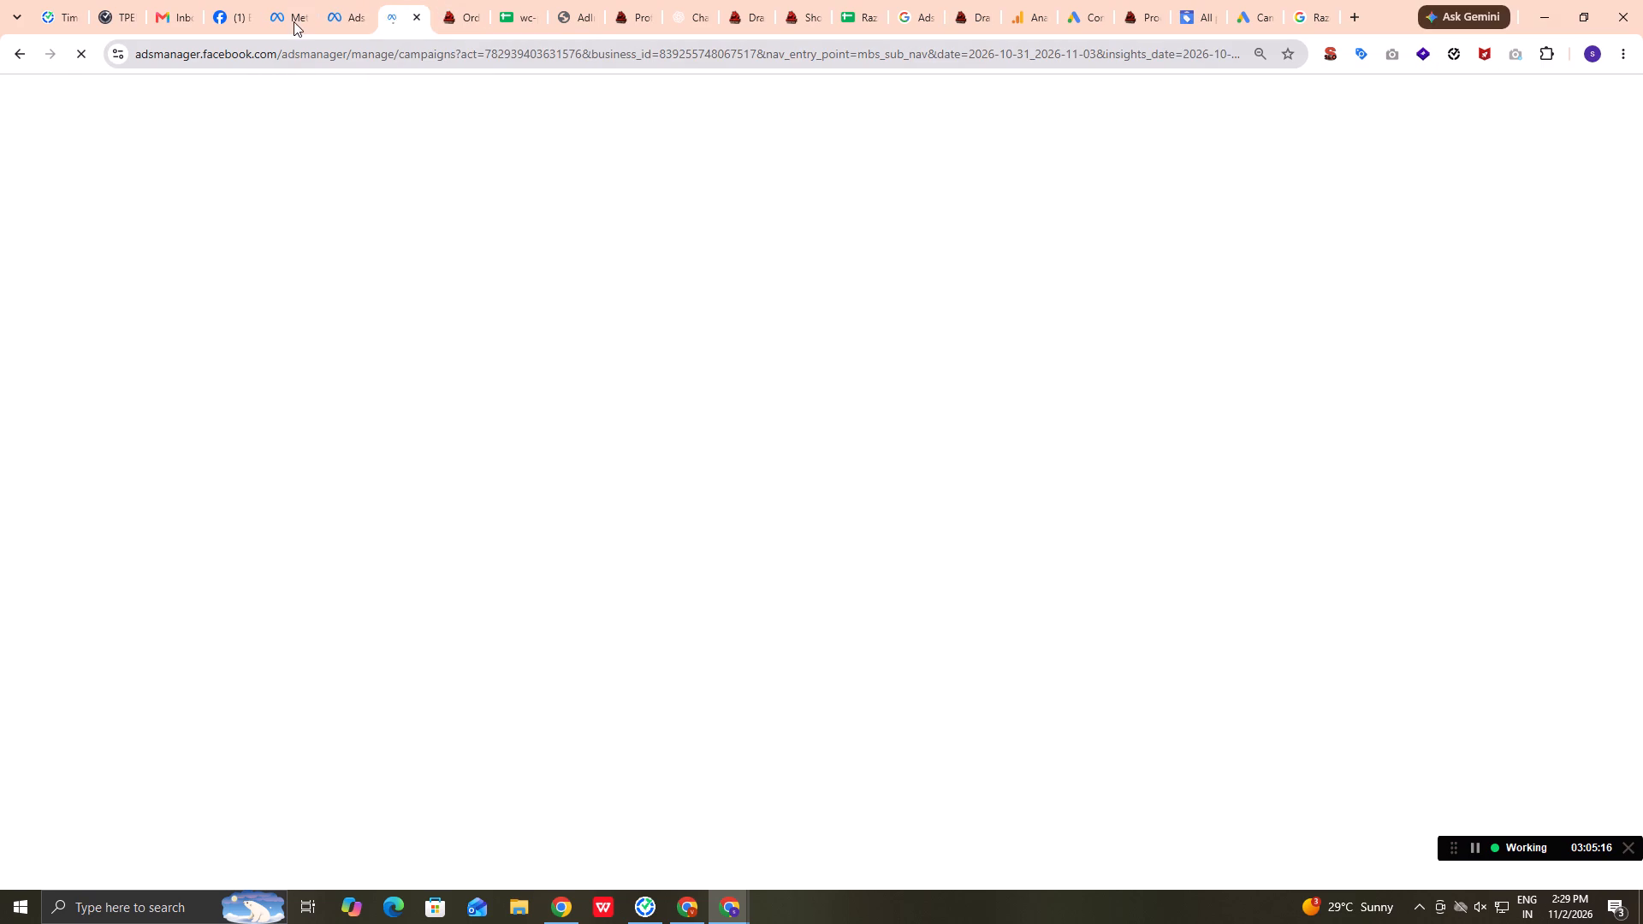
left_click(294, 21)
left_click(396, 11)
left_click(416, 15)
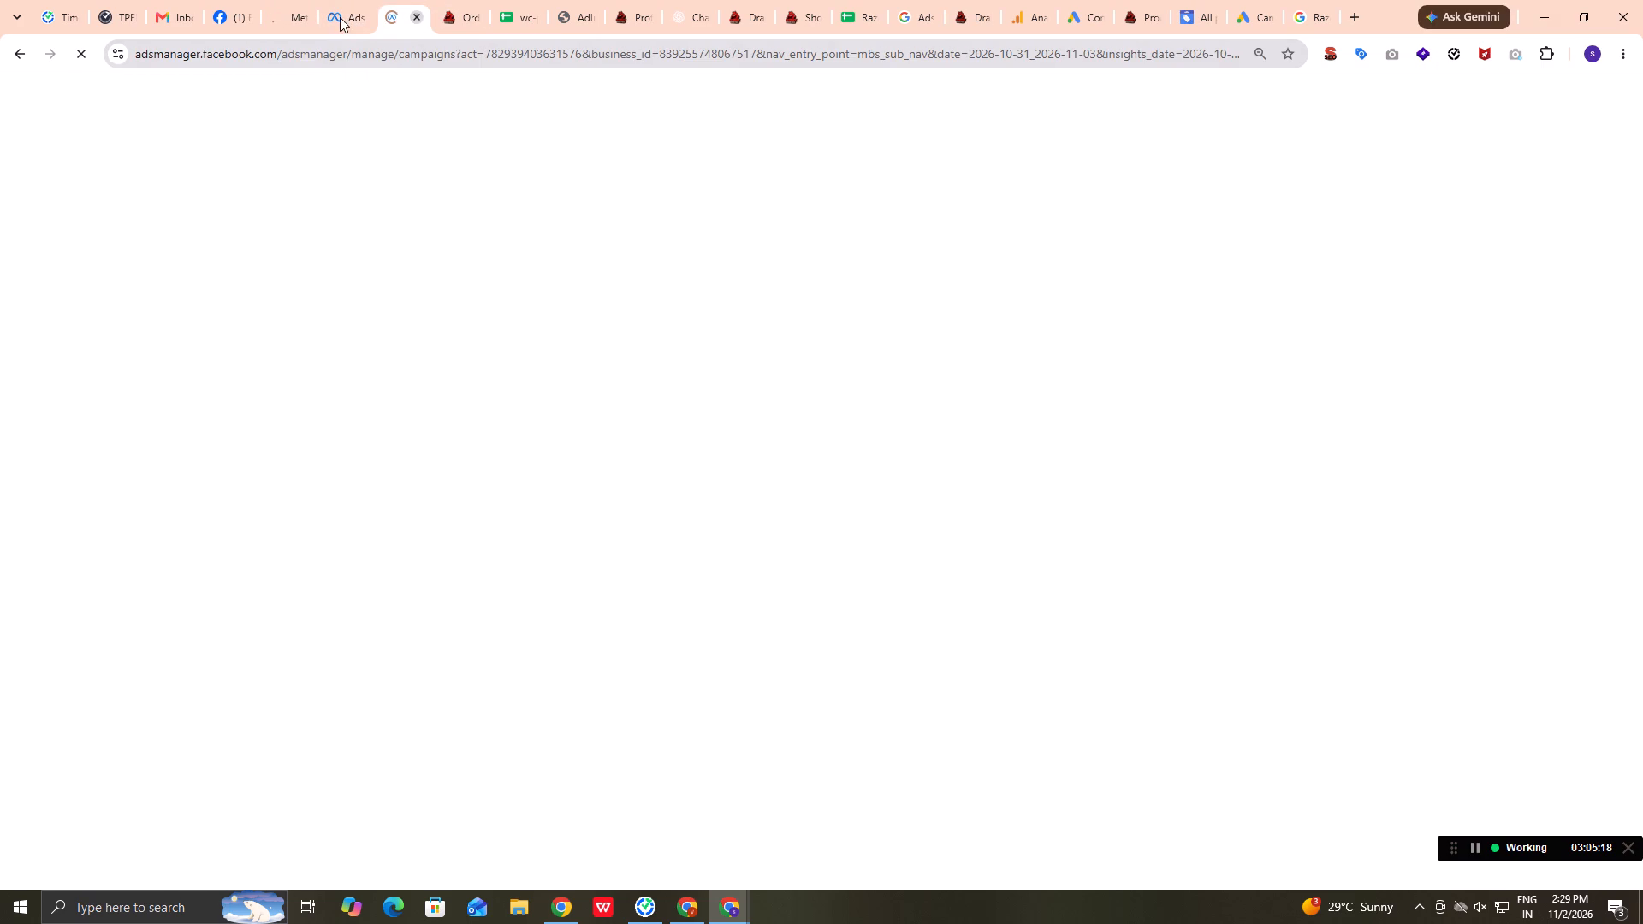
left_click(347, 20)
left_click(361, 15)
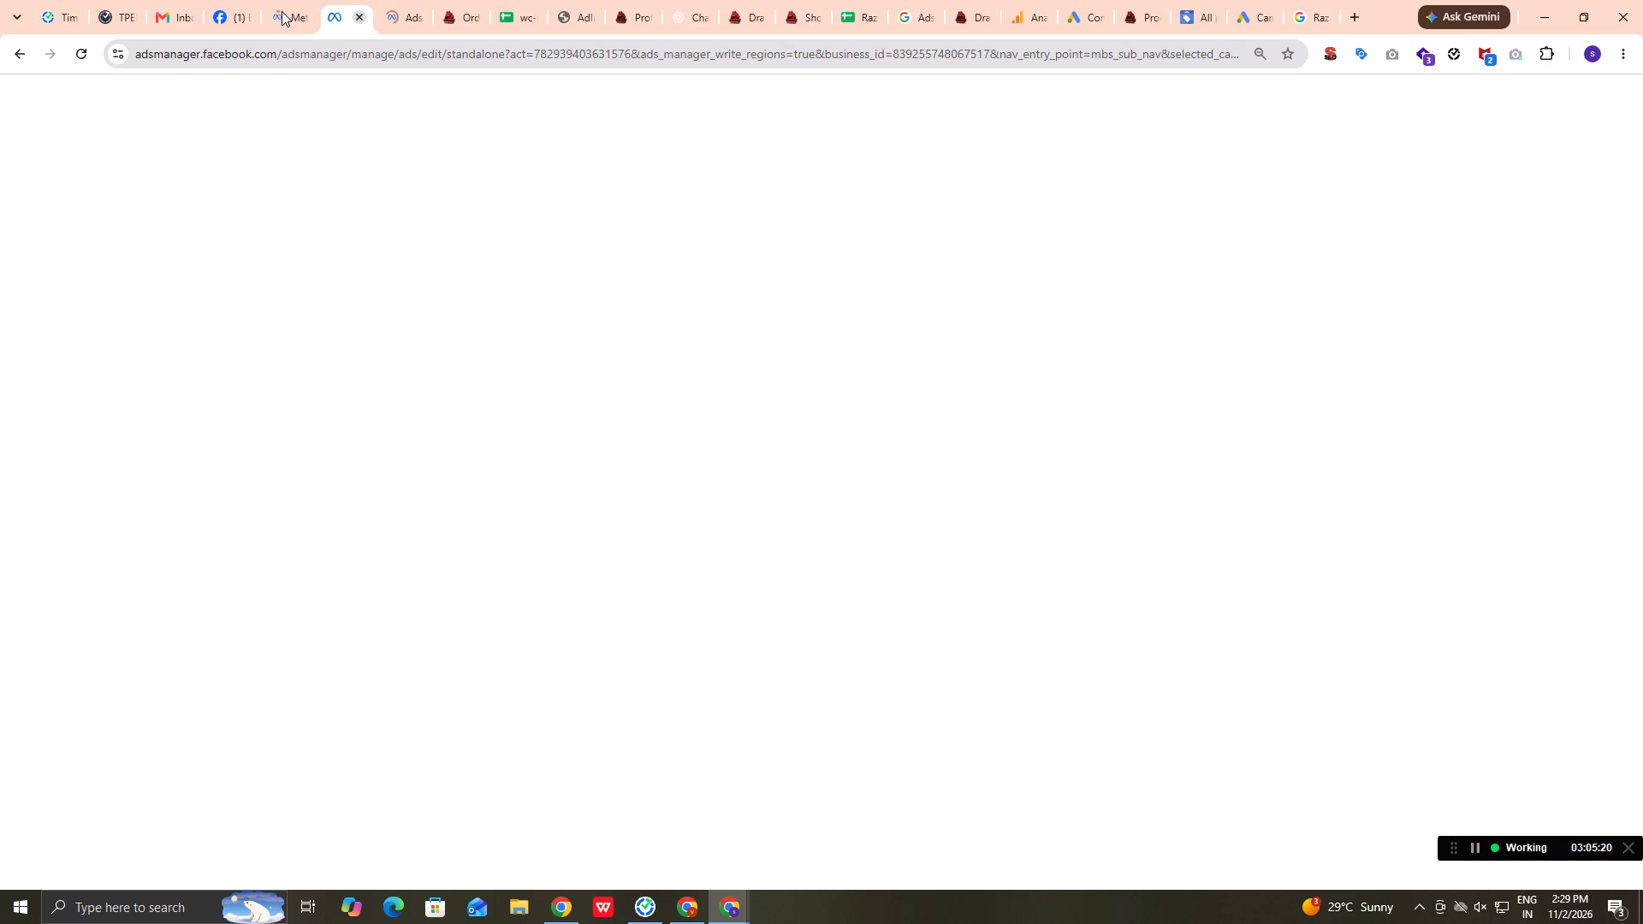
Open Ads Manager in a new tab from the Razorback Drain Pros home page in Meta Business Suite.
left_click(282, 11)
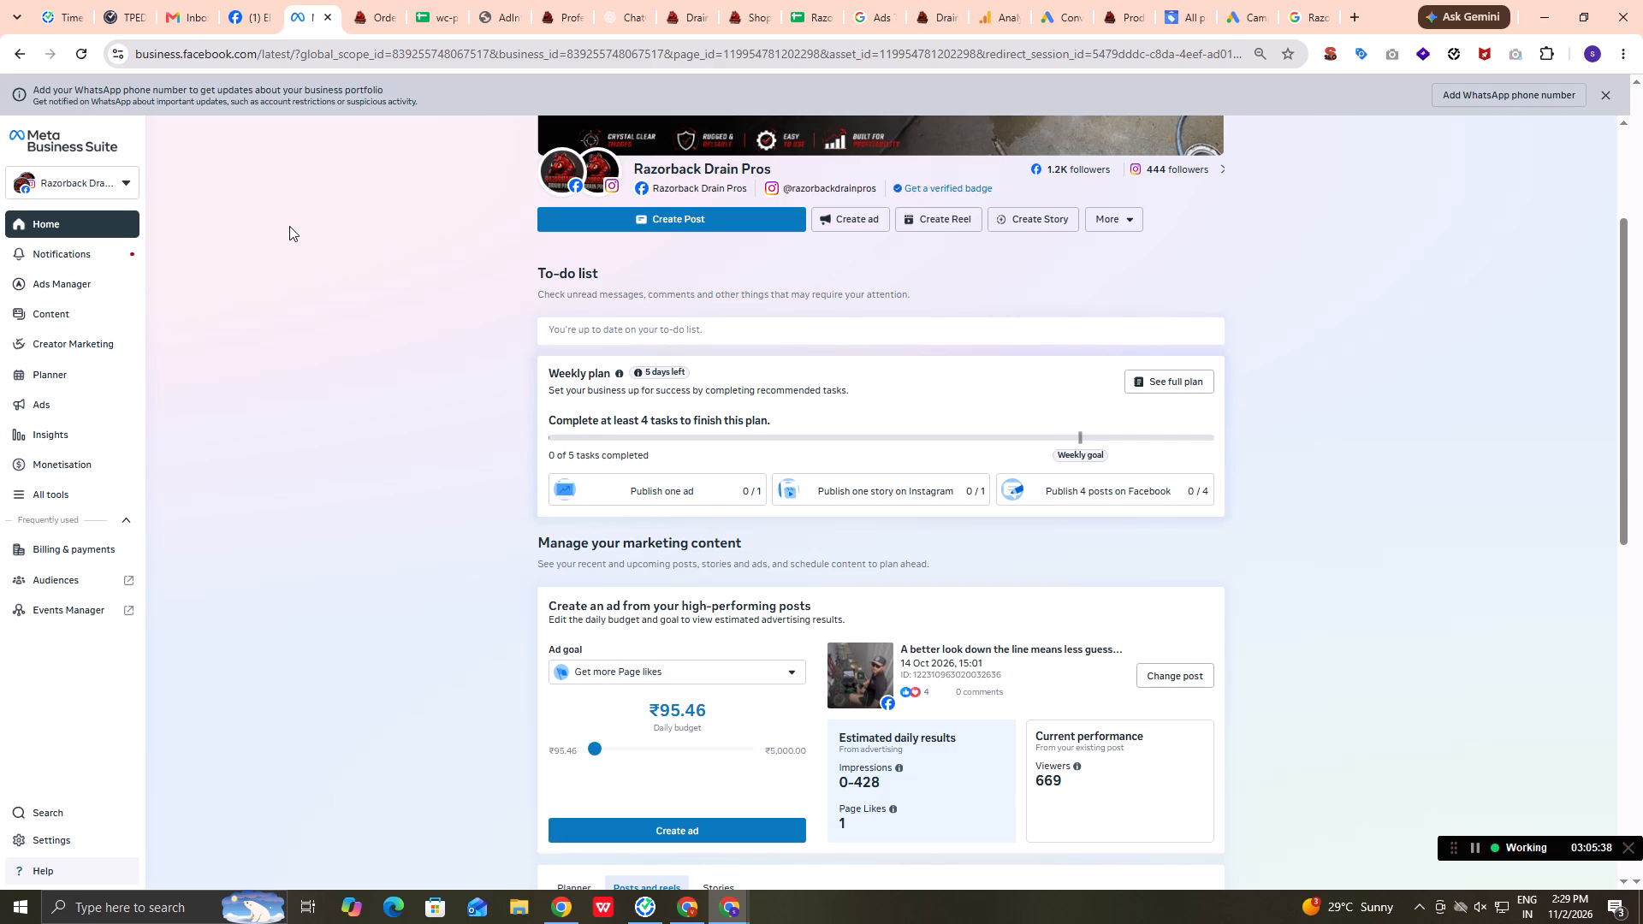
left_click(73, 282)
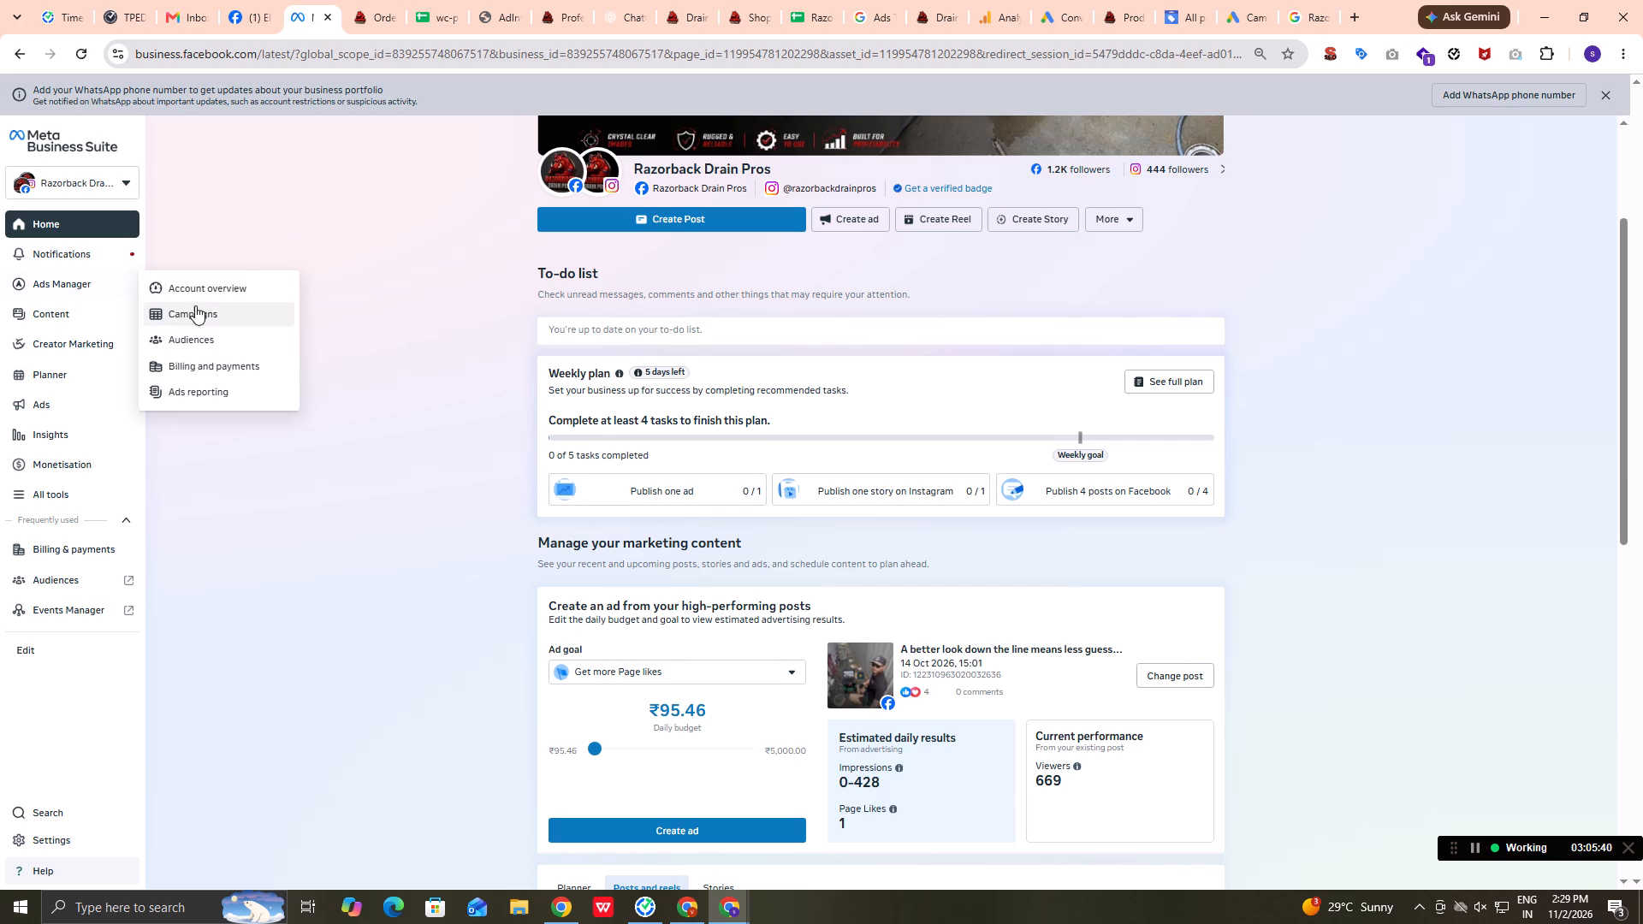
left_click(215, 299)
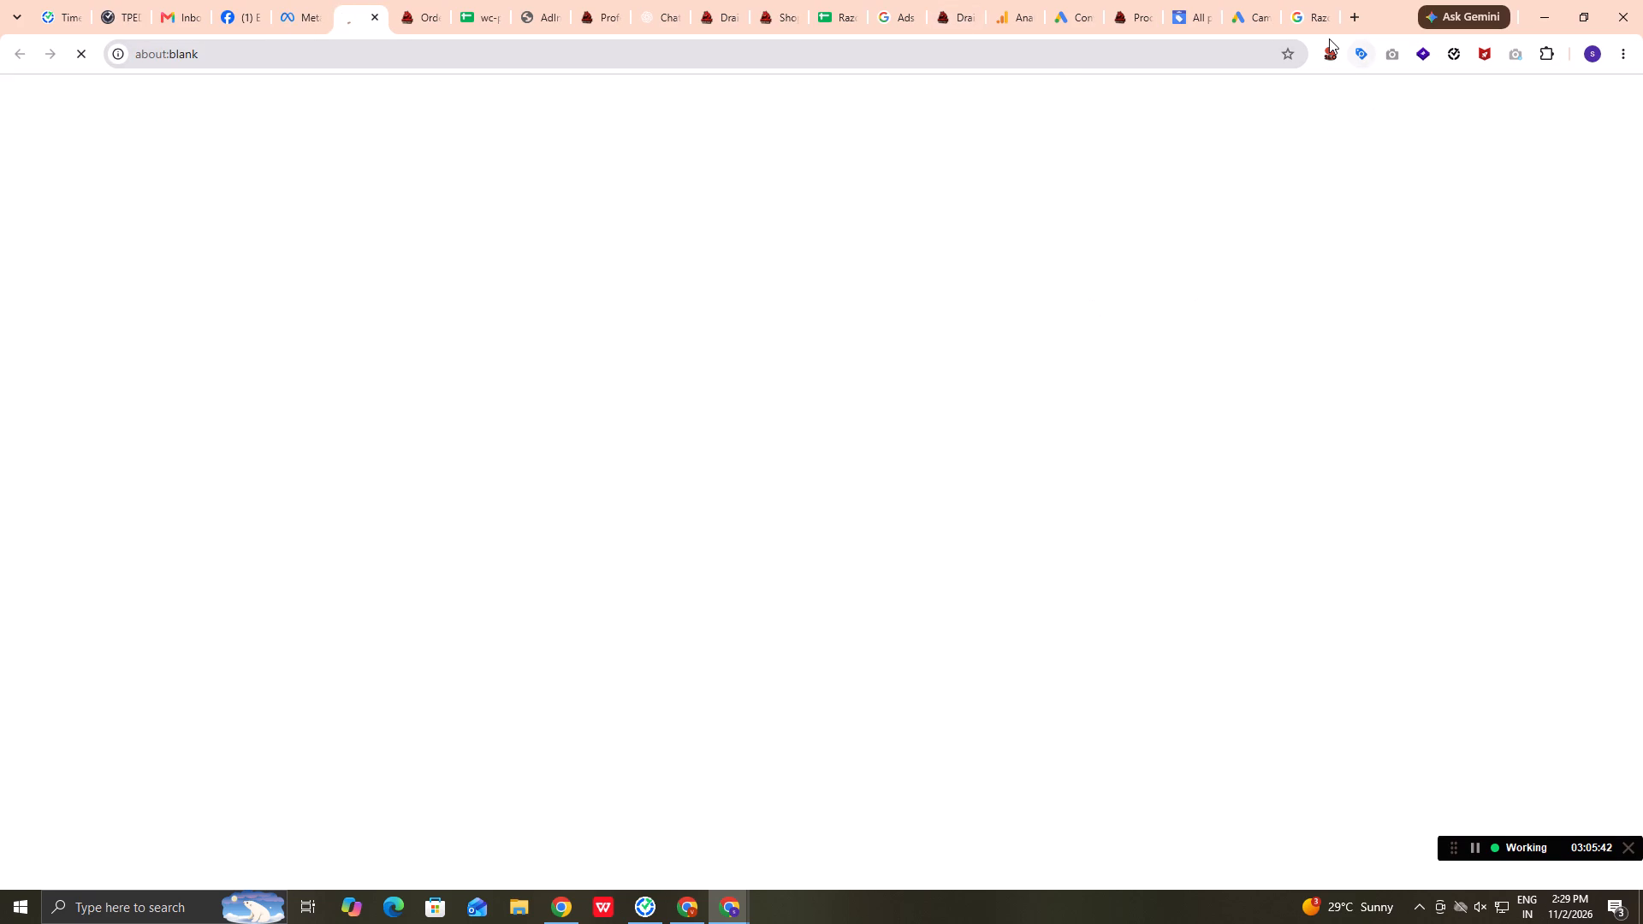
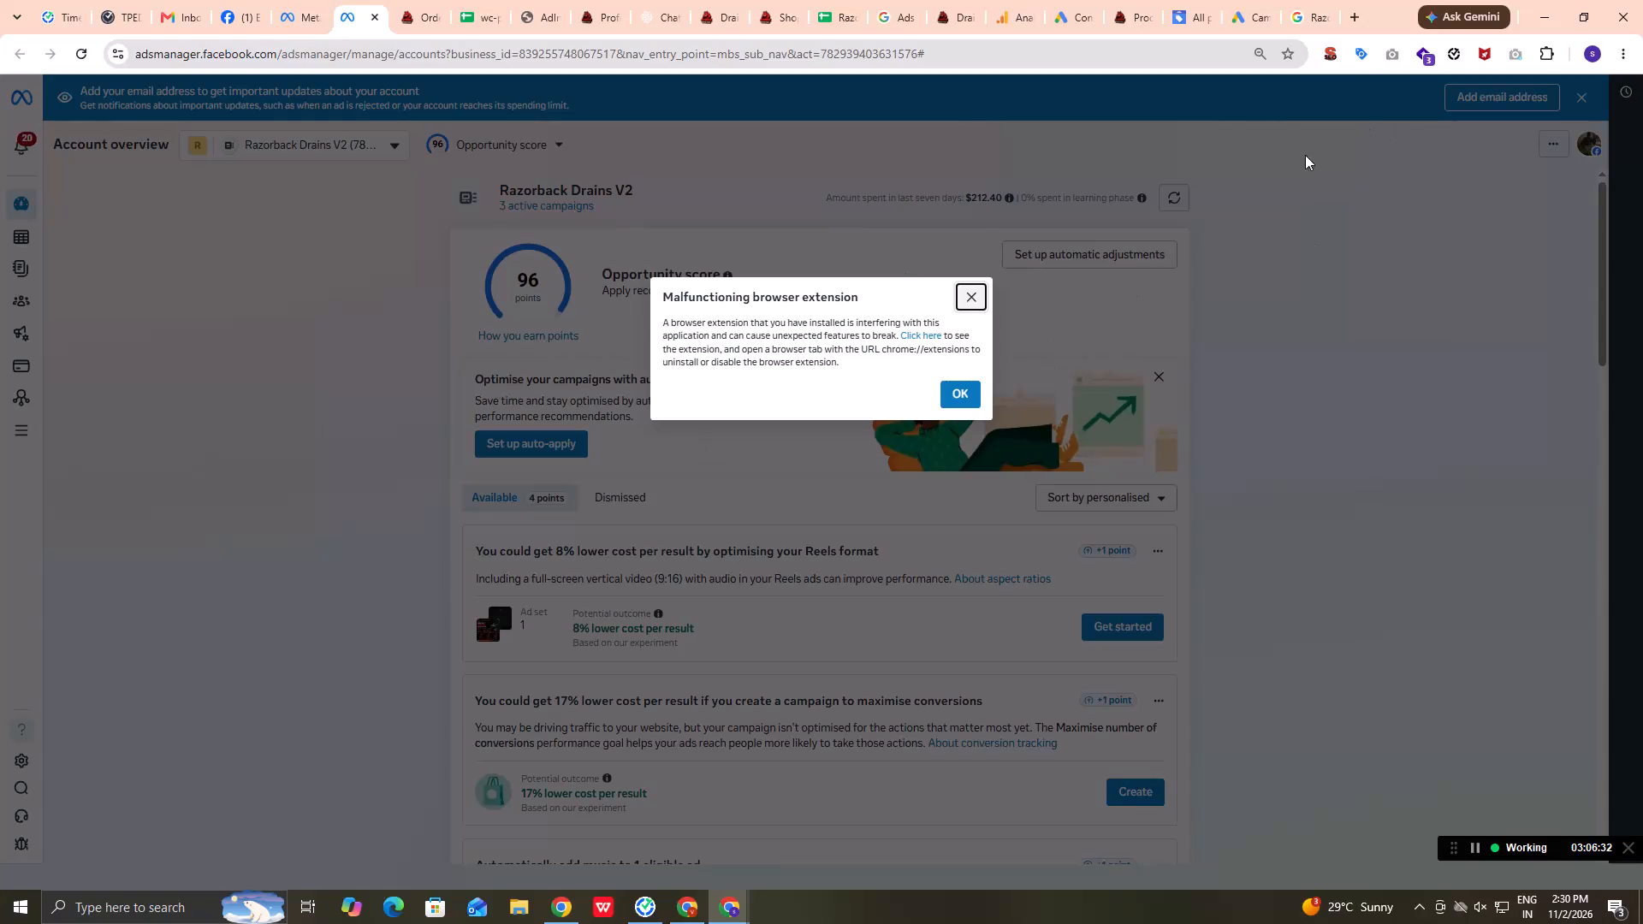
Dismiss the browser extension warning and open the Campaigns list for Razorback Drains V2.
left_click(967, 293)
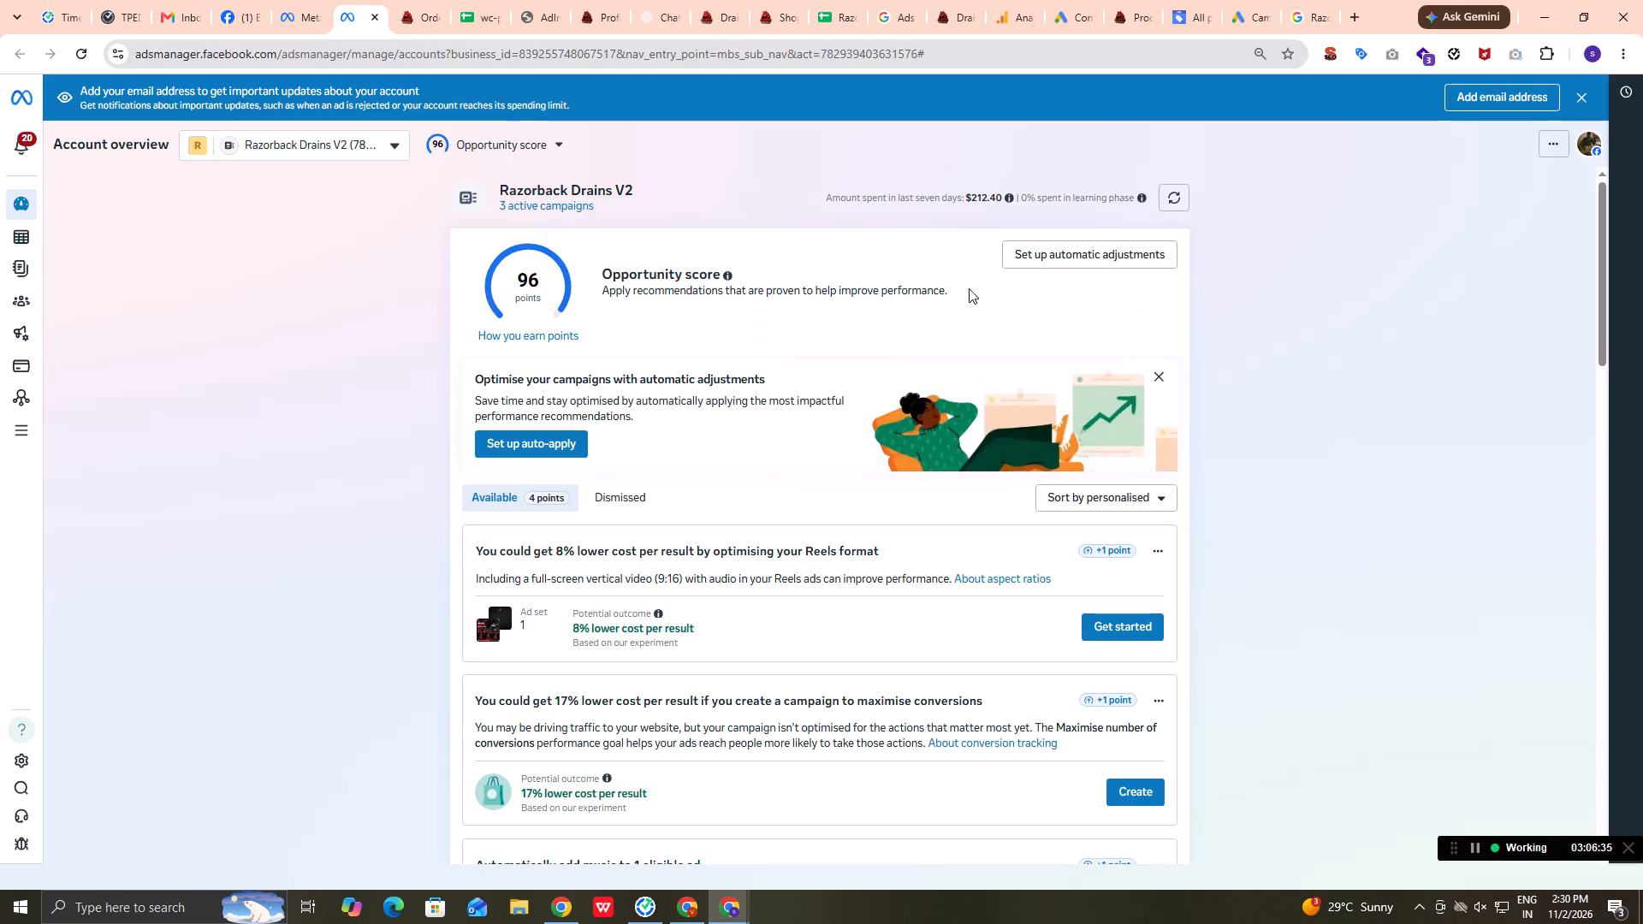
left_click(16, 237)
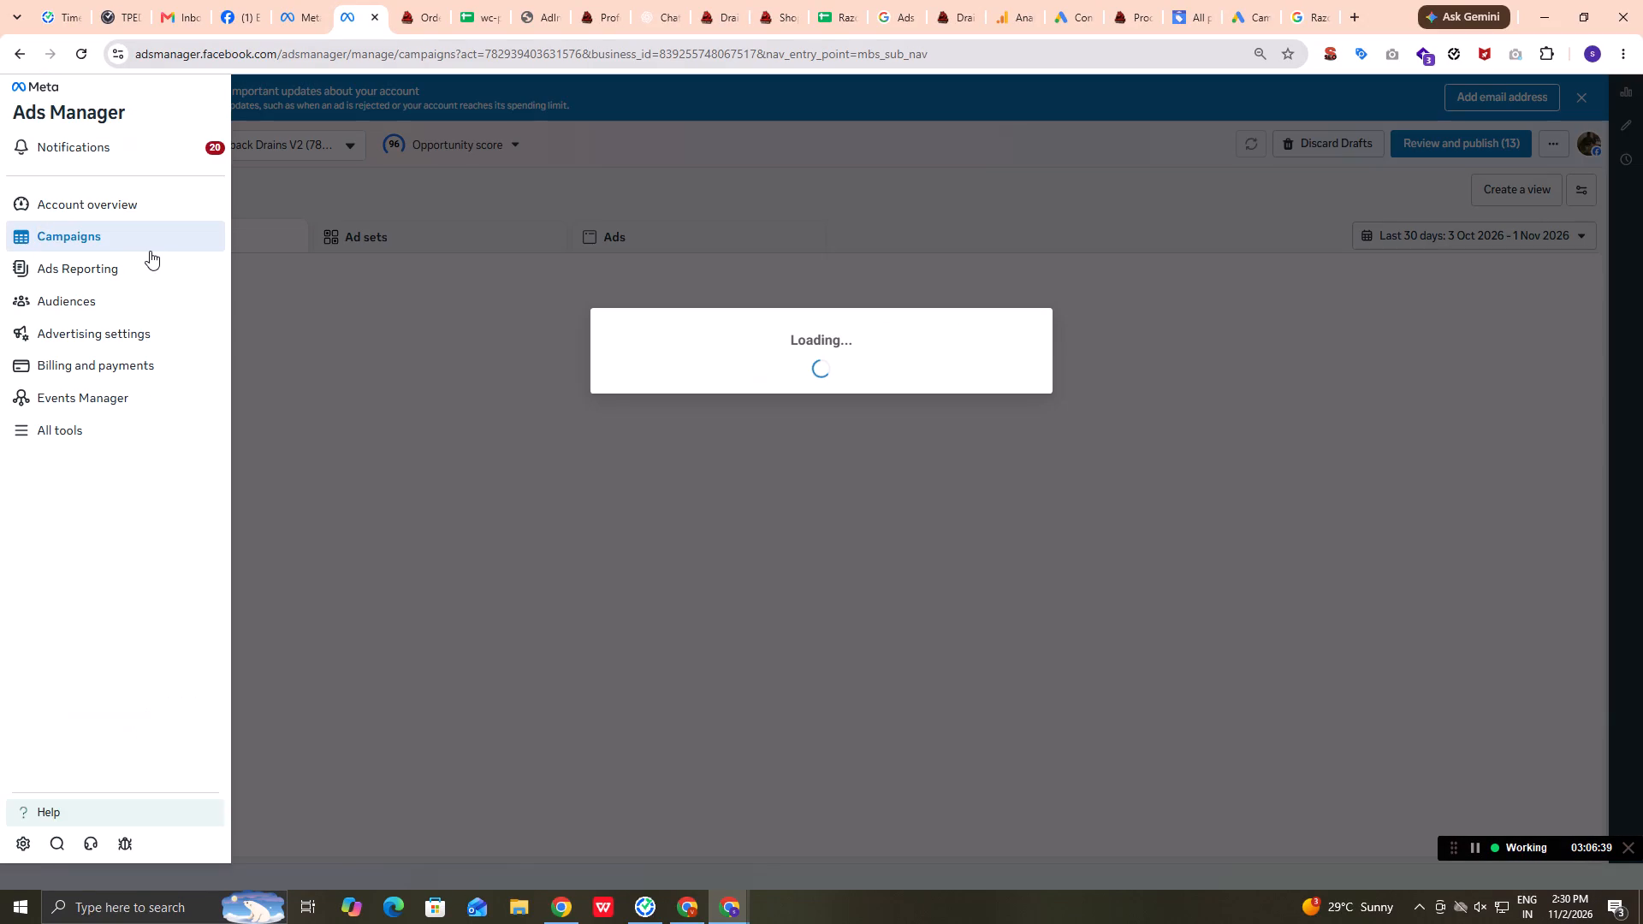
left_click(155, 235)
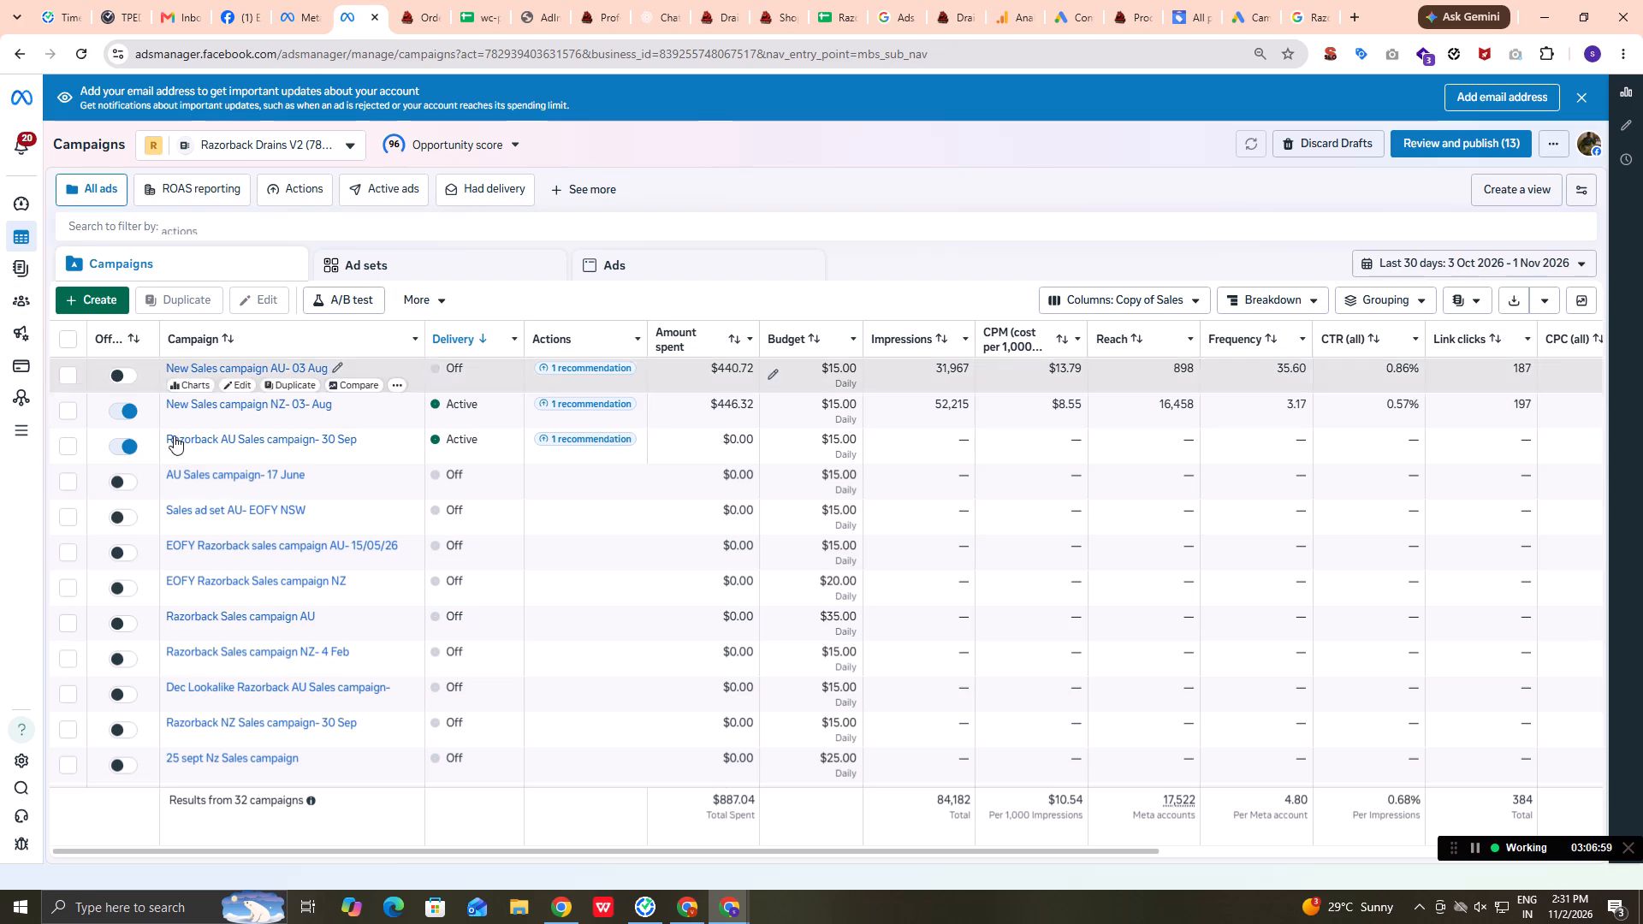
Check the ads in AU Sales ad set- 30 Sep under Razorback AU Sales campaign- 30 Sep, and return to the Campaigns list.
left_click(264, 442)
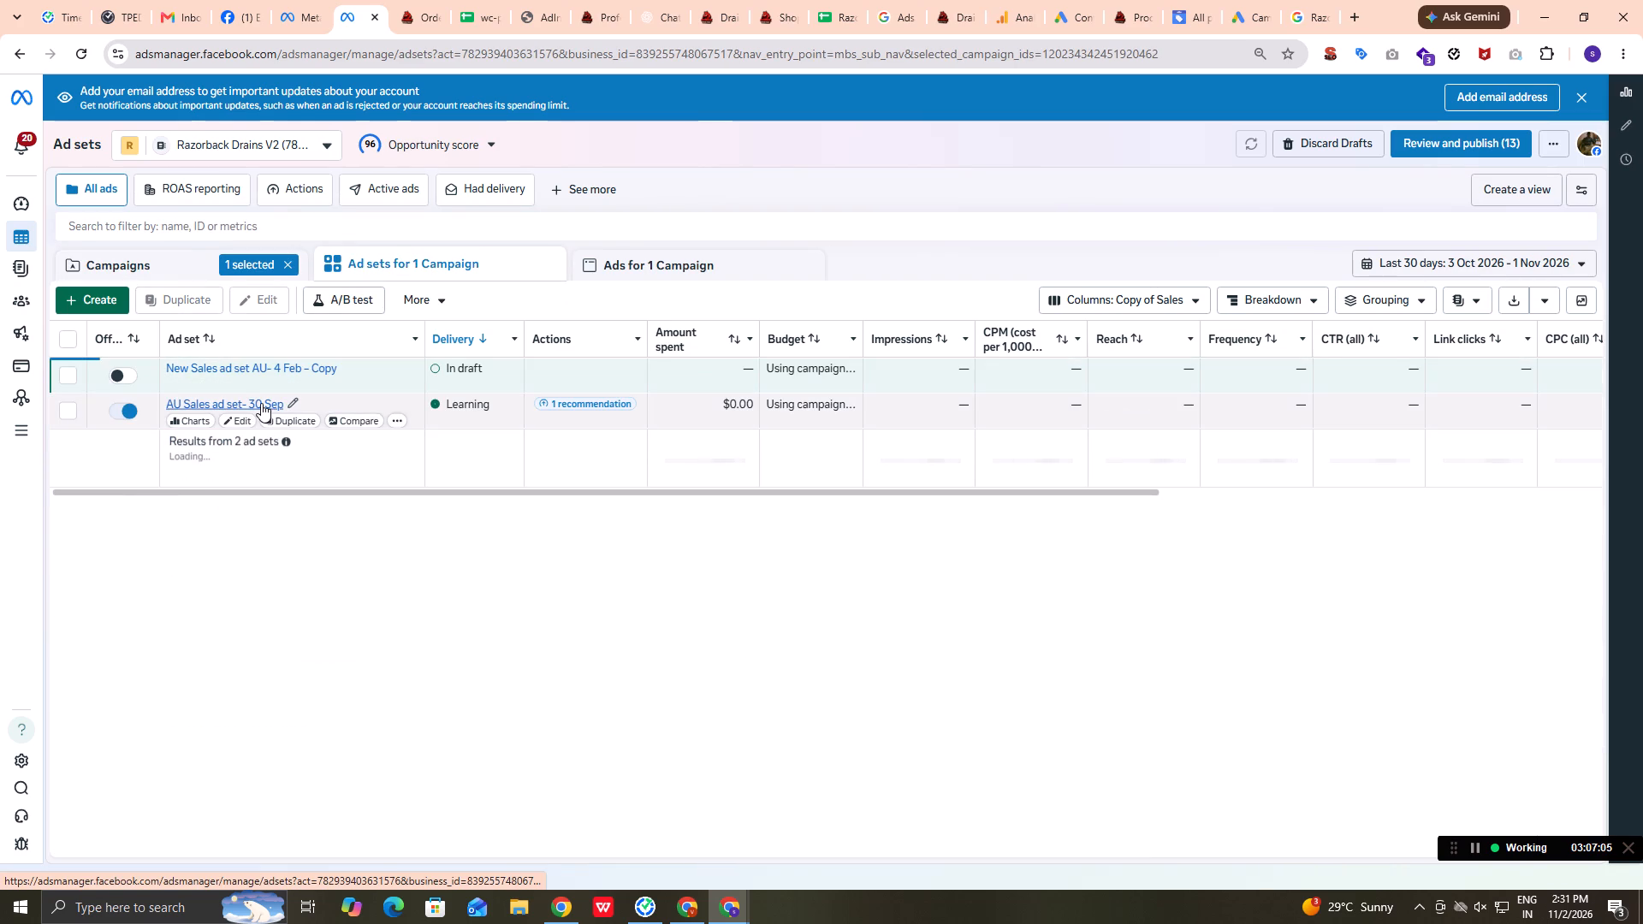
left_click(258, 403)
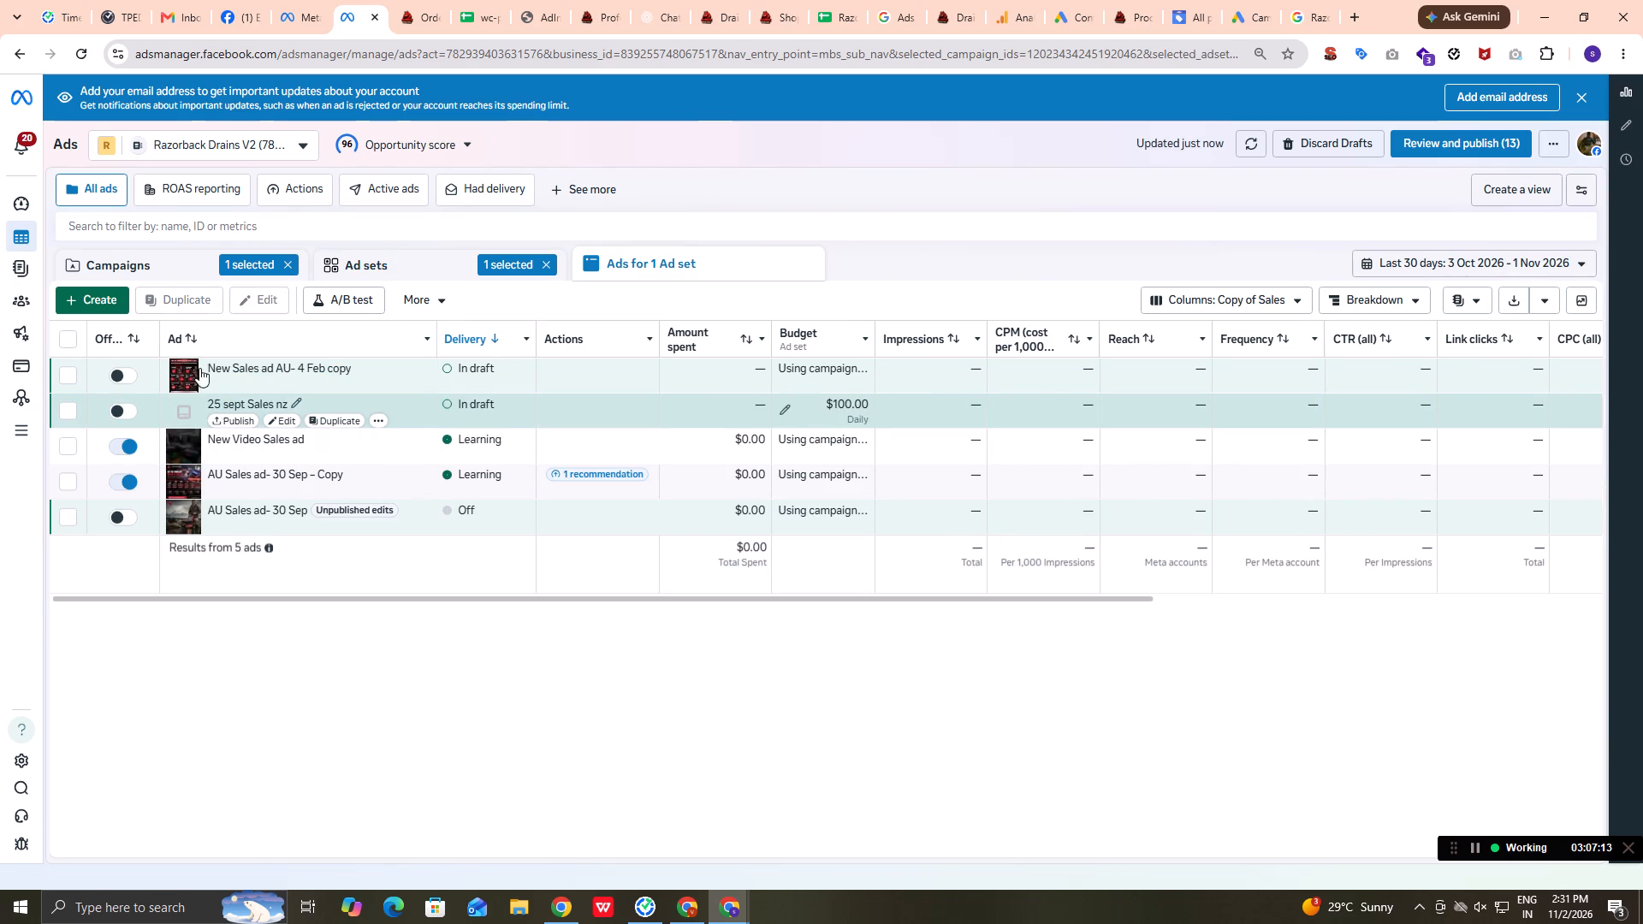
left_click(107, 270)
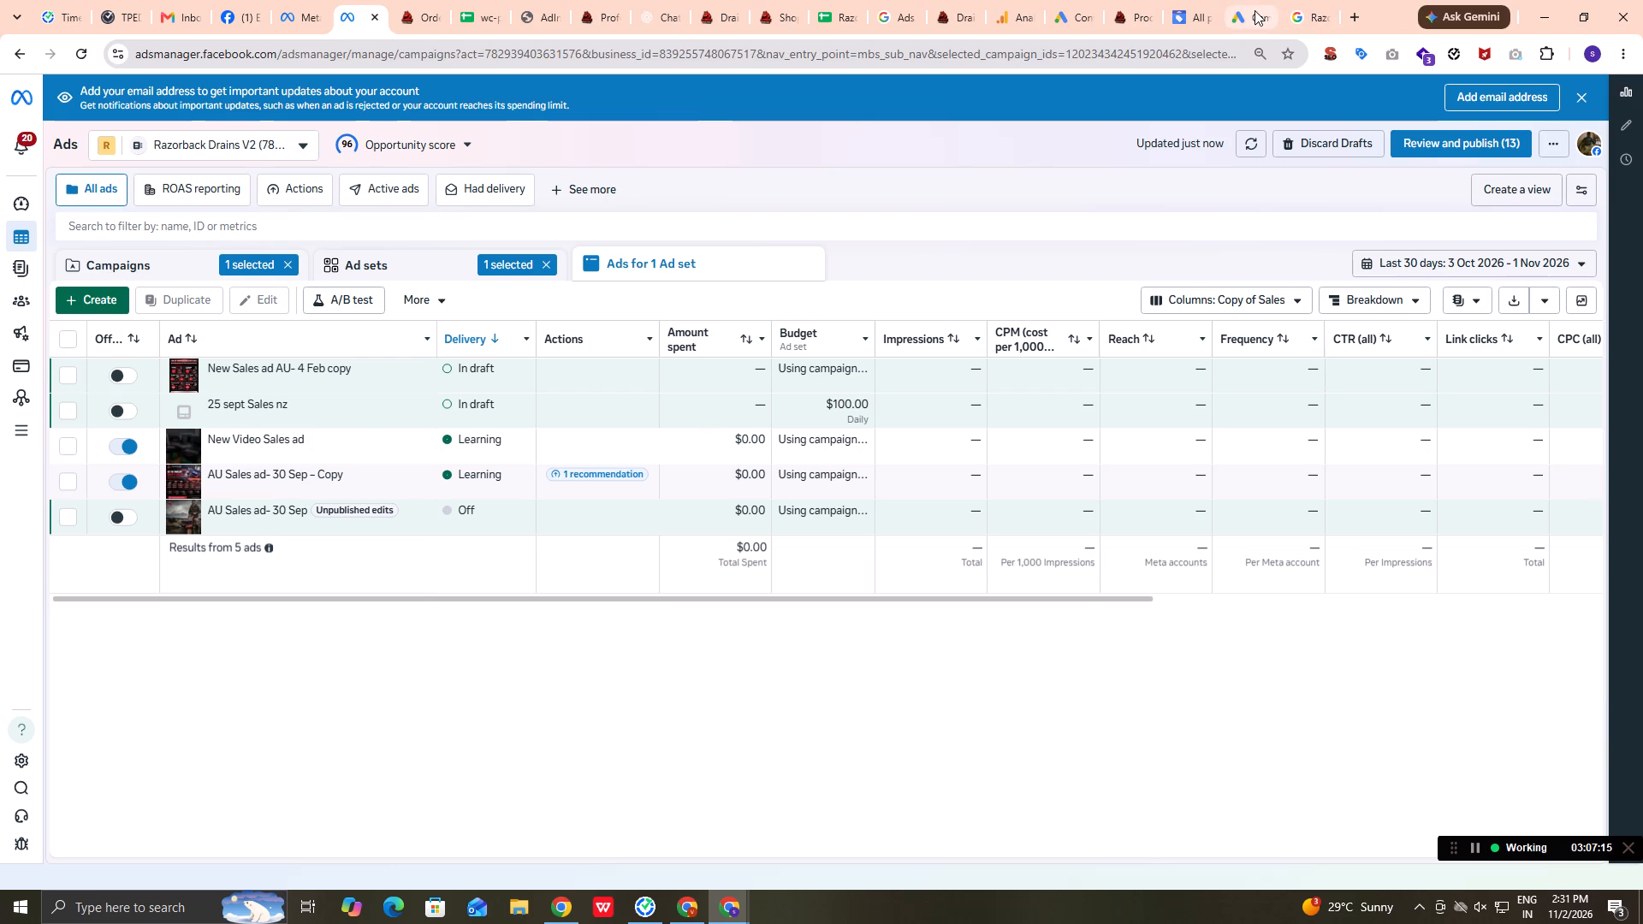
left_click(738, 903)
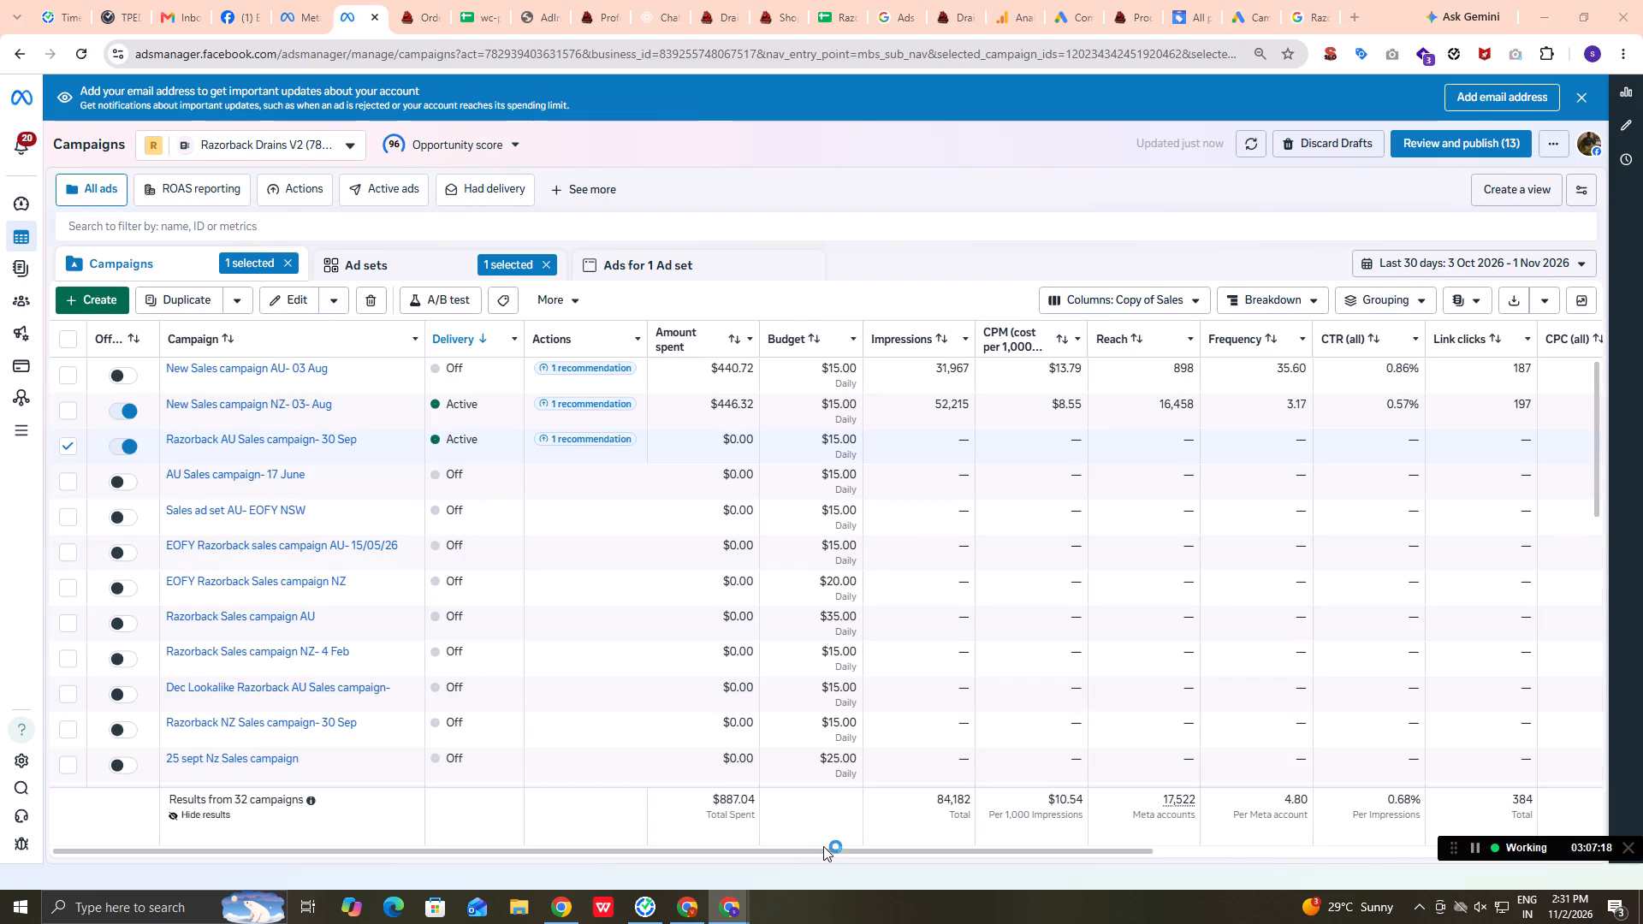
left_click(731, 905)
left_click(856, 862)
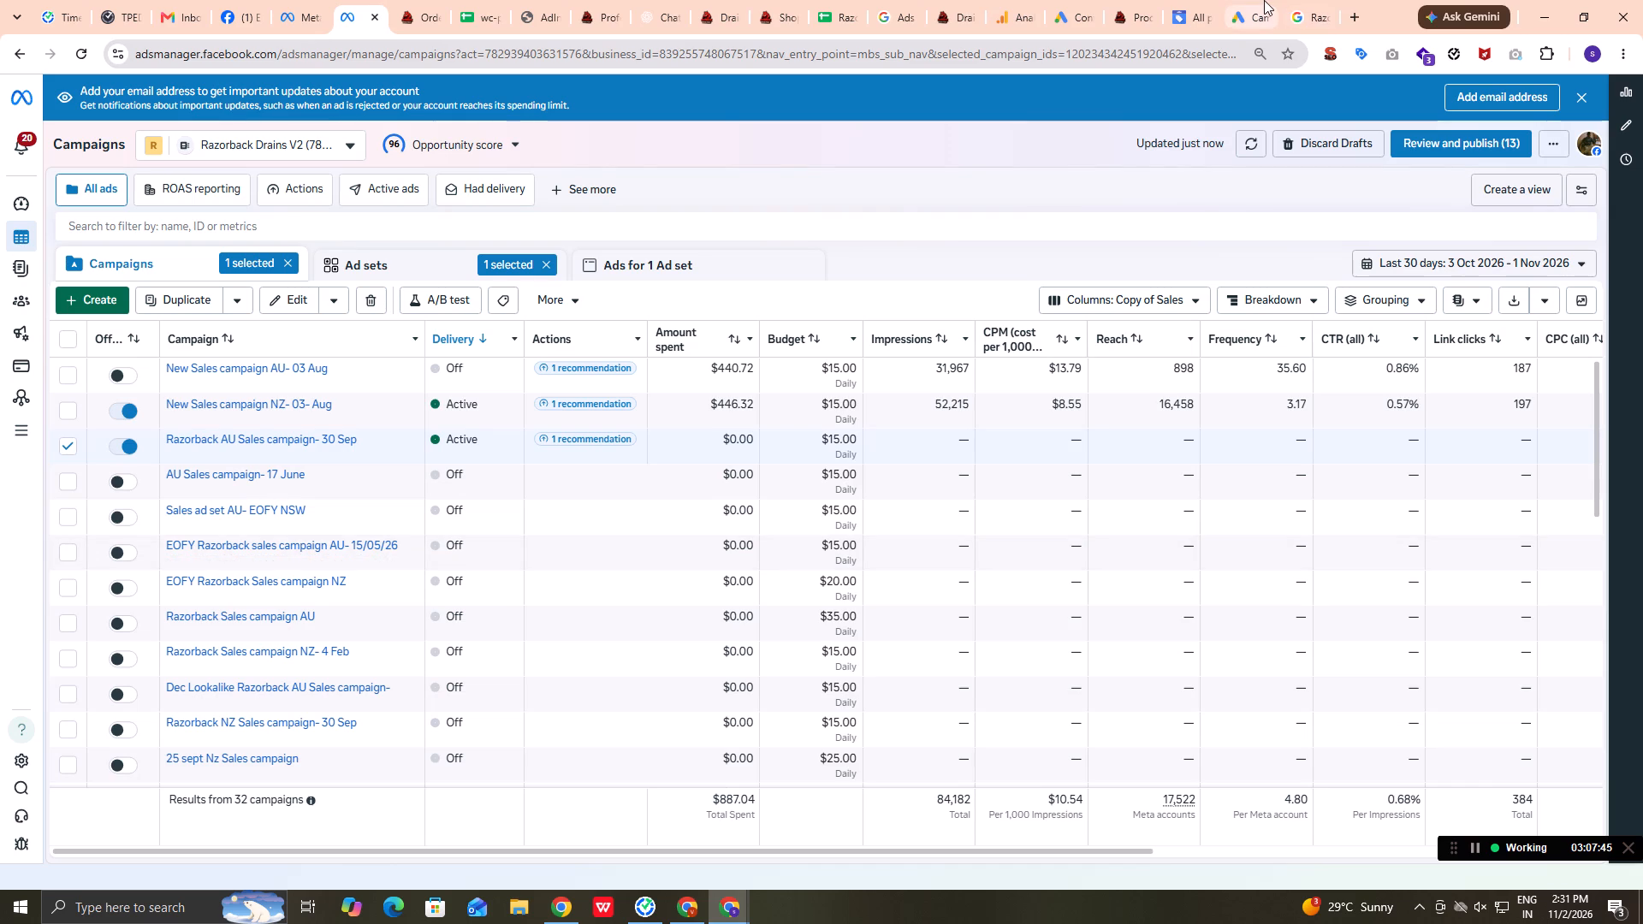
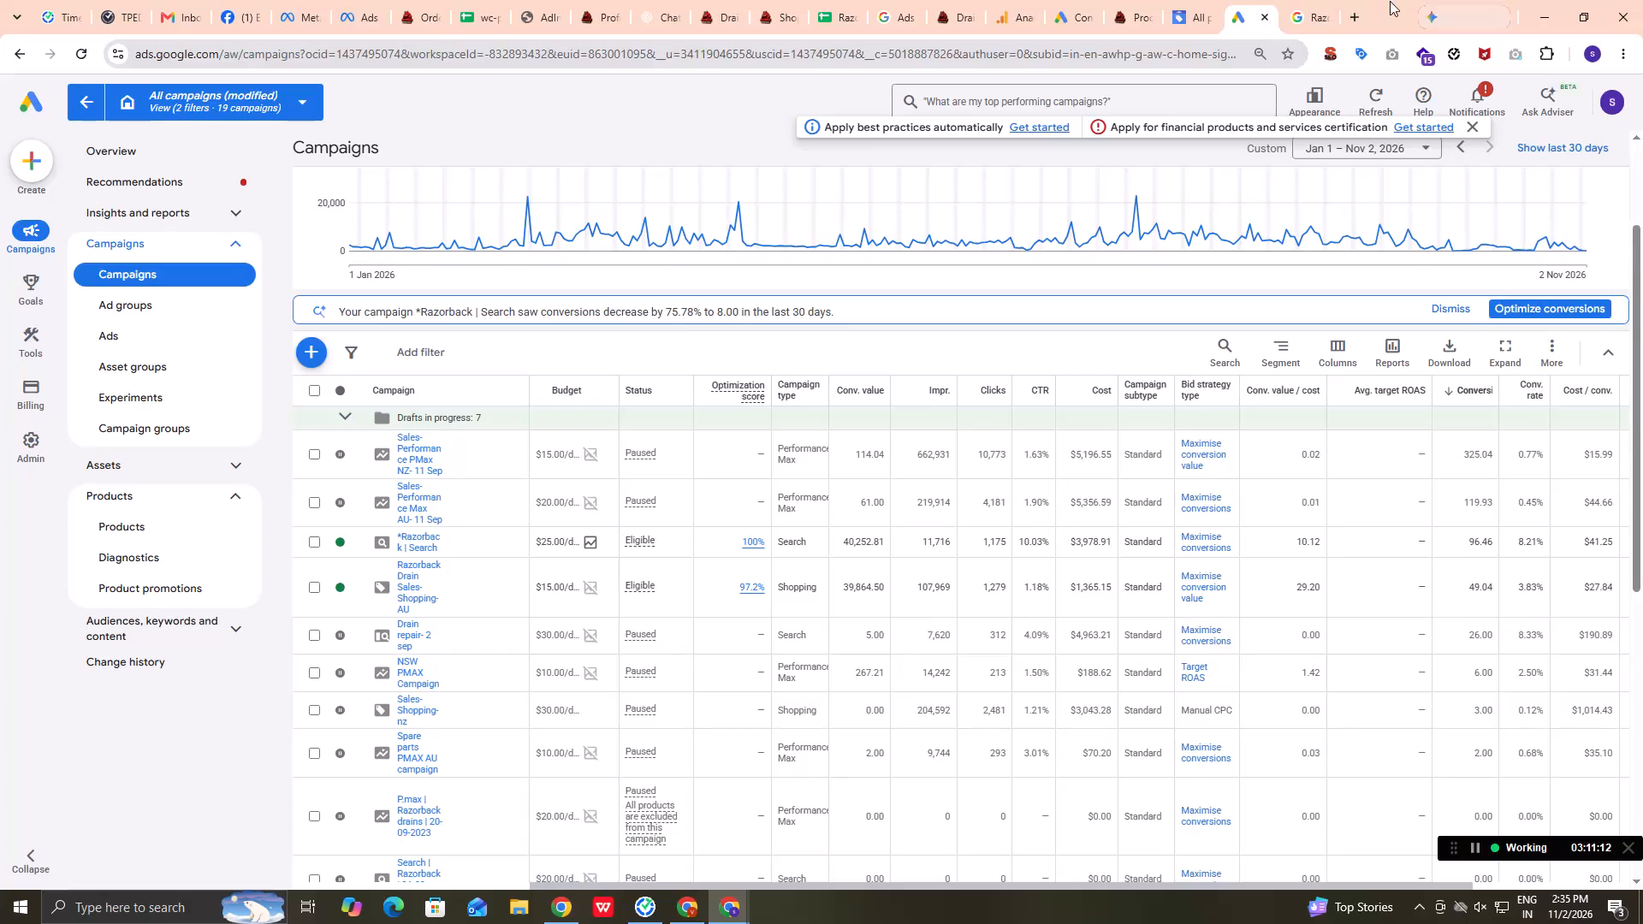
Switch to the Razorback Drain Pros Google search results and review the Business Profile tools and Google Ads summary.
left_click(1308, 0)
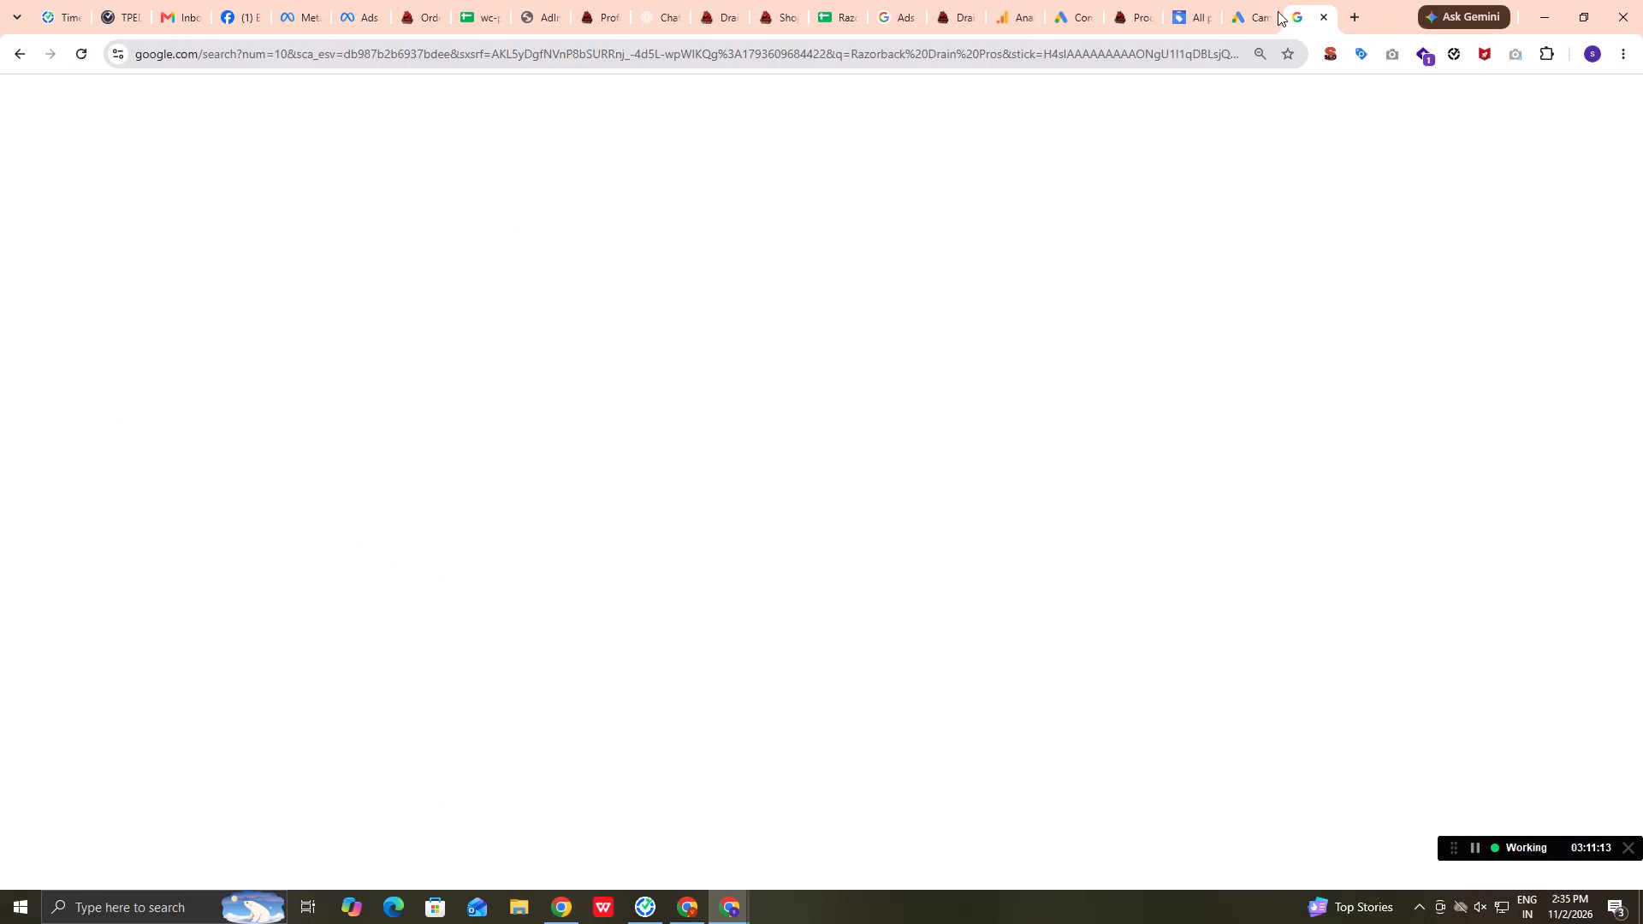
scroll(616, 169, "up", 8)
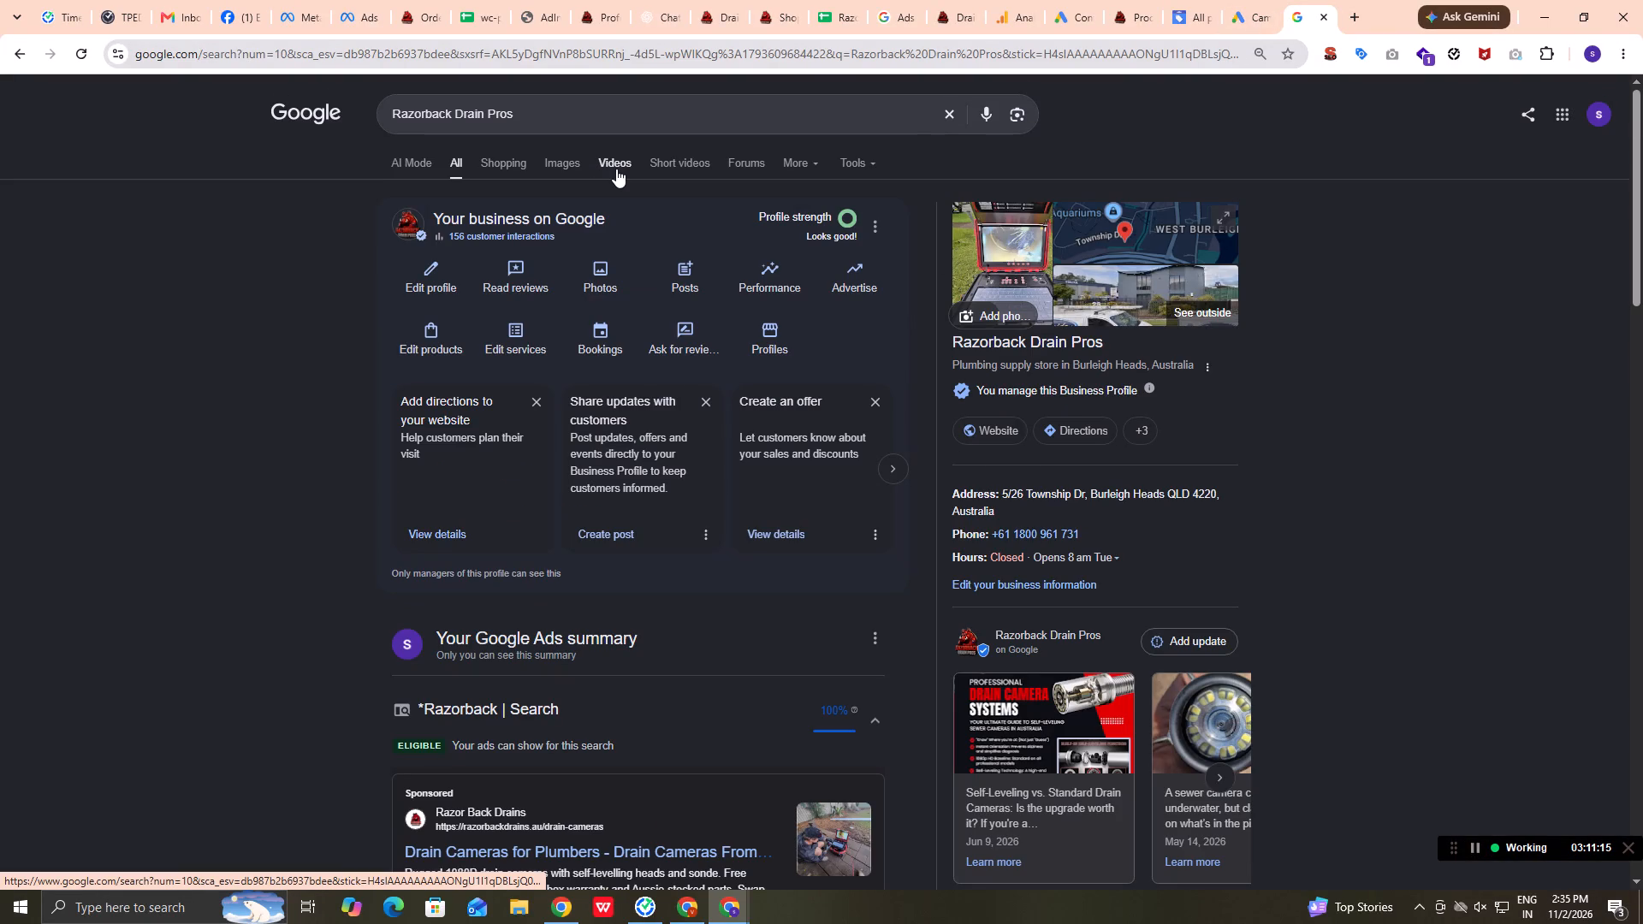
scroll(520, 175, "down", 2)
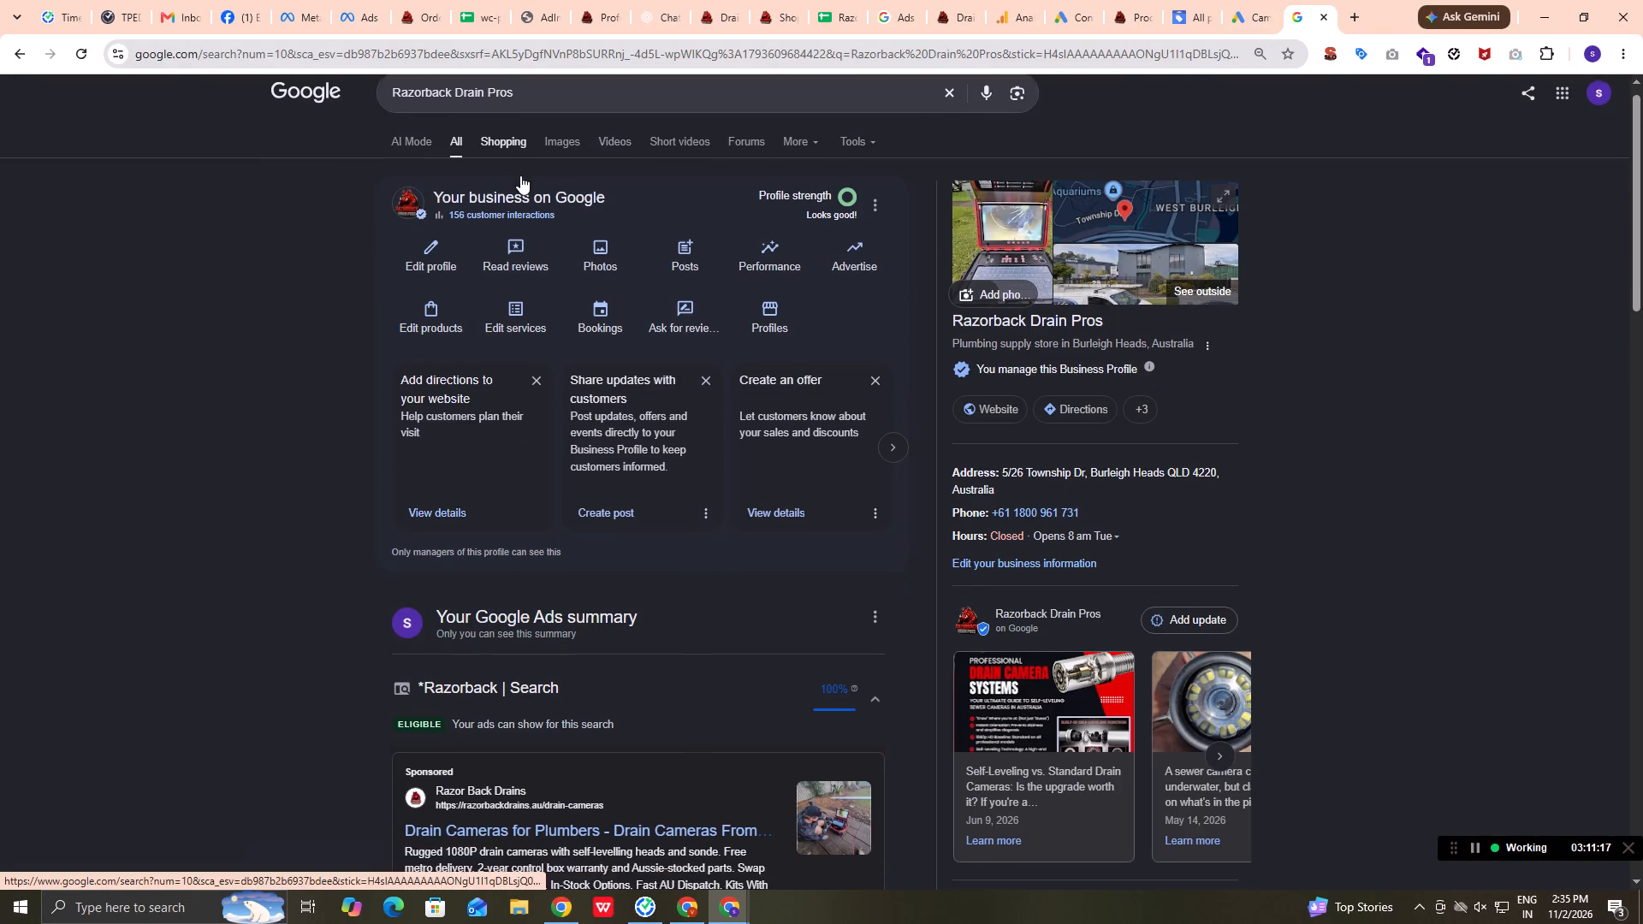
scroll(520, 175, "down", 4)
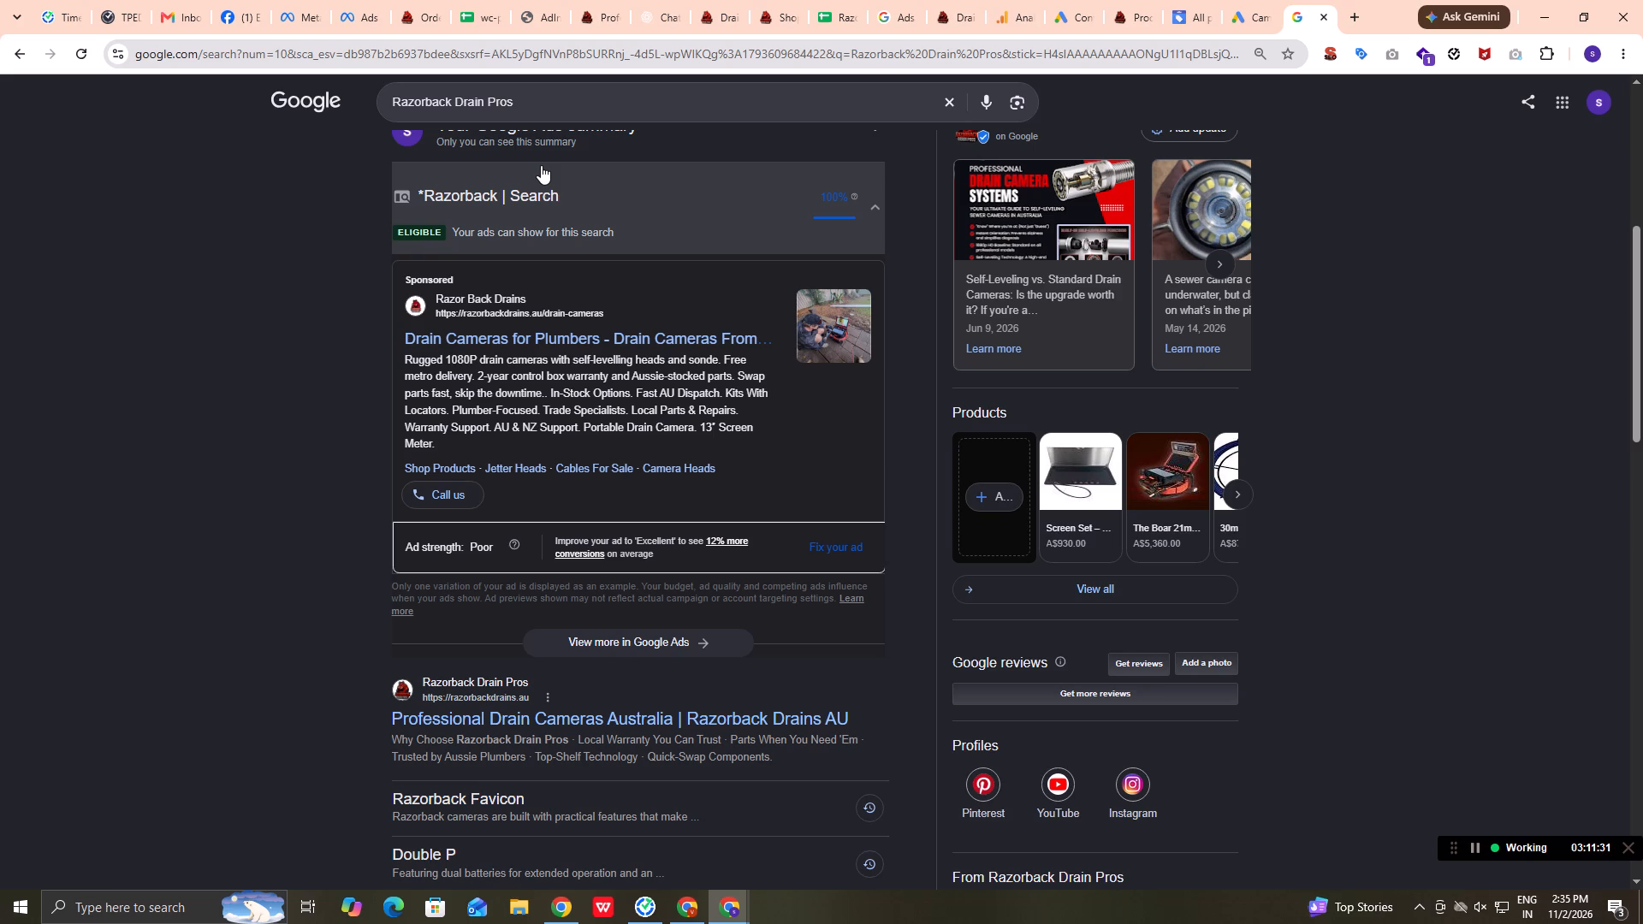
scroll(541, 165, "up", 5)
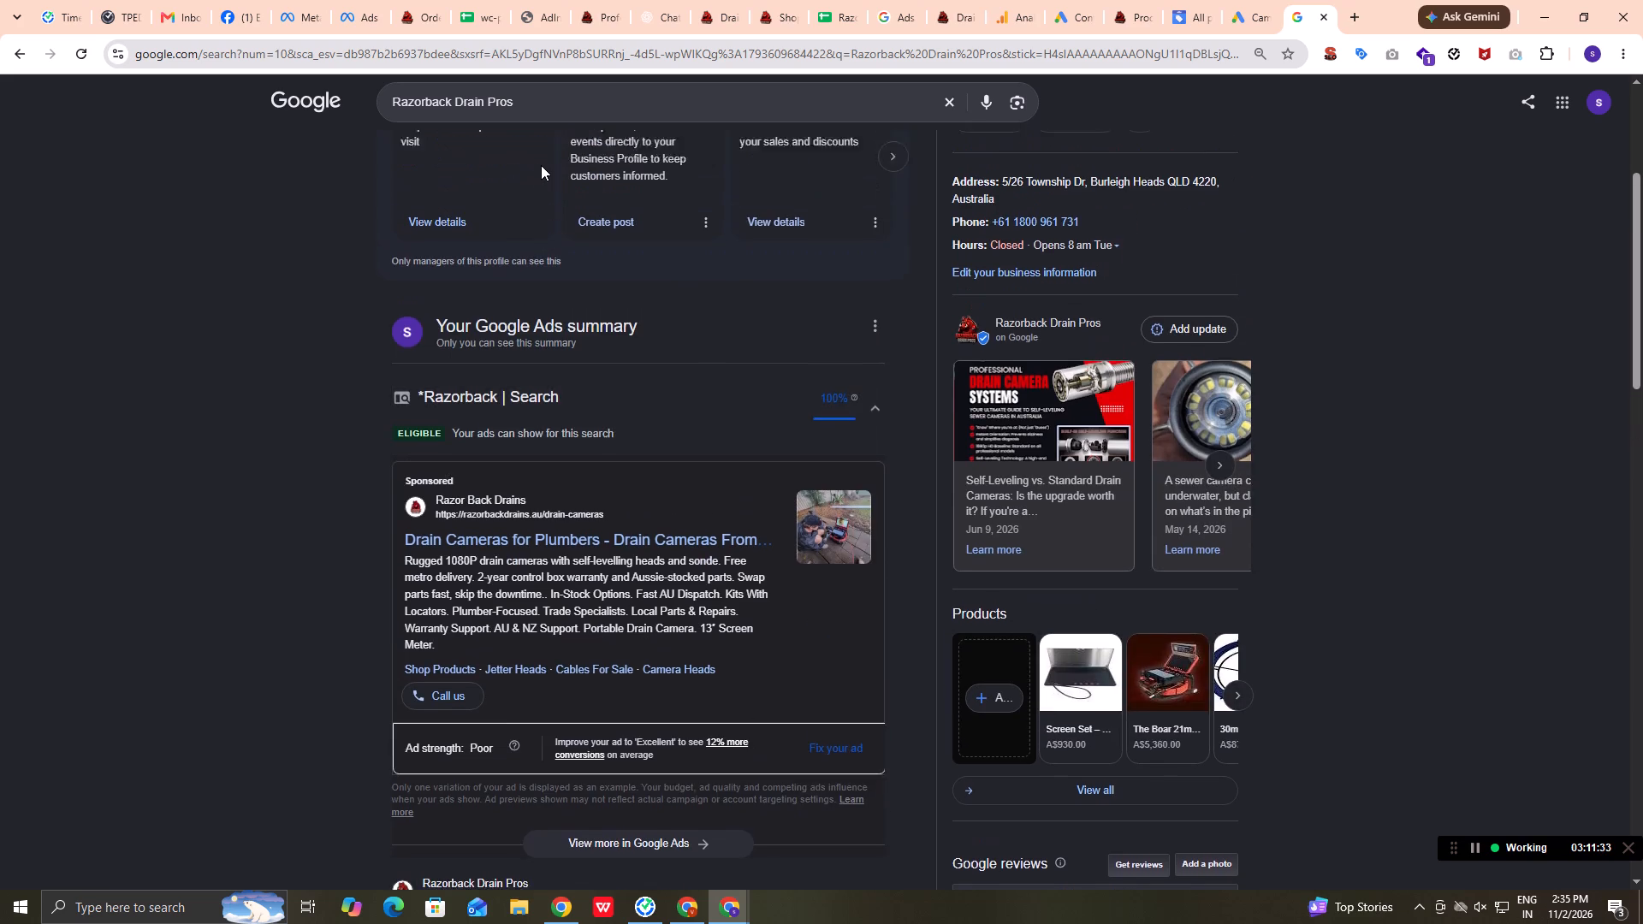
Check the Business Profile's review request options, including the share link and QR code, and close them.
scroll(541, 165, "up", 2)
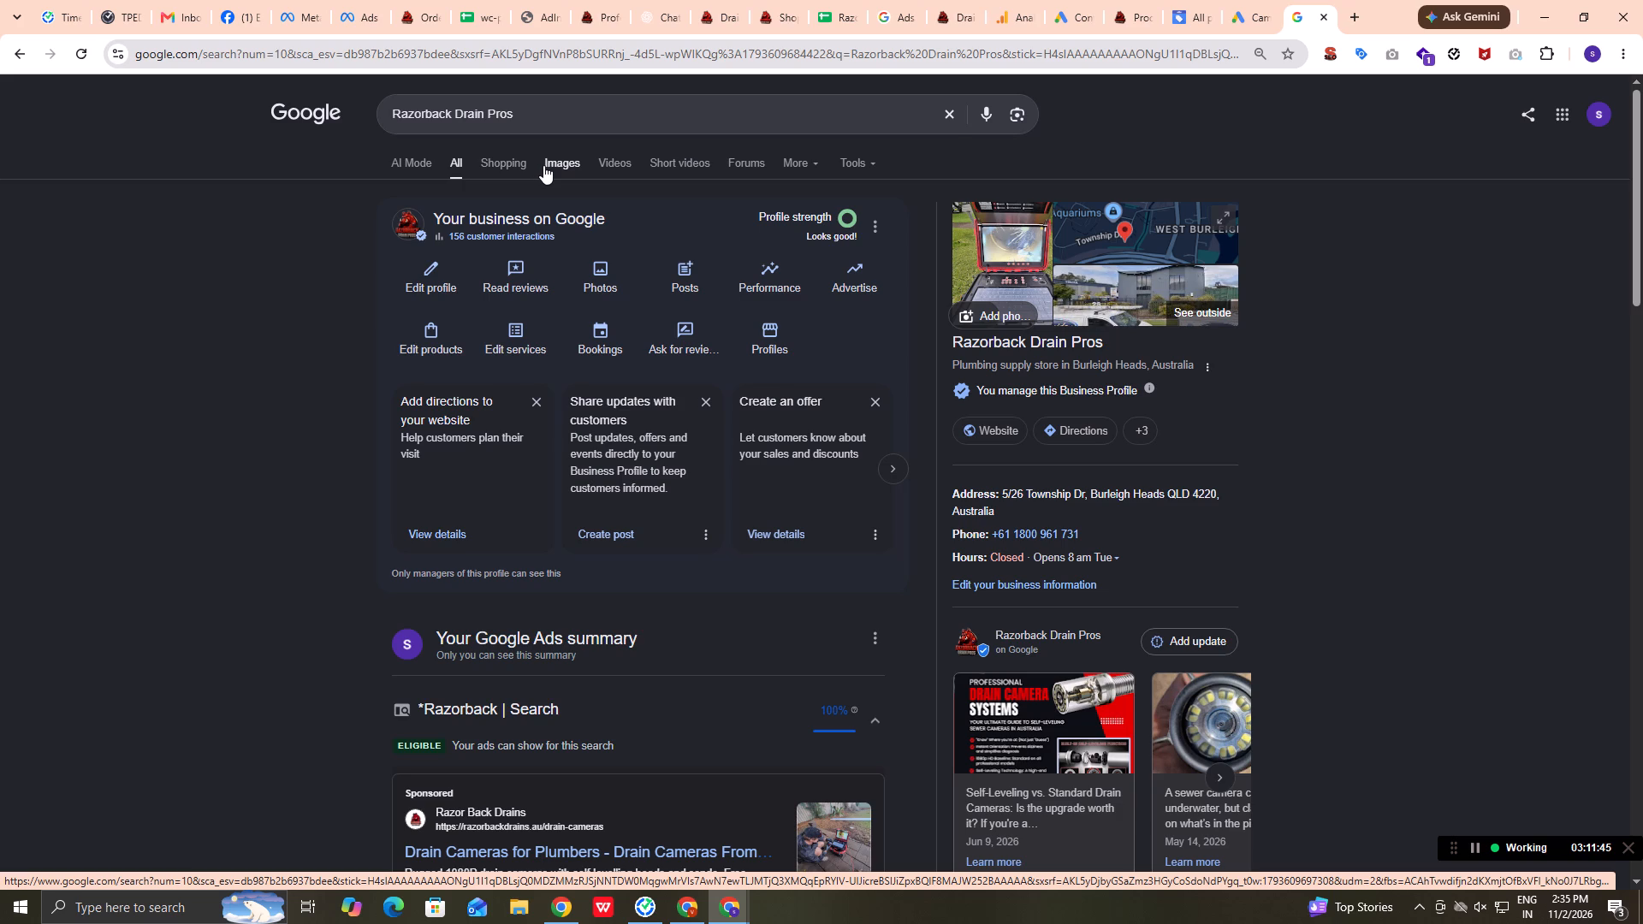
left_click(670, 335)
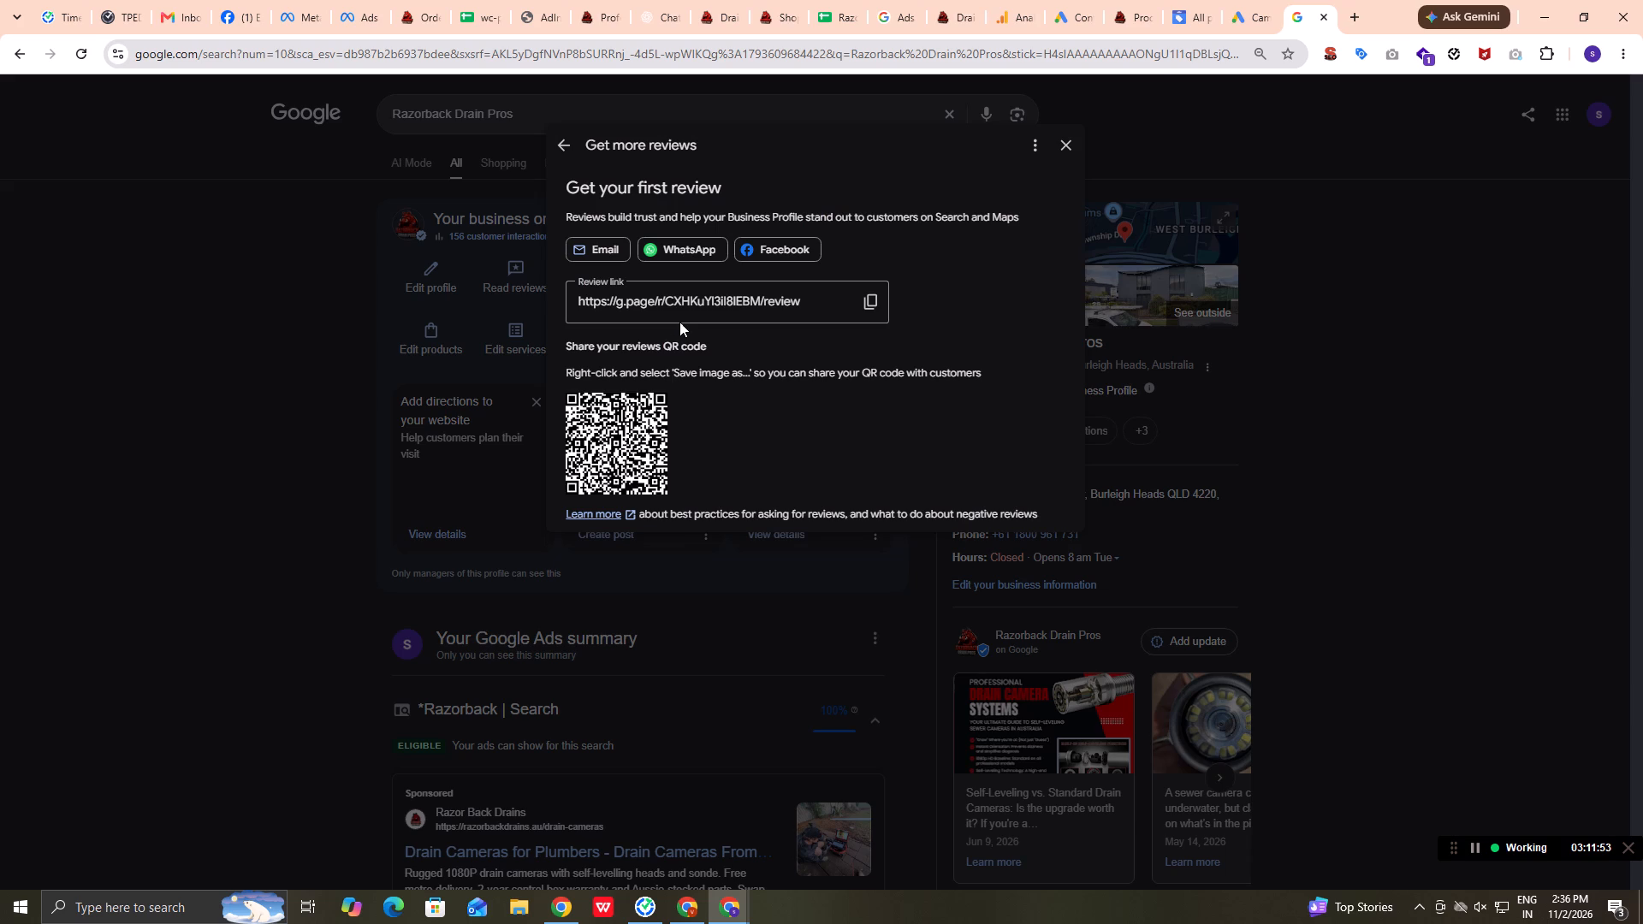
left_click(1070, 146)
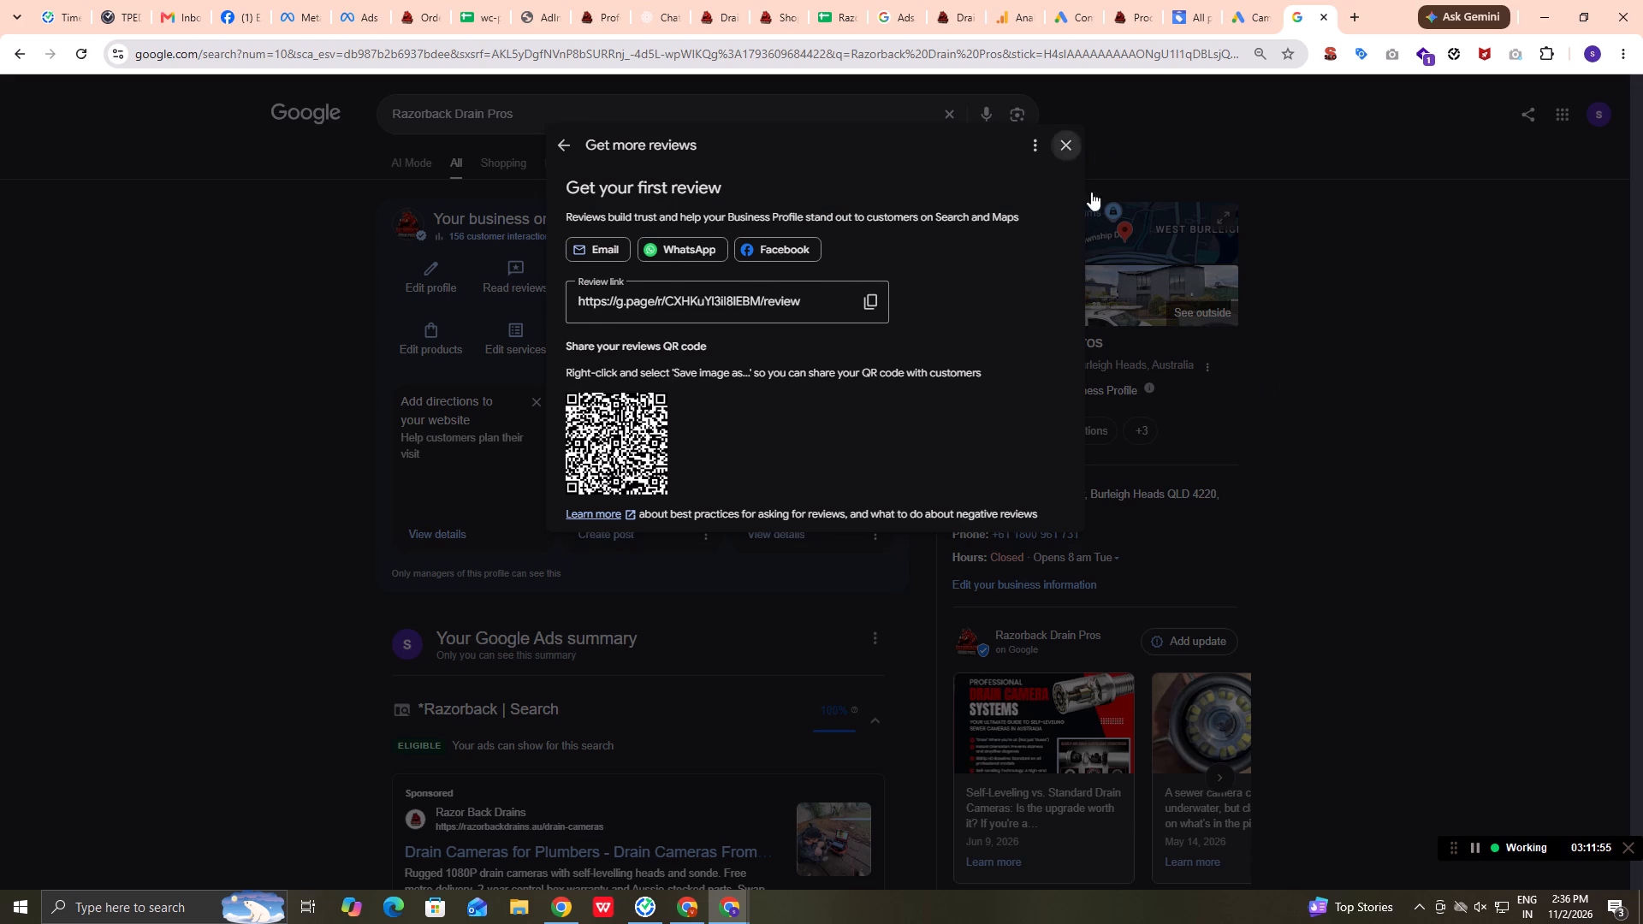
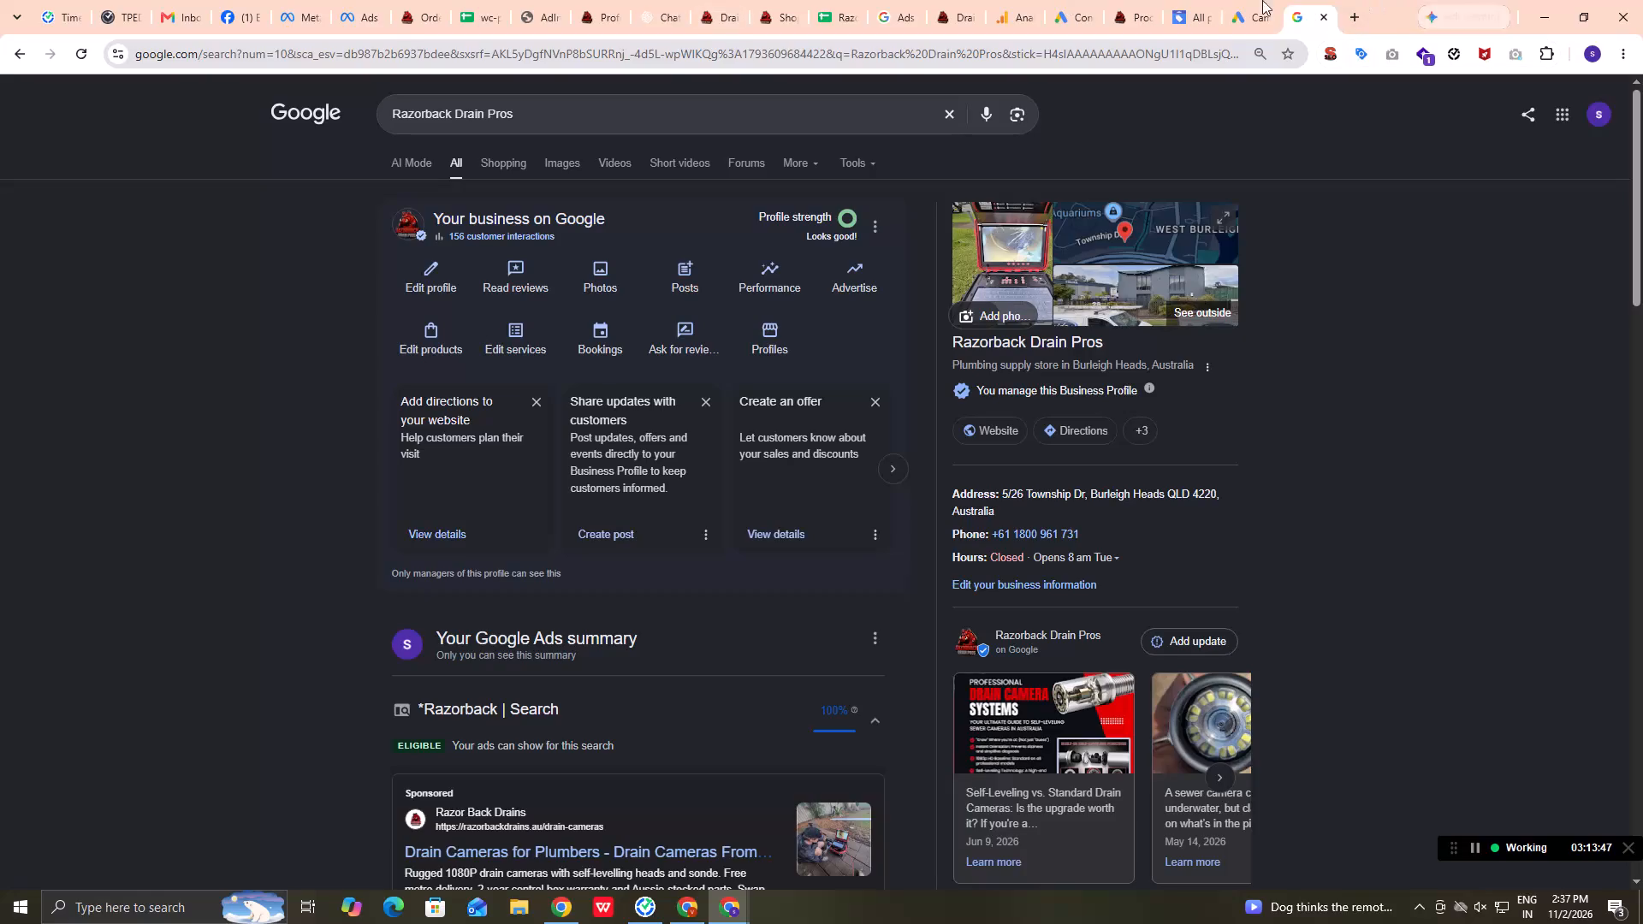
Switch to the Google Ads campaigns list and start a new campaign with the Sales objective.
left_click(1254, 0)
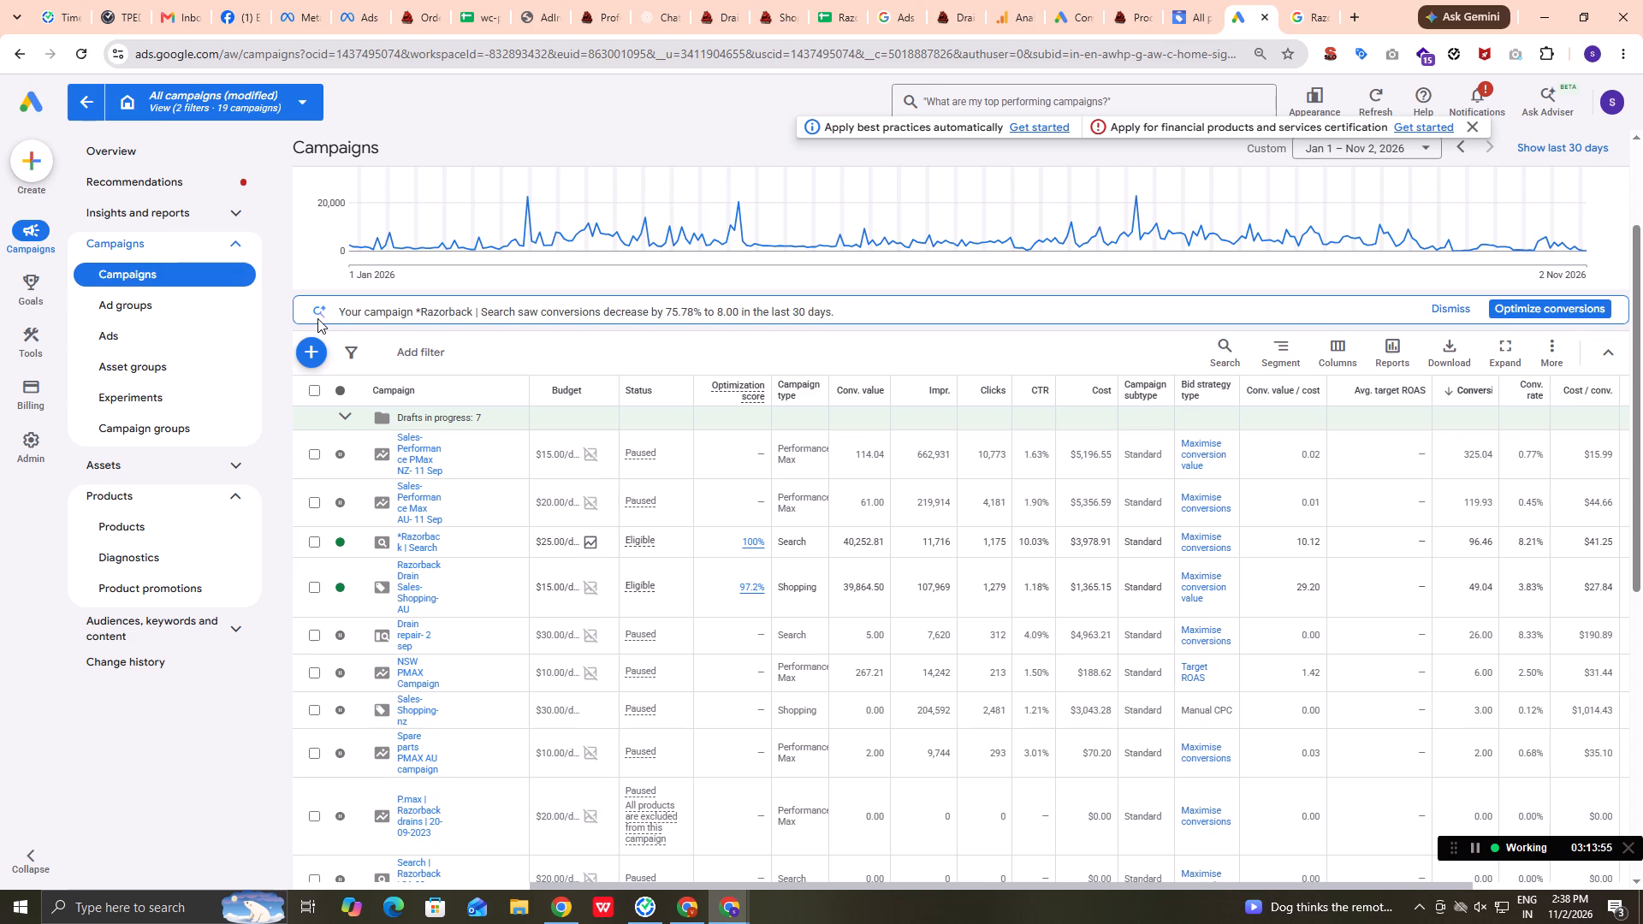
left_click(311, 354)
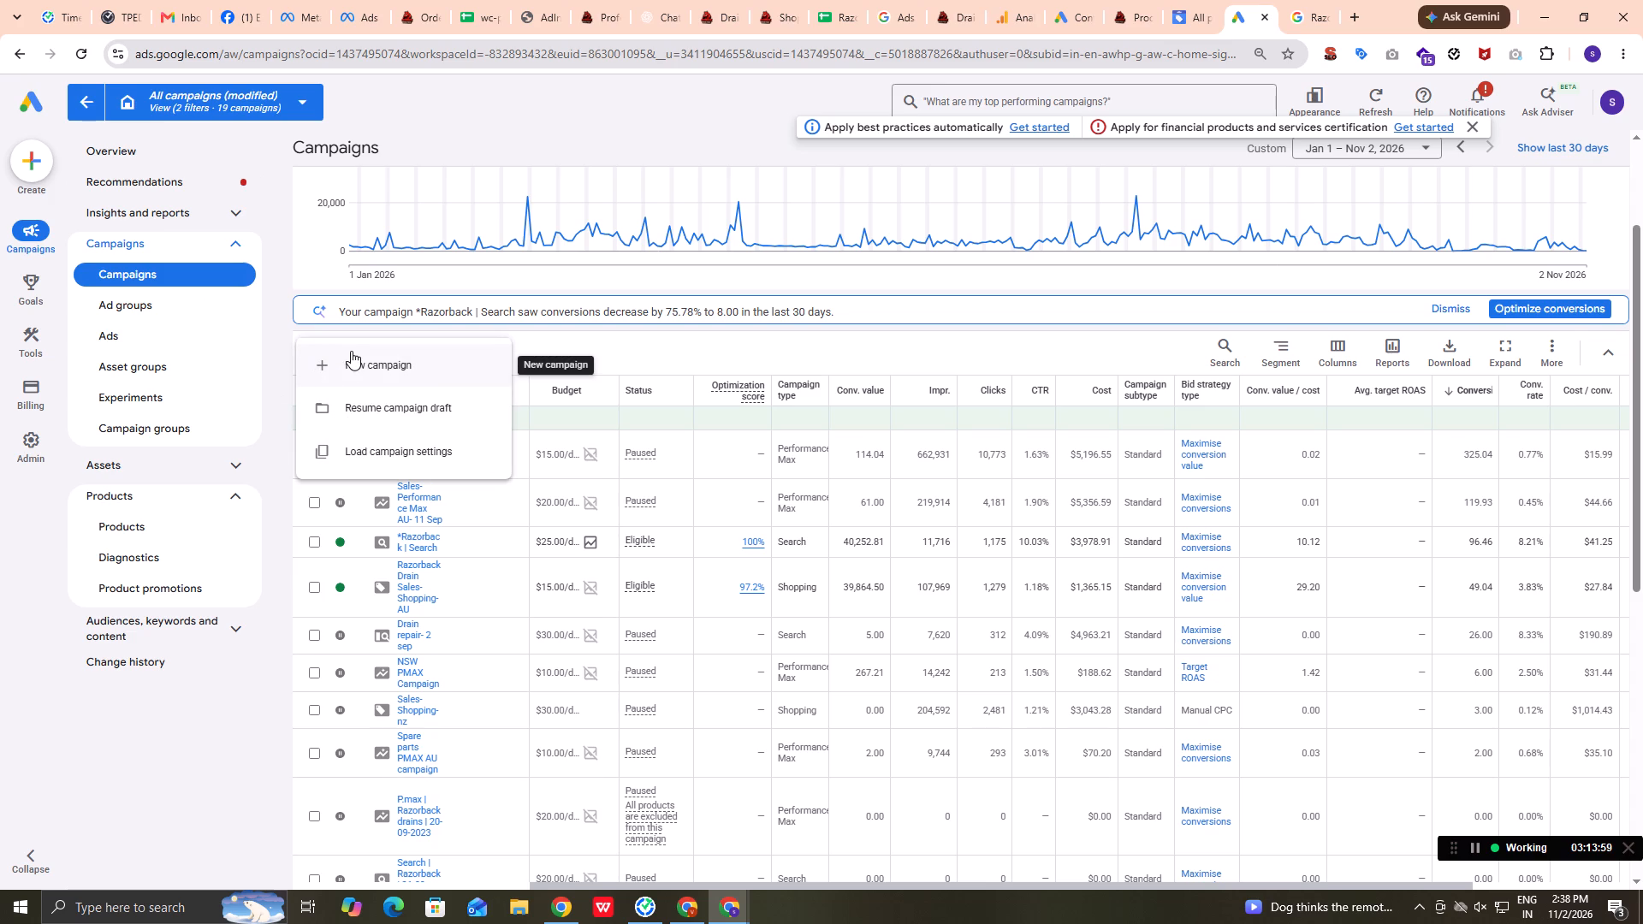
left_click(351, 354)
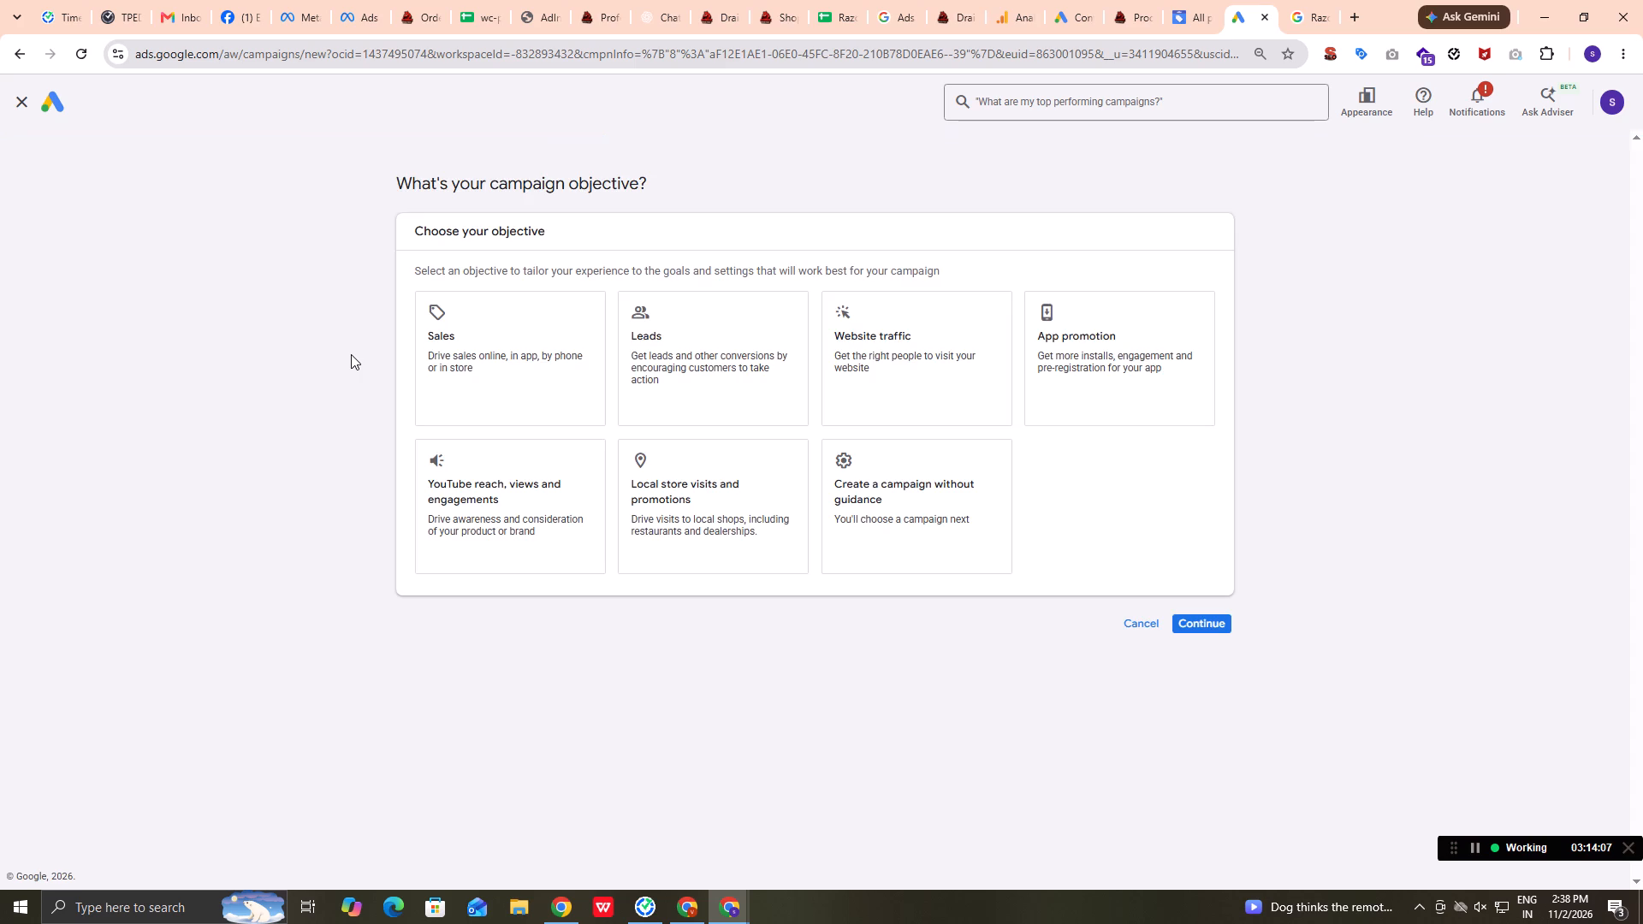
left_click(560, 381)
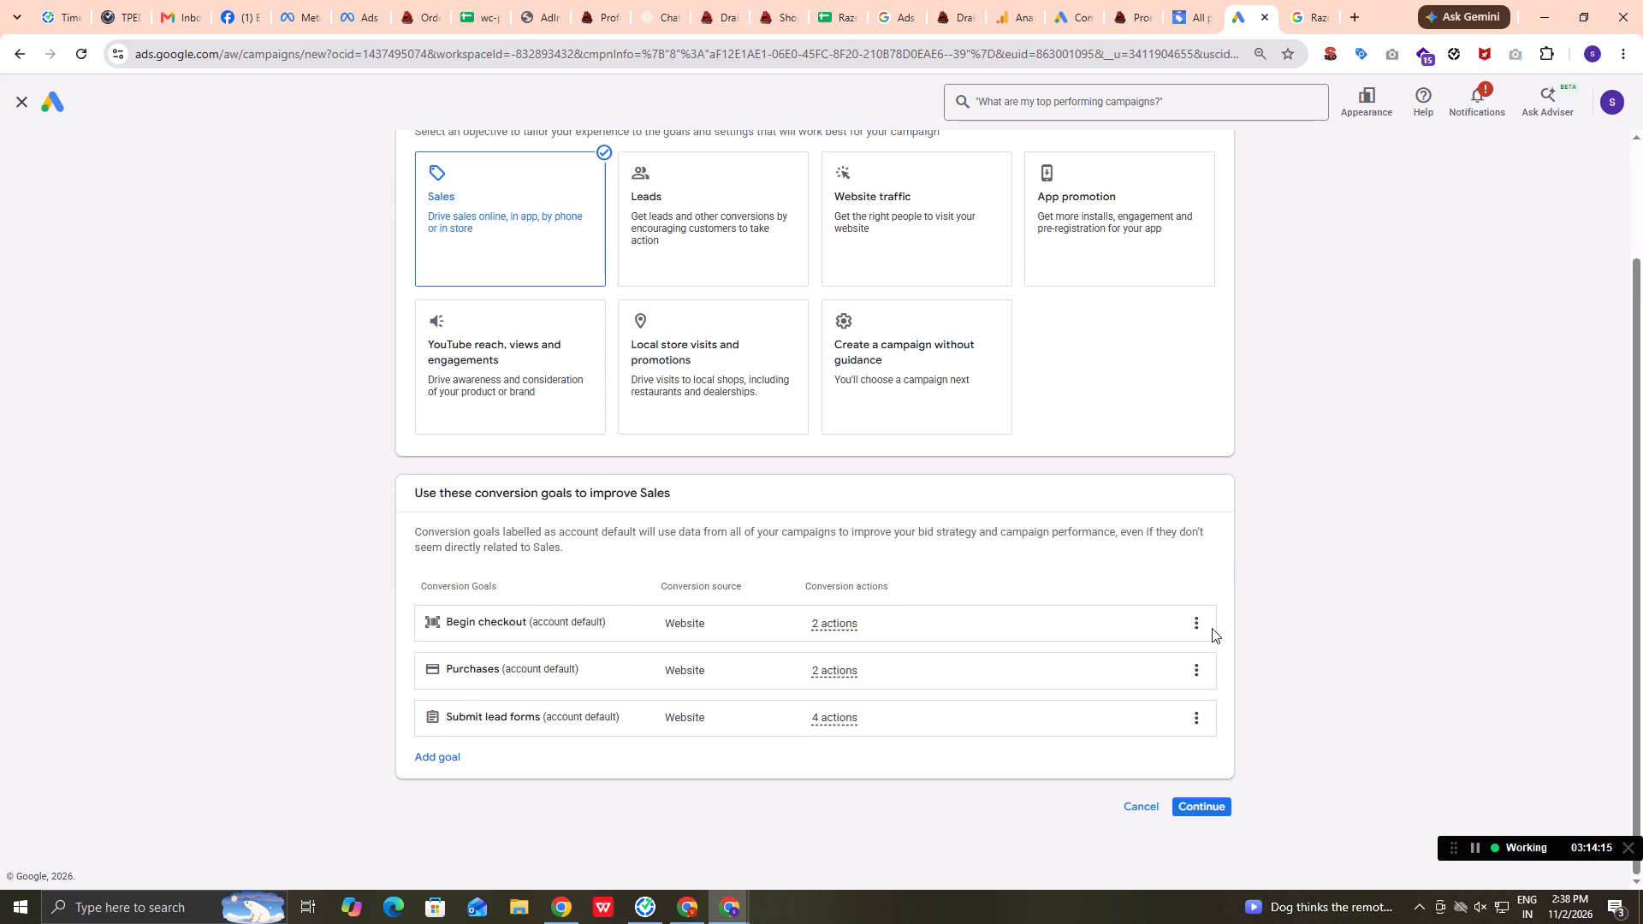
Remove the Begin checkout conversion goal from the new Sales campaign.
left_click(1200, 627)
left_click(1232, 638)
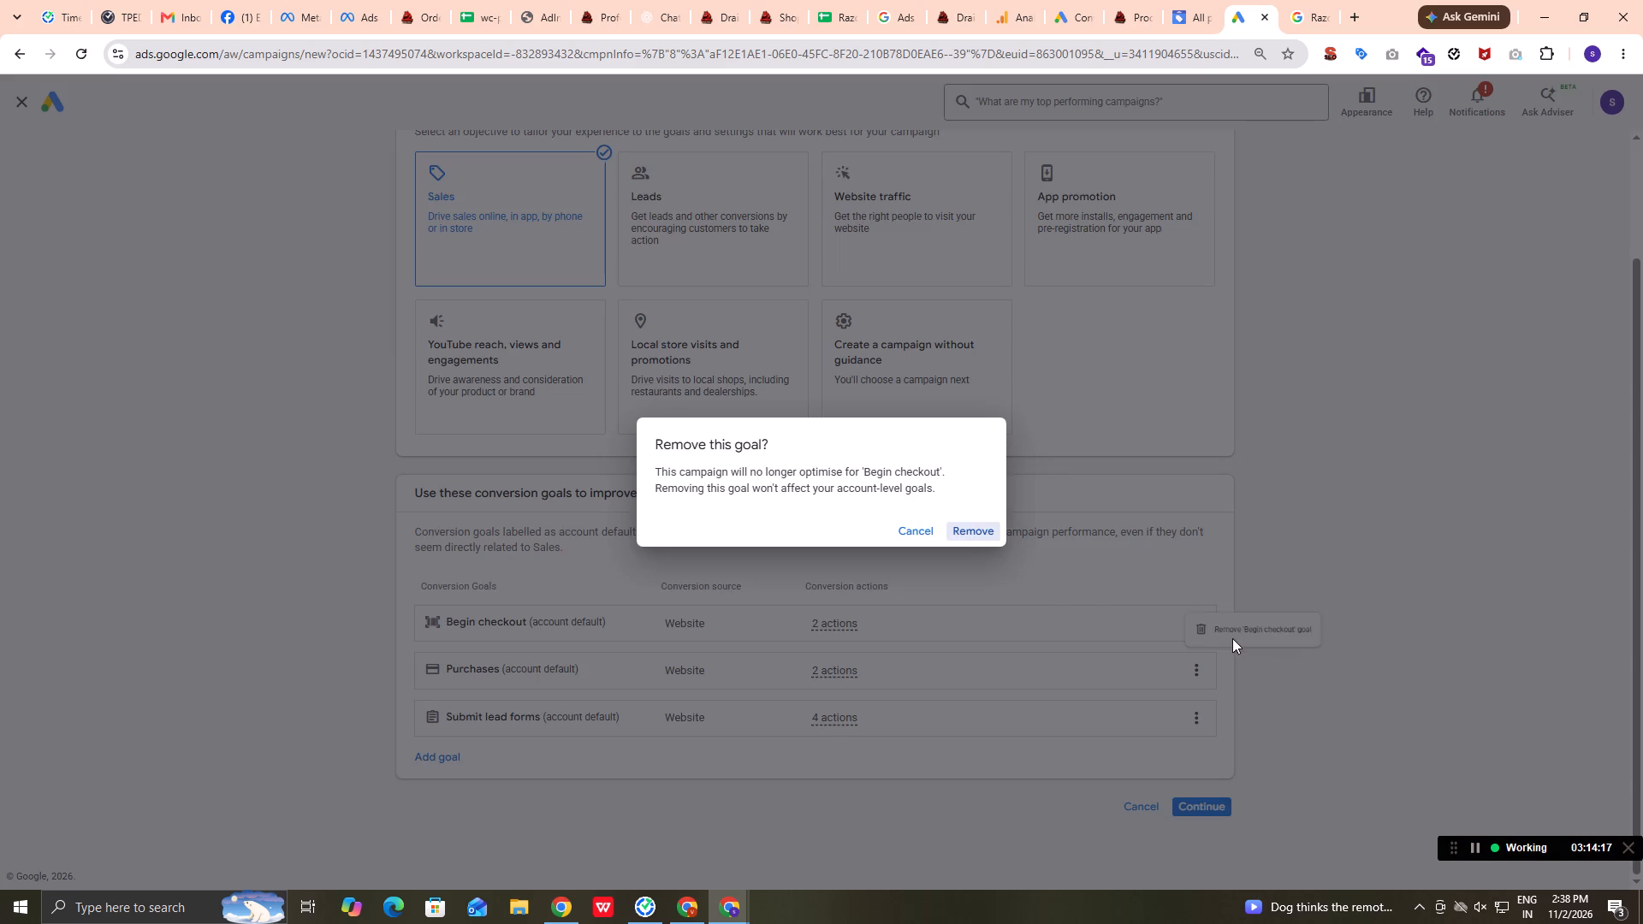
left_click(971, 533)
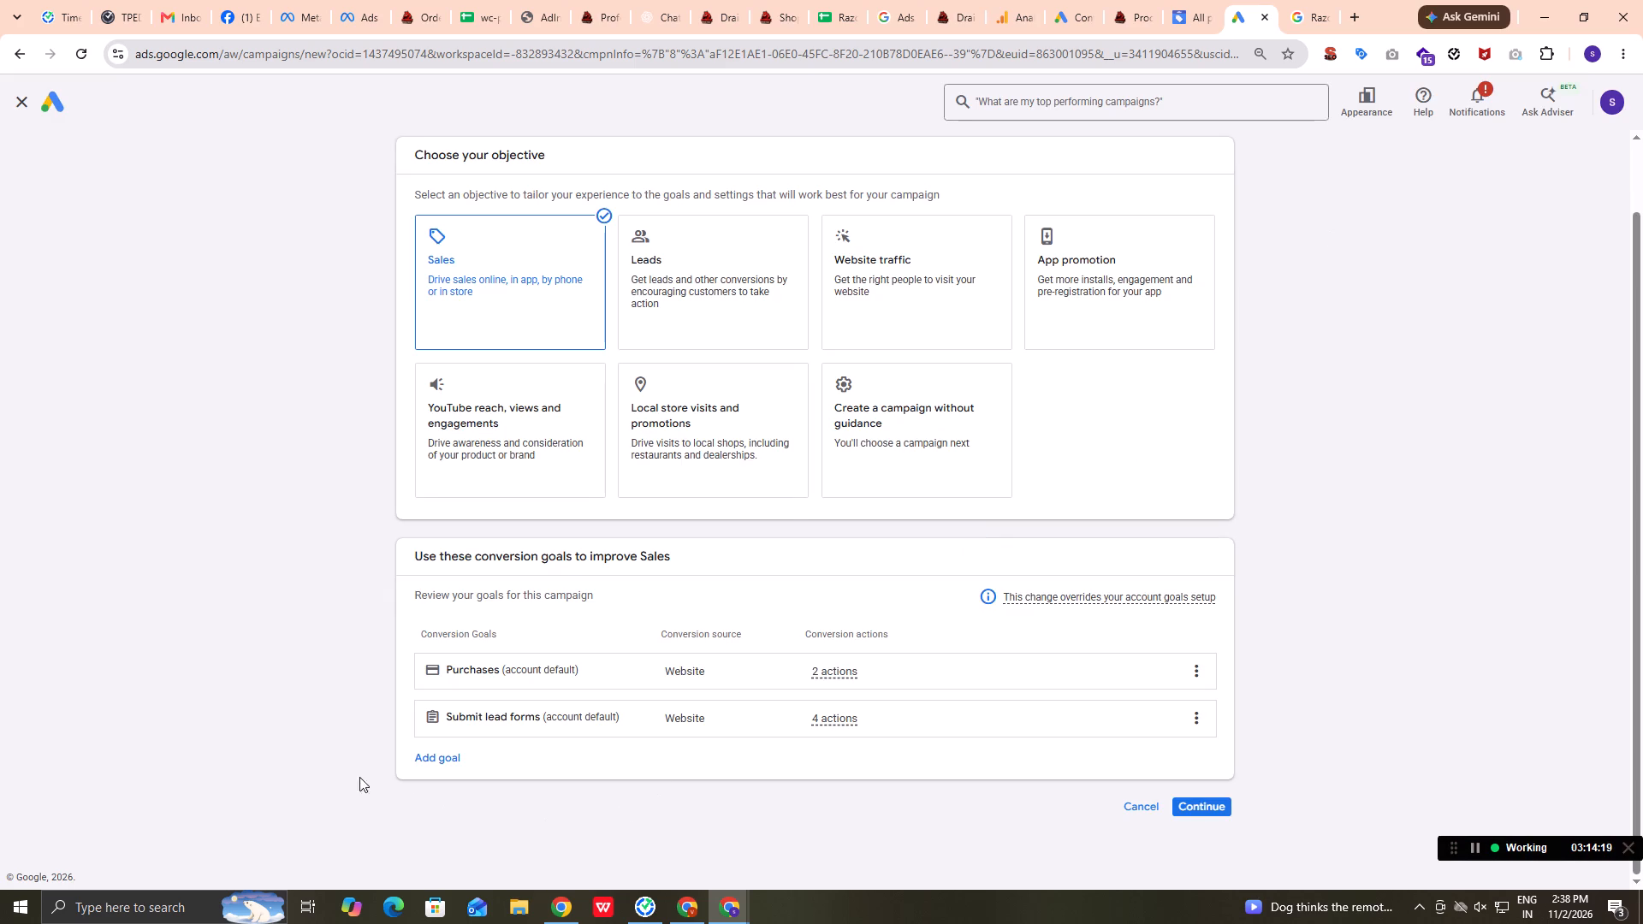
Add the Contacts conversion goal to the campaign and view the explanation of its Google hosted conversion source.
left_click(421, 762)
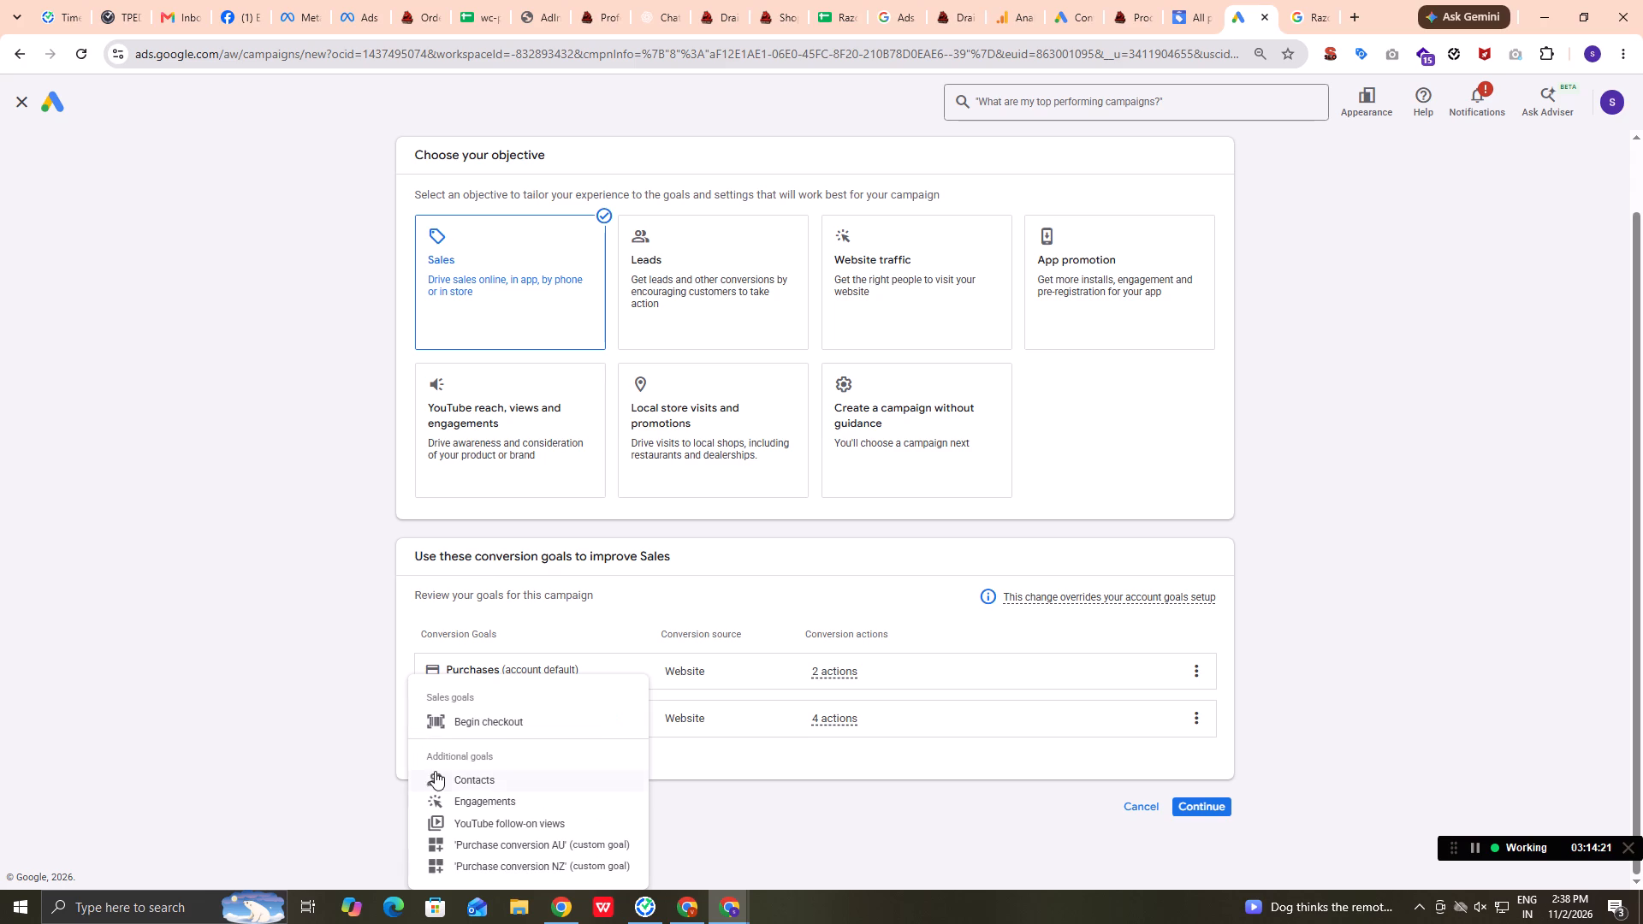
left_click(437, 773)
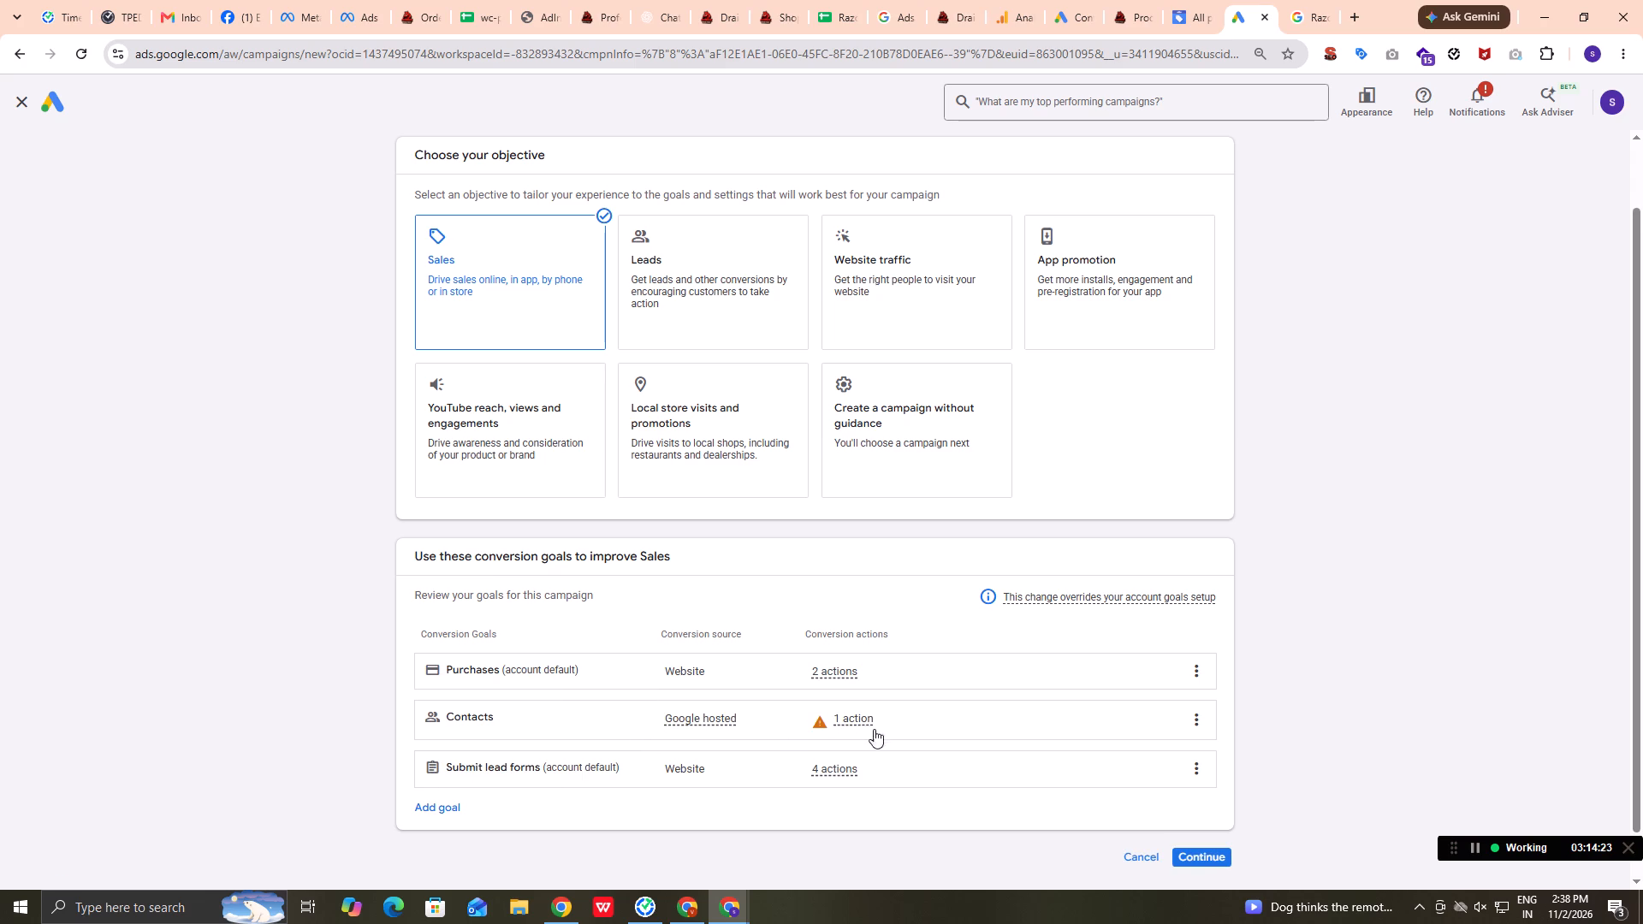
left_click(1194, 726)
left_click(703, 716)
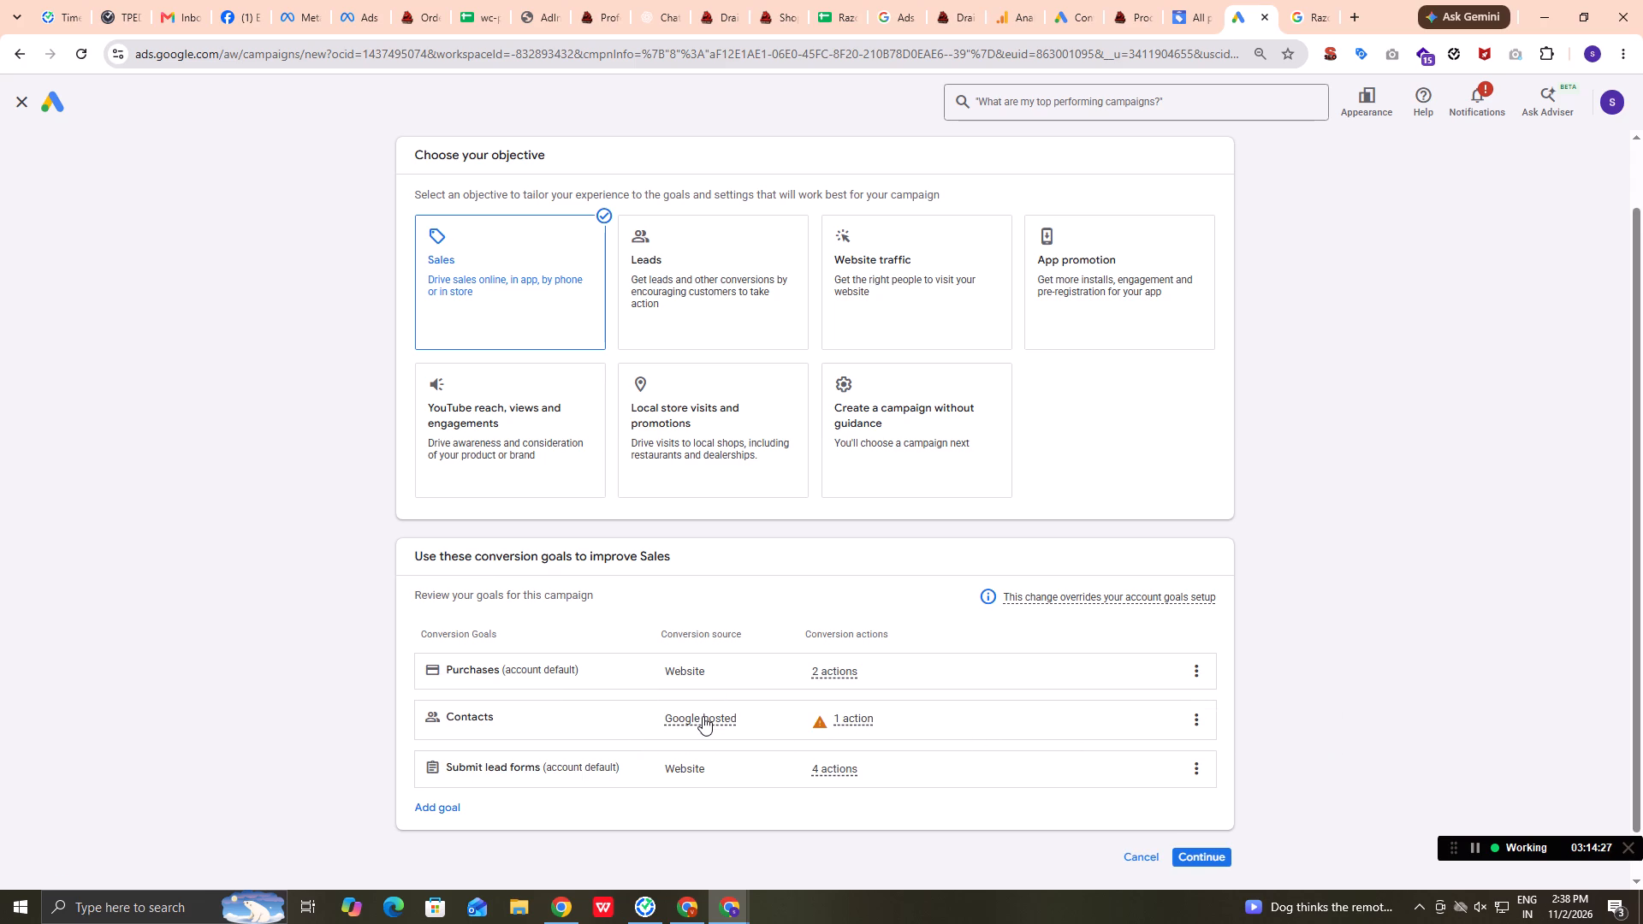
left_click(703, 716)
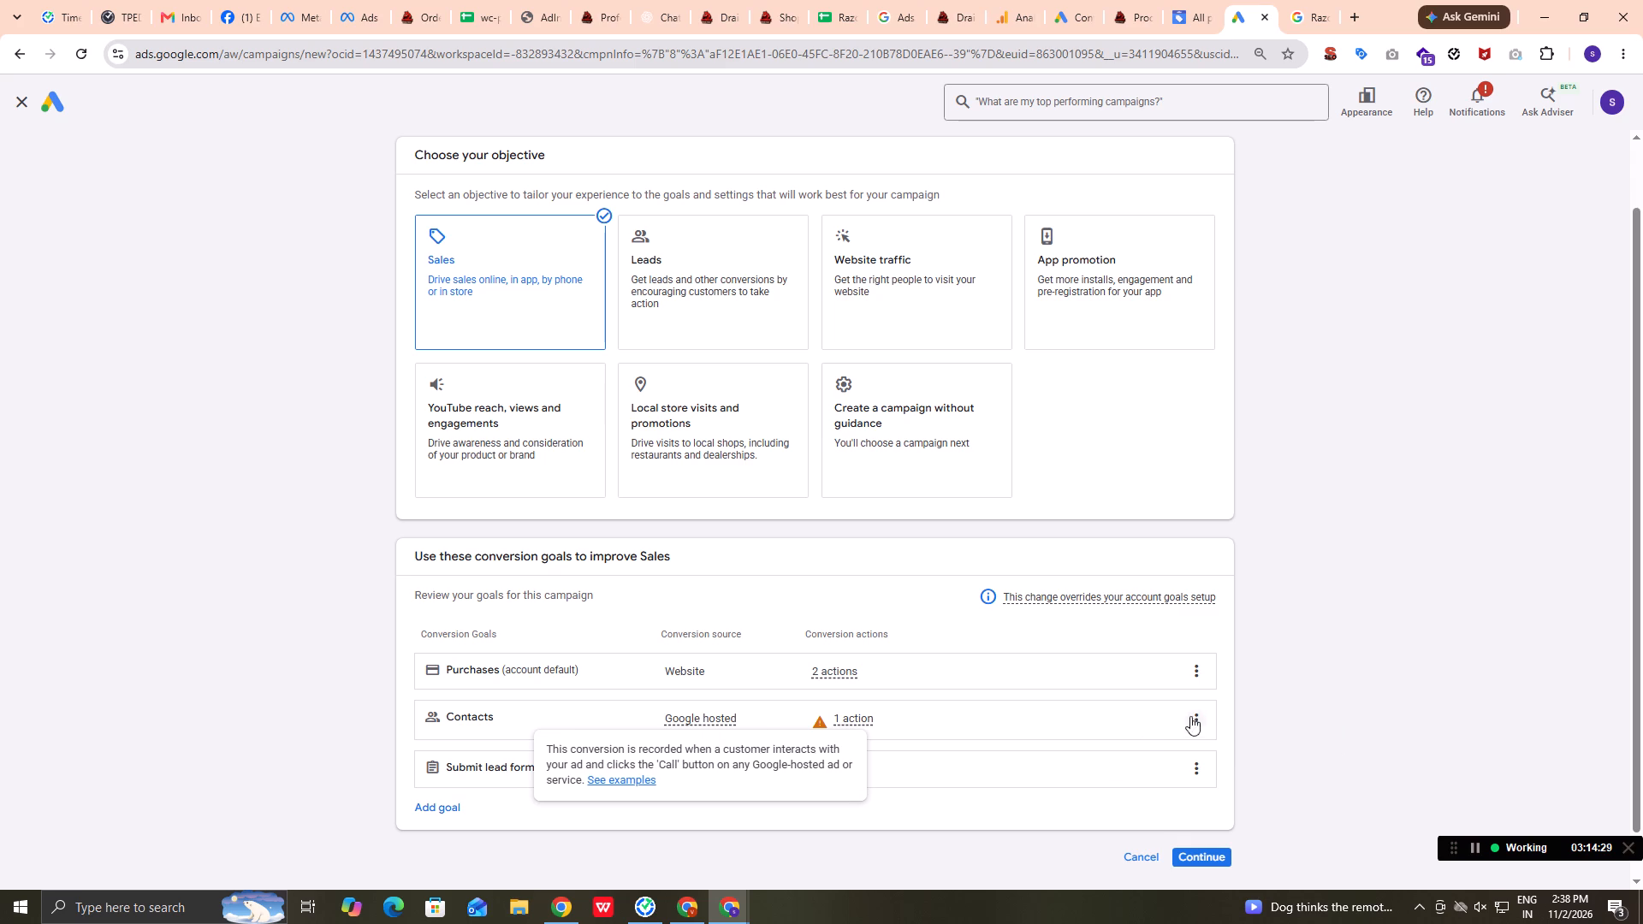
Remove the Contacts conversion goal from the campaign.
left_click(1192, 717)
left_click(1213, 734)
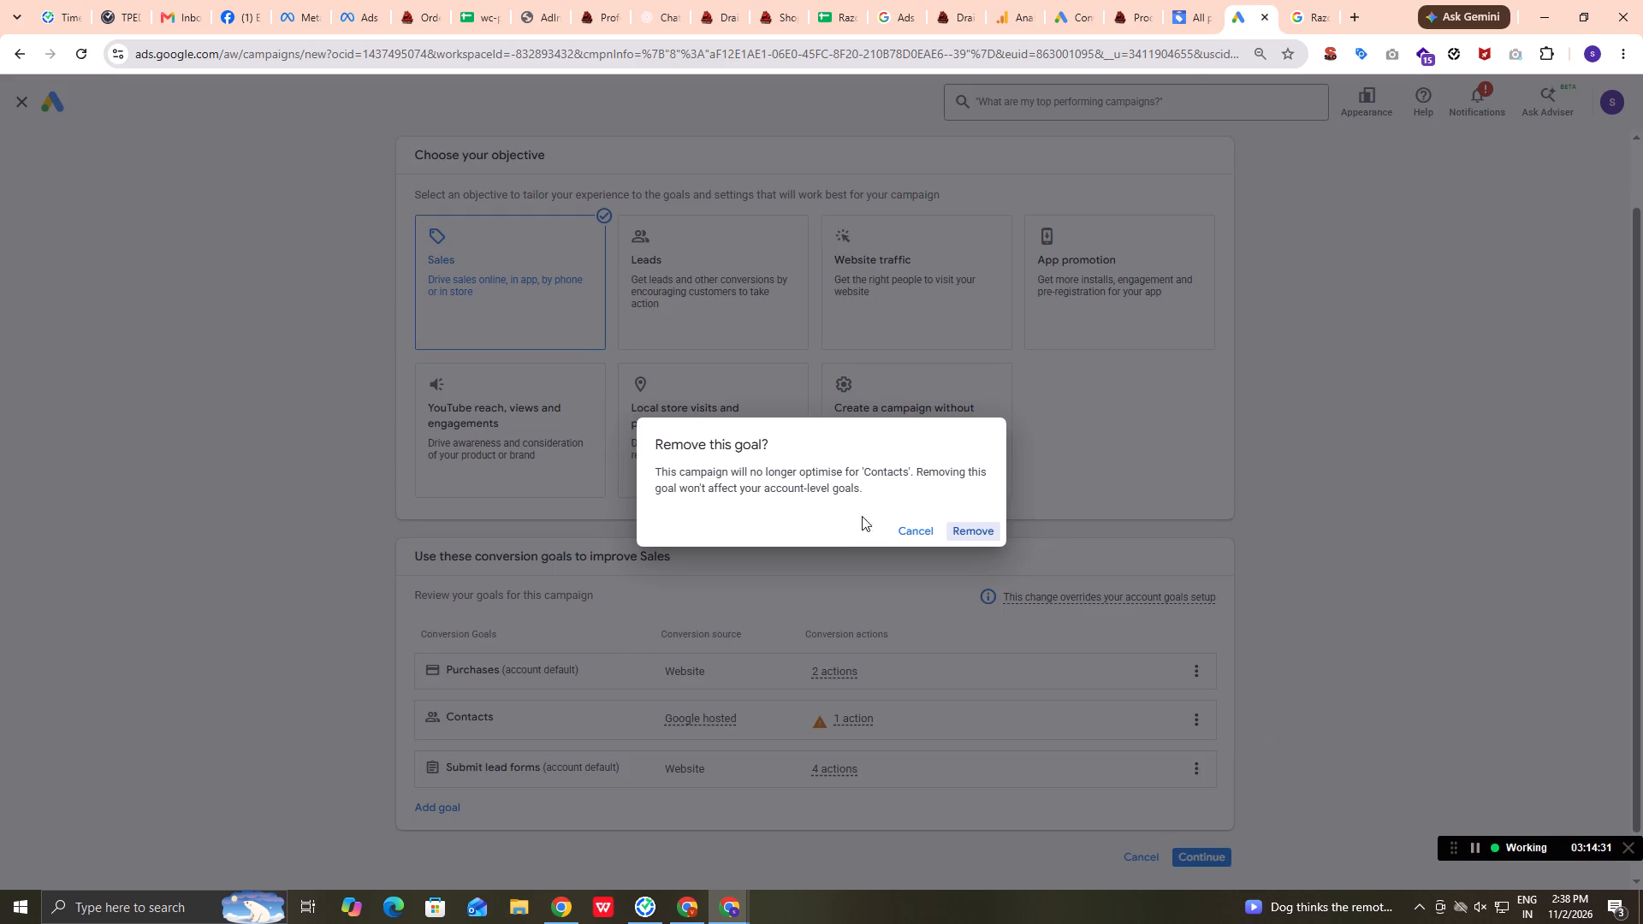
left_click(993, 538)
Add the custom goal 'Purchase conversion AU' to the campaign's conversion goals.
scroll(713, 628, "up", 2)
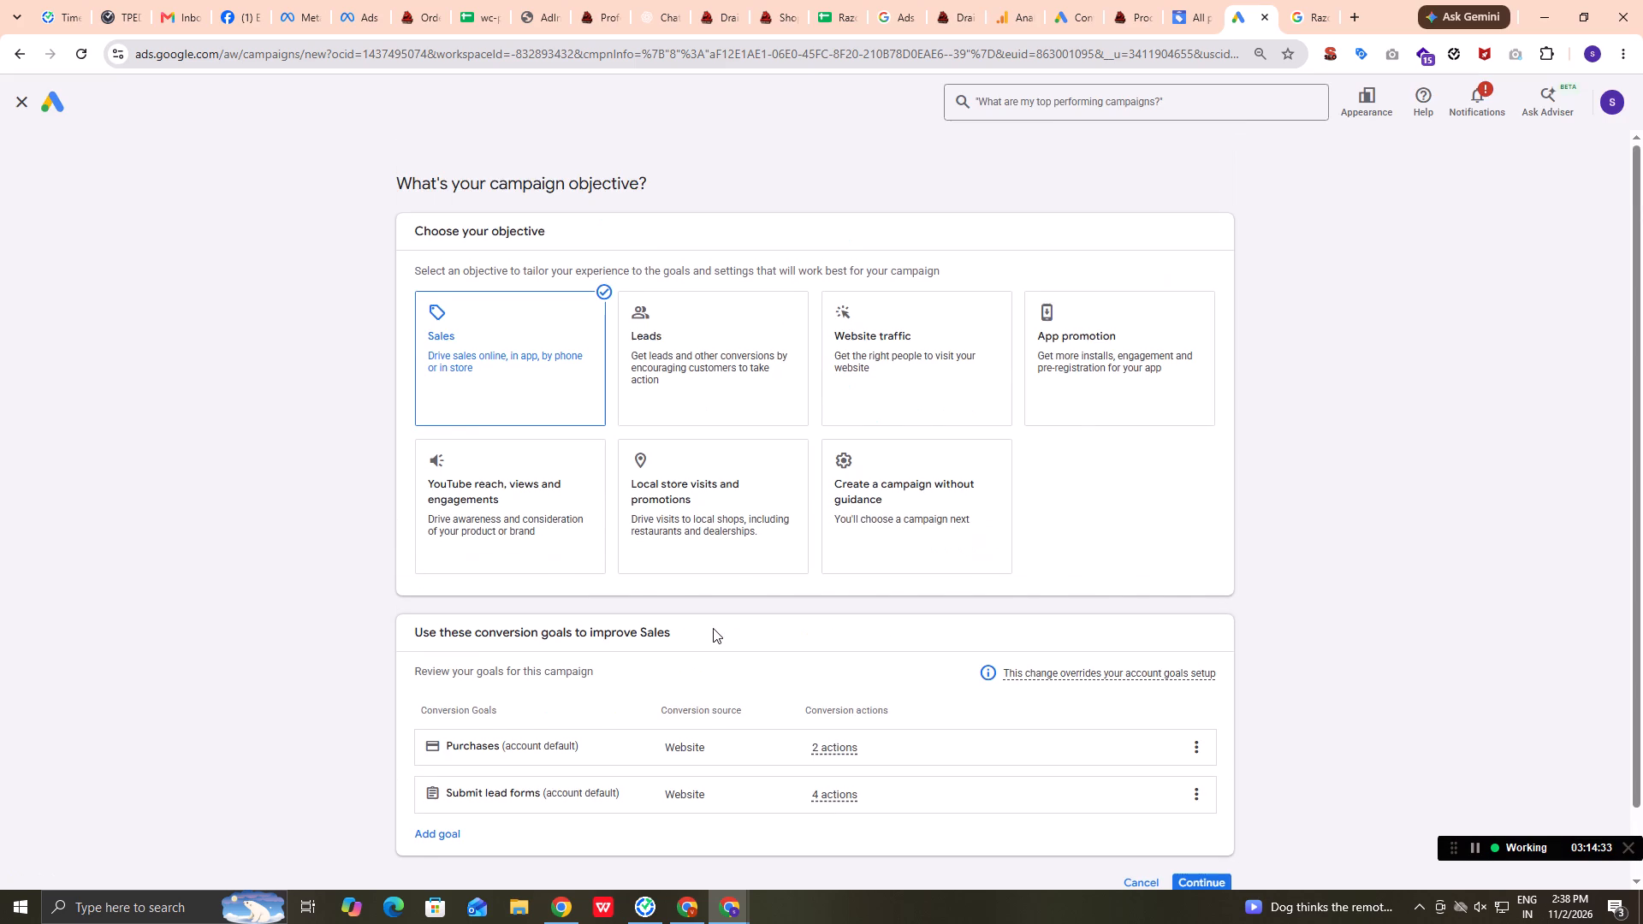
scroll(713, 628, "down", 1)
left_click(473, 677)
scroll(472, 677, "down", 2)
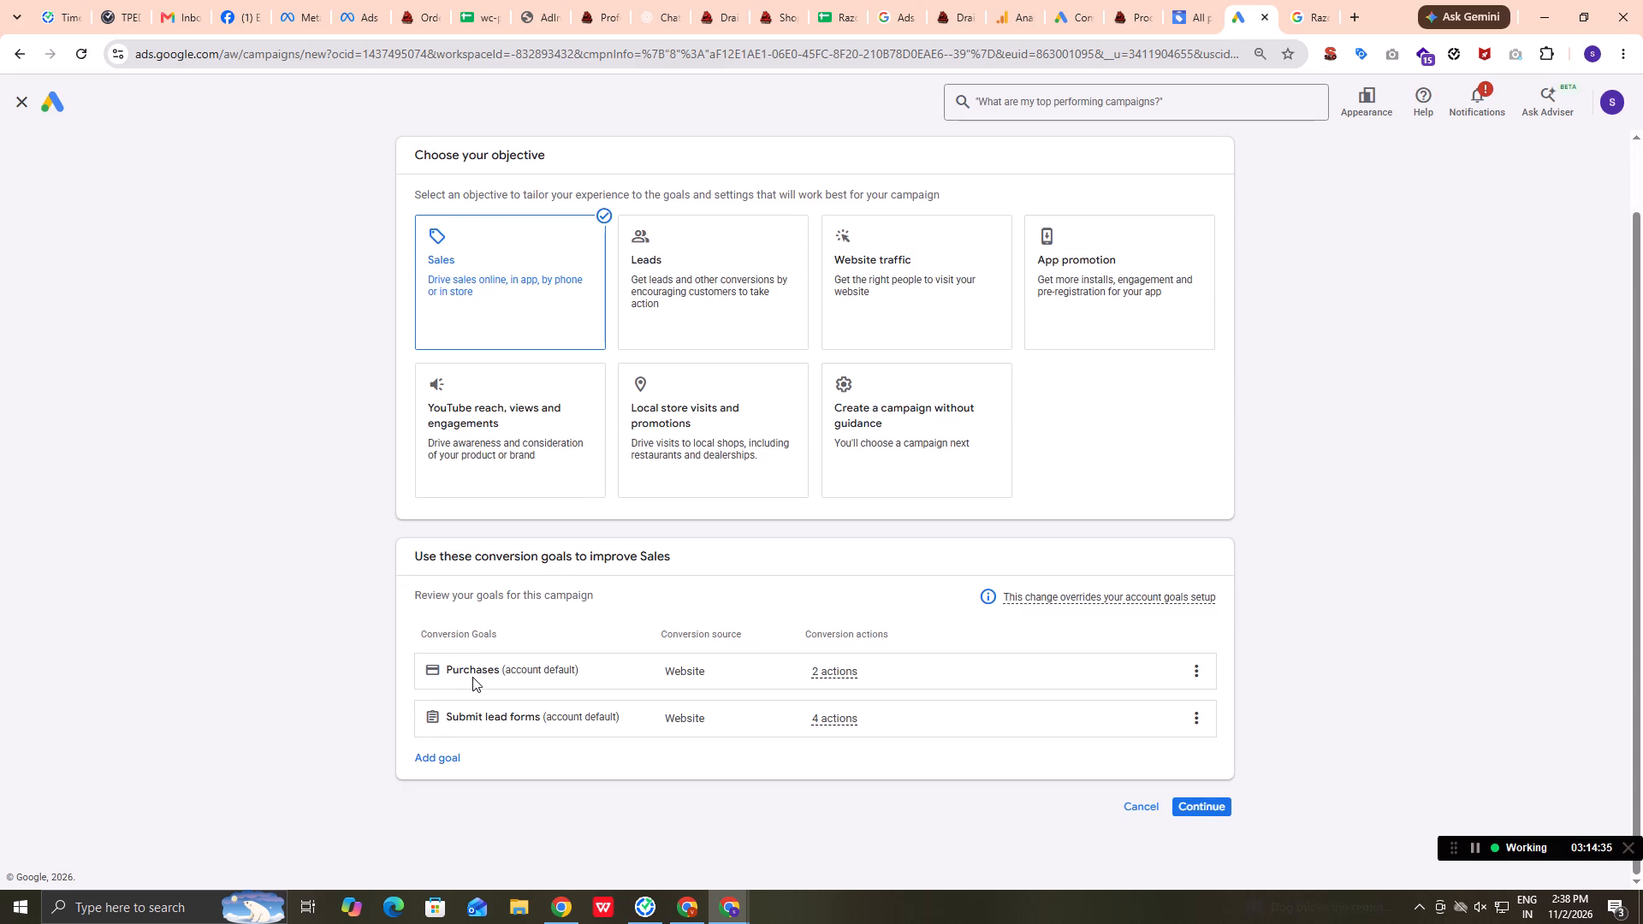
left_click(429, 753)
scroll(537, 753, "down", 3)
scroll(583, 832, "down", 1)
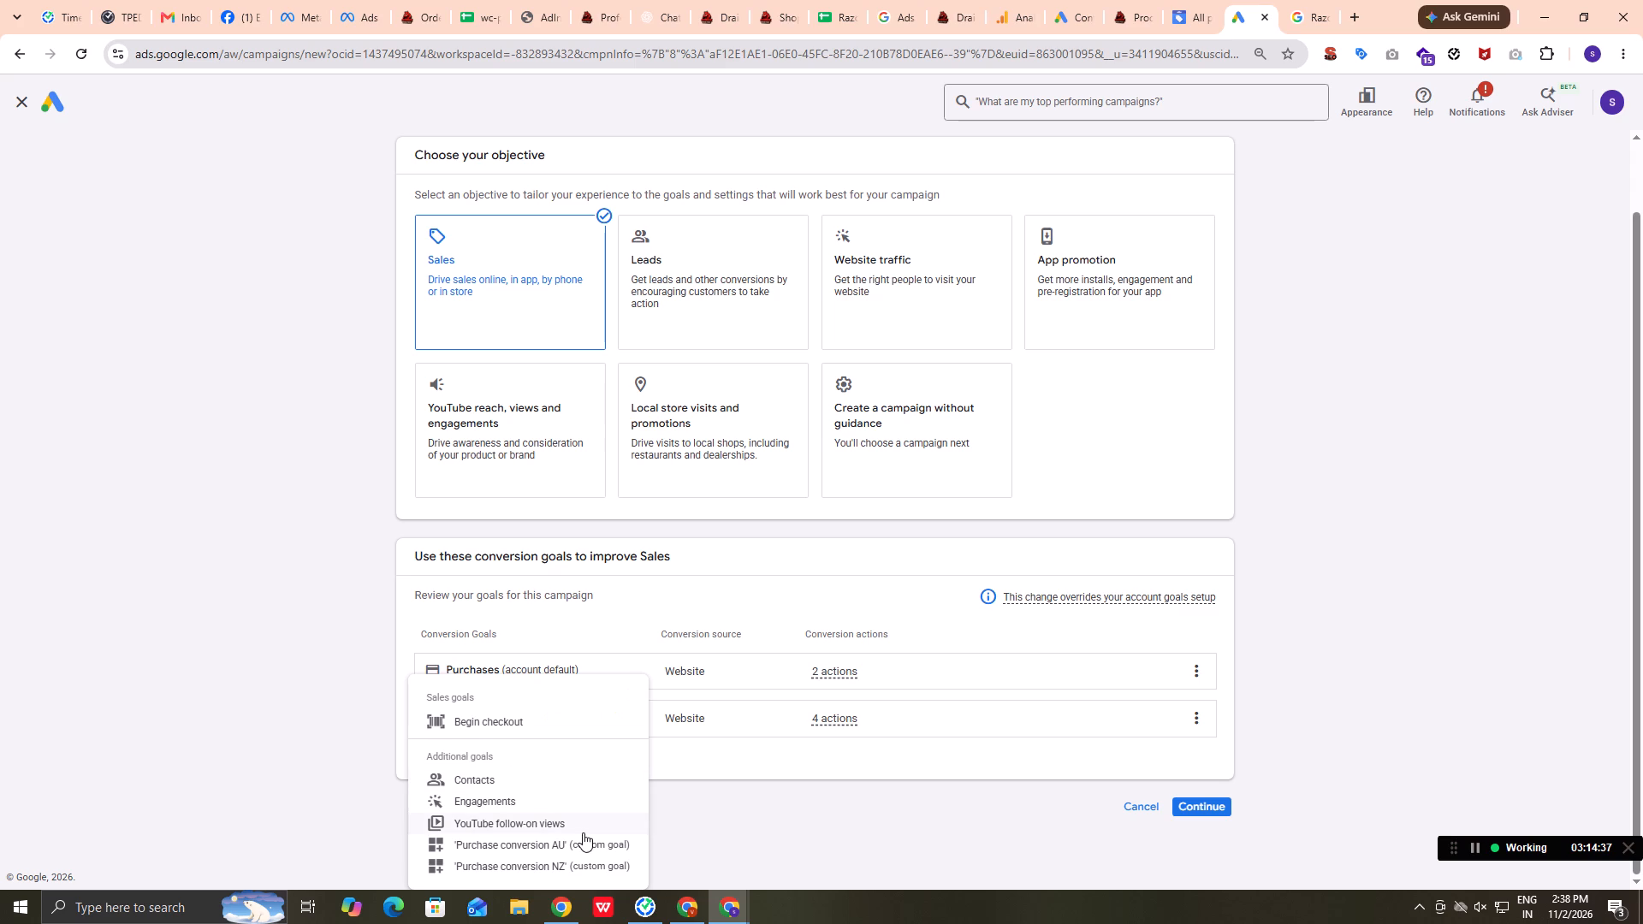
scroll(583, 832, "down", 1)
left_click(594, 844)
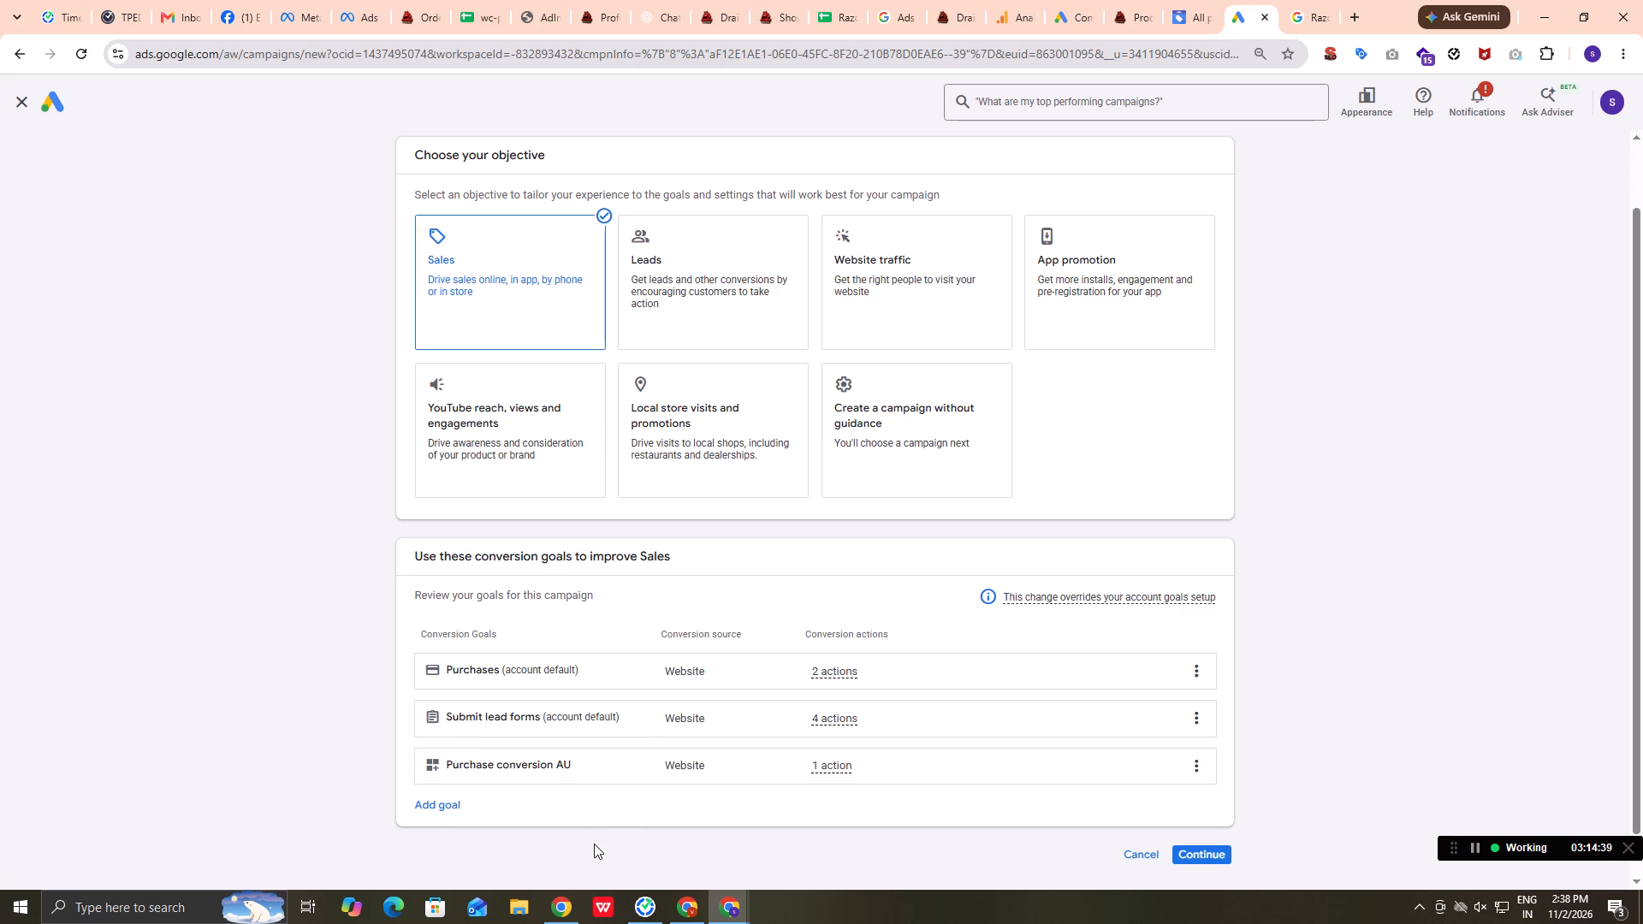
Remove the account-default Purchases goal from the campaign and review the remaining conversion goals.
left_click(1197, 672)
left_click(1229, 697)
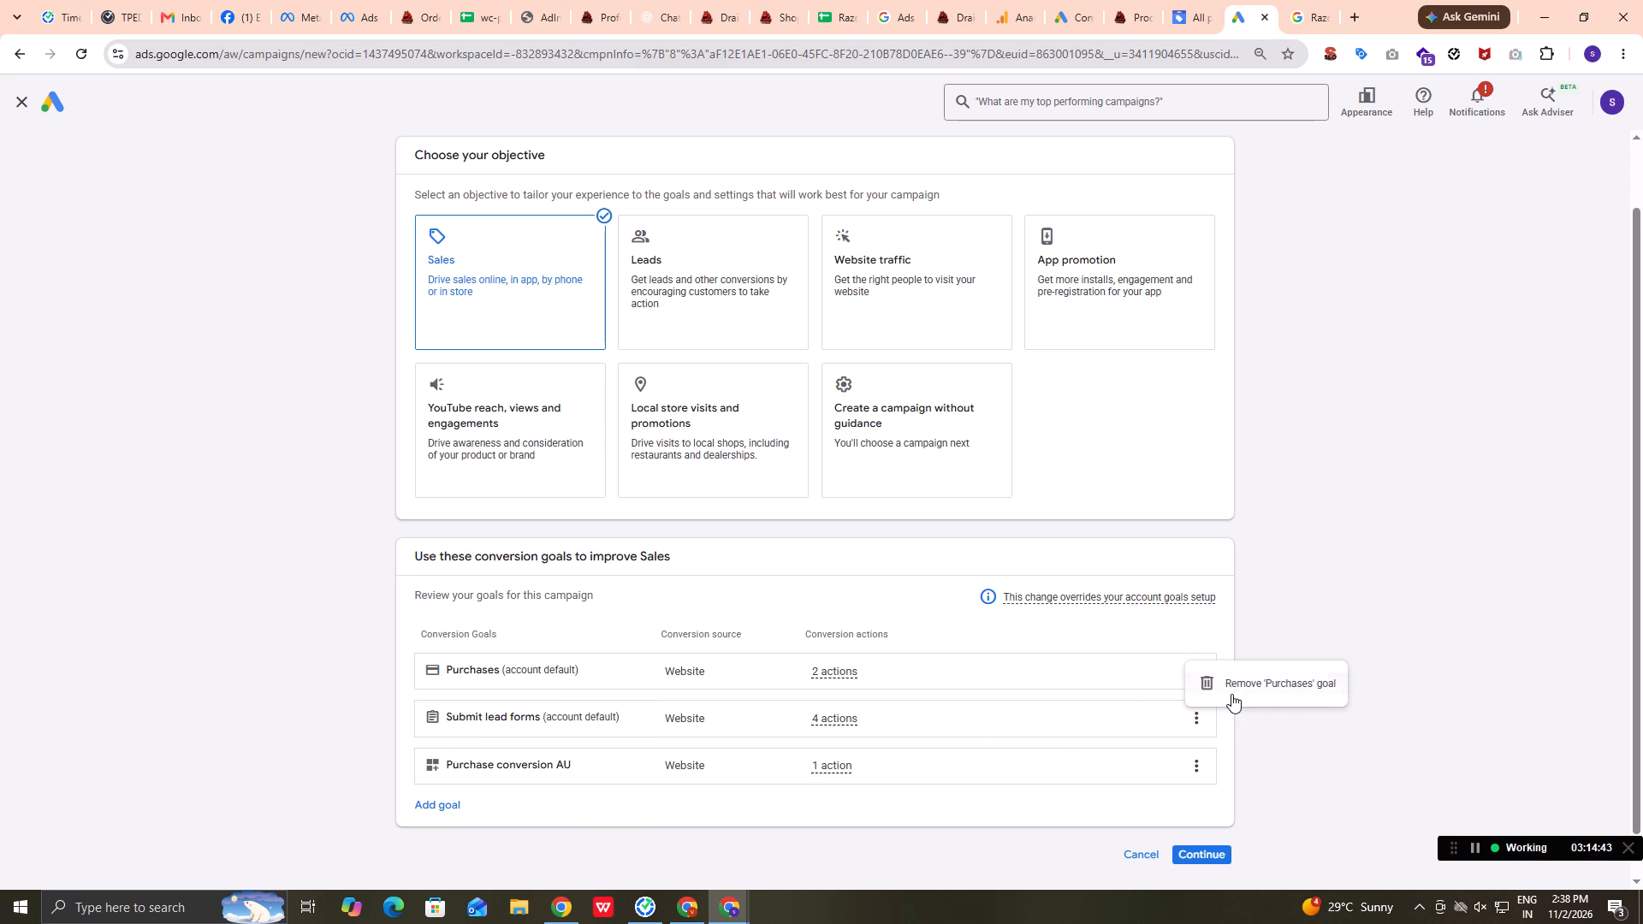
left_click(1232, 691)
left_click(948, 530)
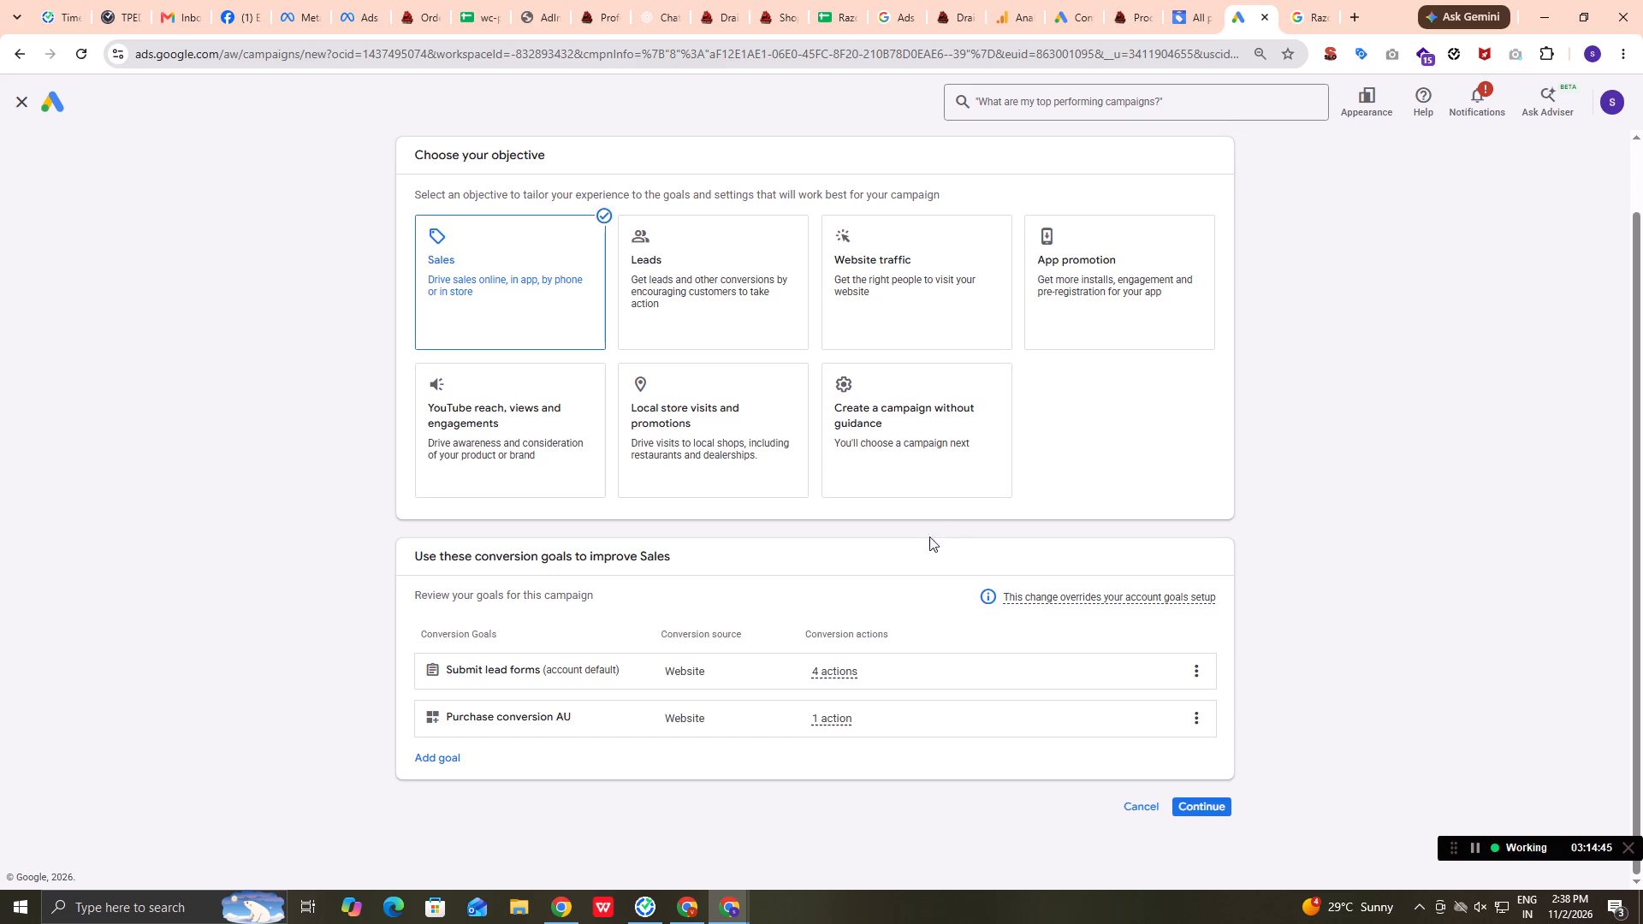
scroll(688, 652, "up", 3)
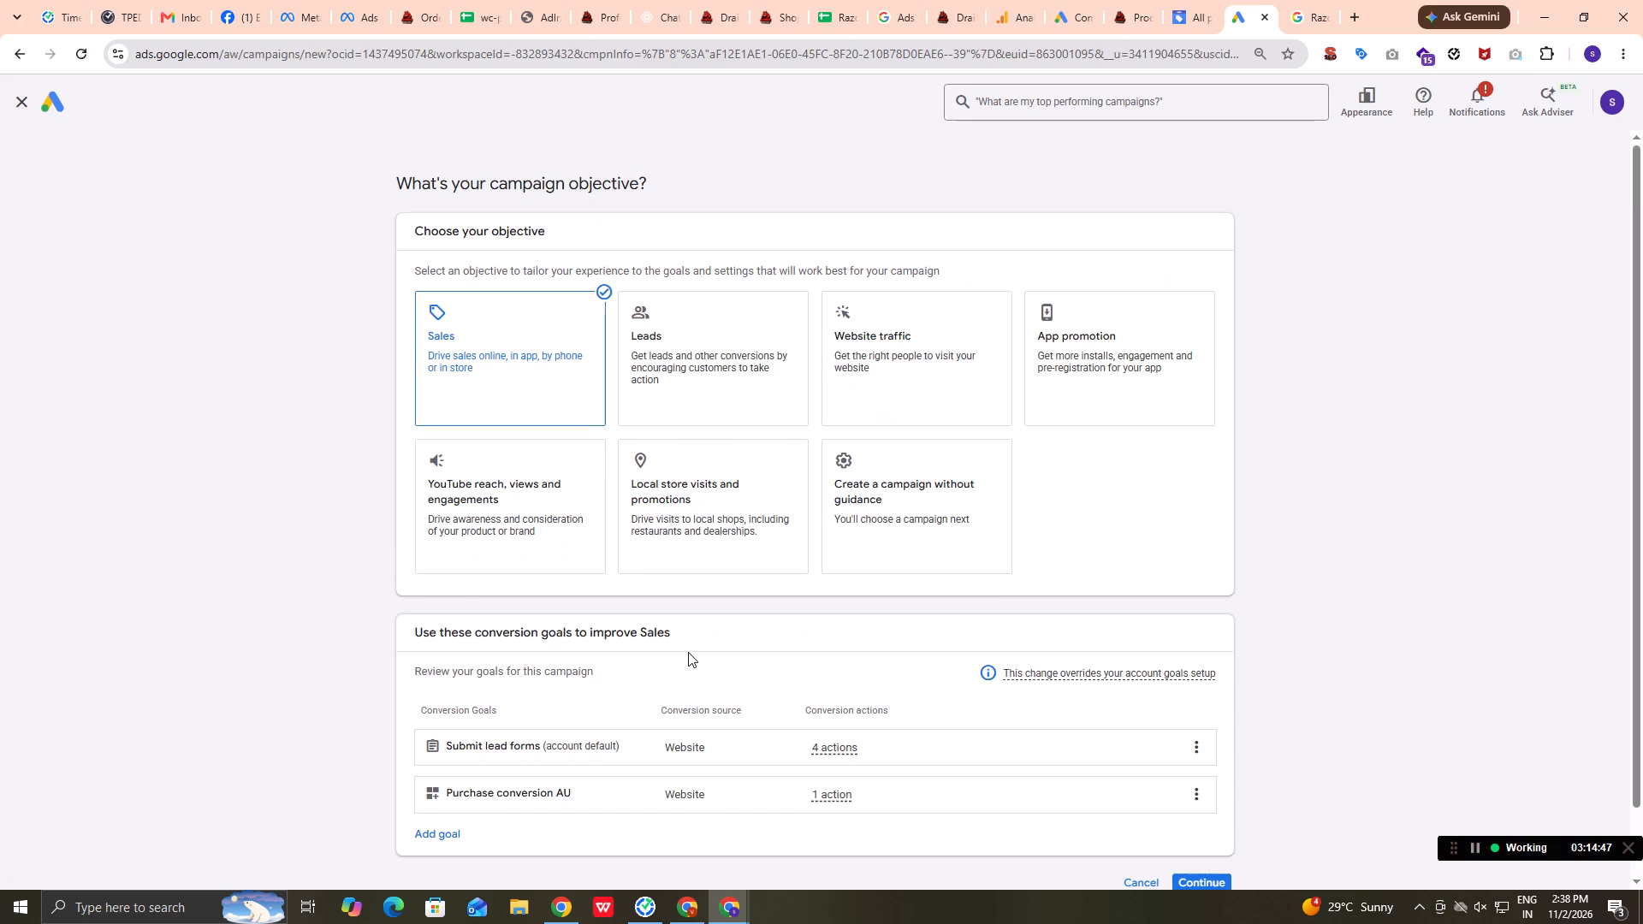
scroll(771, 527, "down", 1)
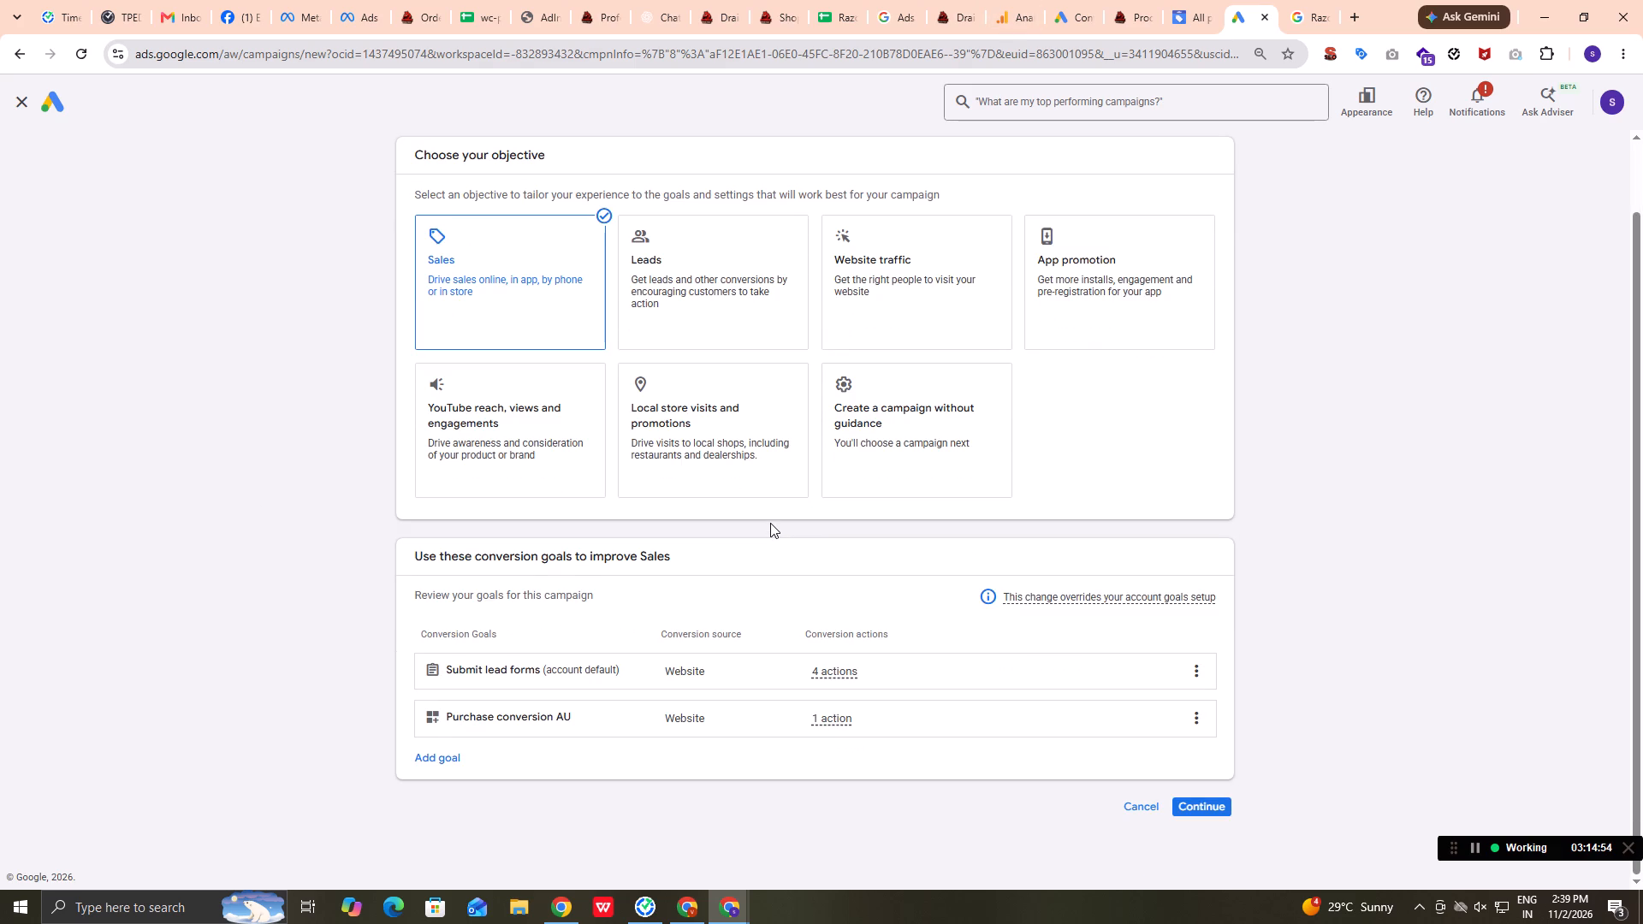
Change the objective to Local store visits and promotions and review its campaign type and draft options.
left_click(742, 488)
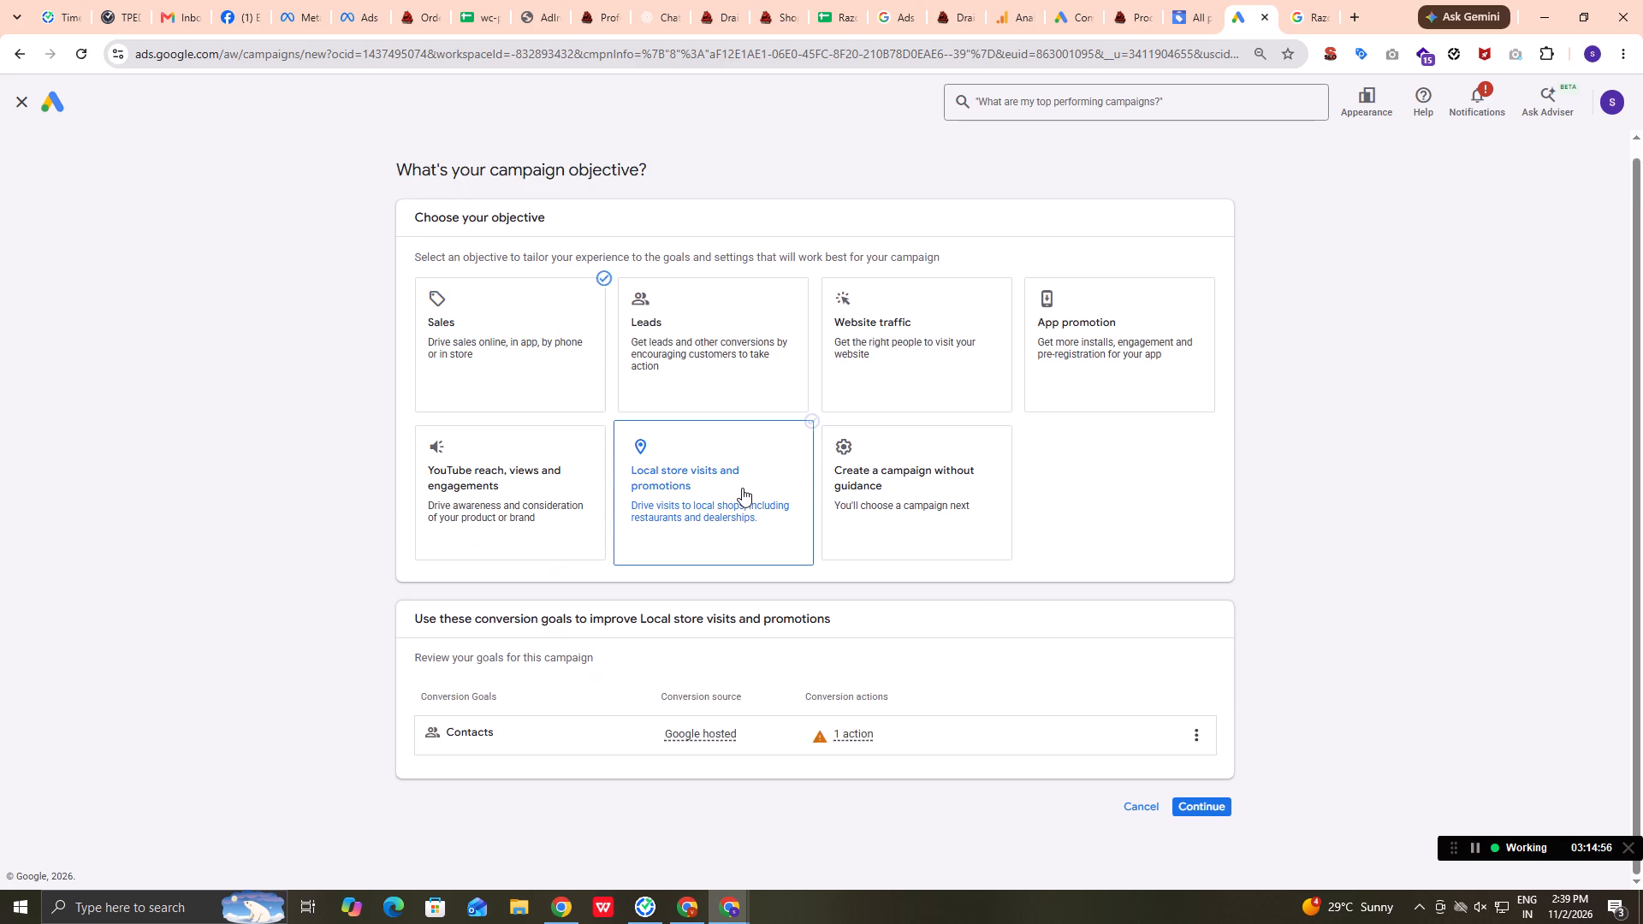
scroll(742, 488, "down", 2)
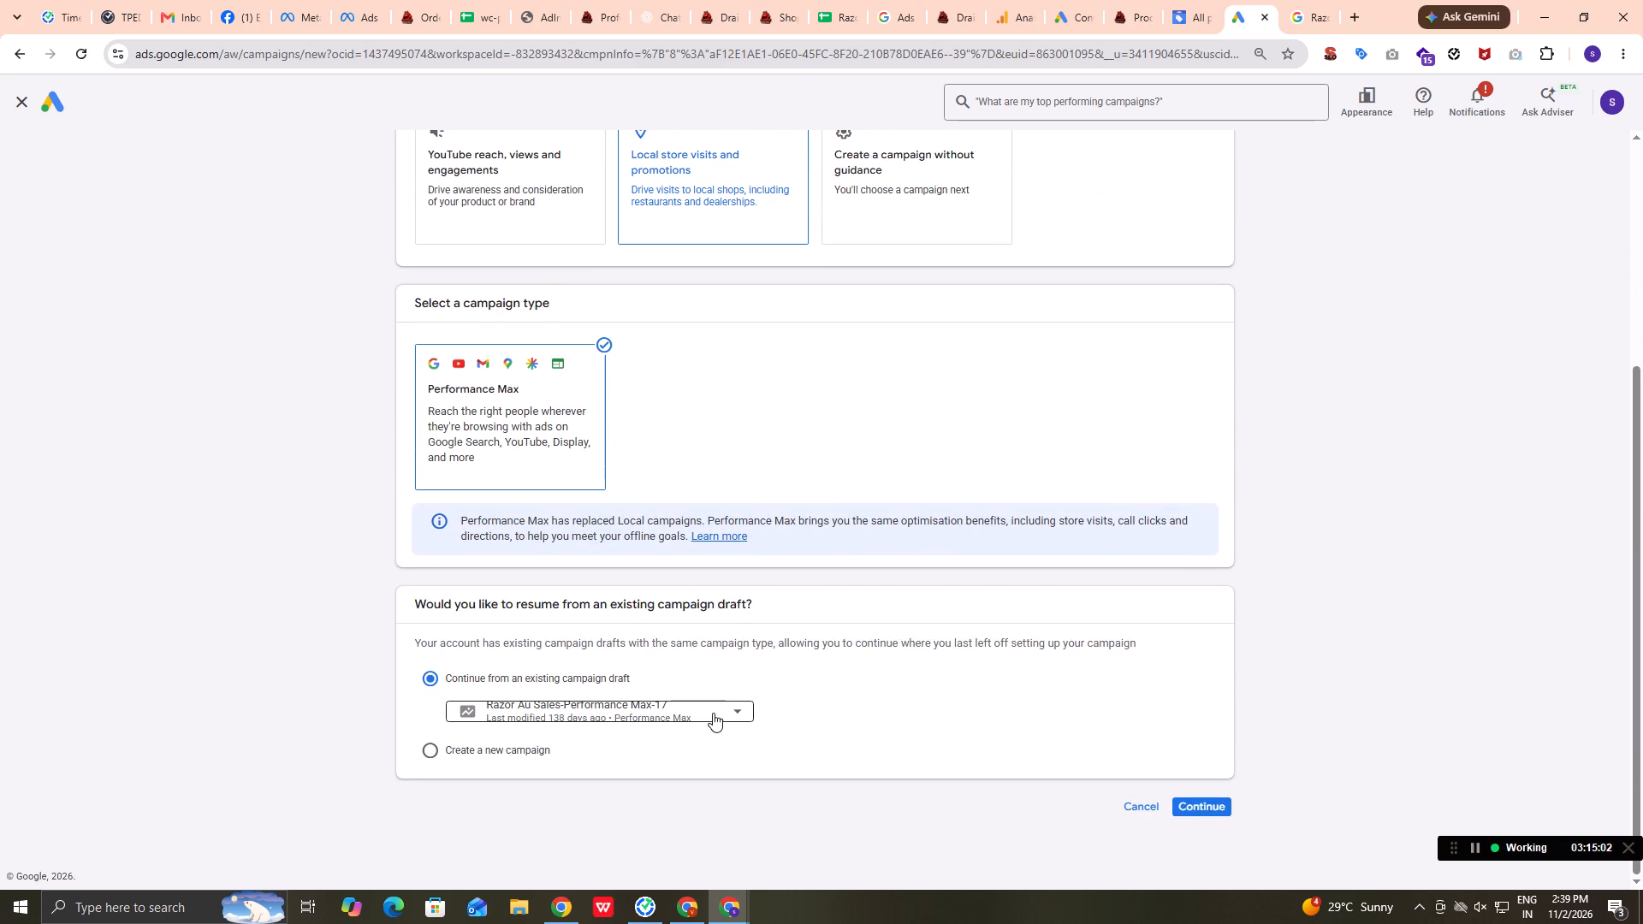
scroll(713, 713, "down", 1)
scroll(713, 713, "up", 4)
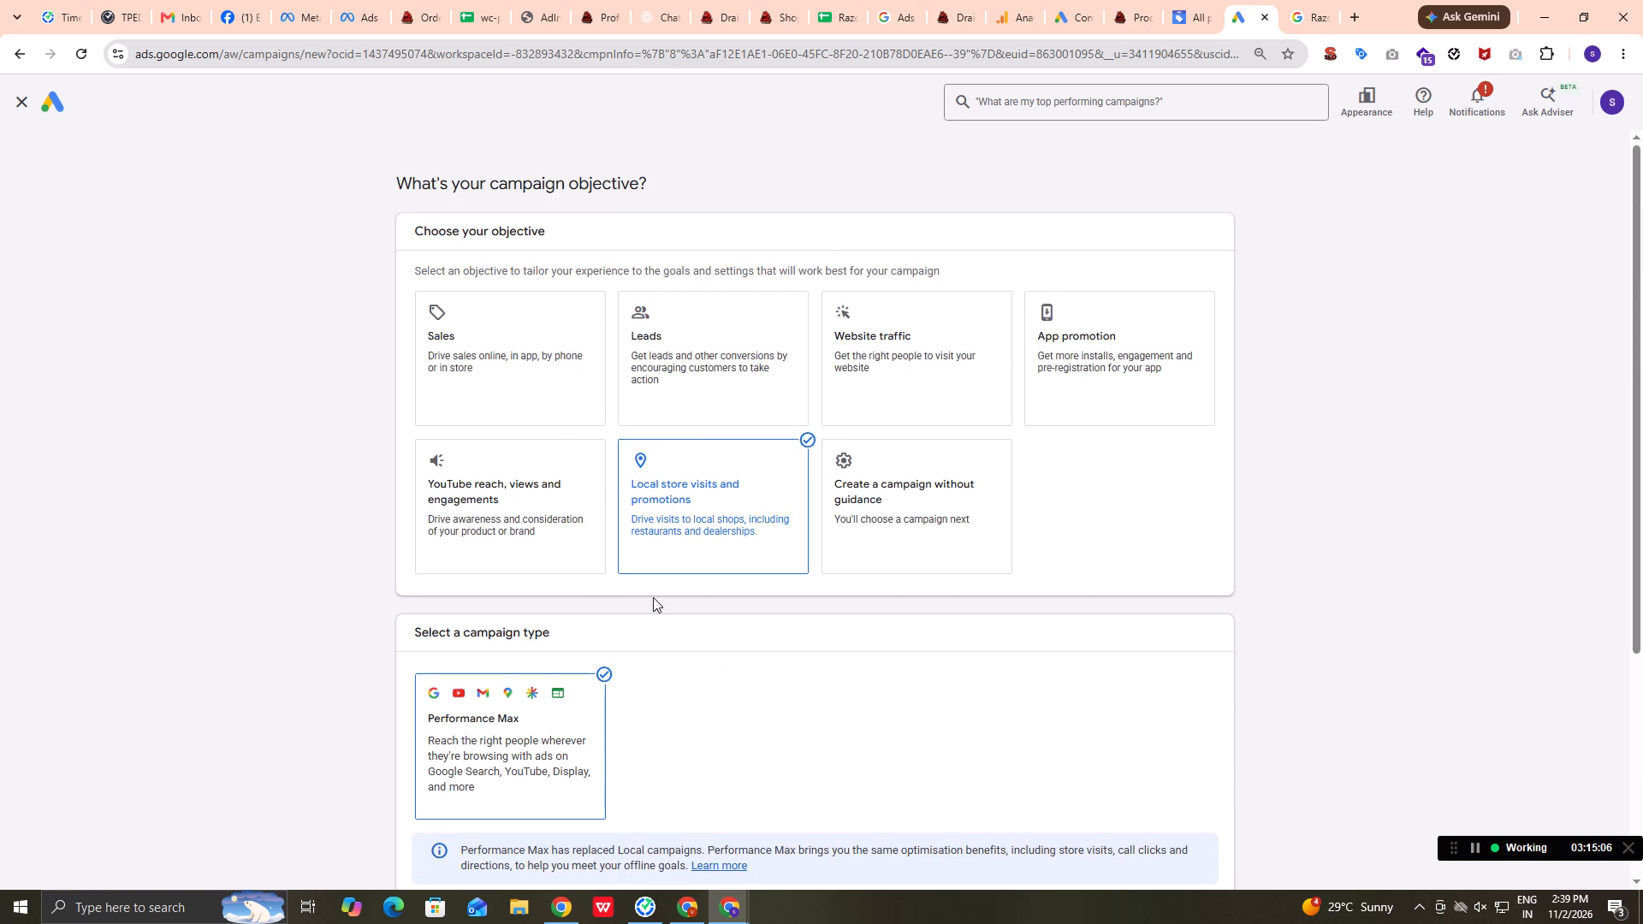
Set the campaign objective back to Sales and check the existing campaign drafts and the conversion goals that can be added.
left_click(540, 407)
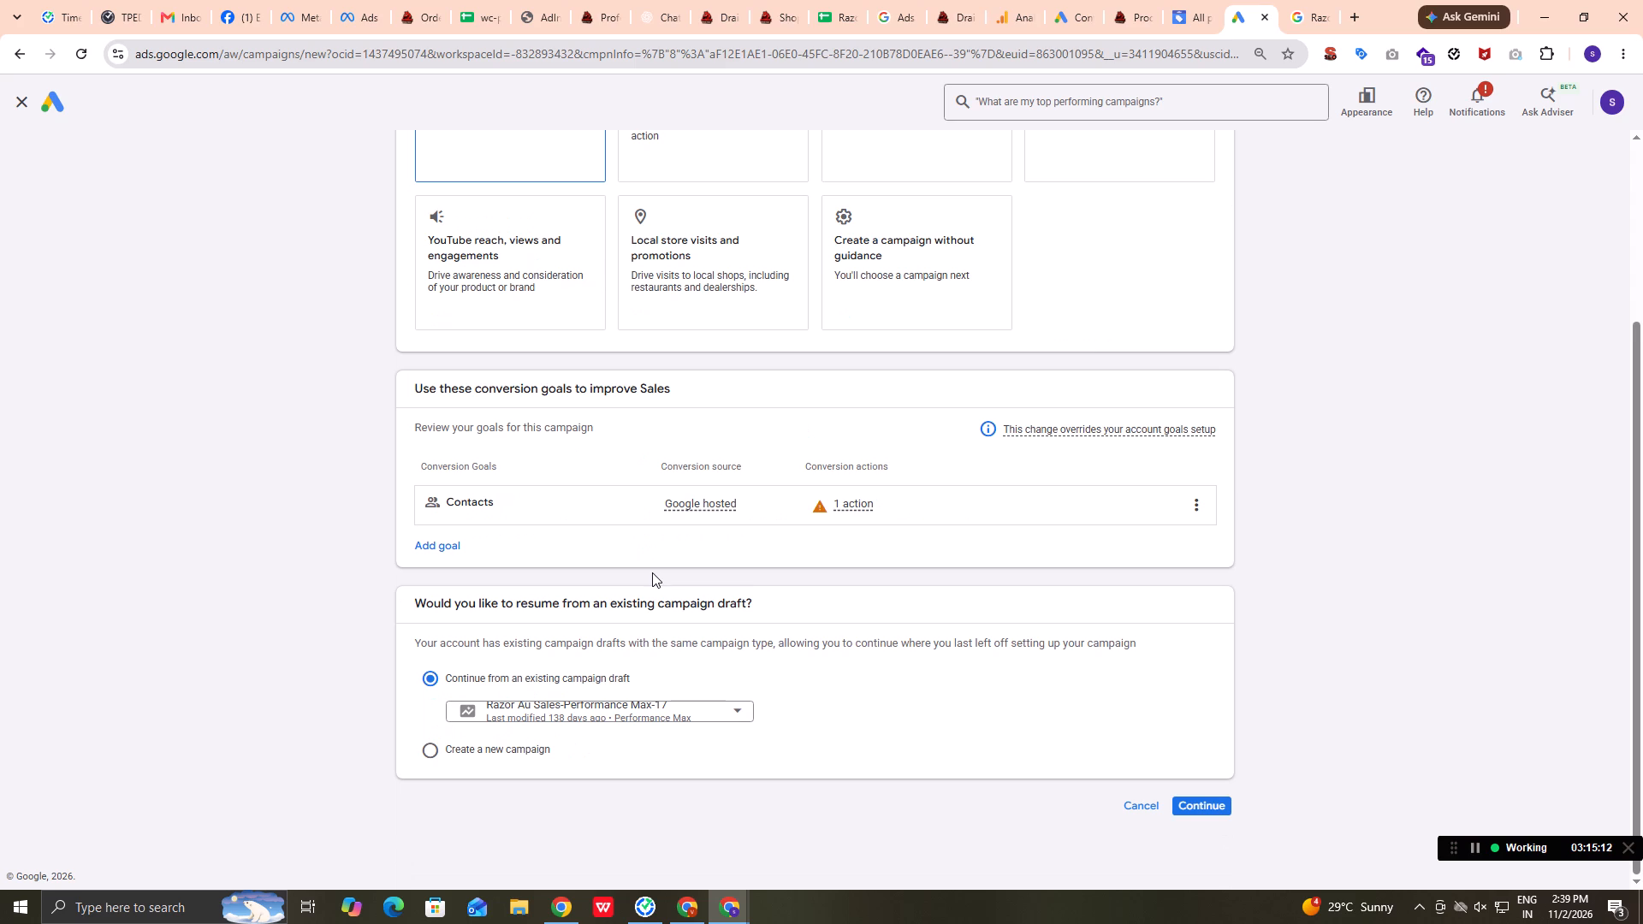
left_click(733, 716)
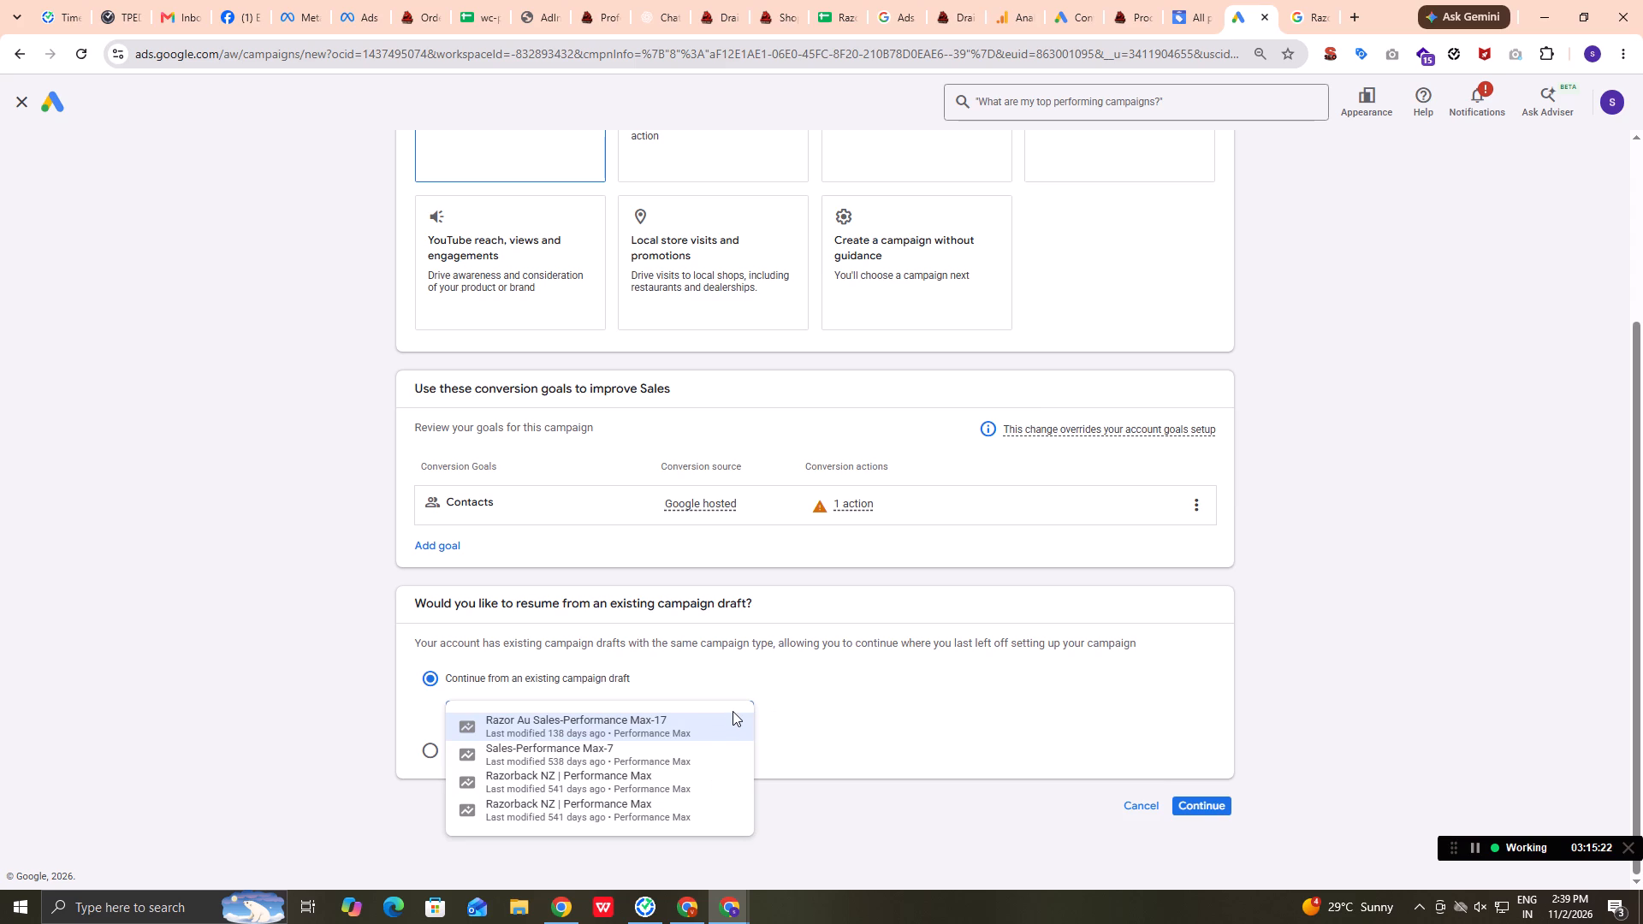
left_click(300, 579)
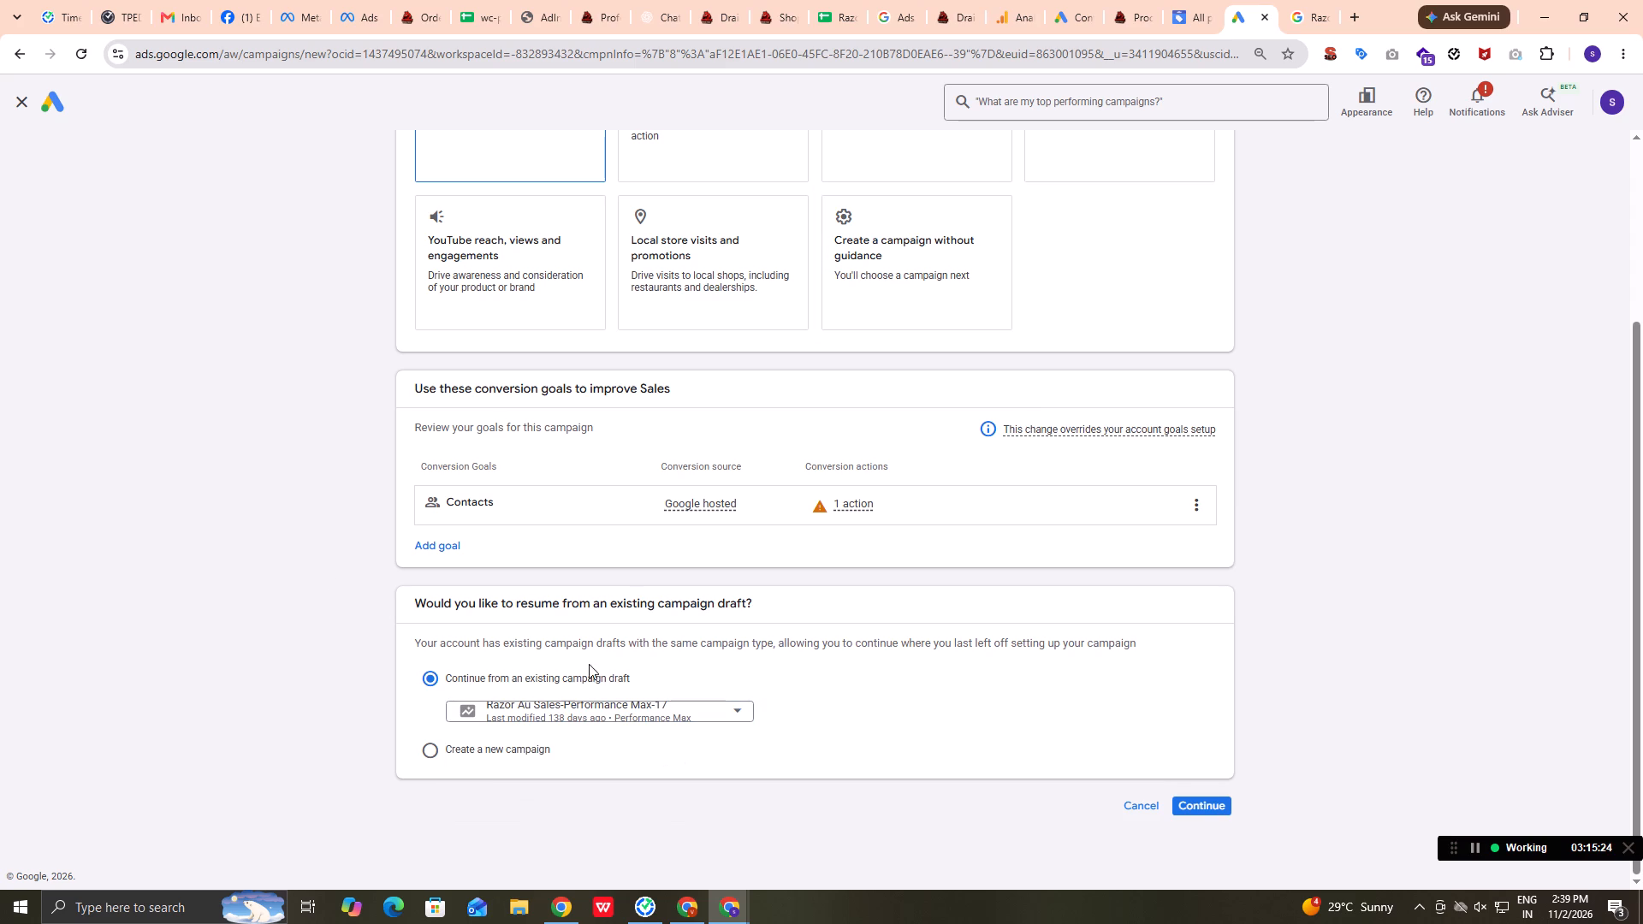
left_click(451, 550)
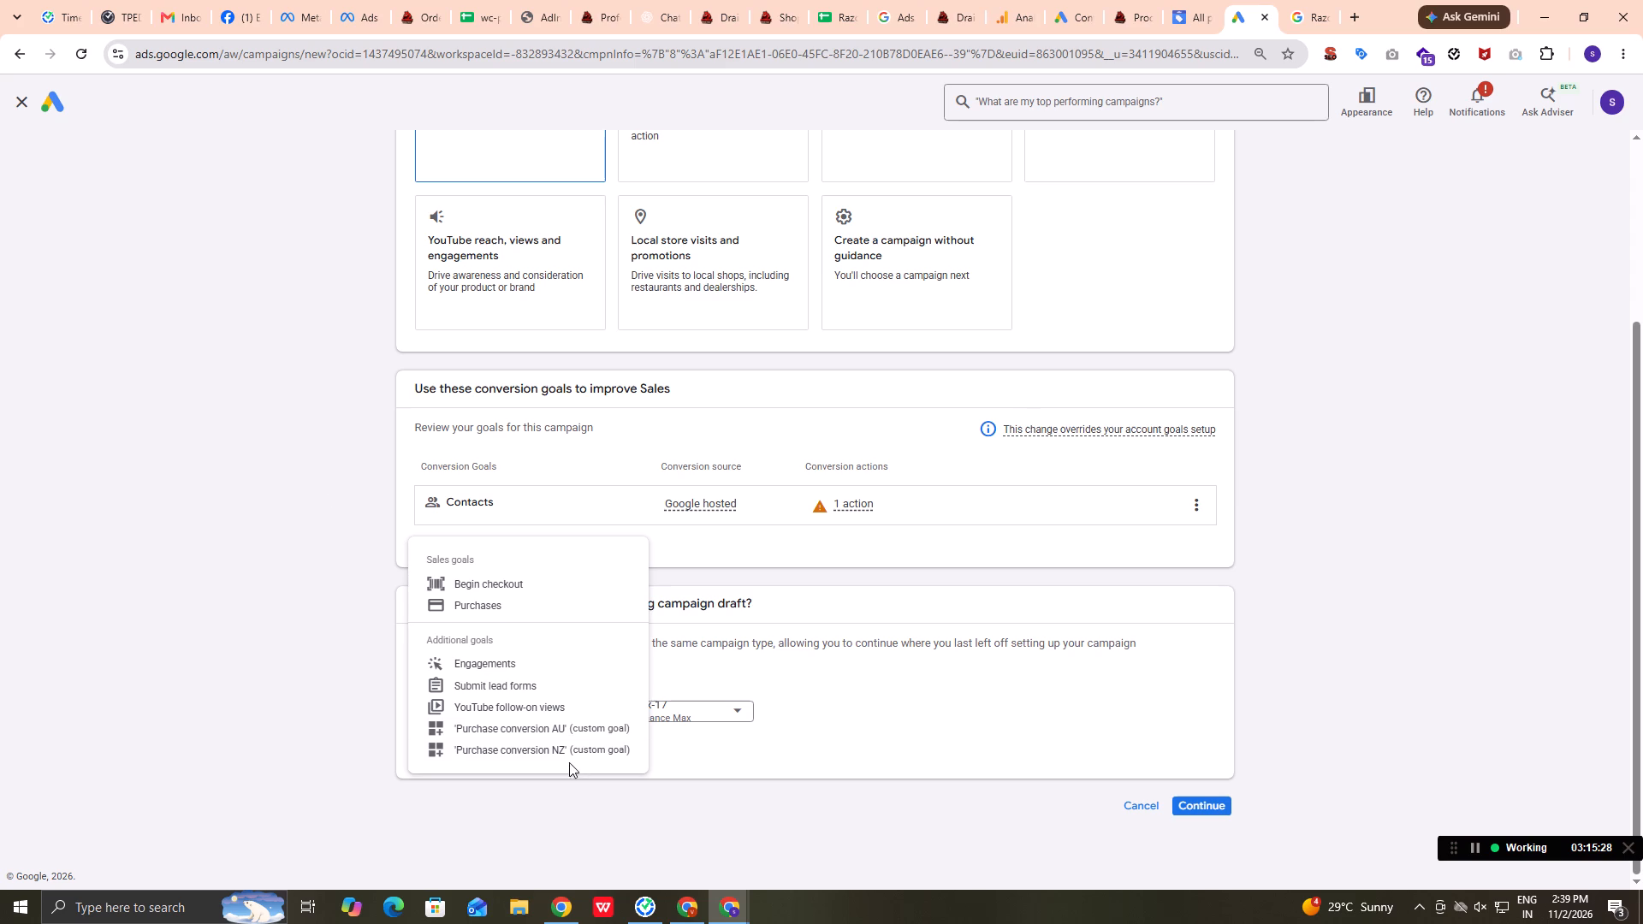
left_click(677, 555)
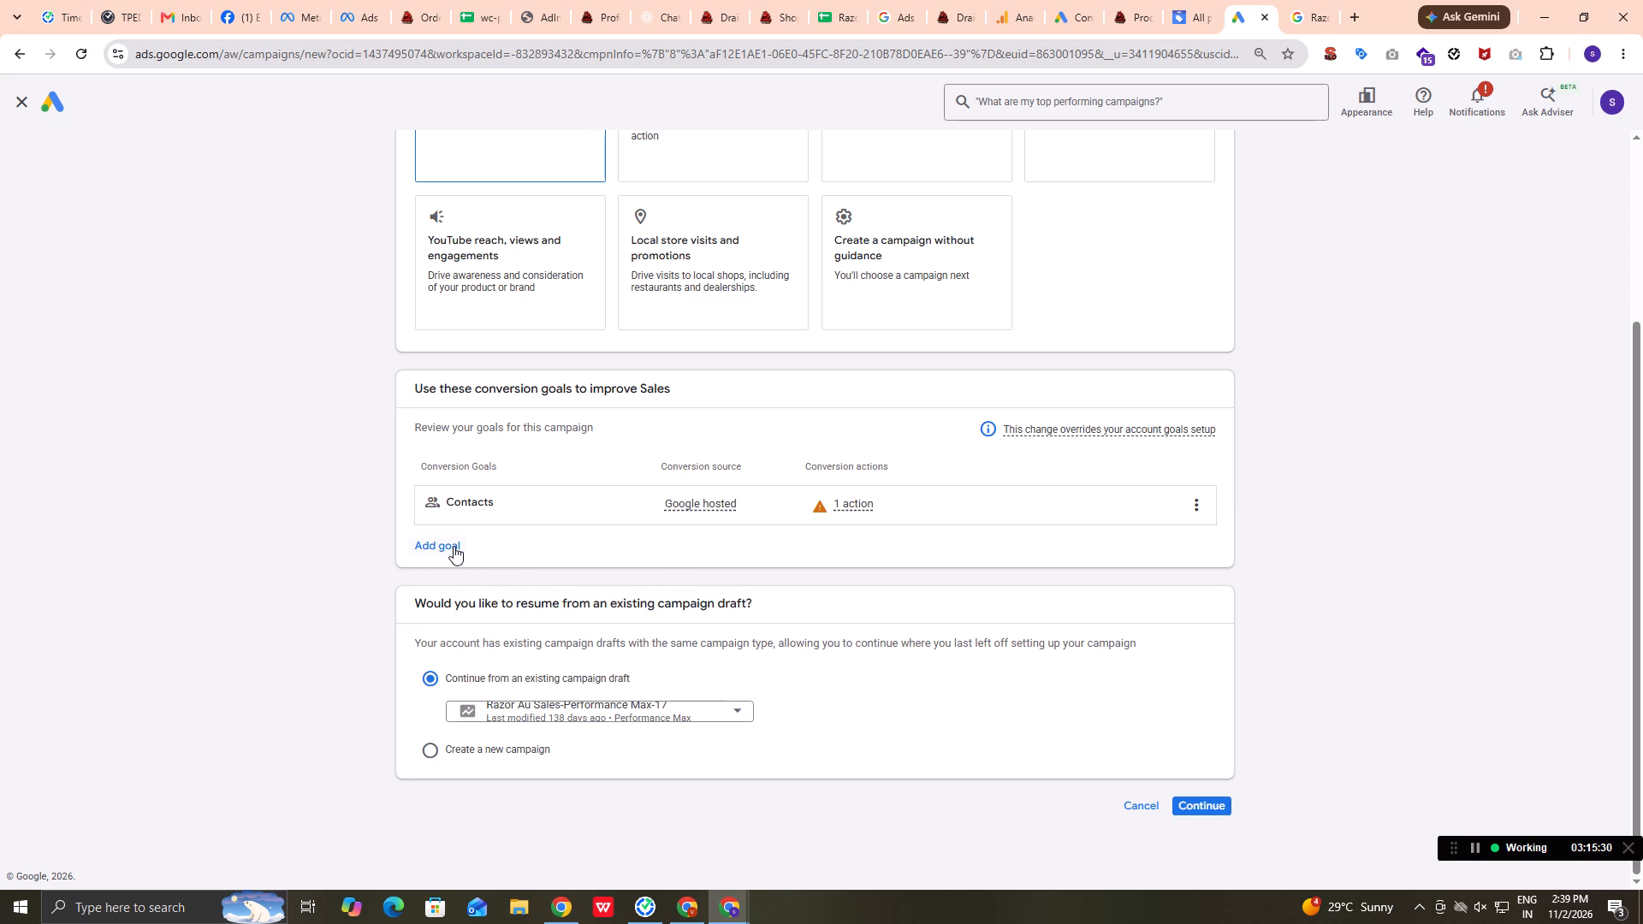
scroll(442, 554, "up", 3)
scroll(442, 554, "down", 2)
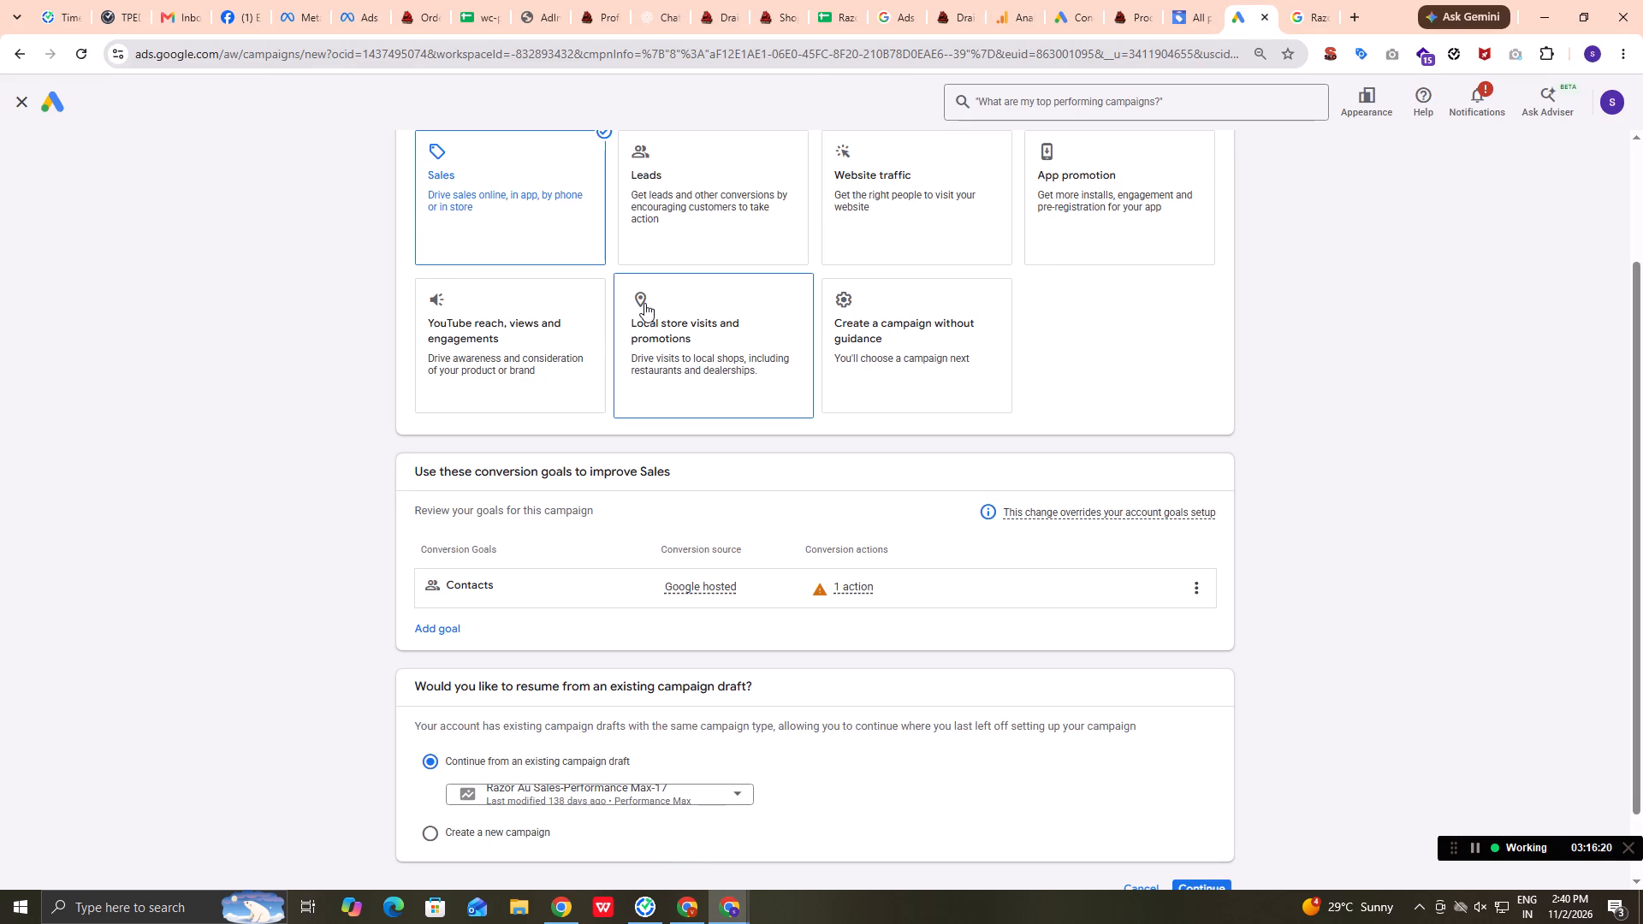
scroll(679, 463, "up", 2)
left_click(695, 423)
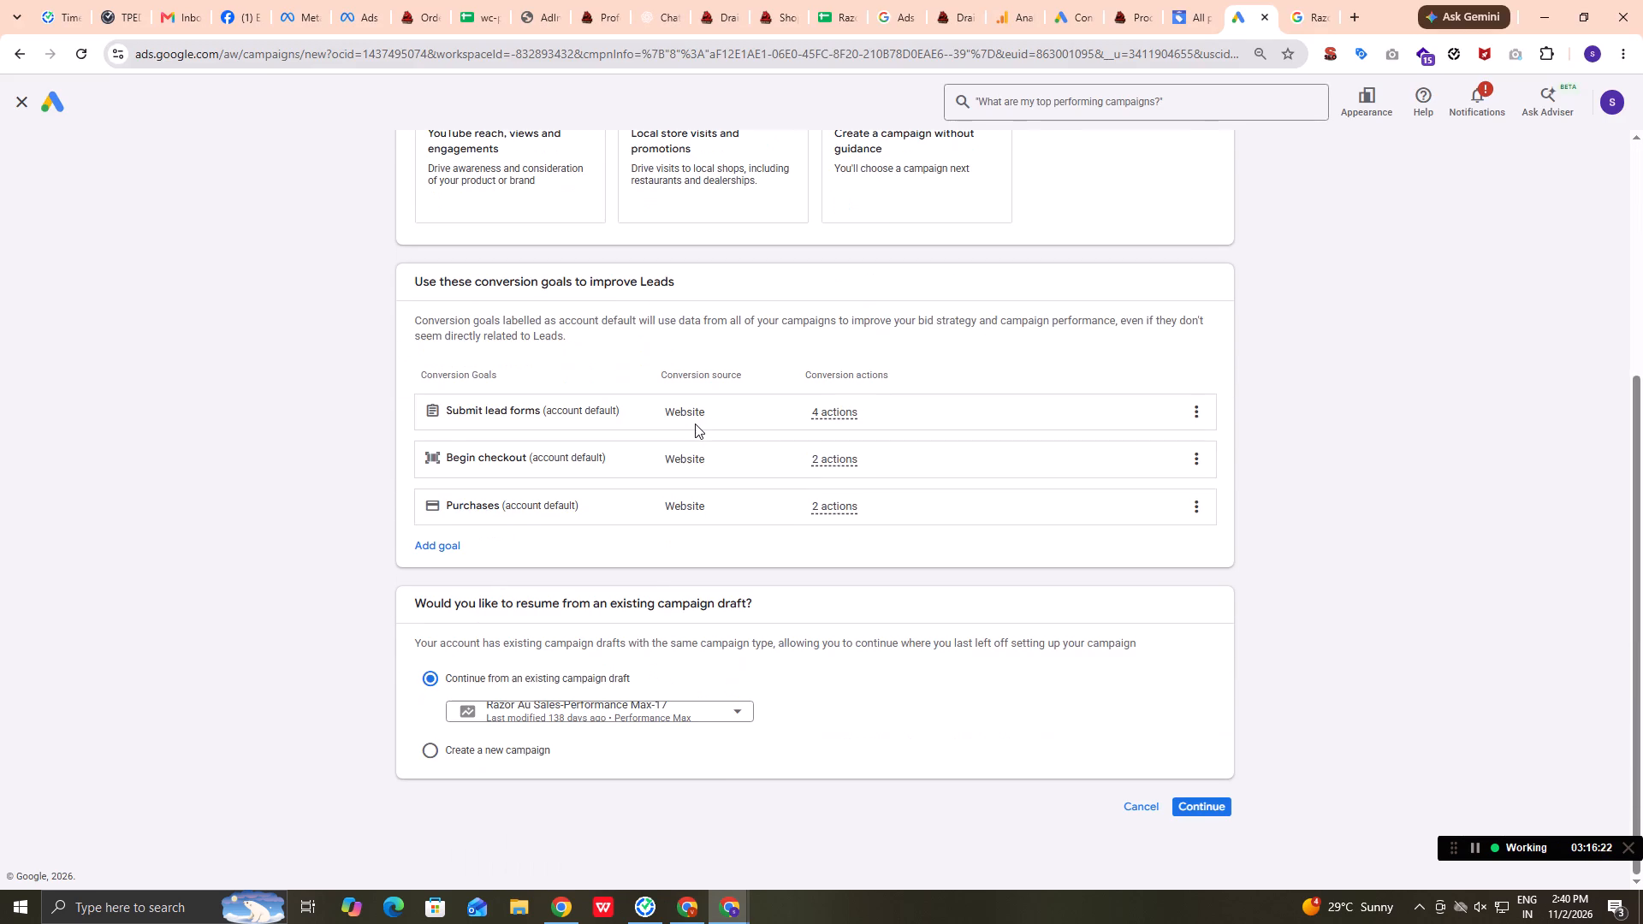
scroll(695, 423, "up", 2)
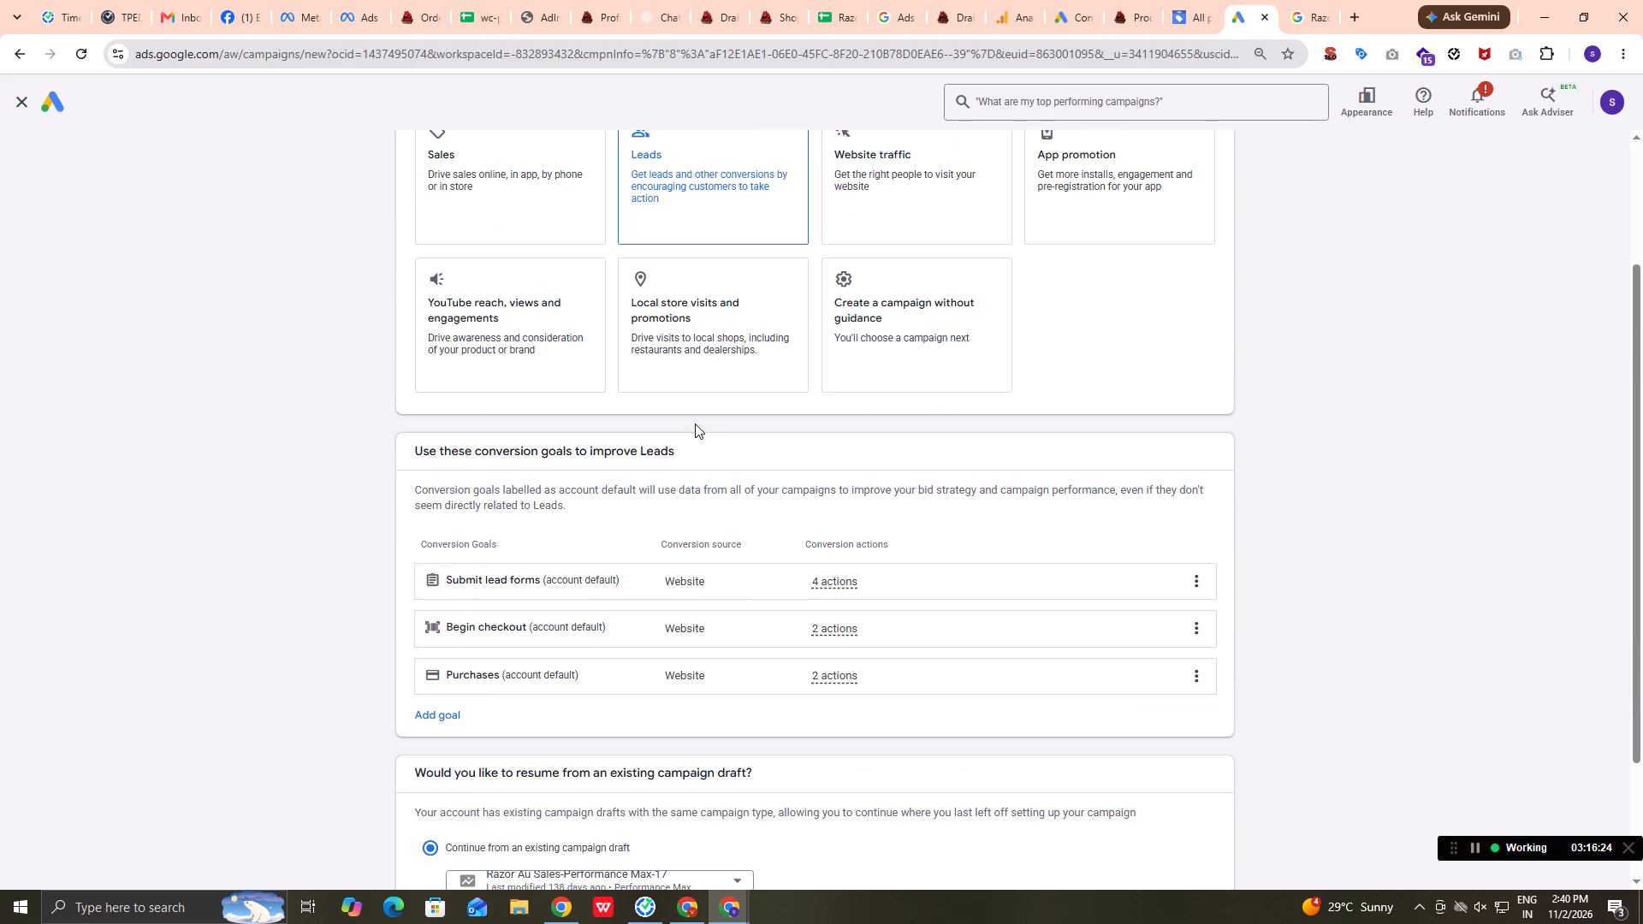
left_click(698, 352)
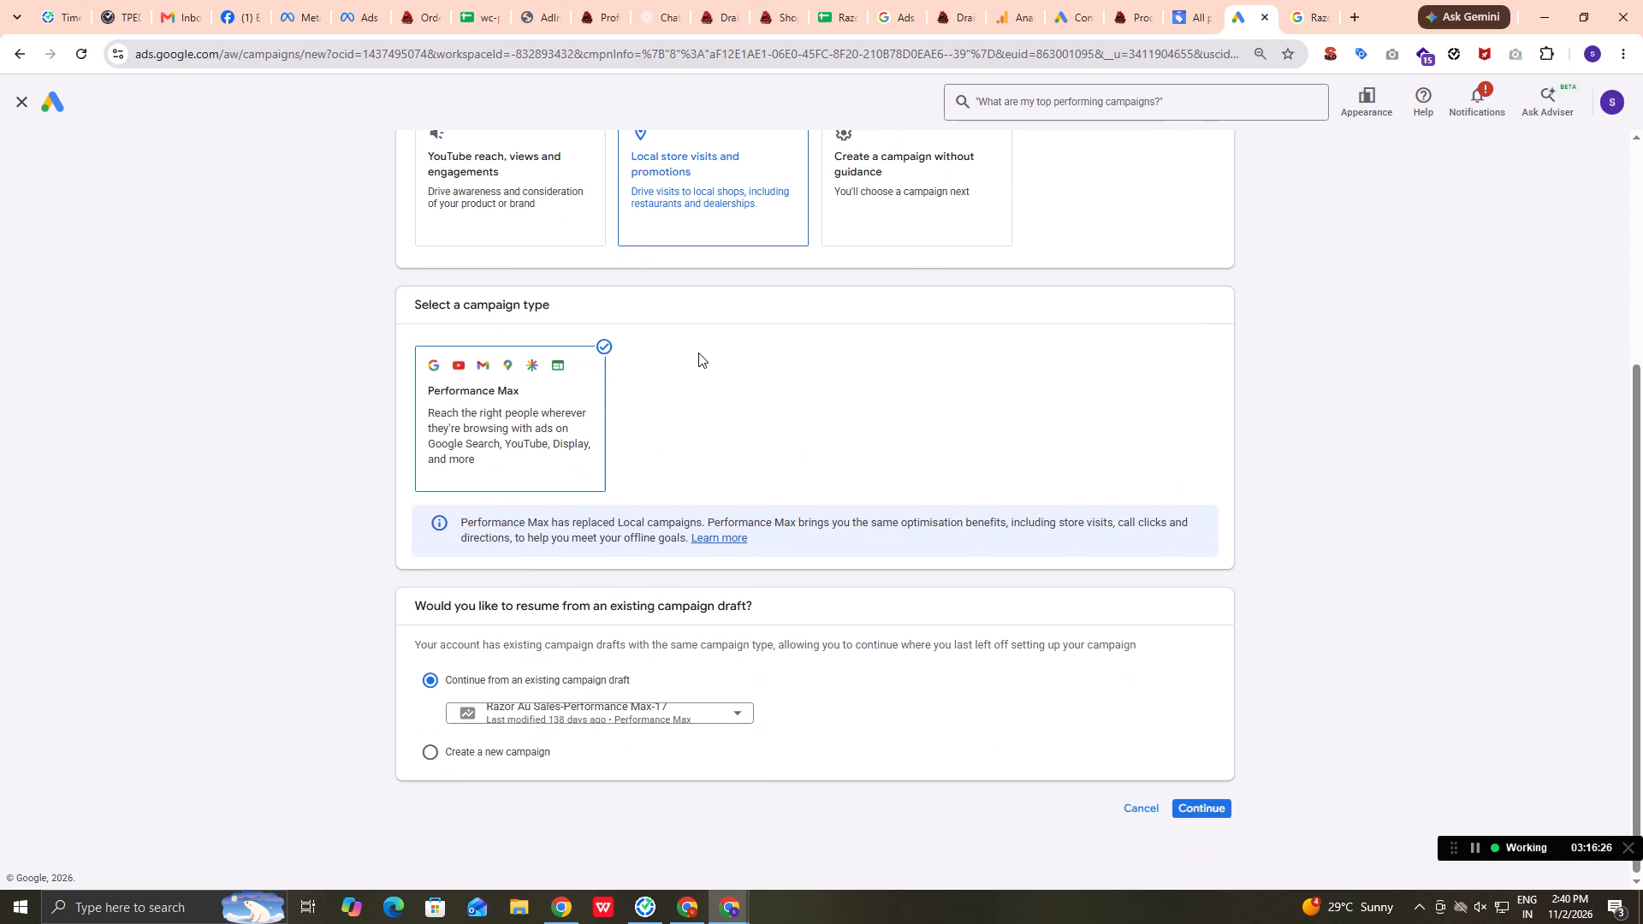
left_click(428, 759)
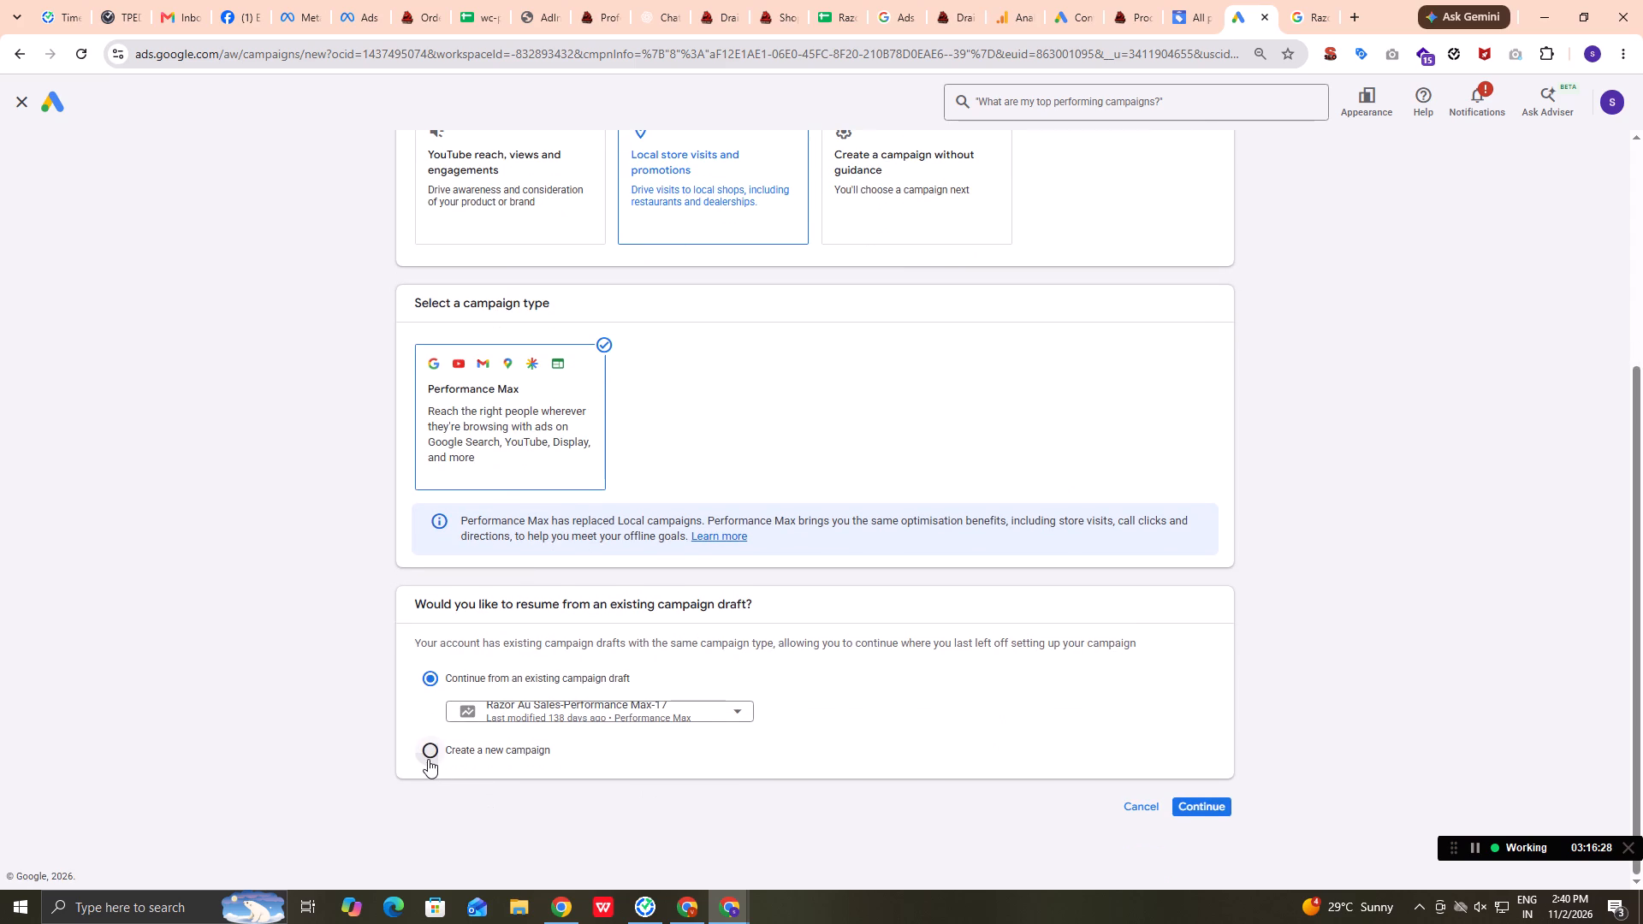
Review the new campaign's type, name, conversion goals and store location feed settings.
scroll(543, 765, "down", 2)
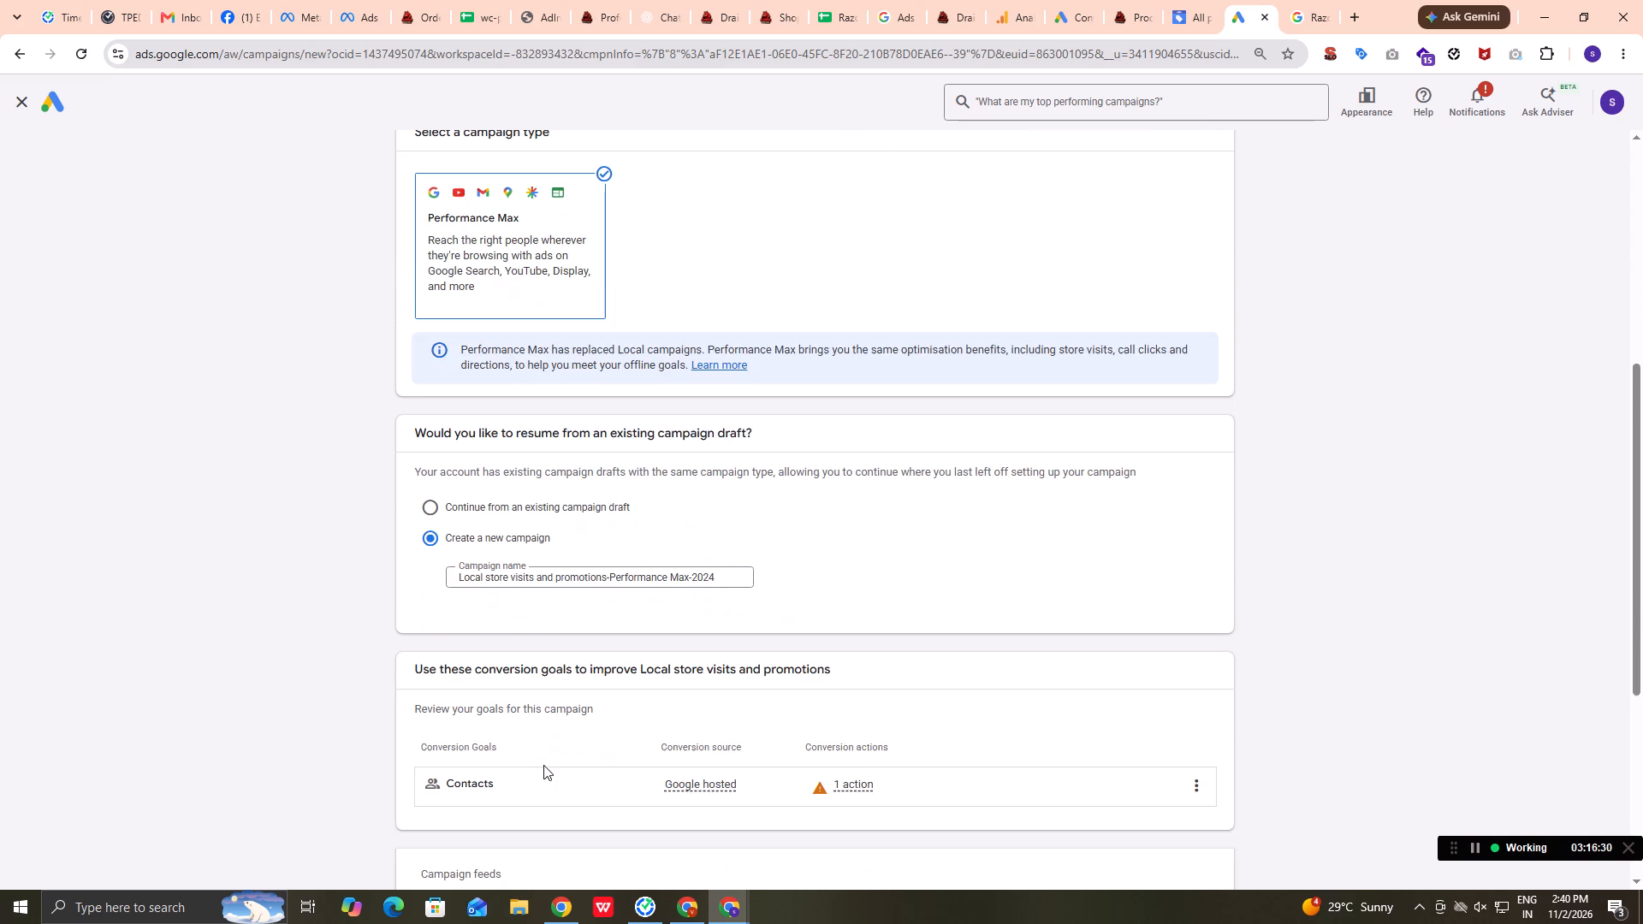
scroll(543, 765, "down", 2)
left_click(483, 611)
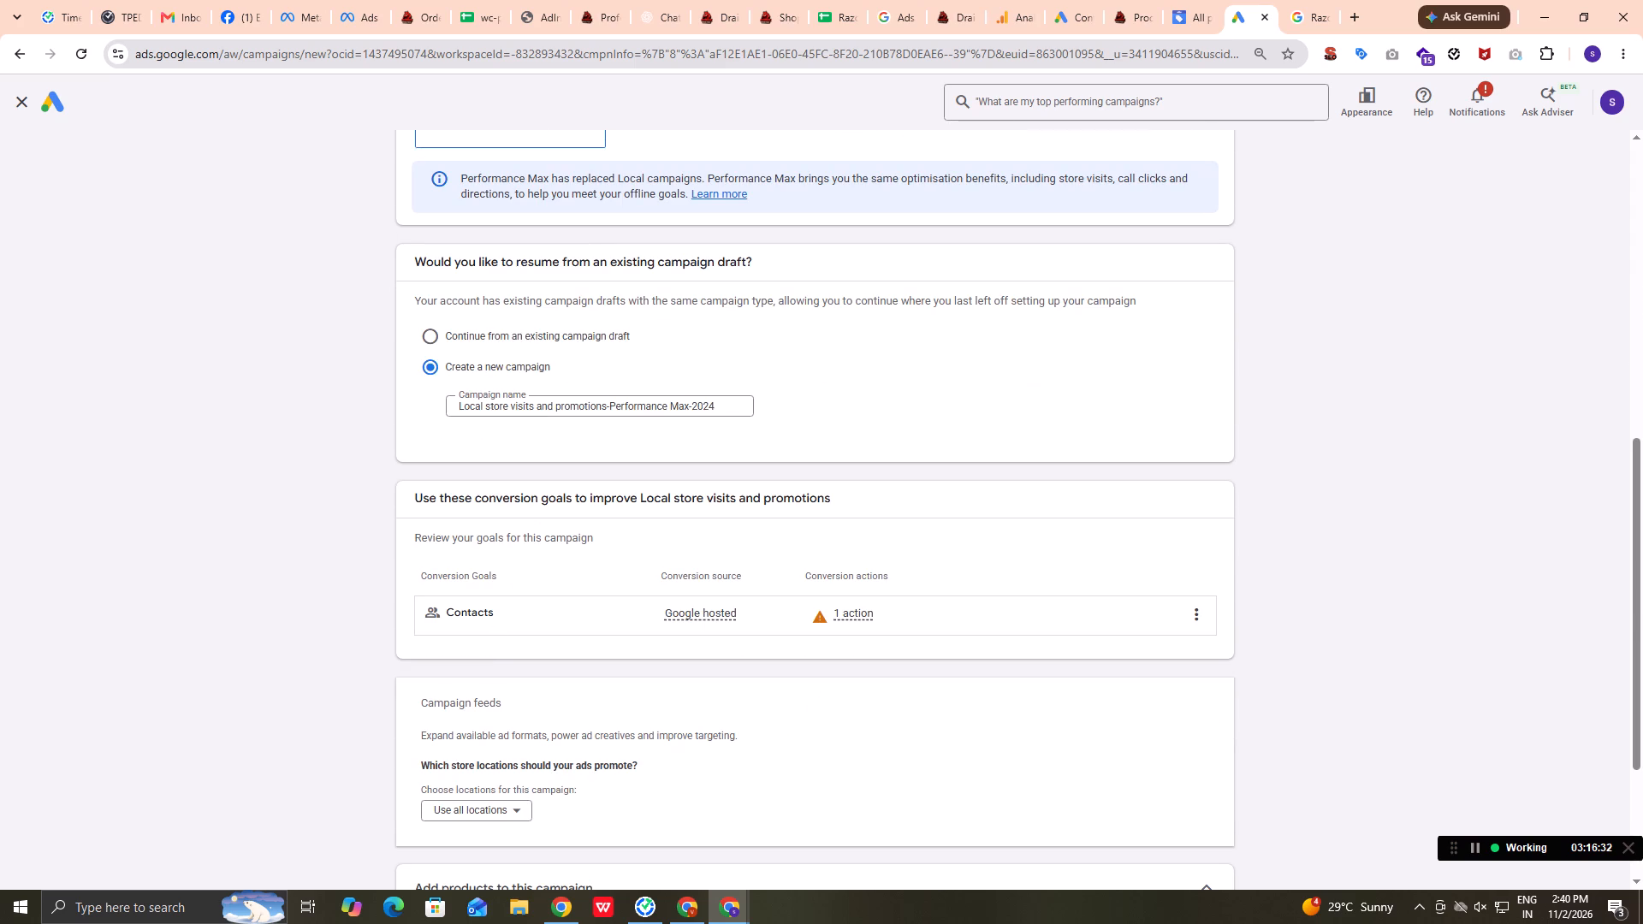
scroll(483, 611, "up", 3)
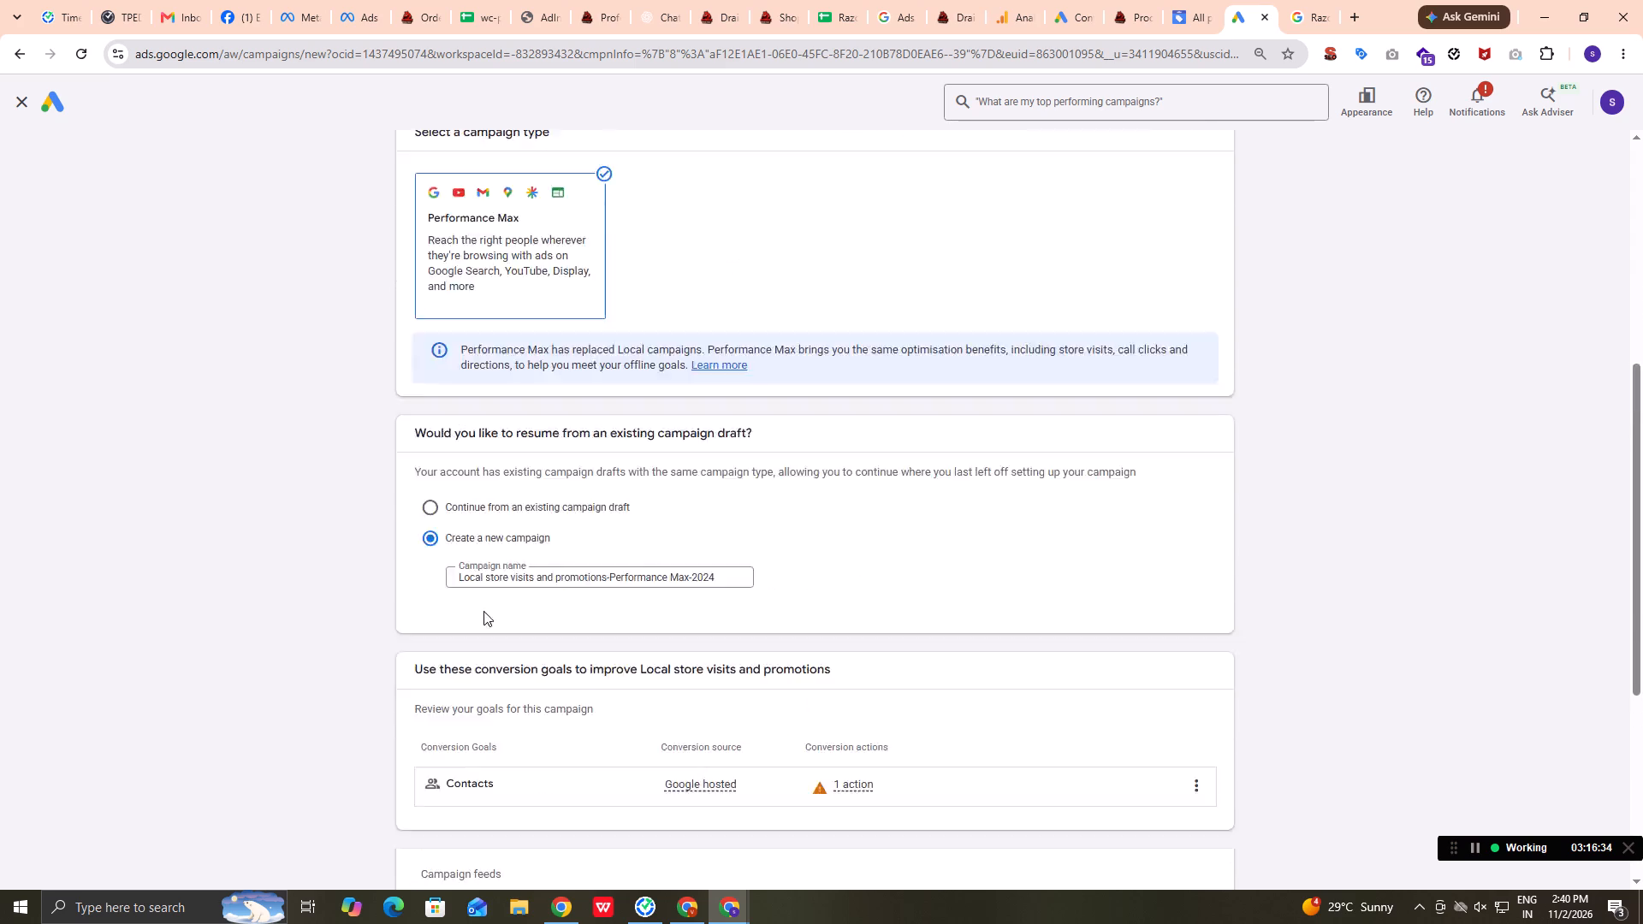
scroll(483, 611, "up", 5)
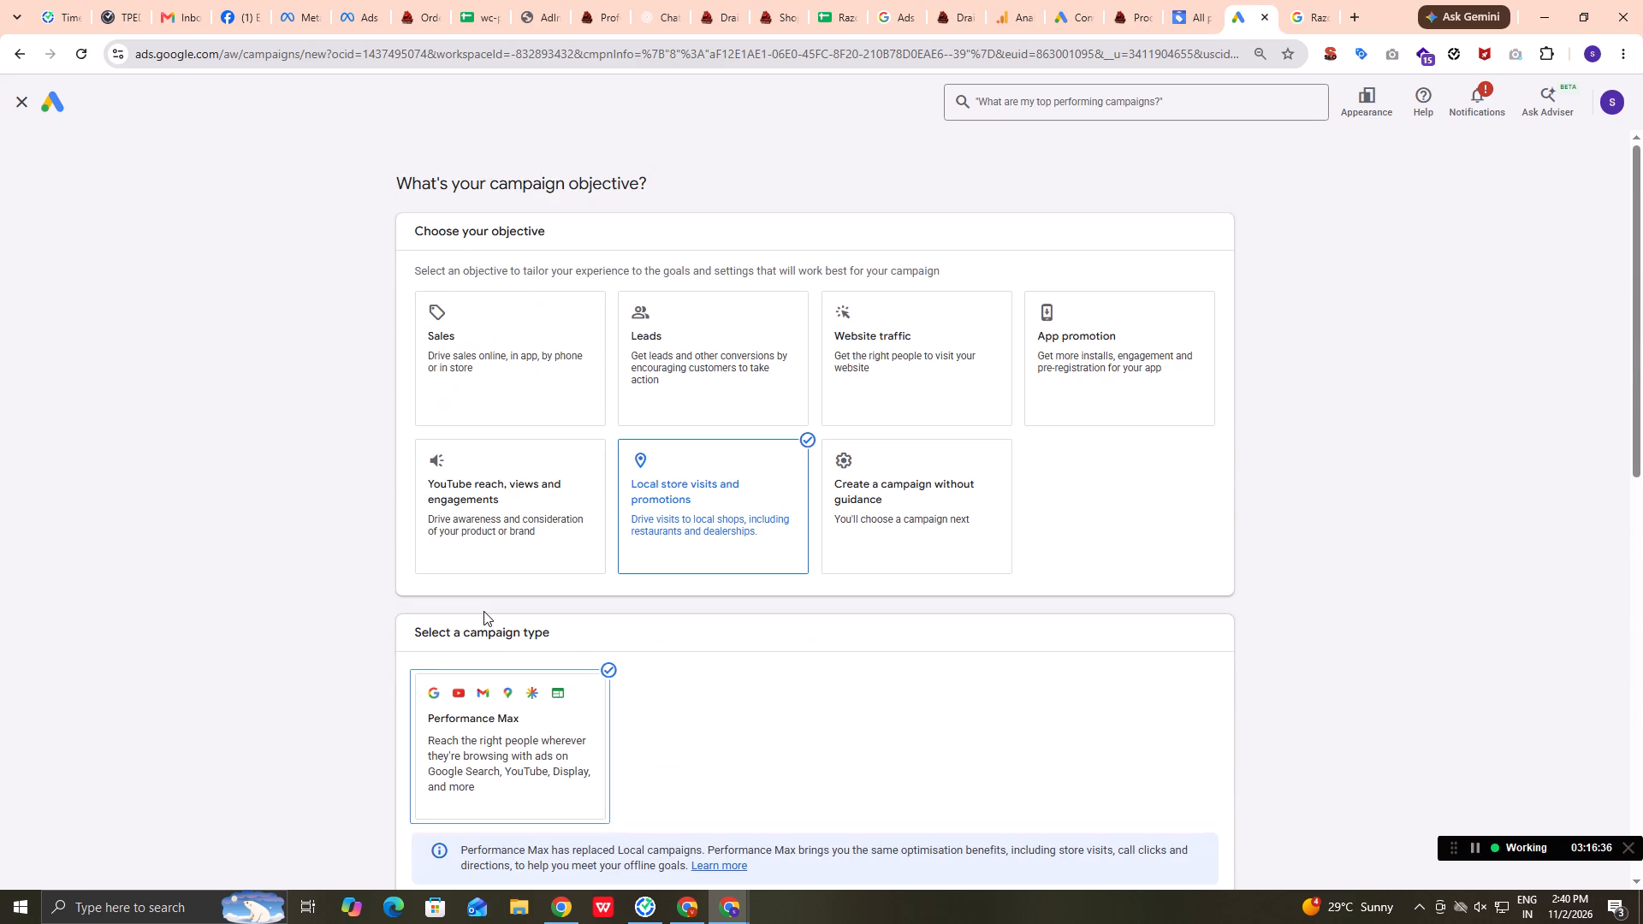
scroll(483, 611, "up", 1)
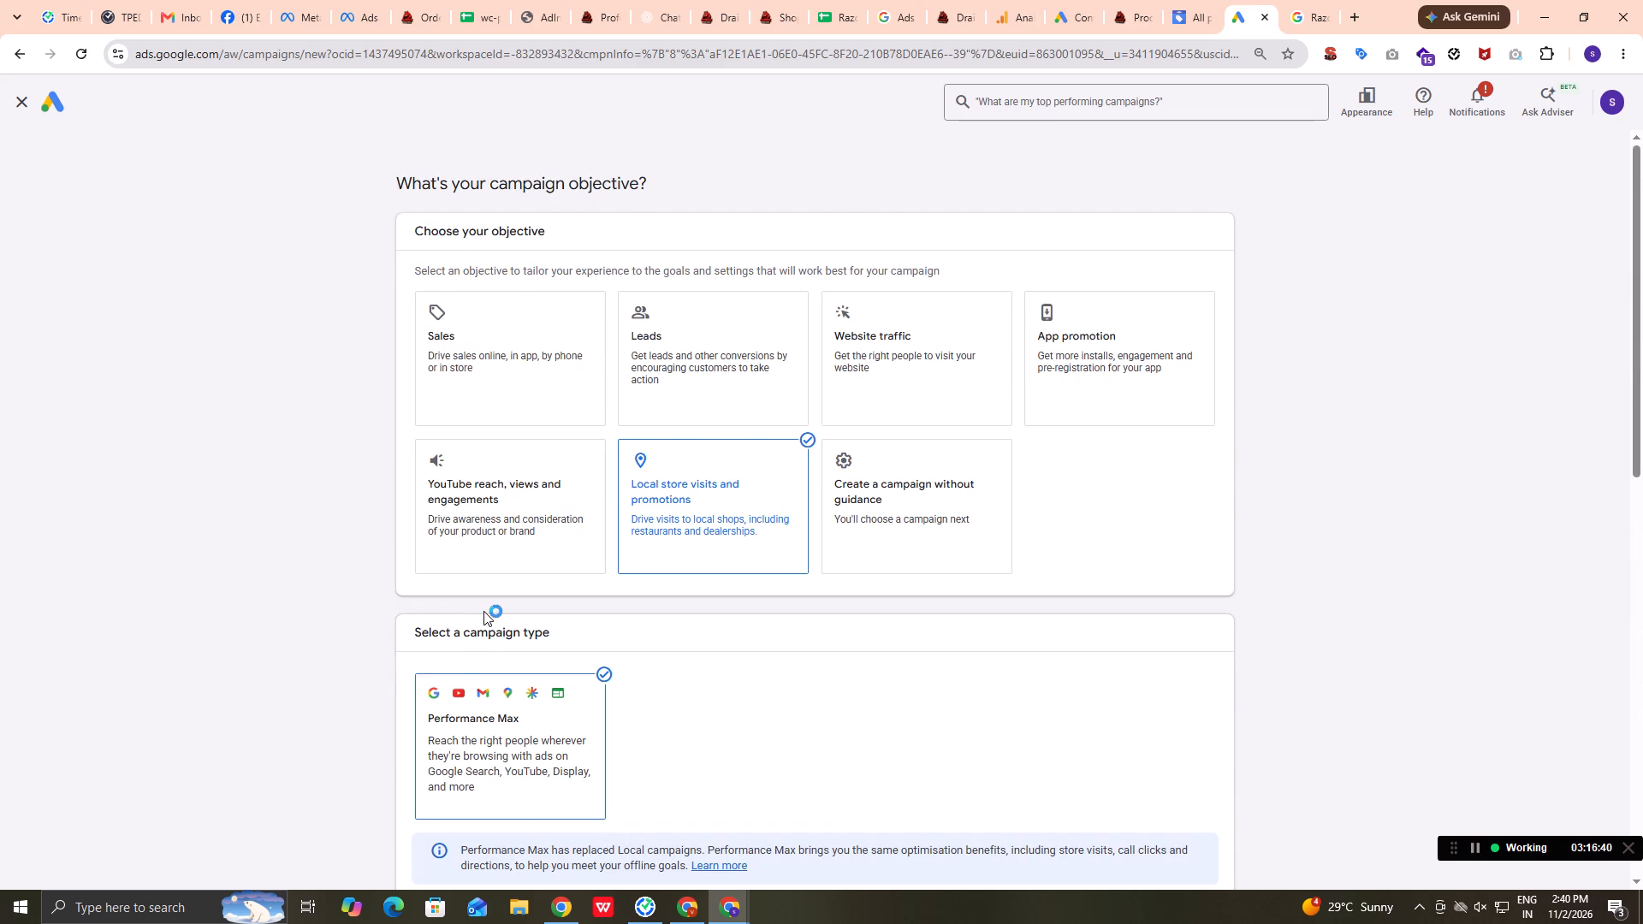
scroll(483, 611, "down", 2)
scroll(483, 611, "up", 1)
scroll(483, 611, "down", 8)
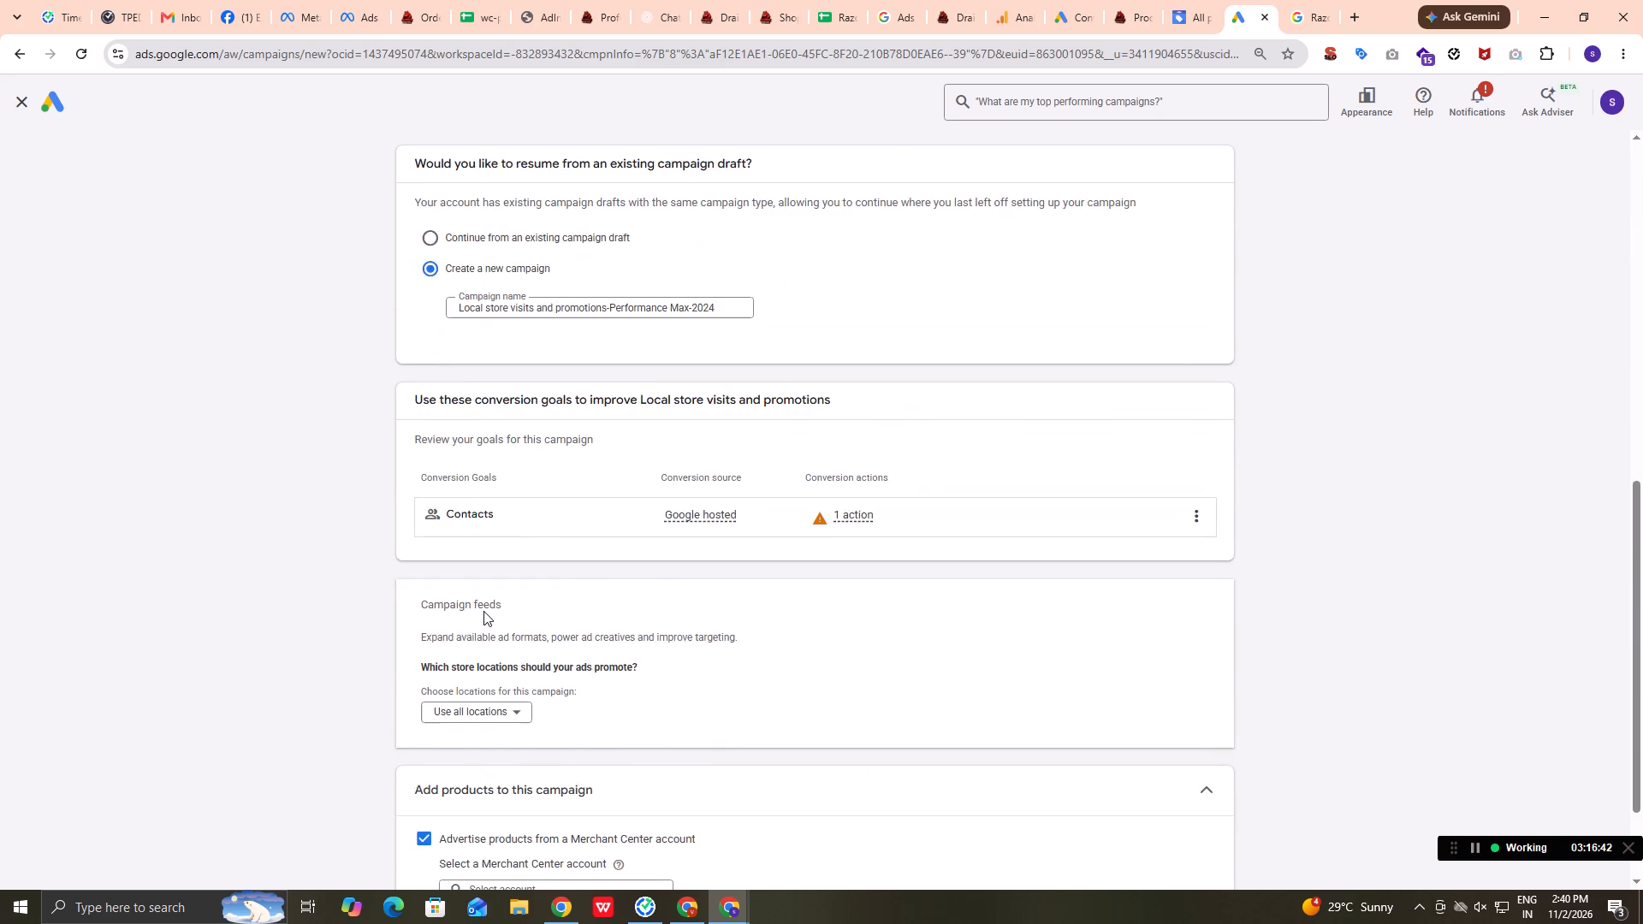
Select the Razorback Drain Pros Merchant Center account for the campaign's products and continue to the Performance Max setup.
scroll(483, 611, "down", 5)
left_click(512, 749)
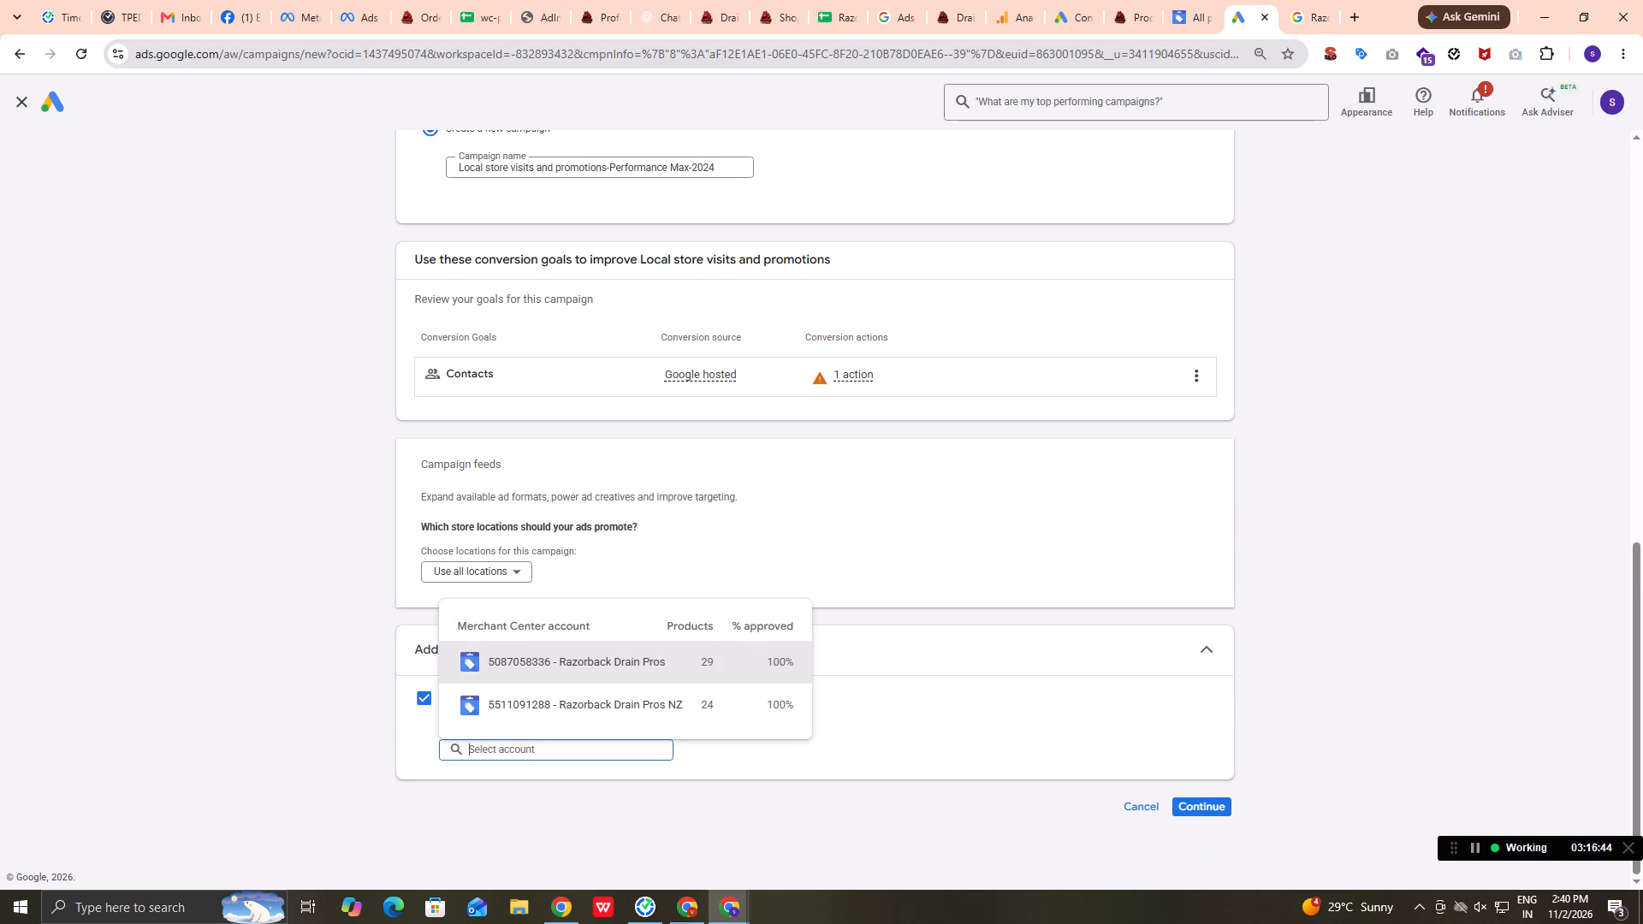
left_click(537, 667)
left_click(1209, 842)
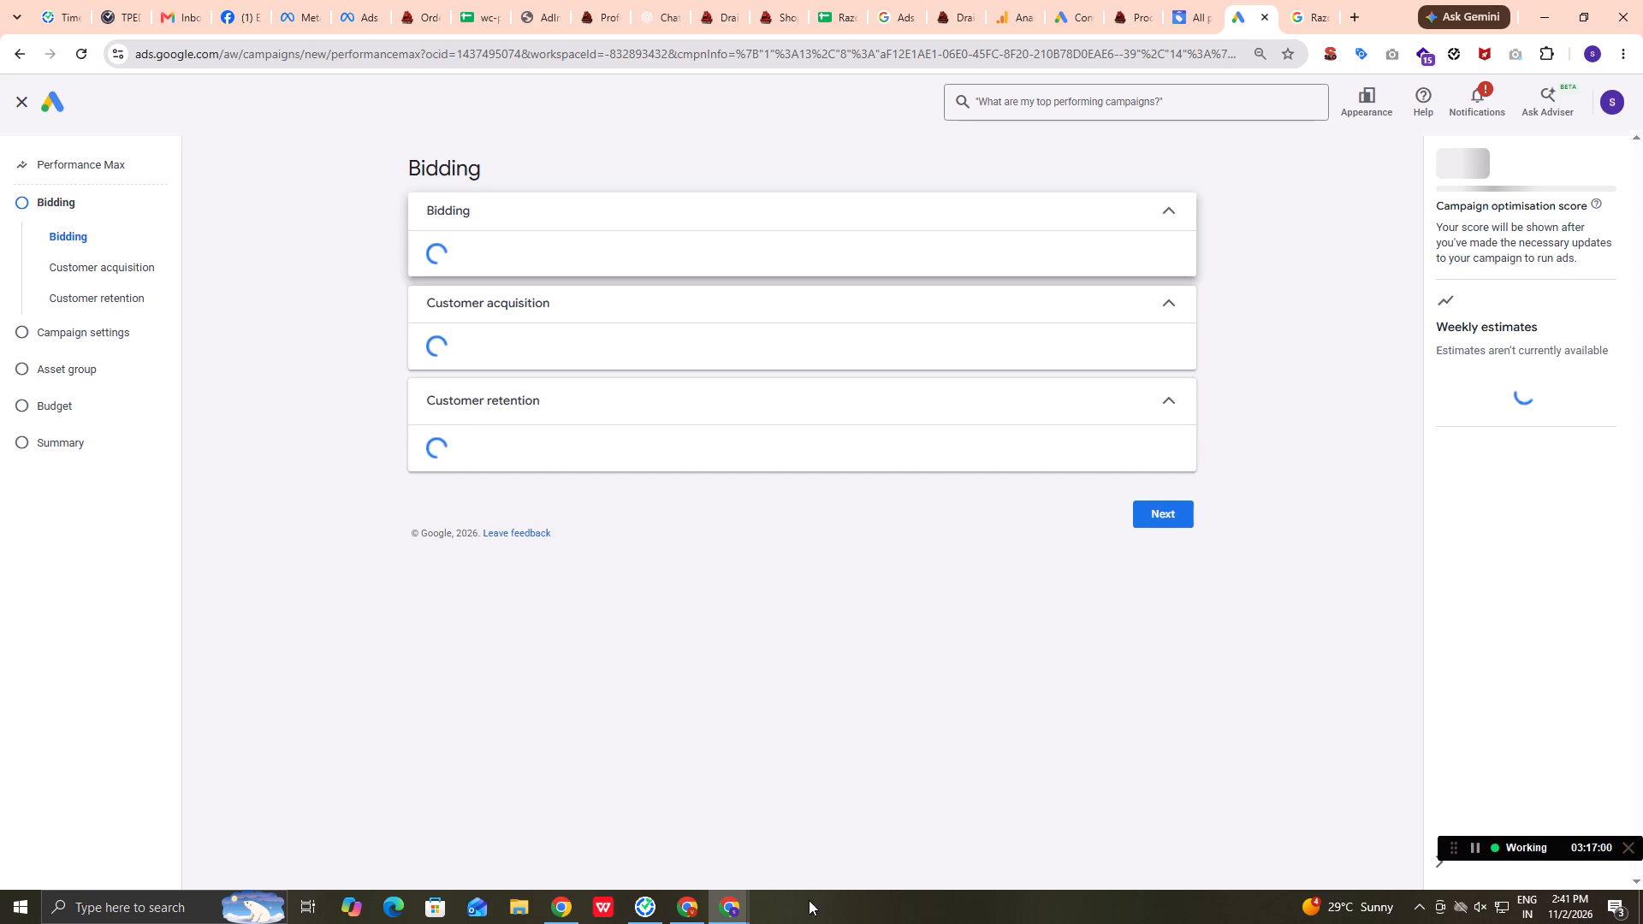
Go through the campaign settings to the asset group and examine its listing group and brand guidelines.
left_click(81, 334)
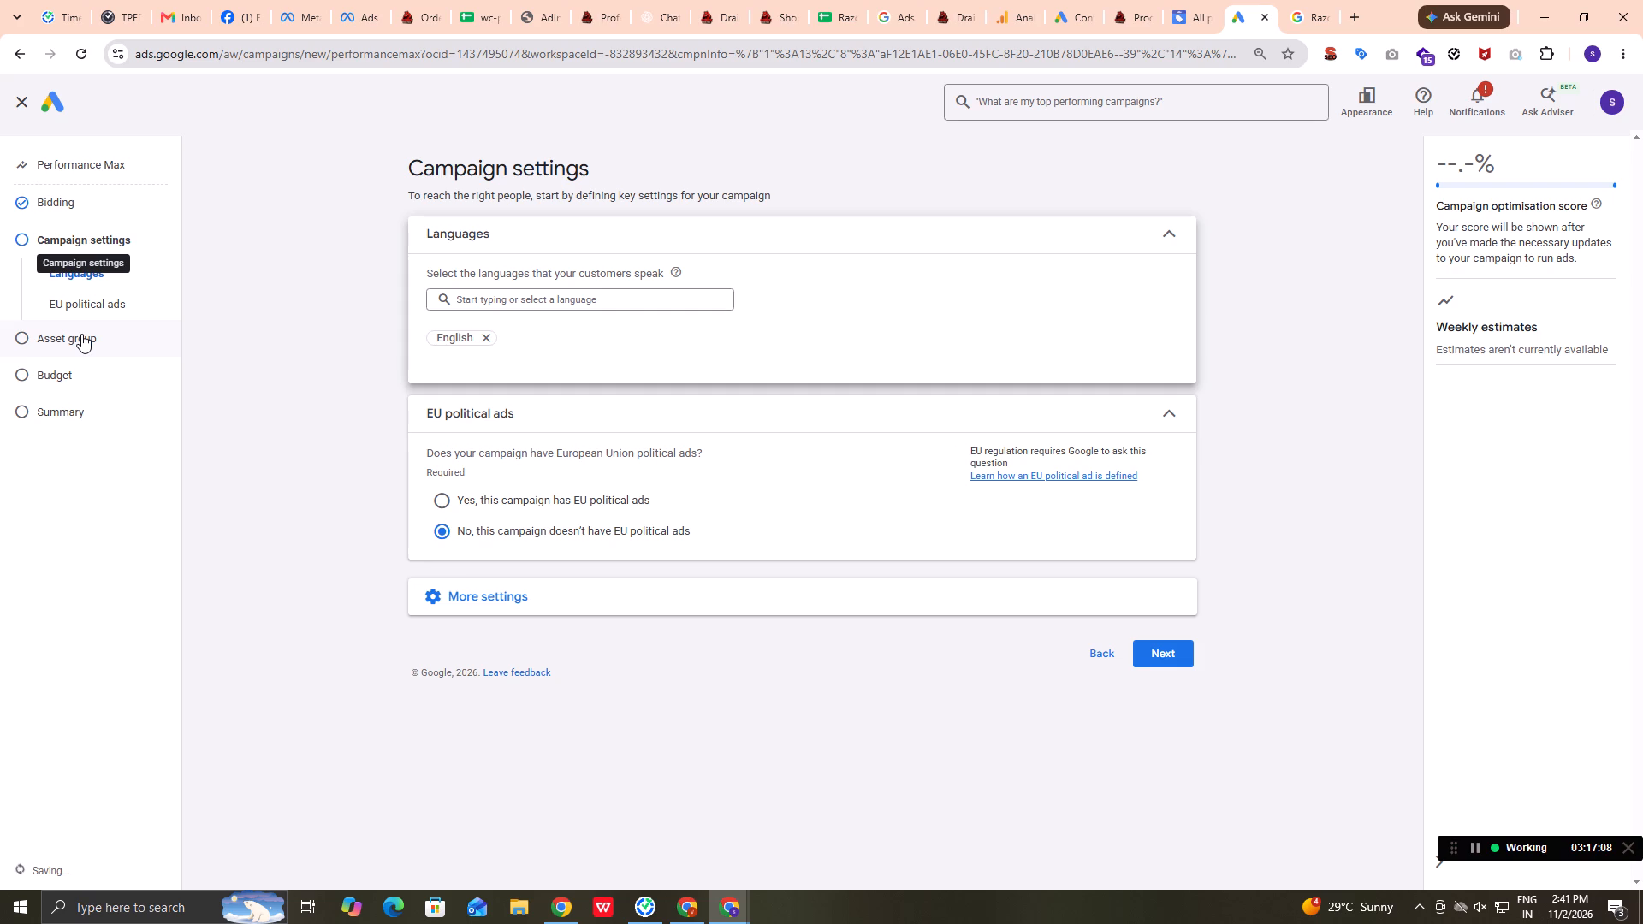
left_click(81, 334)
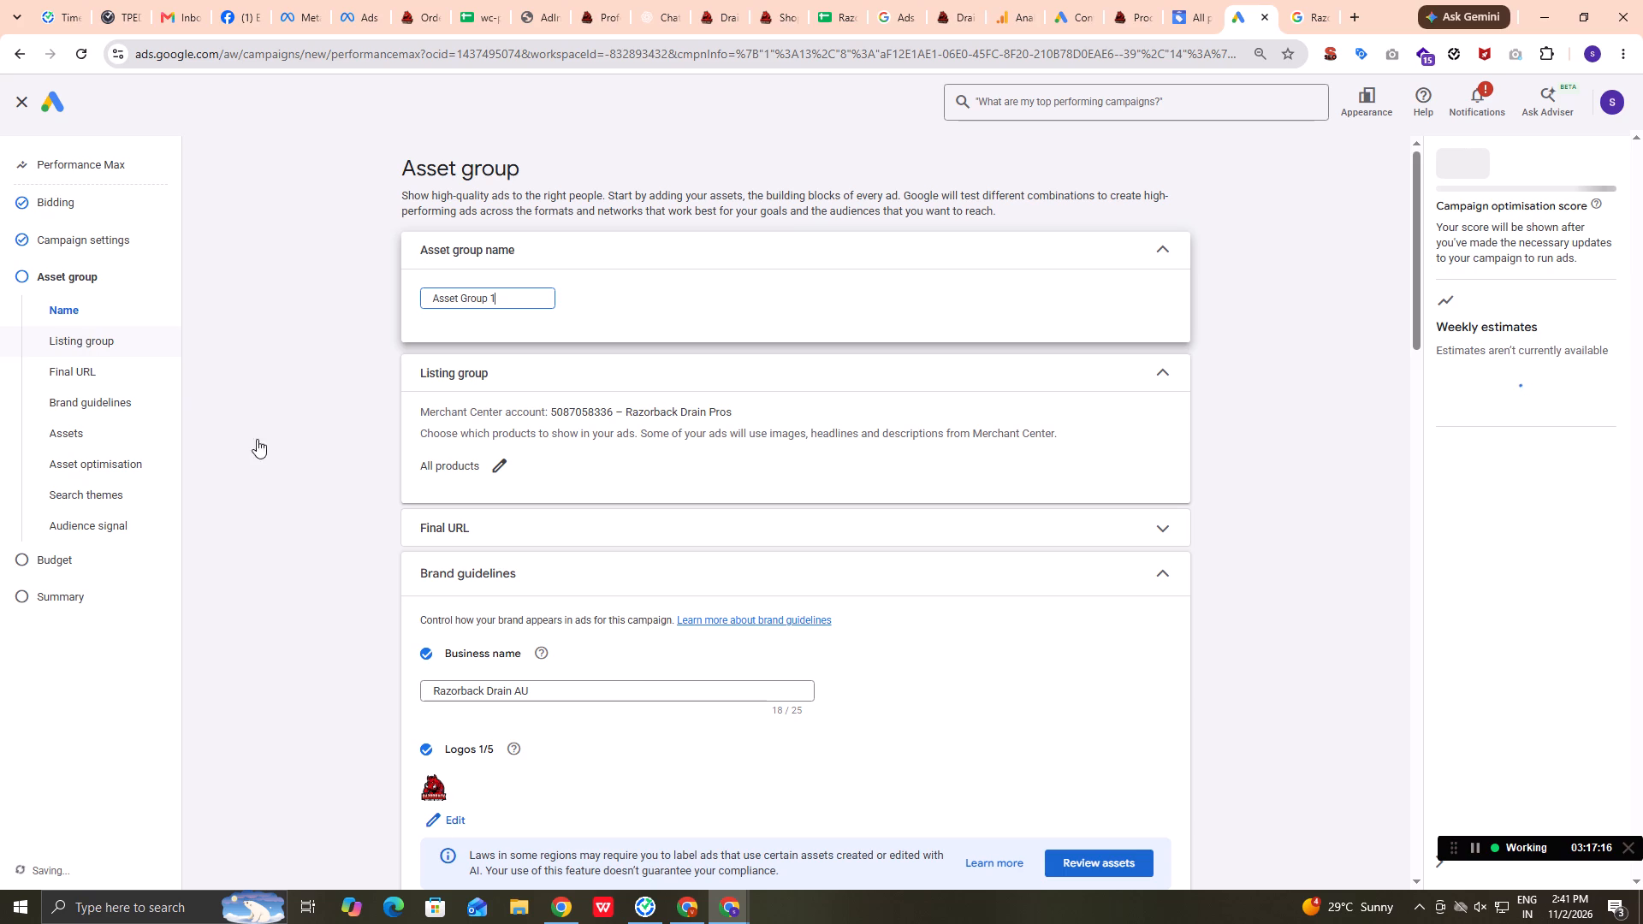
scroll(698, 677, "down", 3)
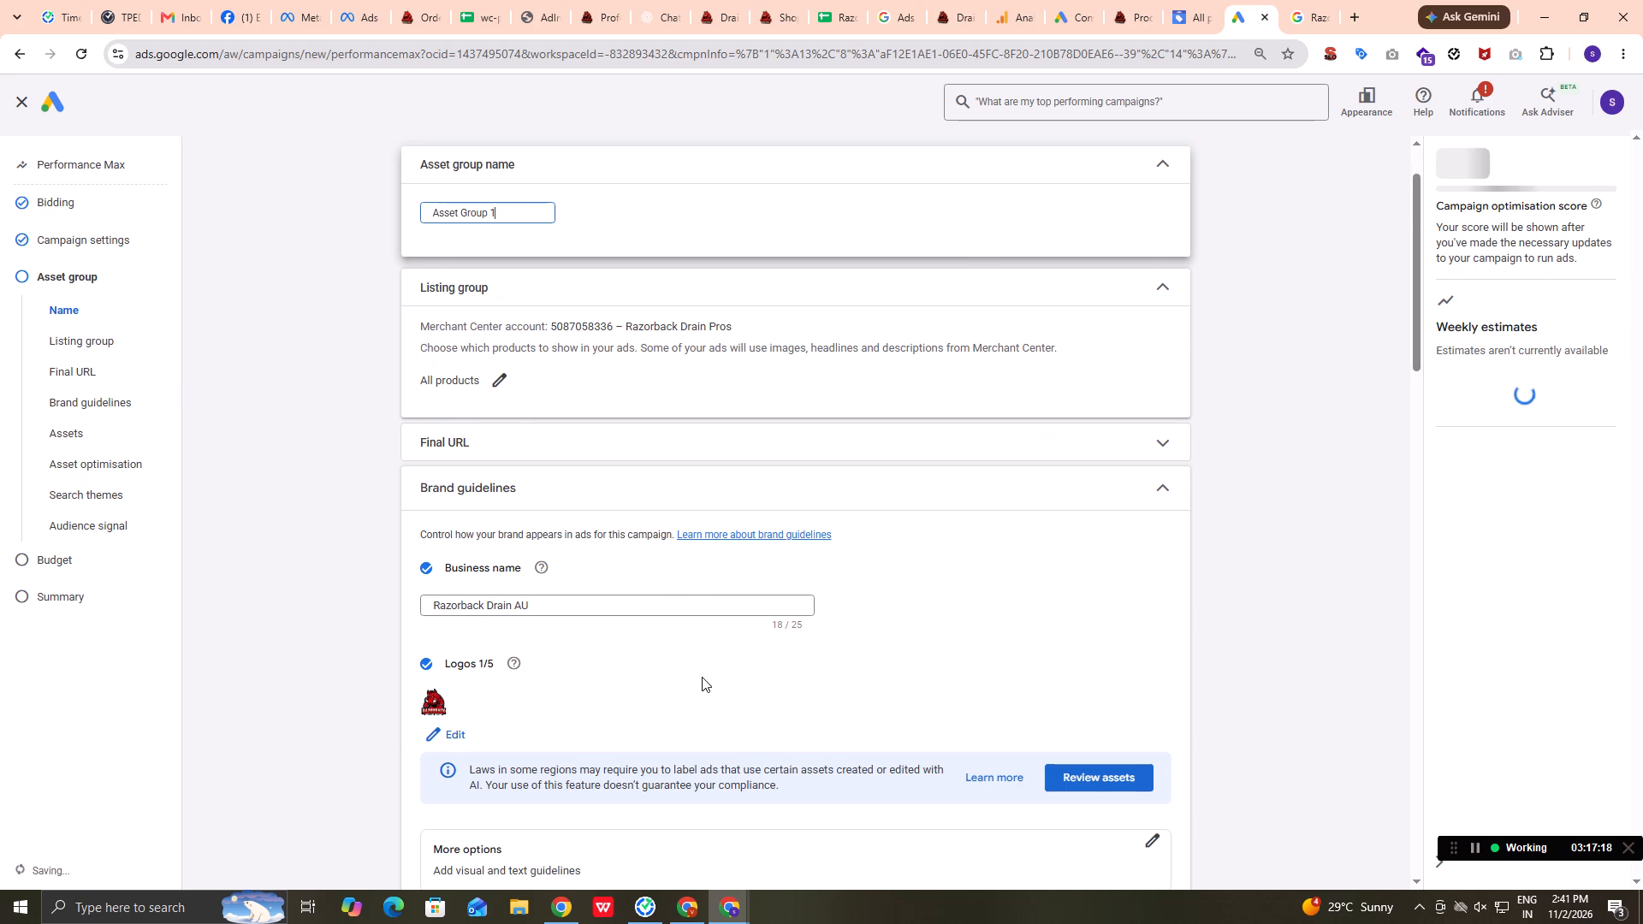